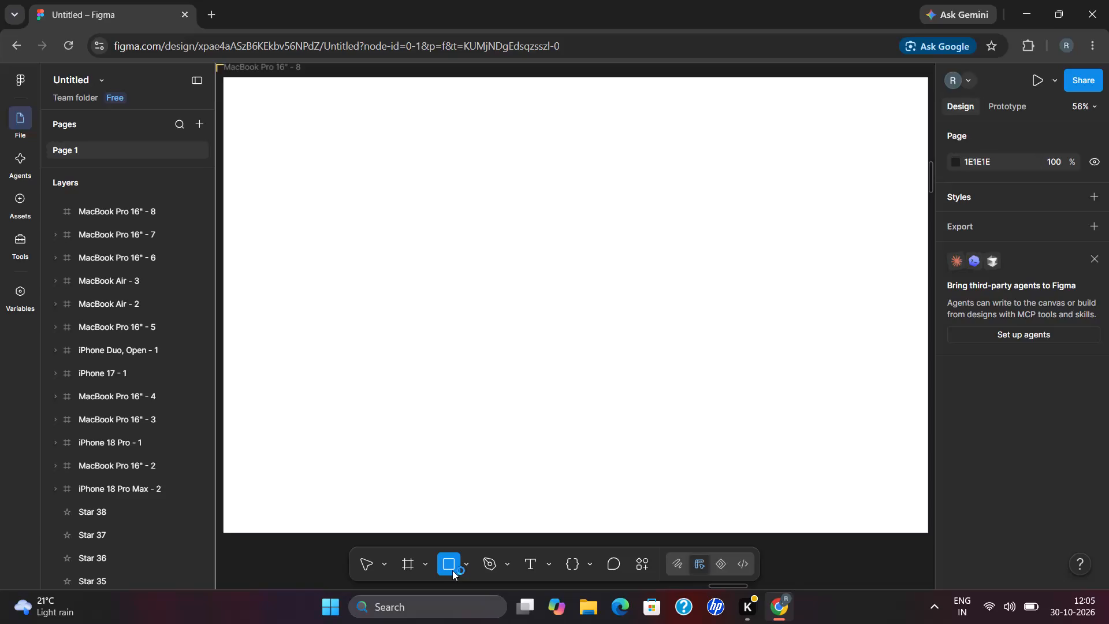
Place two 100 × 100 squares corner to corner in the MacBook Pro 16" - 8 frame, at X 0, Y 0 and X 100, Y 100.
left_click(243, 102)
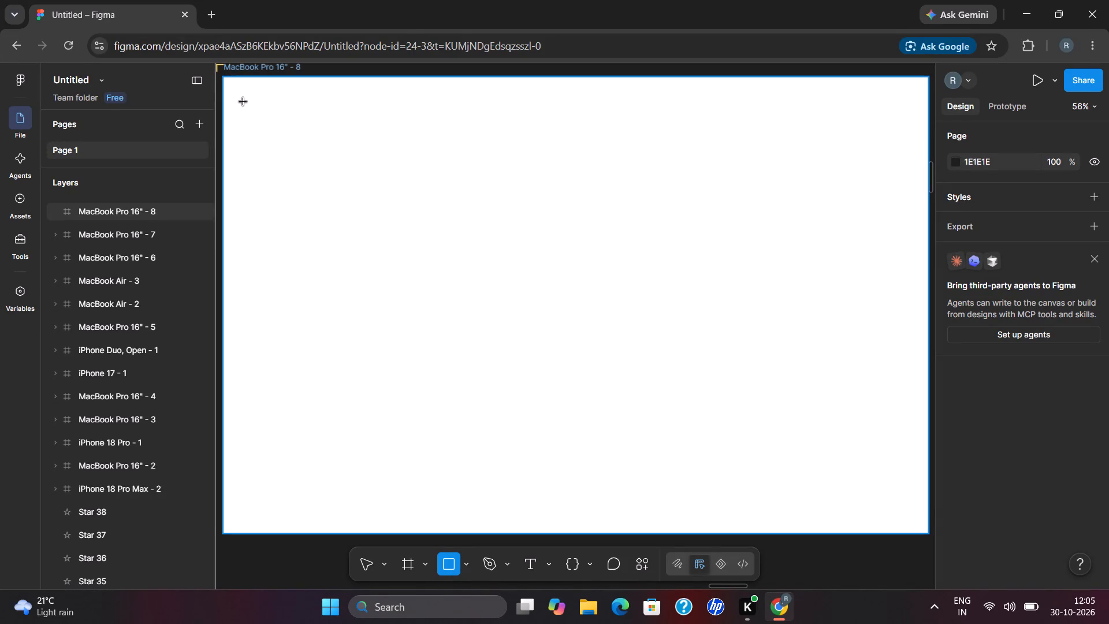
left_click(246, 107)
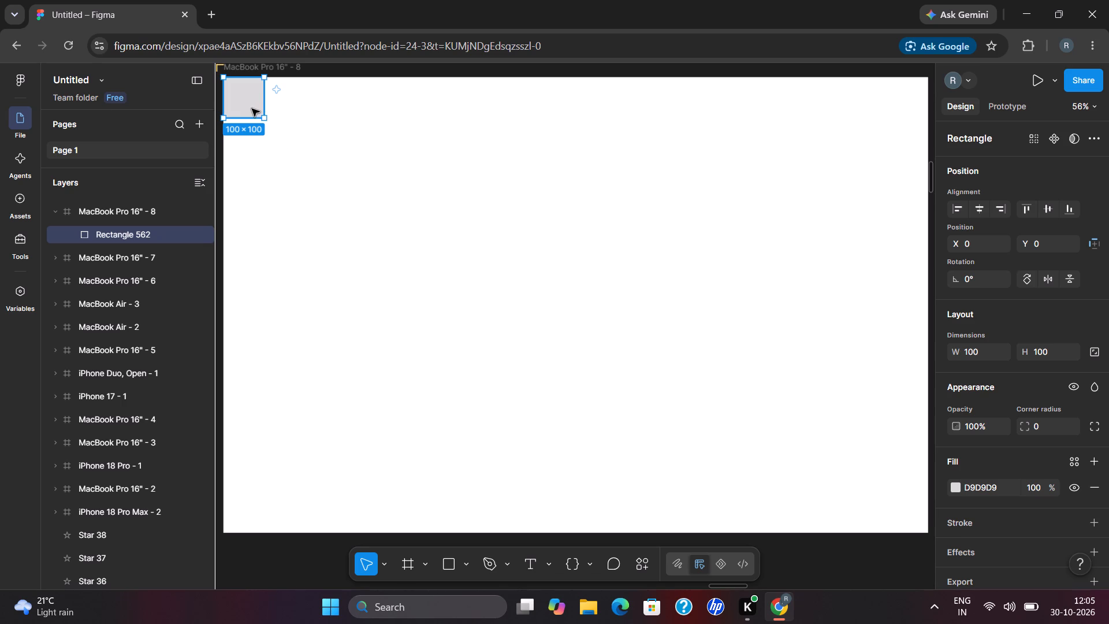
left_click(453, 562)
left_click(282, 154)
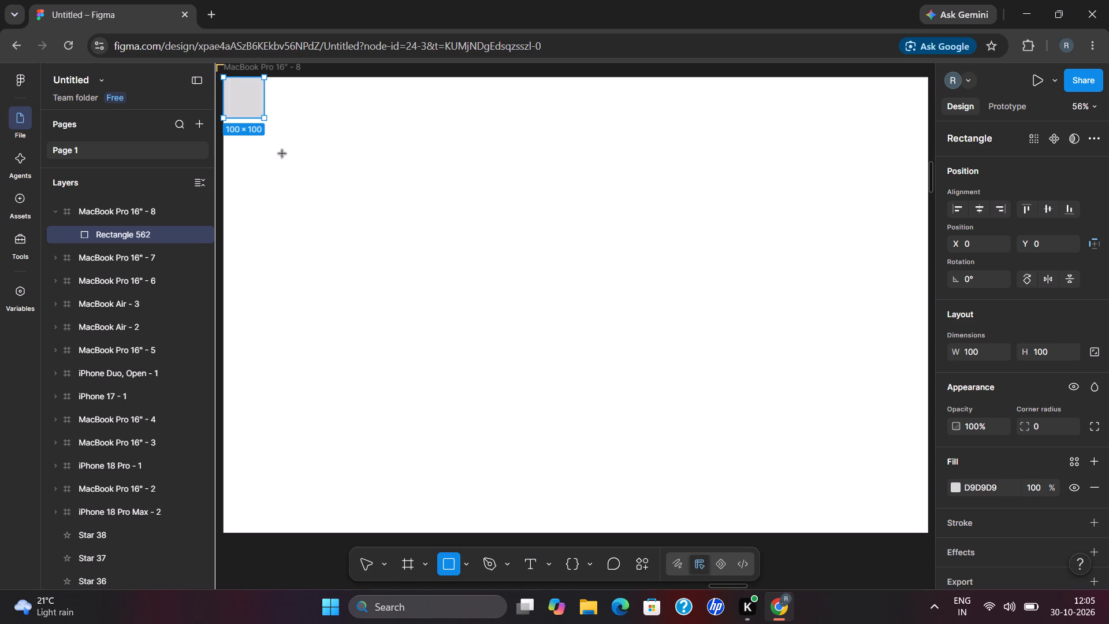
left_click_drag(284, 156, 287, 141)
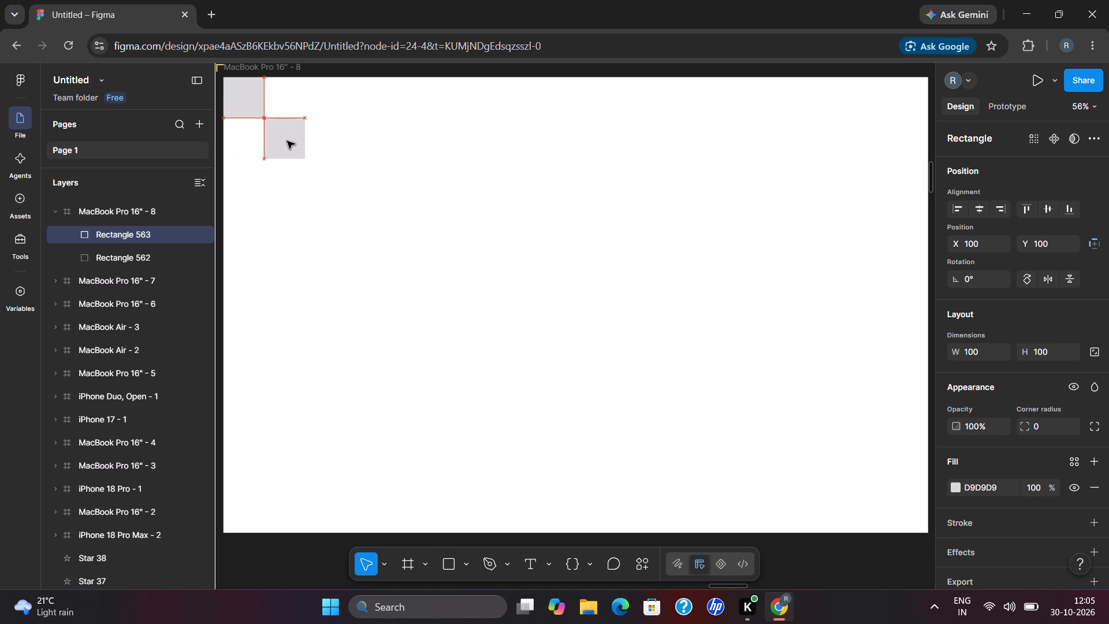
left_click_drag(287, 141, 286, 150)
left_click_drag(283, 148, 286, 143)
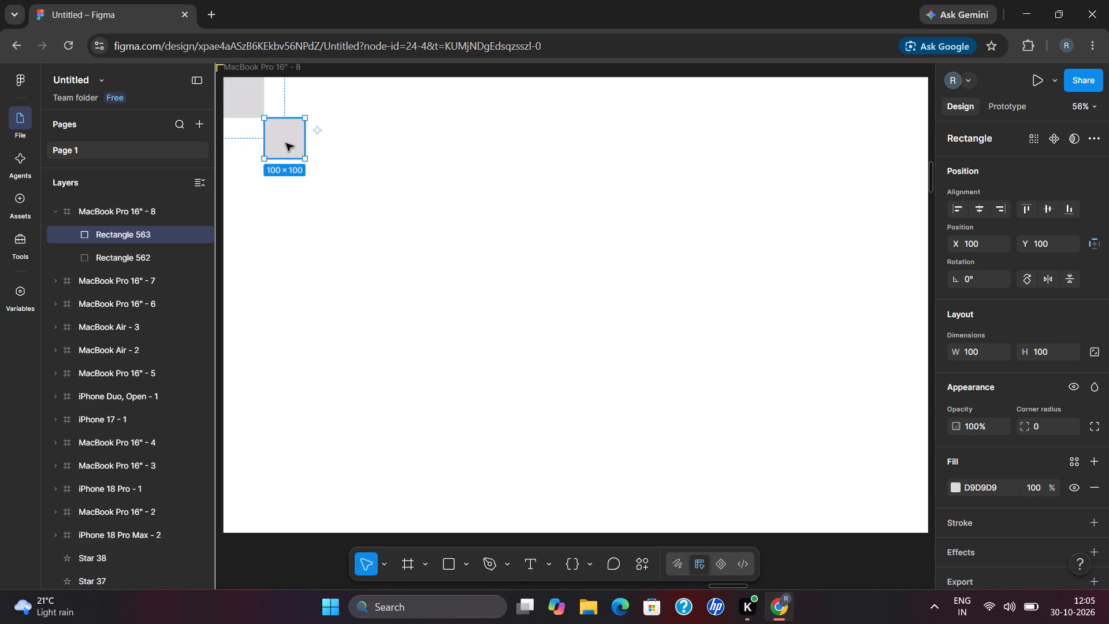
left_click(393, 164)
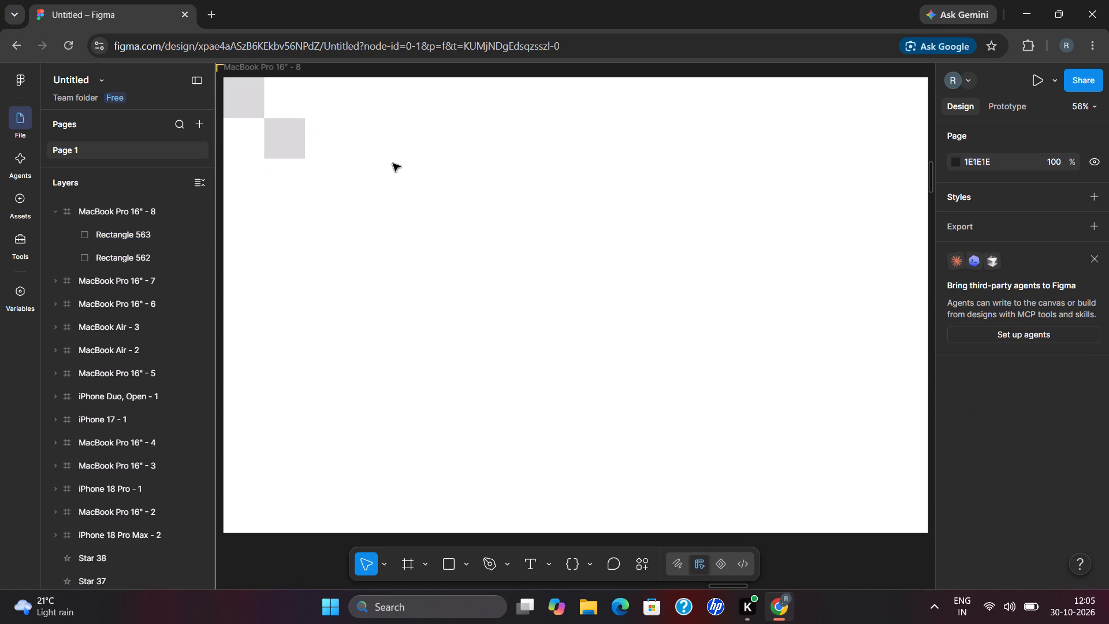
Fill the square in the frame's corner with red EA2929 and the second square with red E73B3B.
left_click(254, 116)
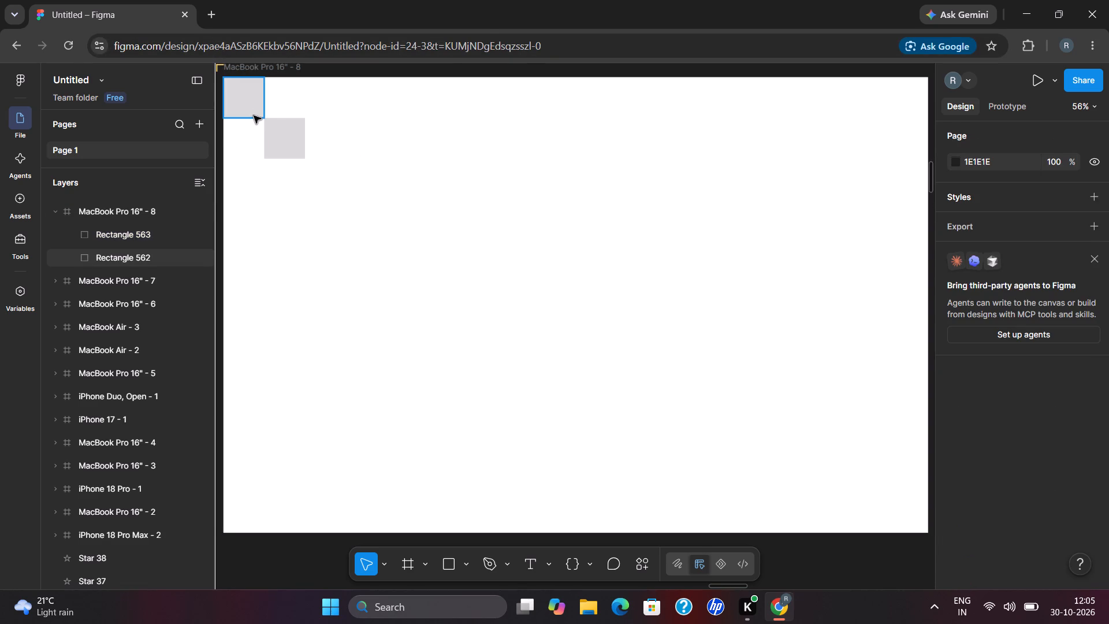
left_click(954, 487)
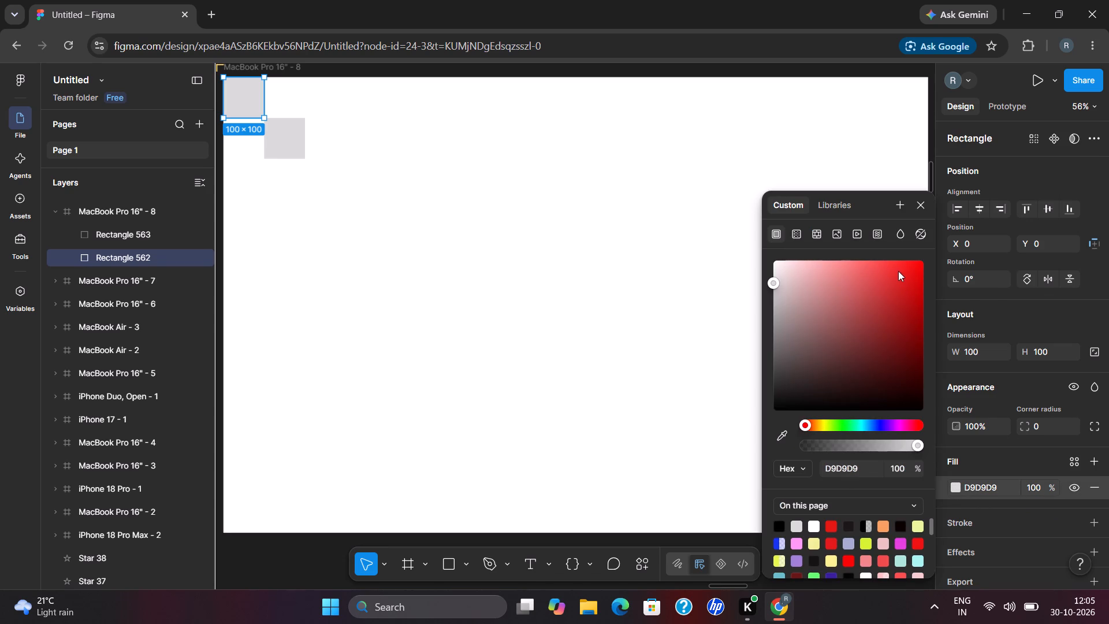
left_click(897, 273)
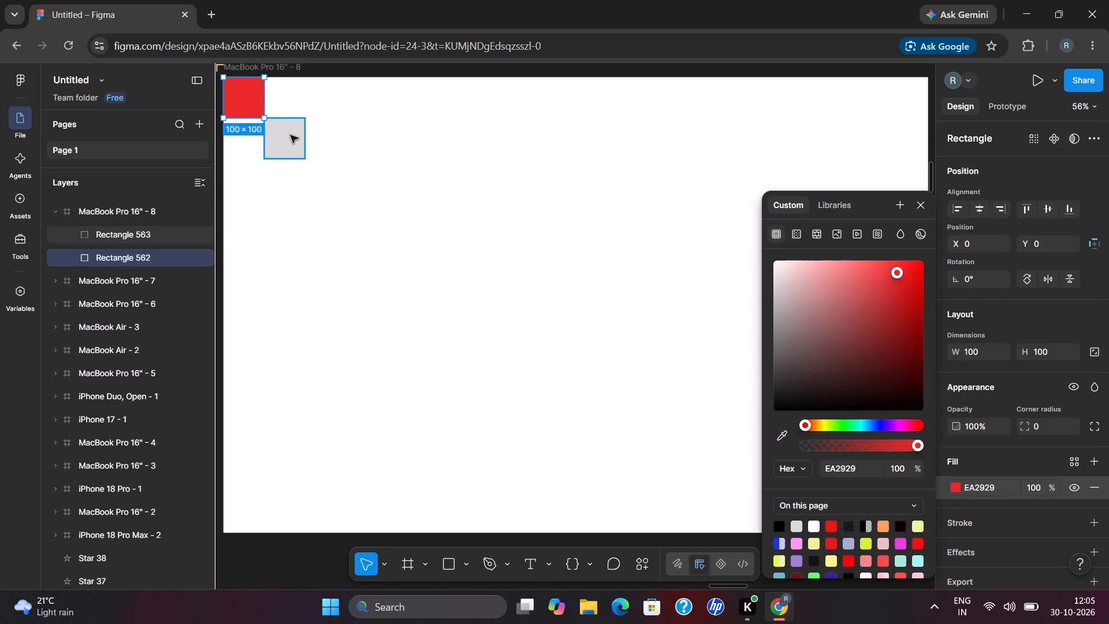
left_click(291, 135)
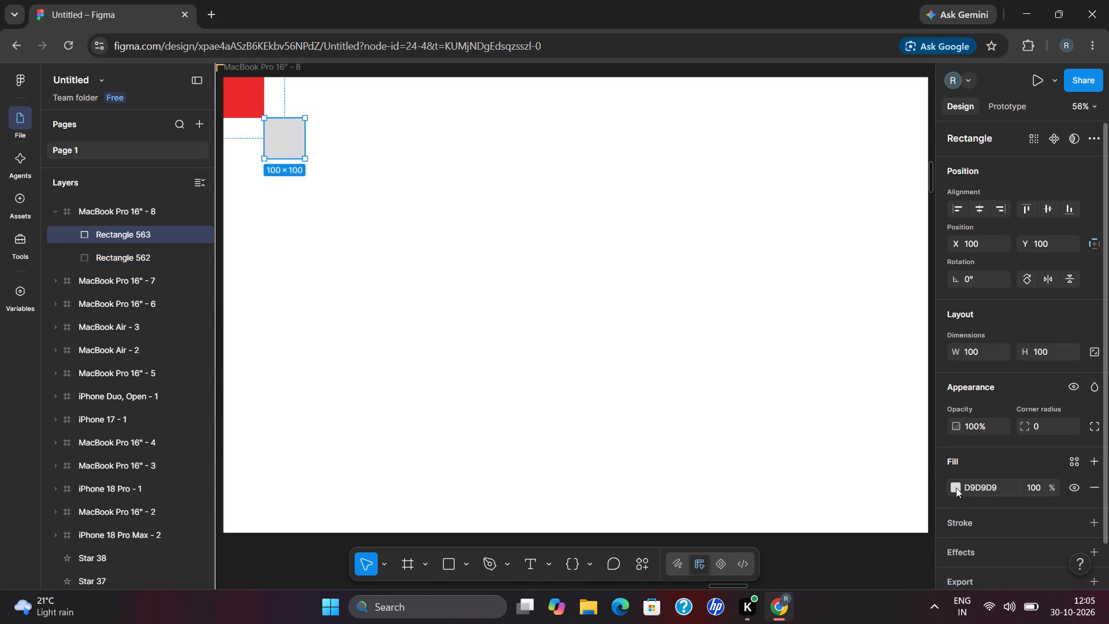
left_click(957, 488)
left_click(885, 274)
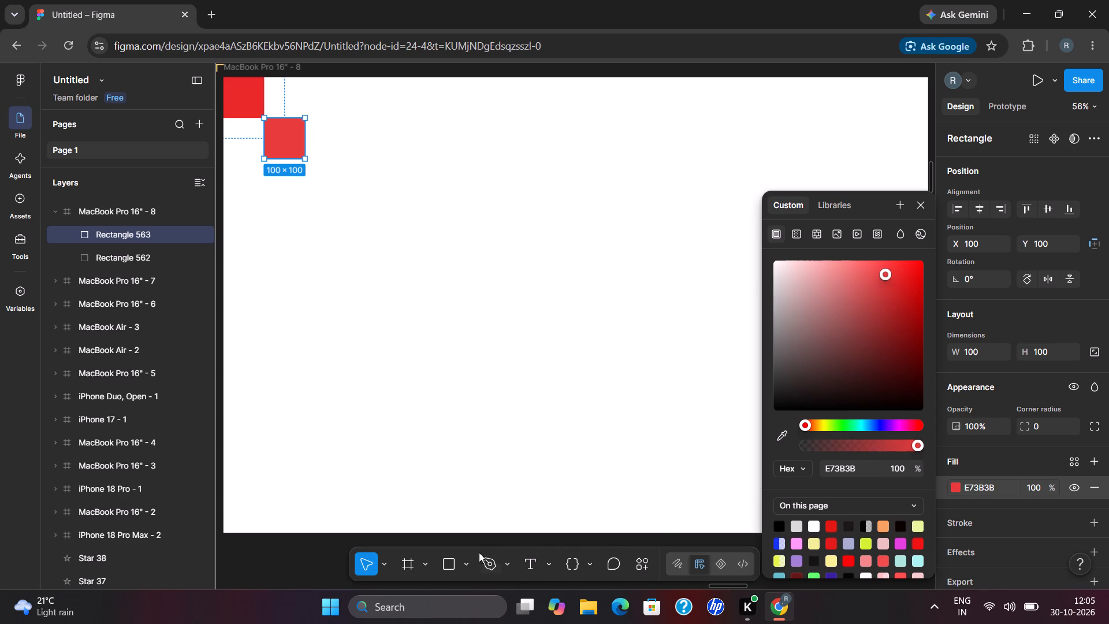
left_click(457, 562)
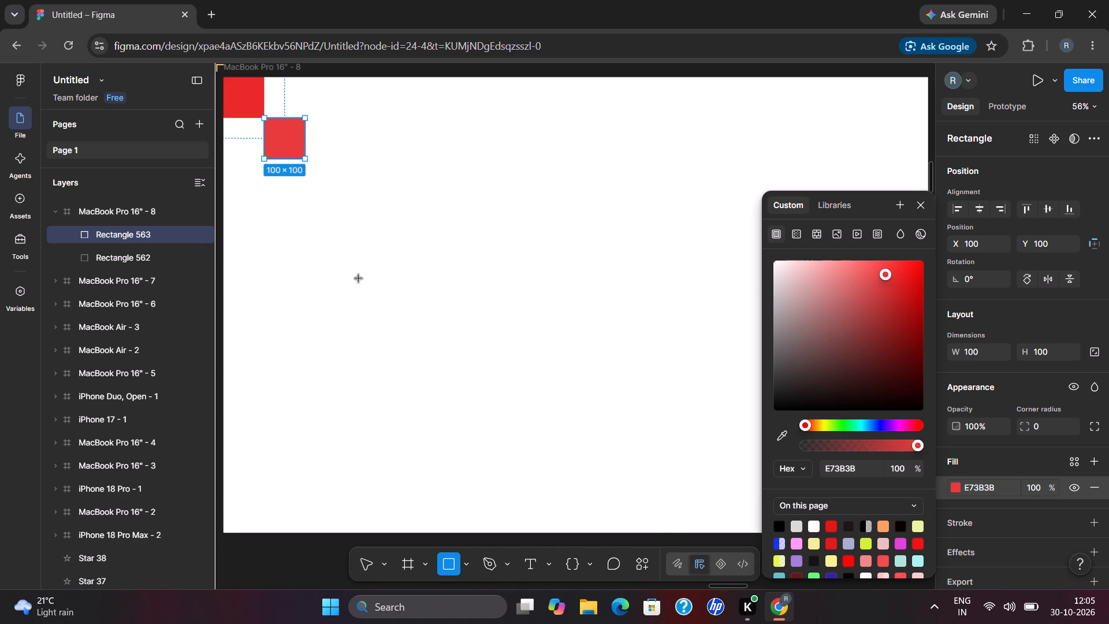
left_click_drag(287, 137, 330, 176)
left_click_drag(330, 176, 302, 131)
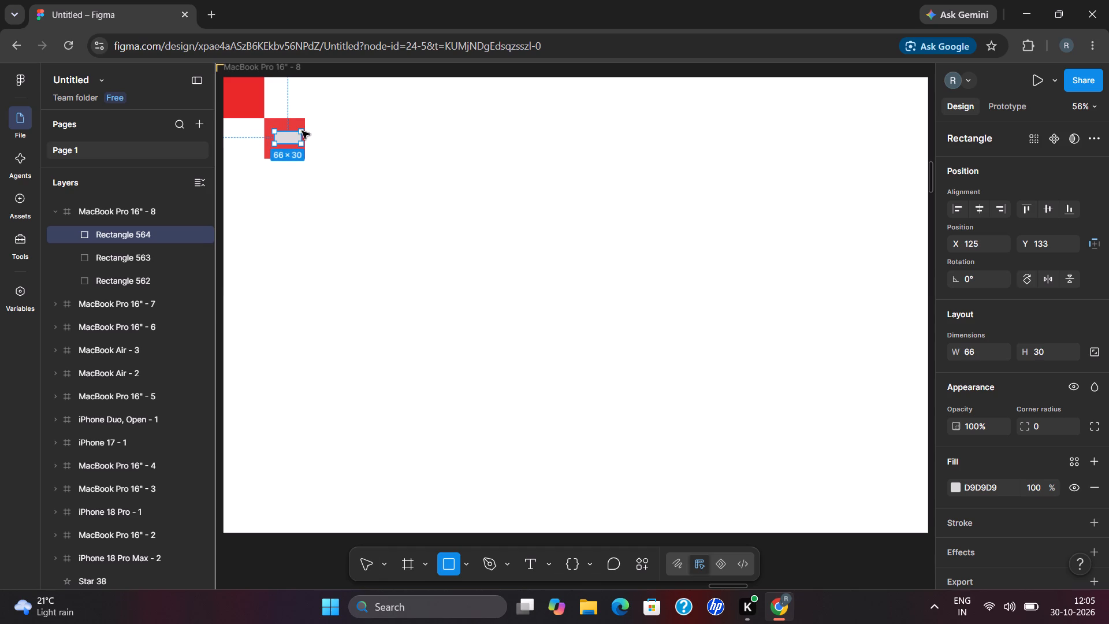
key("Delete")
Duplicate the second red square diagonally down so the copy touches its lower corner at X 200, Y 200.
left_click_drag(292, 143, 296, 147)
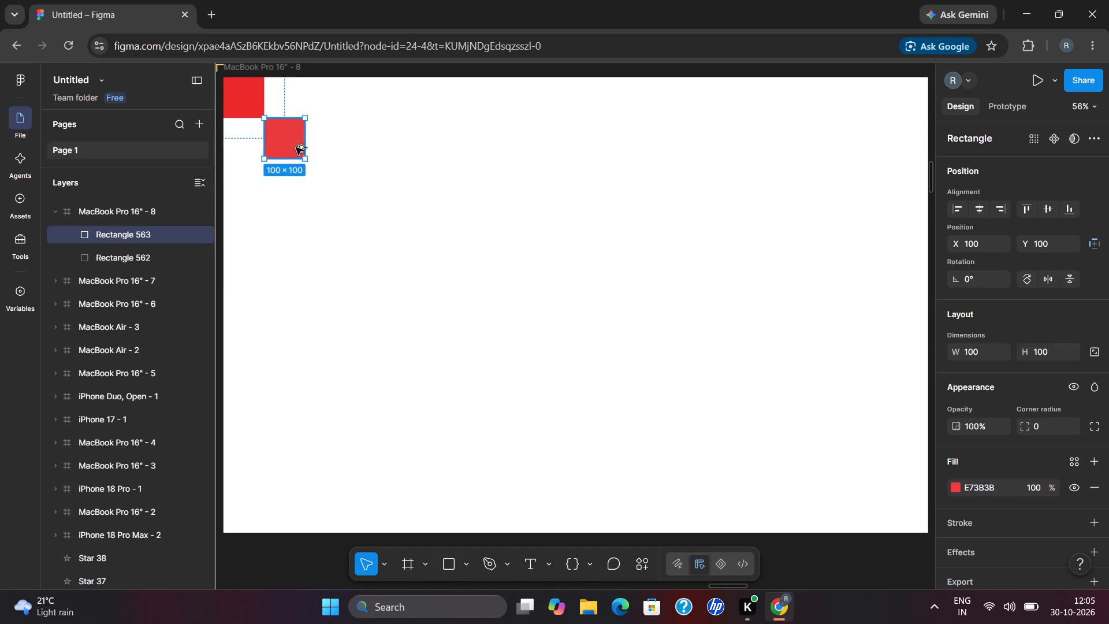
left_click_drag(296, 147, 326, 184)
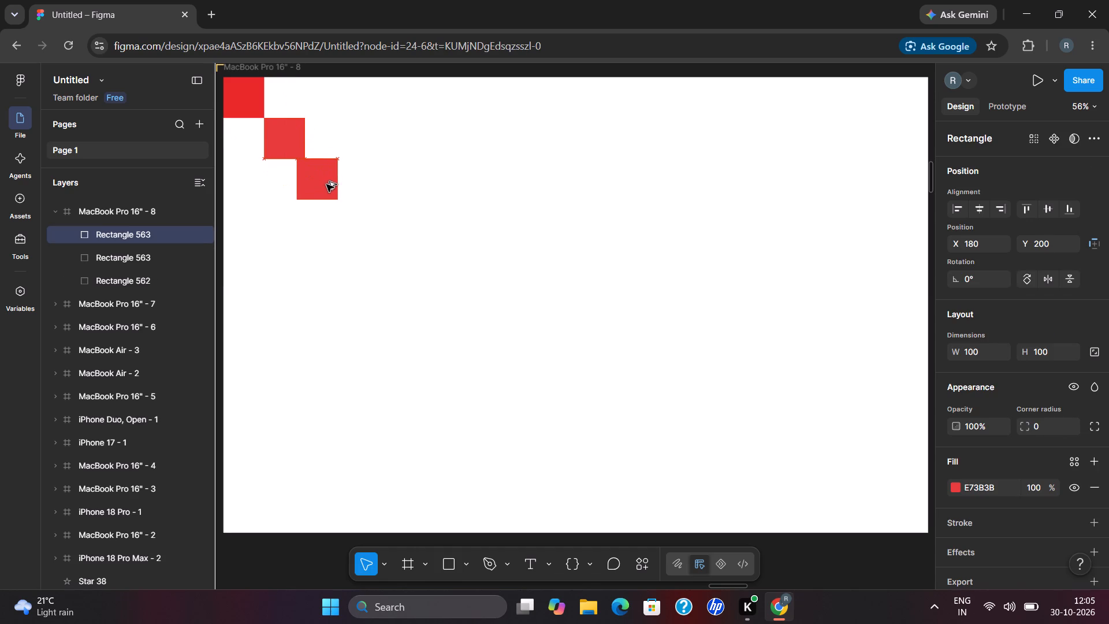
left_click_drag(326, 184, 333, 183)
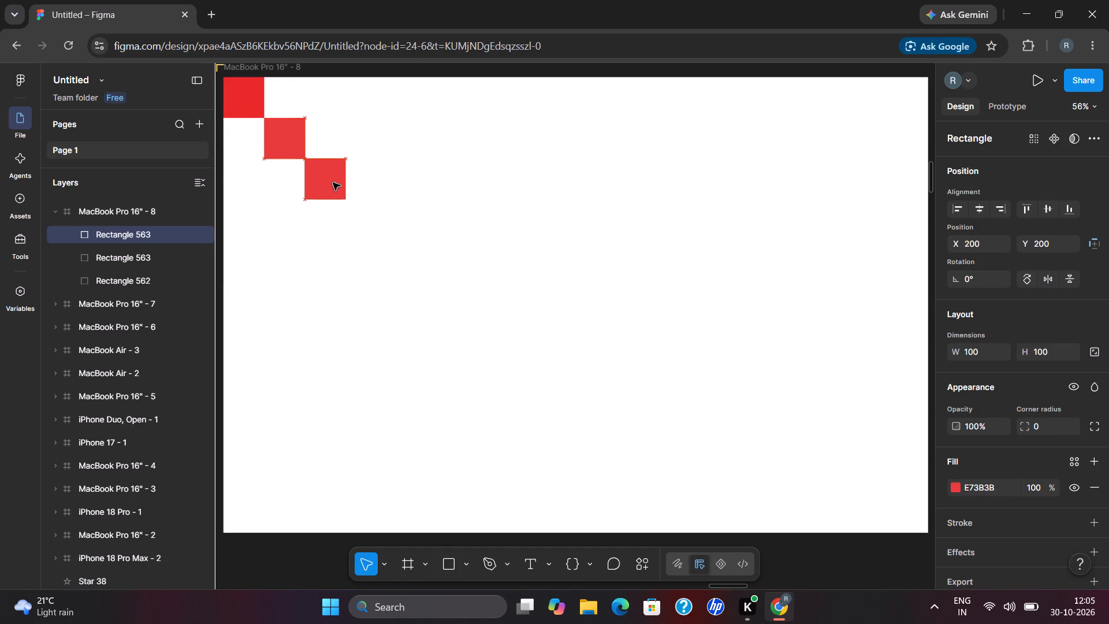
left_click_drag(333, 183, 333, 183)
left_click(446, 225)
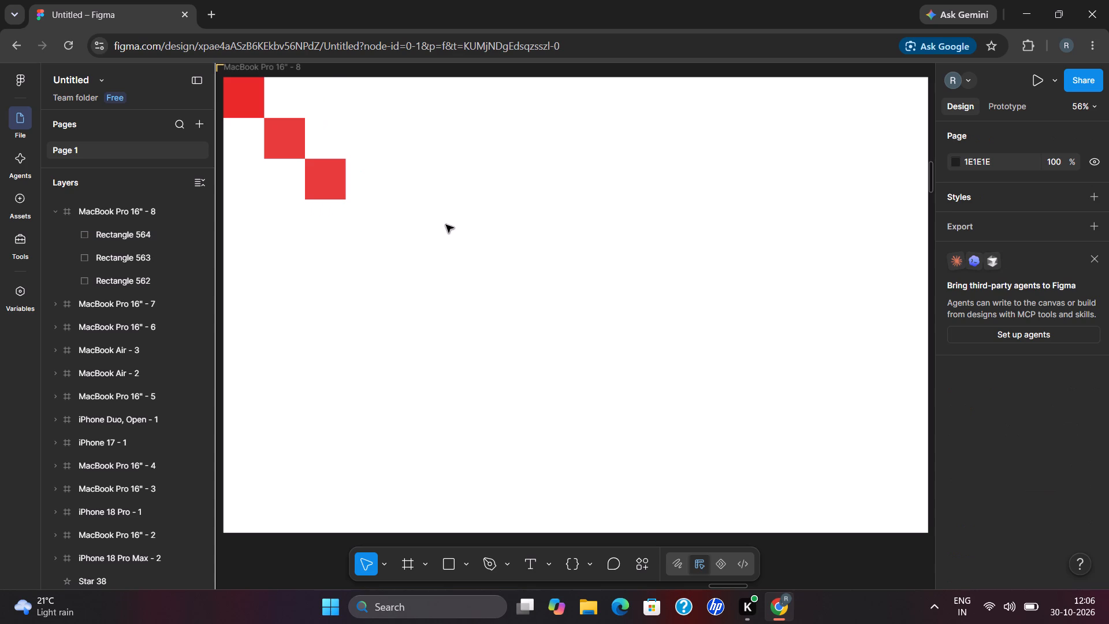
Continue the descending diagonal with two more copies of the red square, the first at X 300, Y 290 and the second touching its lower corner.
left_click_drag(325, 185, 353, 206)
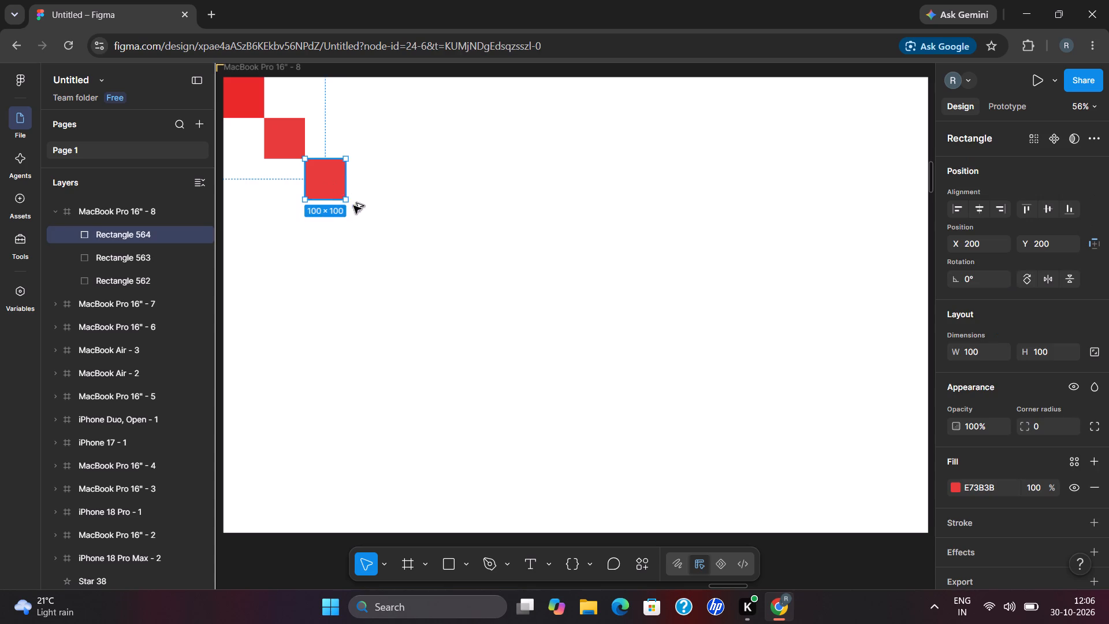
left_click_drag(353, 206, 364, 222)
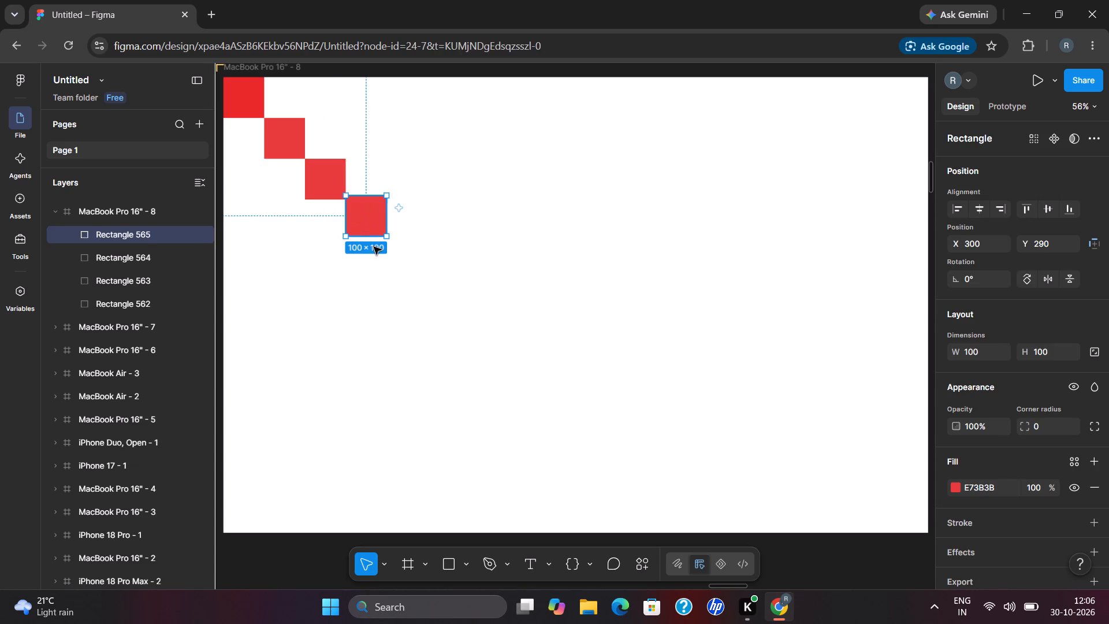
left_click(390, 265)
left_click_drag(375, 229, 405, 265)
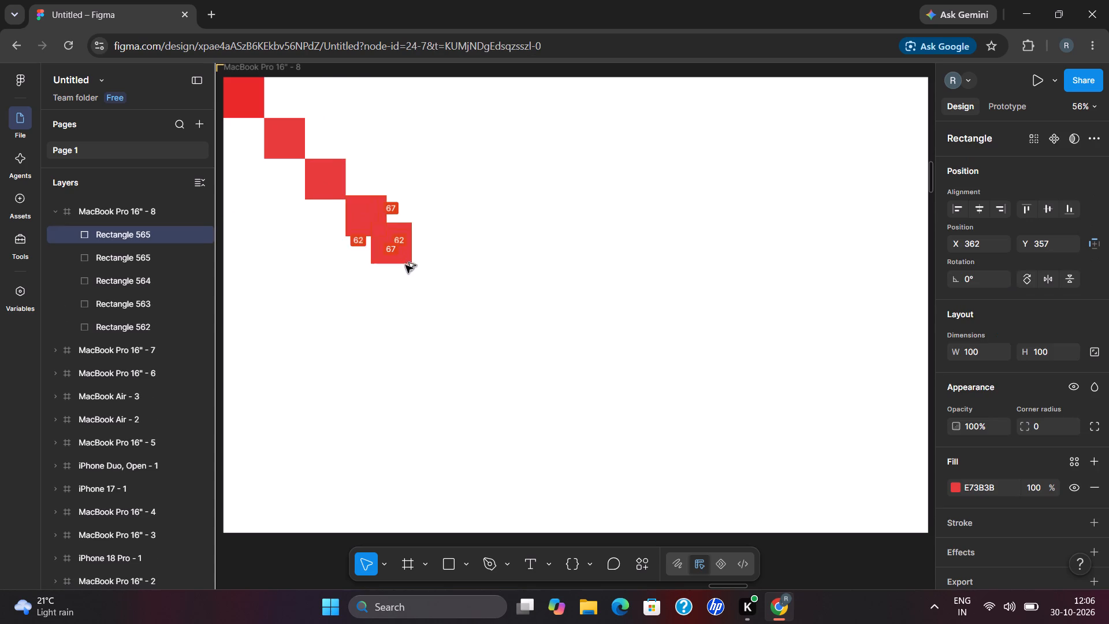
left_click_drag(405, 265, 414, 269)
left_click(390, 339)
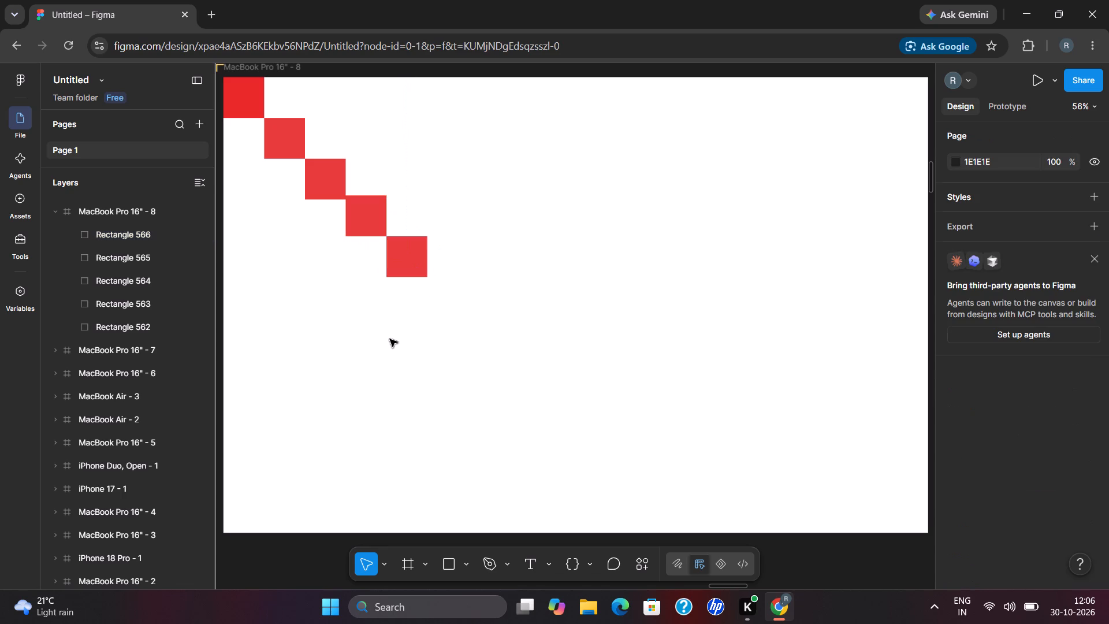
Add two more copies of the red square to the diagonal, corner to corner, at X 500, Y 490 and X 600, Y 590.
left_click_drag(407, 258, 414, 300, "alt")
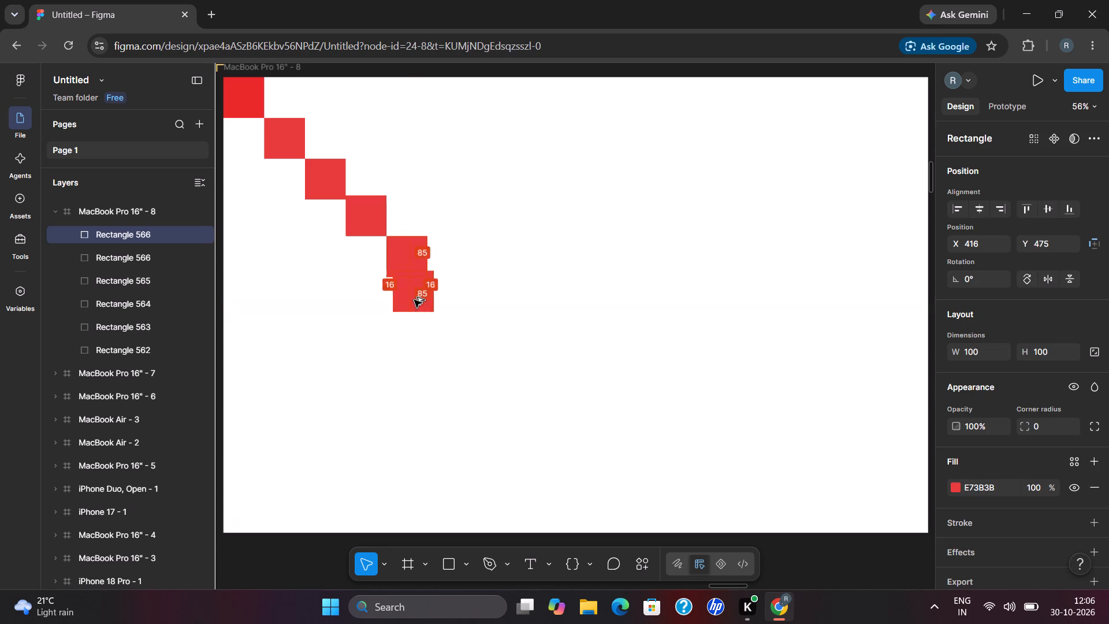
left_click_drag(414, 300, 447, 300, "alt")
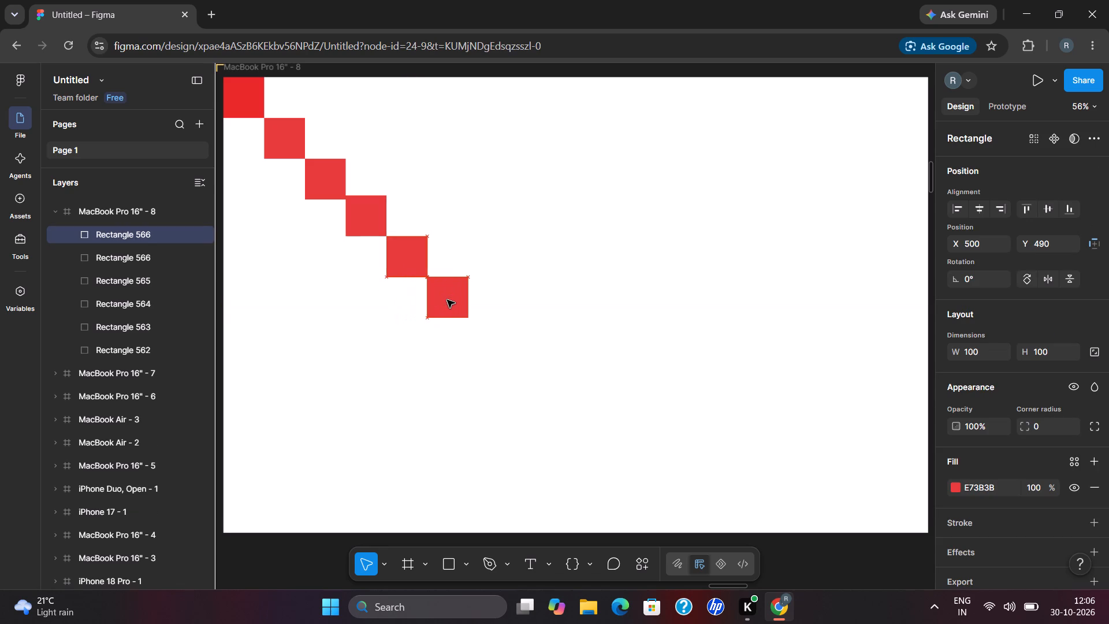
left_click(425, 378)
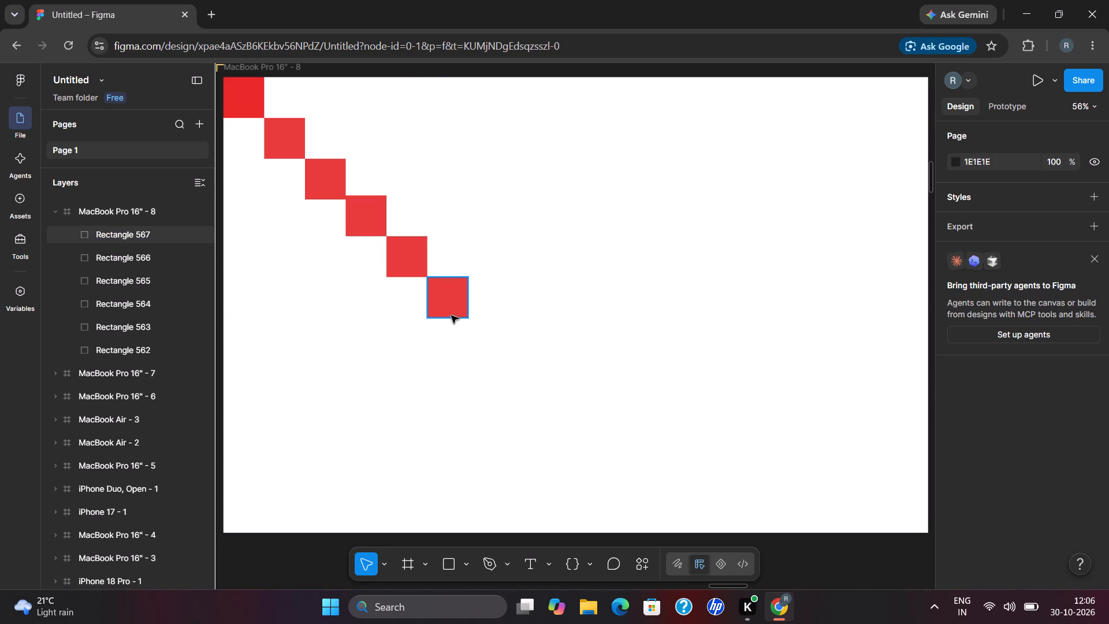
left_click_drag(451, 311, 496, 355)
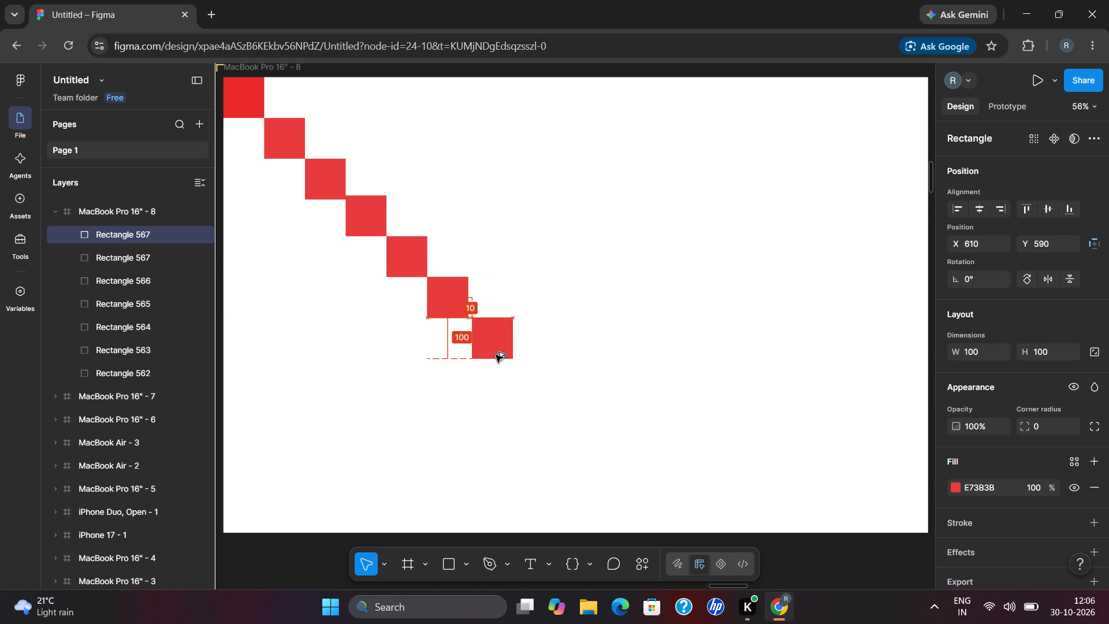
left_click_drag(496, 355, 497, 354)
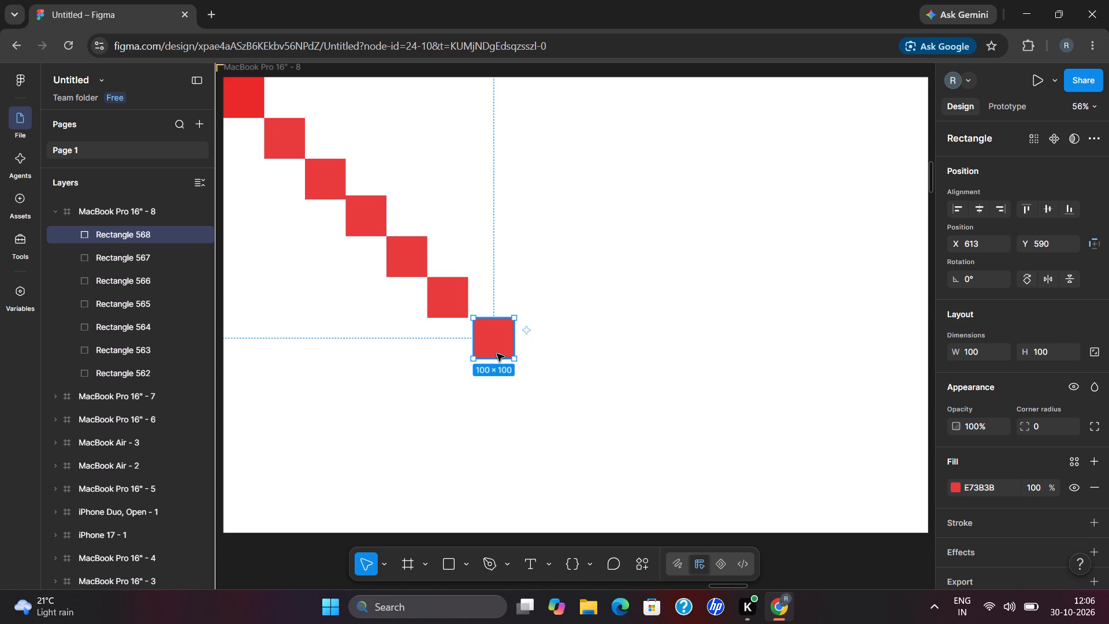
left_click(492, 350)
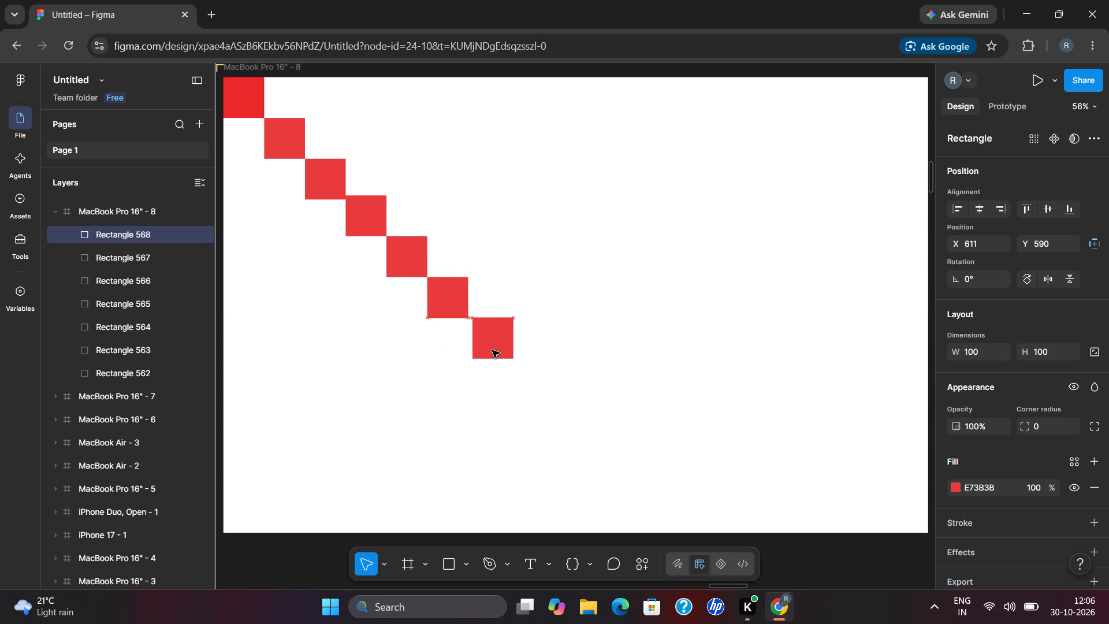
left_click(492, 346)
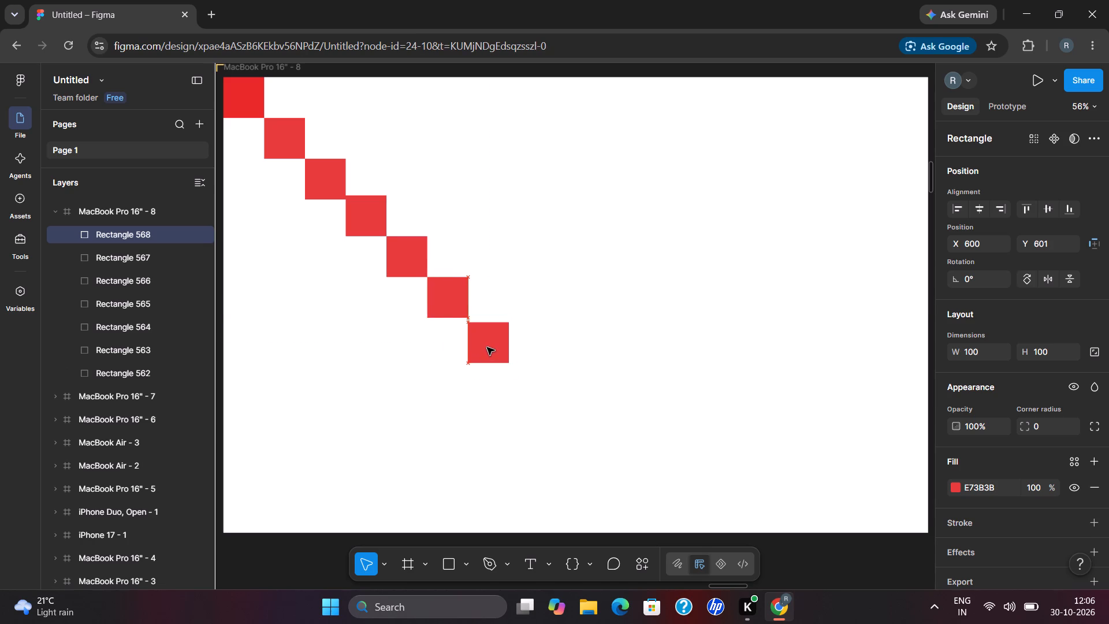
left_click(587, 390)
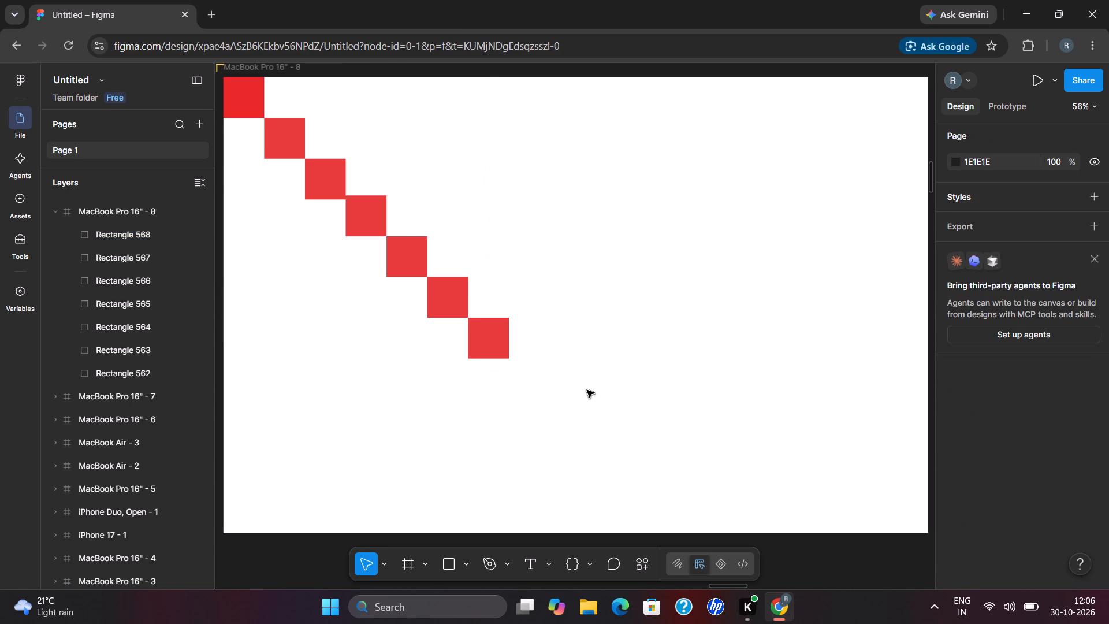
Extend the diagonal with two more red square copies, one at X 700, Y 690 and the other touching its lower corner.
left_click_drag(493, 340, 539, 391)
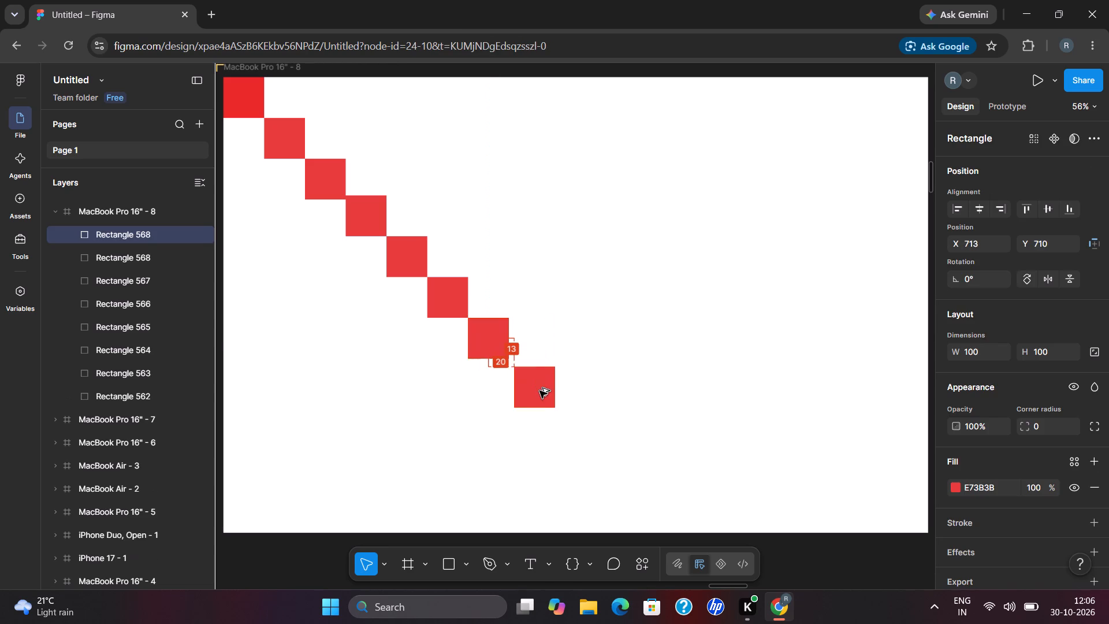
left_click_drag(539, 391, 534, 380)
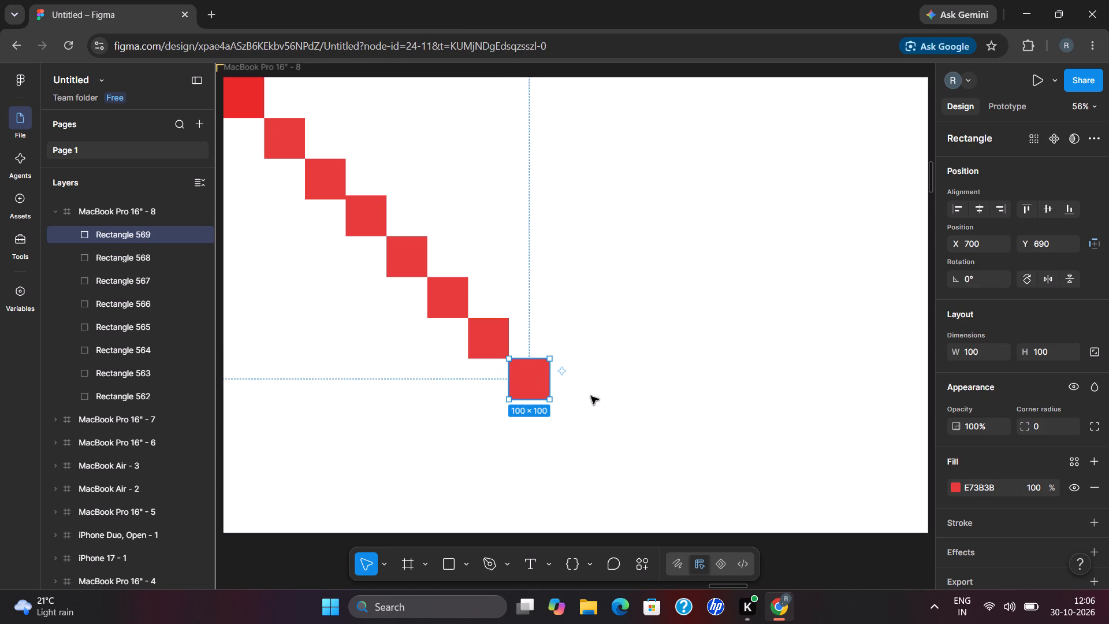
left_click(591, 396)
left_click_drag(542, 388, 584, 419)
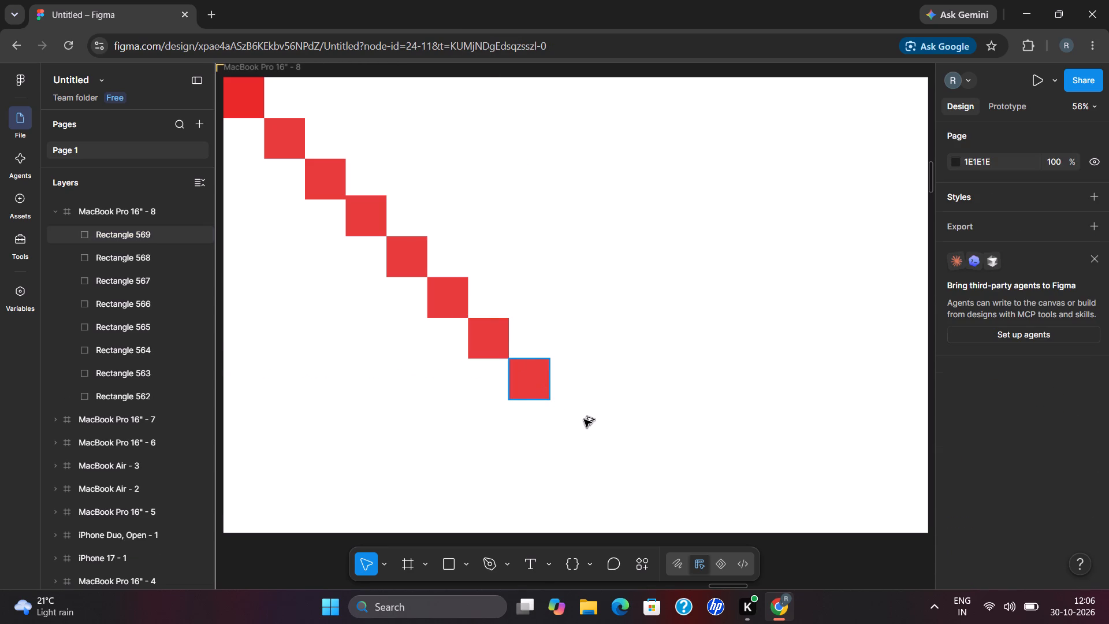
left_click_drag(584, 419, 583, 426)
left_click(650, 426)
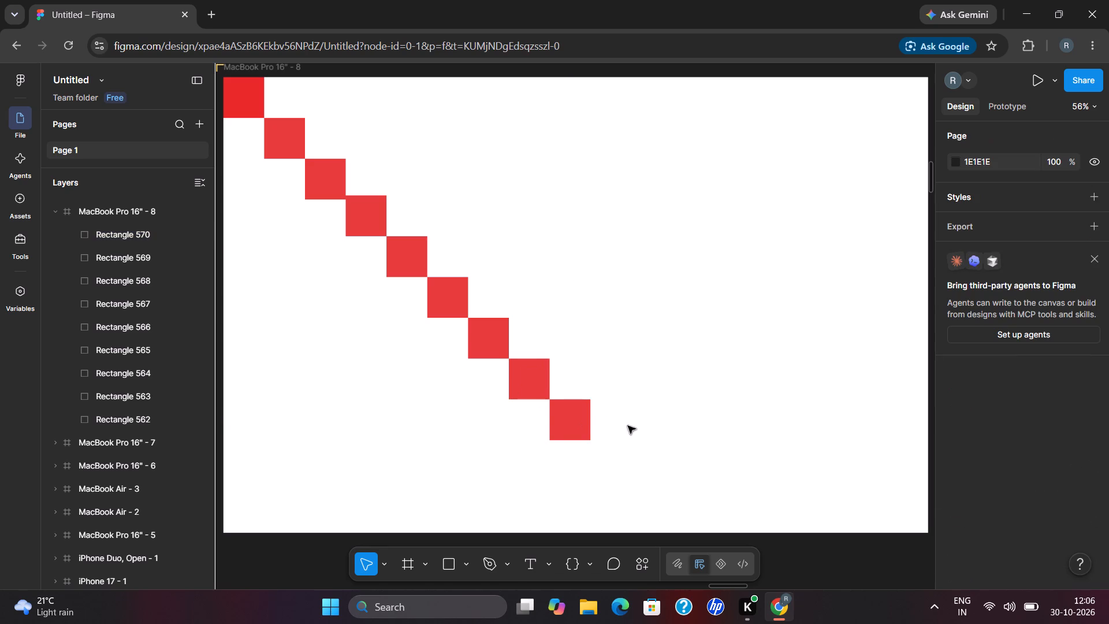
Extend the red diagonal with two more square copies, one at X 900, Y 890 and the other touching its lower corner.
left_click_drag(585, 426, 624, 465)
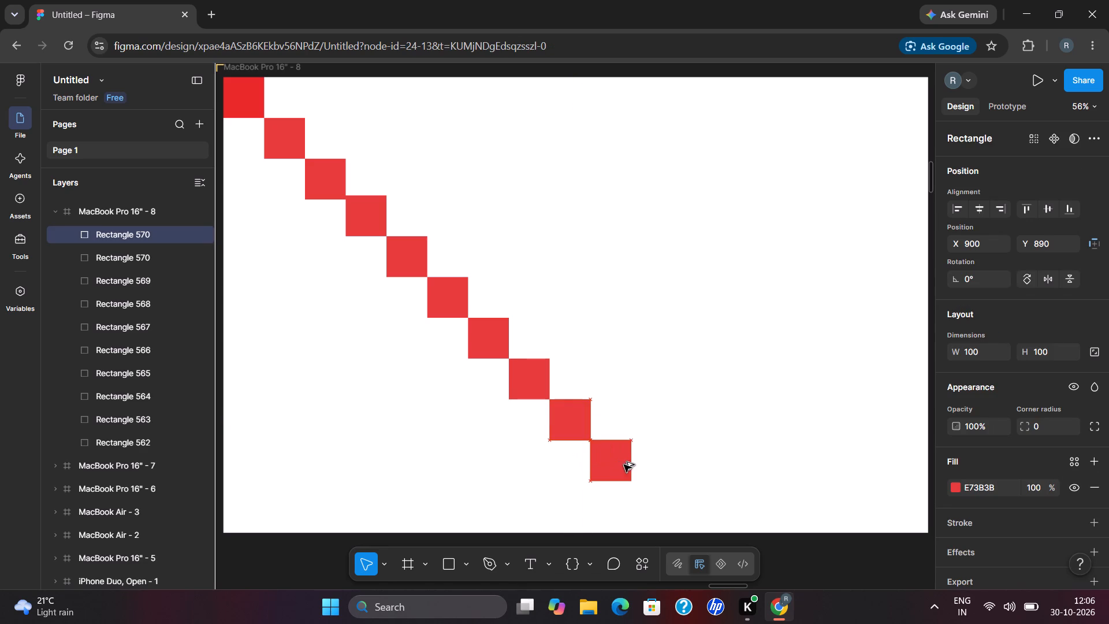
left_click_drag(624, 465, 627, 469)
left_click(671, 459)
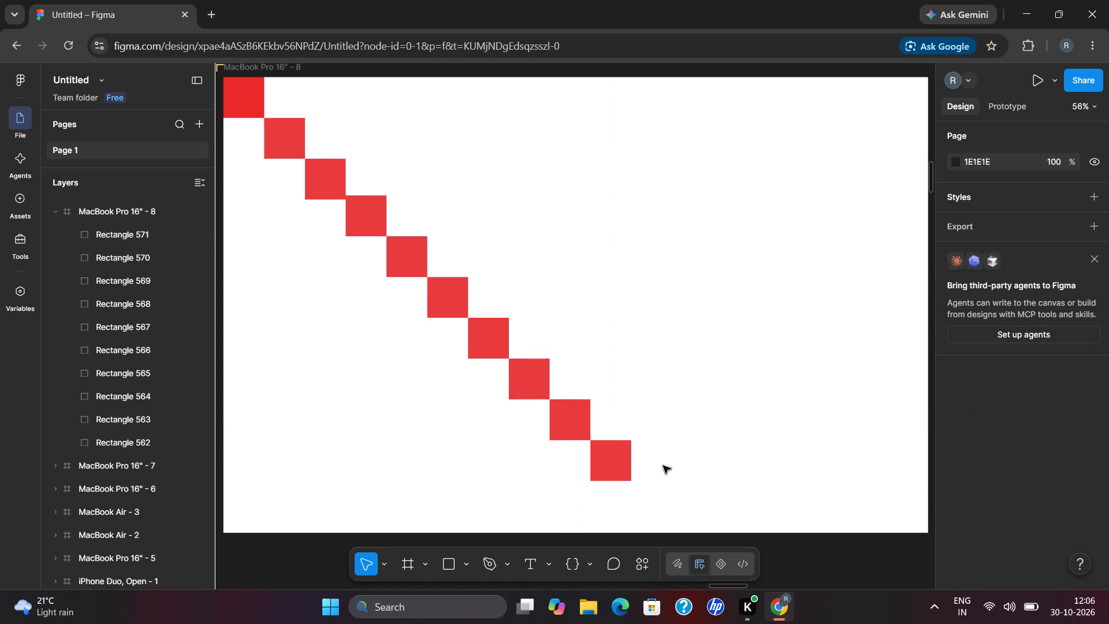
left_click_drag(623, 462, 666, 500)
left_click(745, 399)
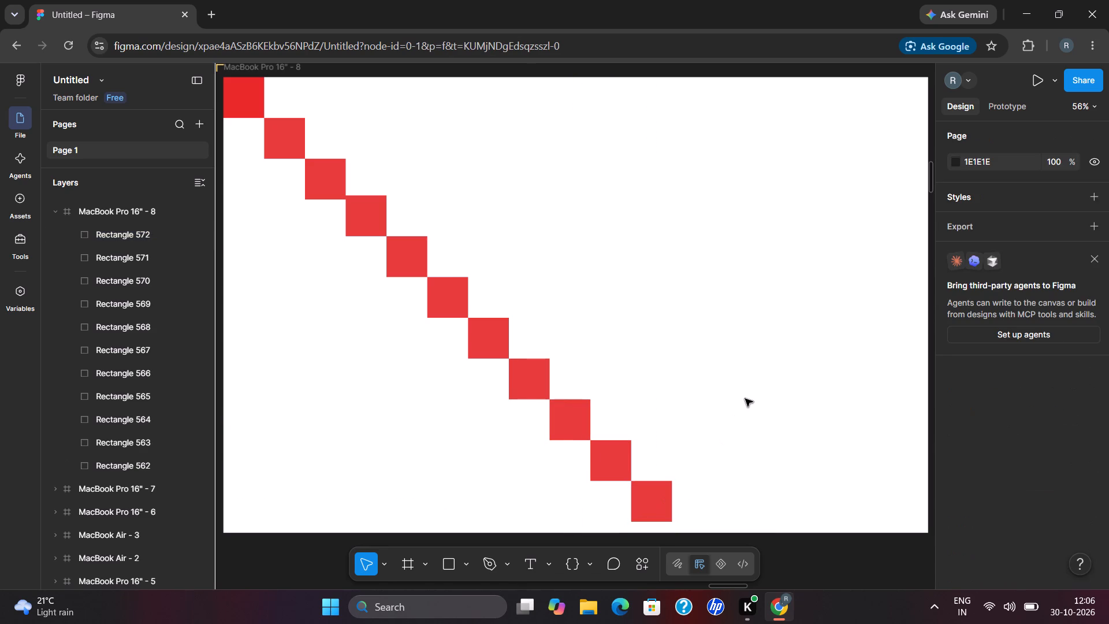
Place a new 100 × 100 square at X 0, Y 200 below the first red square and fill it with lime CCEB17.
left_click(456, 554)
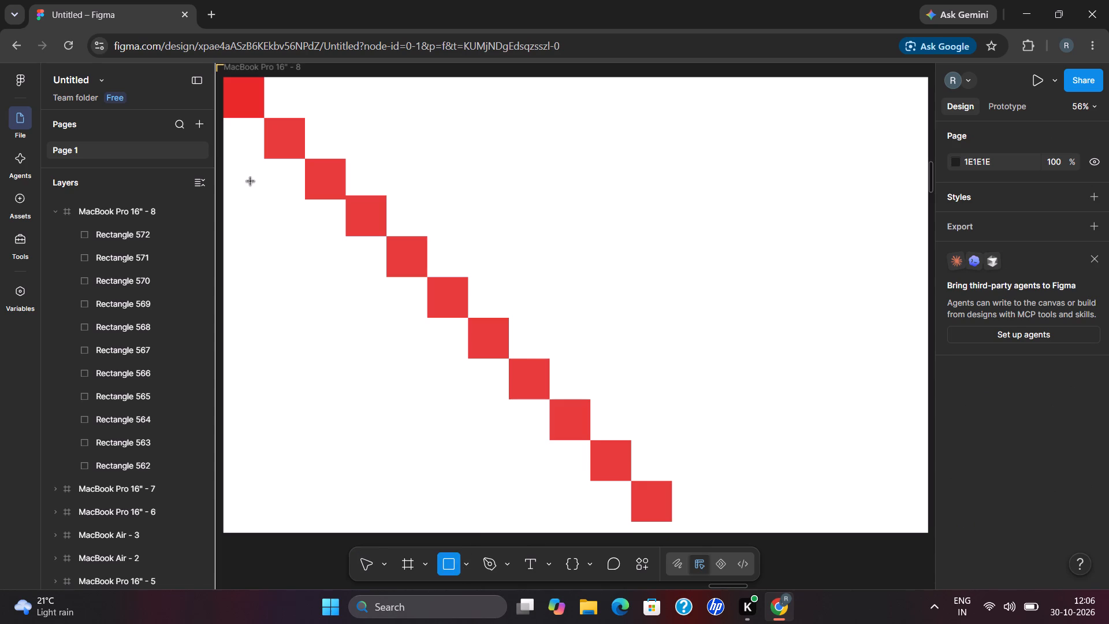
left_click(247, 179)
left_click(243, 181)
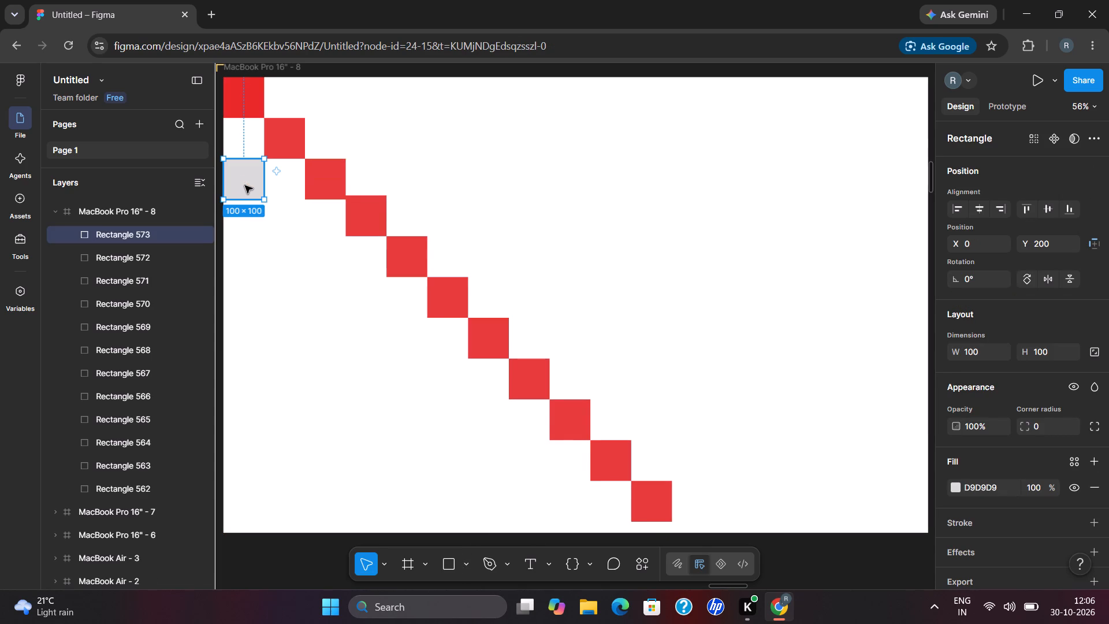
left_click(955, 488)
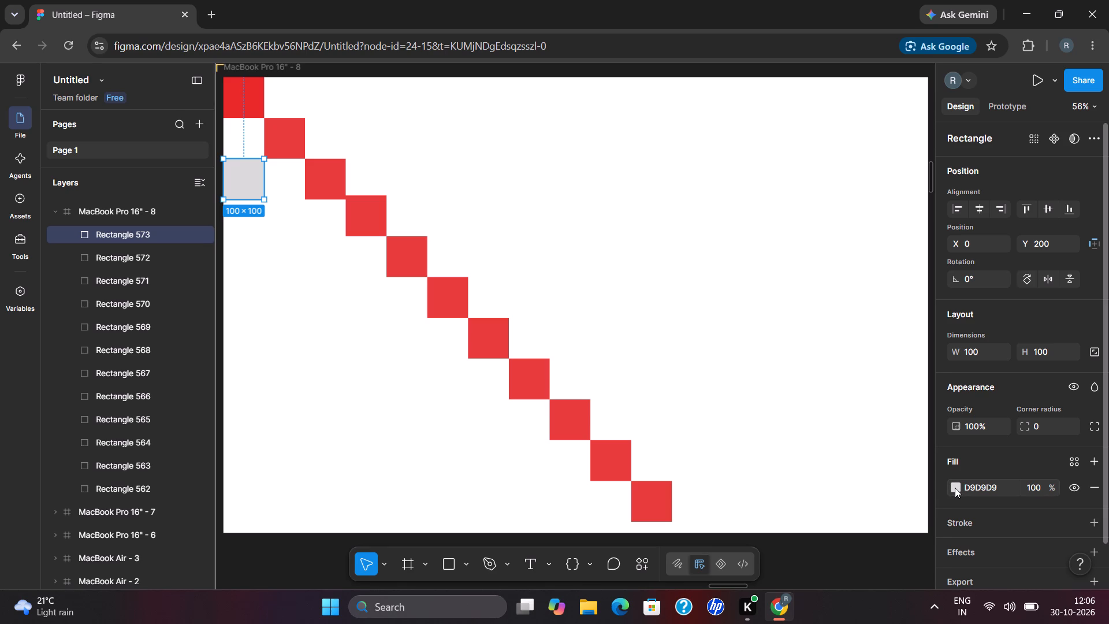
left_click(827, 426)
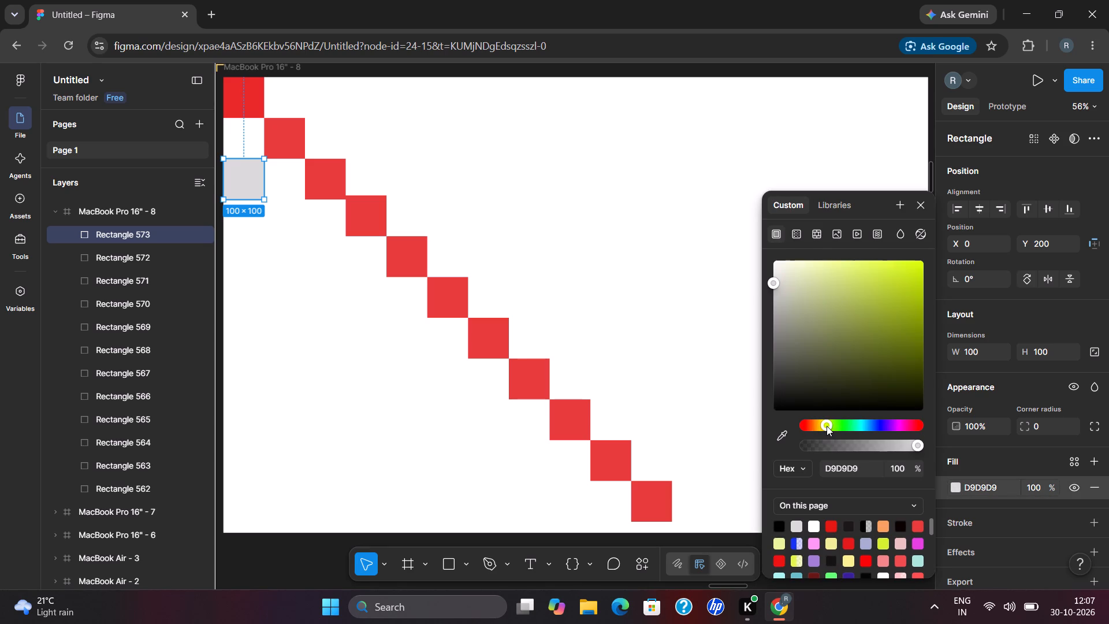
left_click(909, 272)
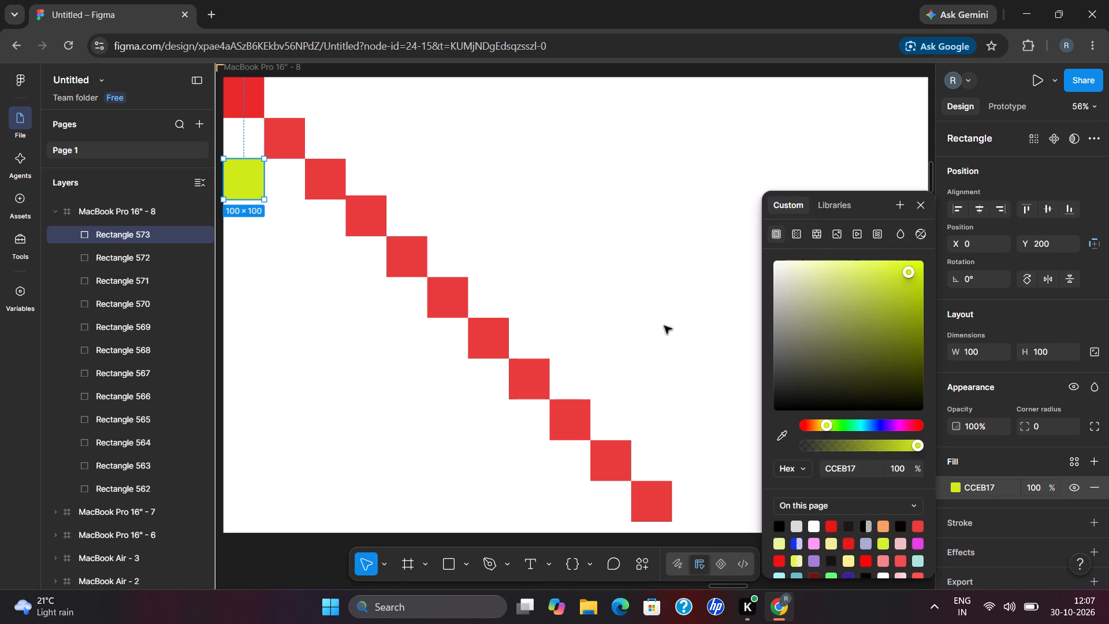
left_click(312, 400)
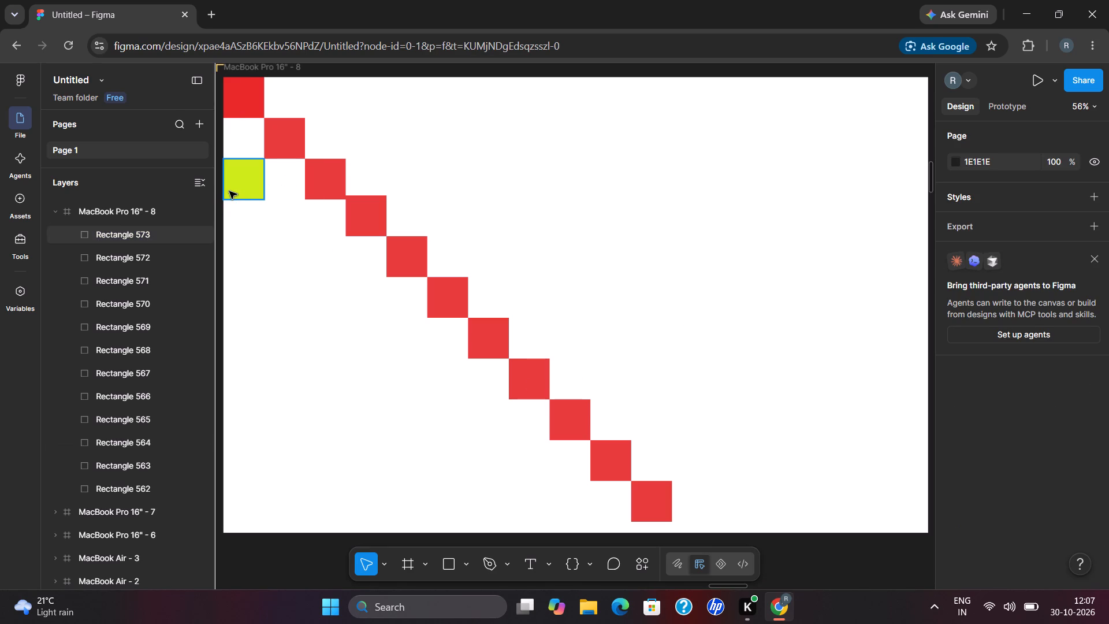
Start a lime diagonal with two copies of the lime square, corner to corner, at X 100, Y 300 and X 200, Y 390.
left_click_drag(232, 190, 280, 223)
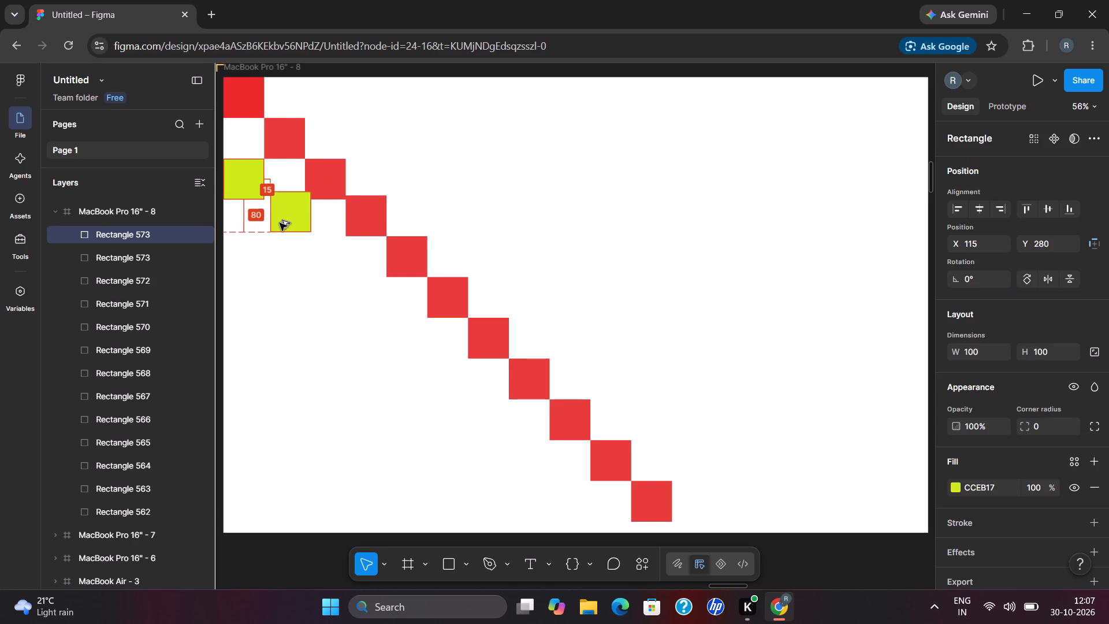
left_click_drag(280, 223, 277, 233)
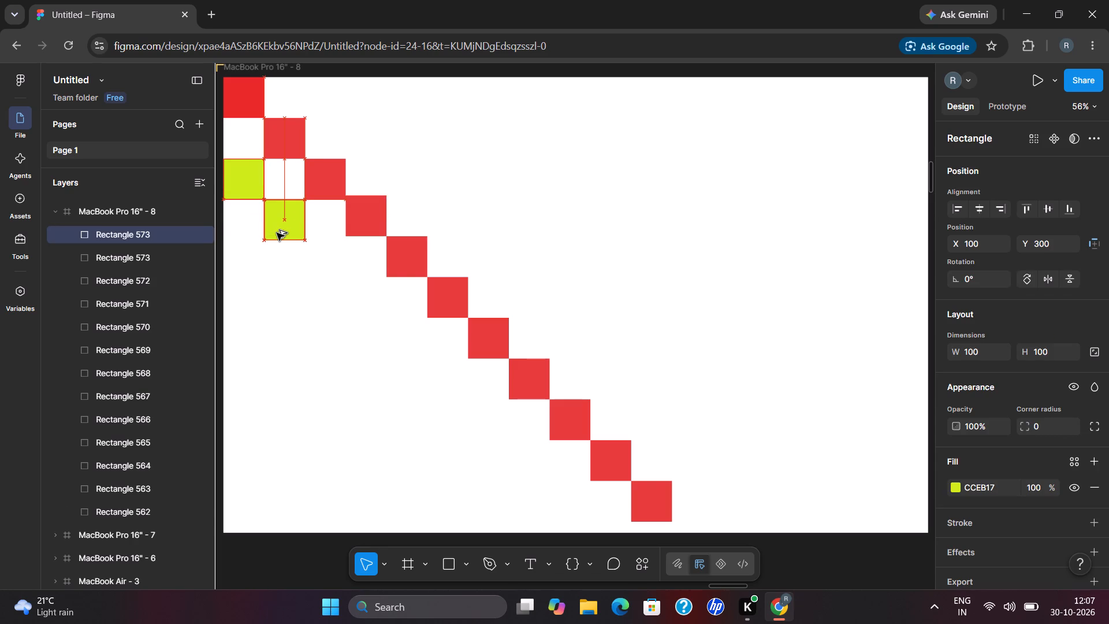
left_click_drag(277, 233, 274, 231)
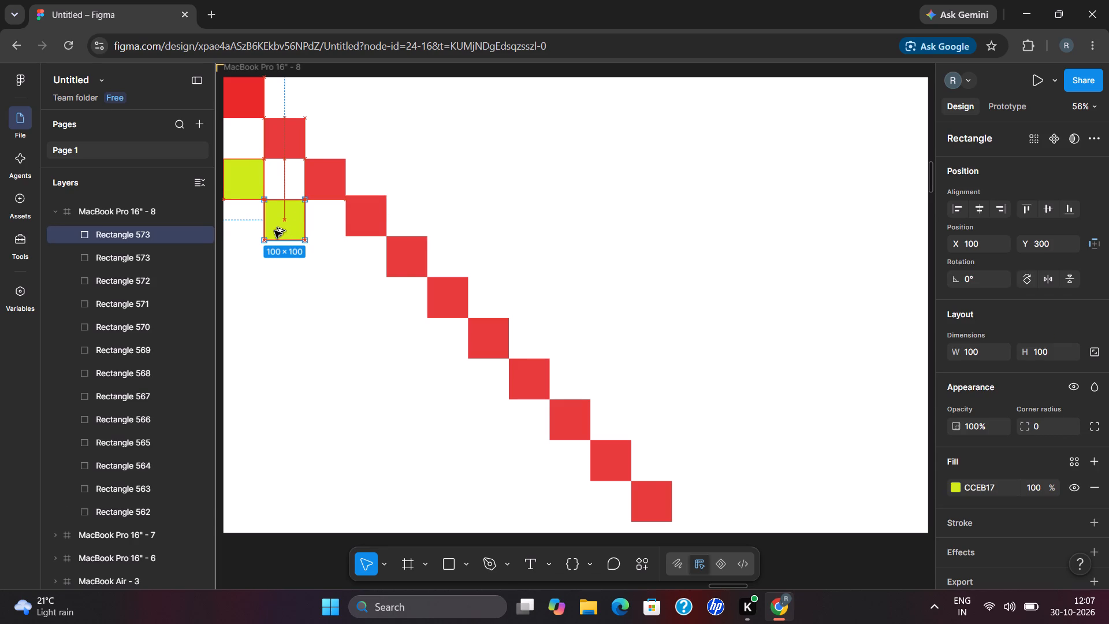
left_click_drag(274, 231, 276, 229)
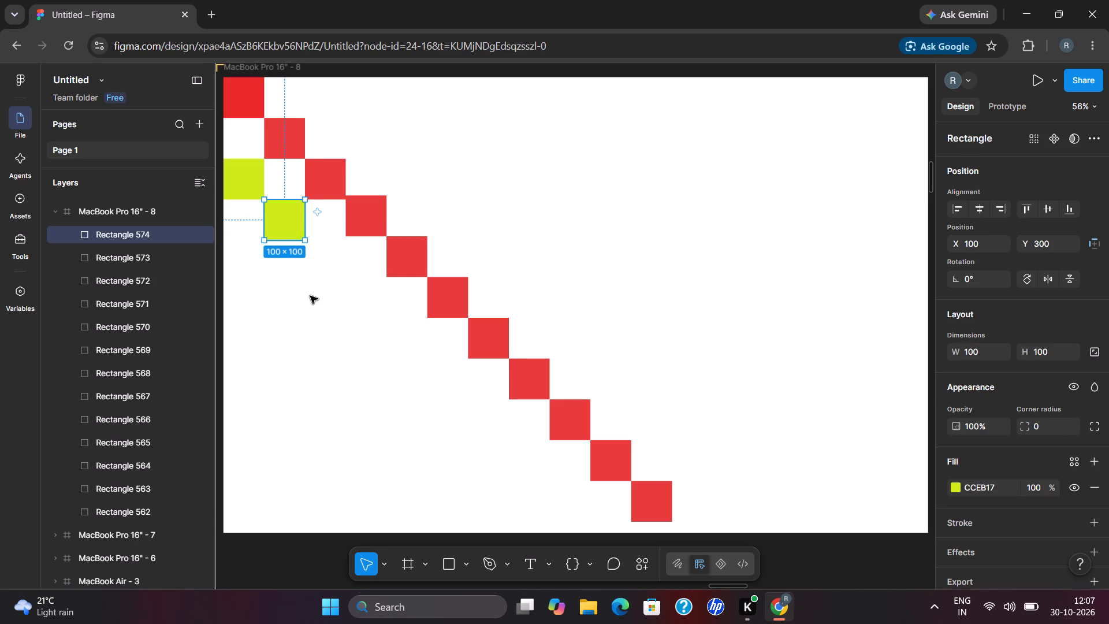
left_click(310, 296)
left_click_drag(276, 233, 308, 252)
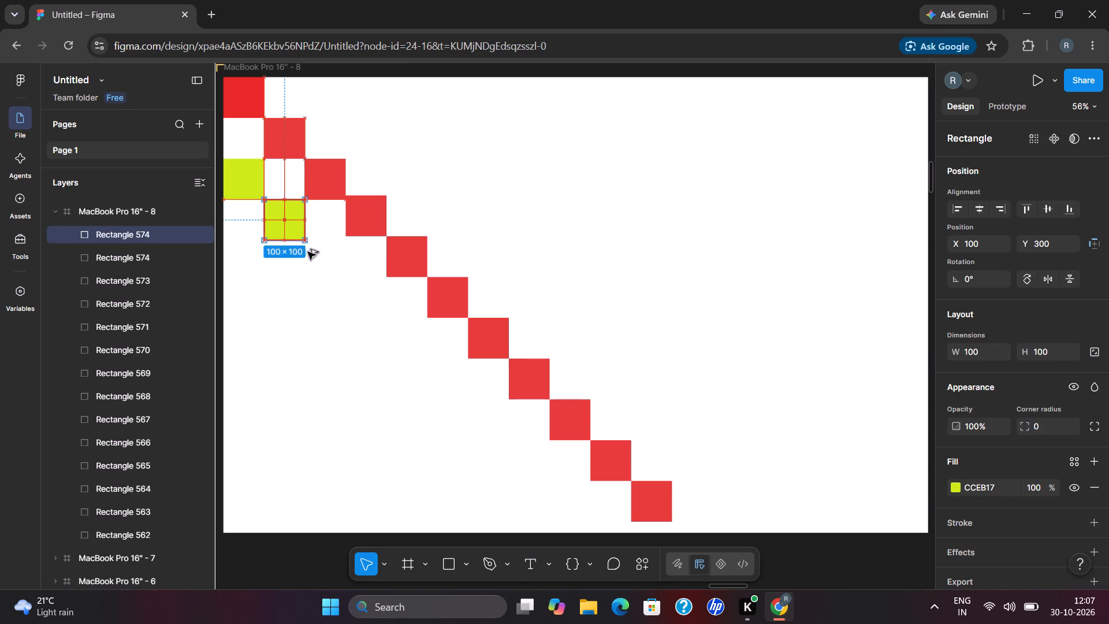
left_click_drag(308, 252, 323, 272)
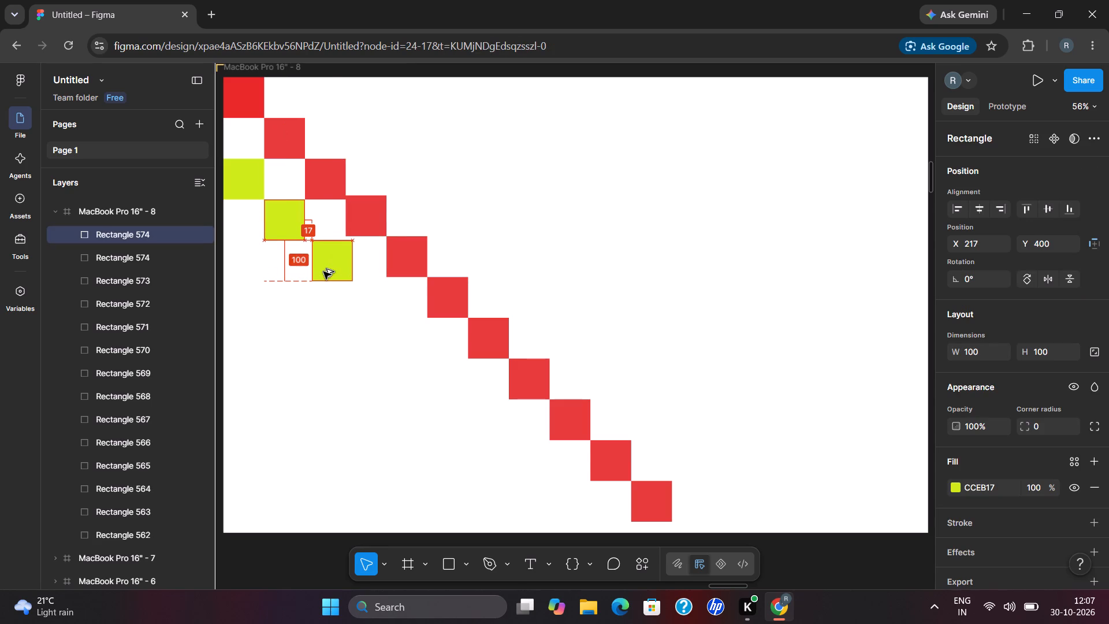
left_click_drag(323, 272, 315, 270)
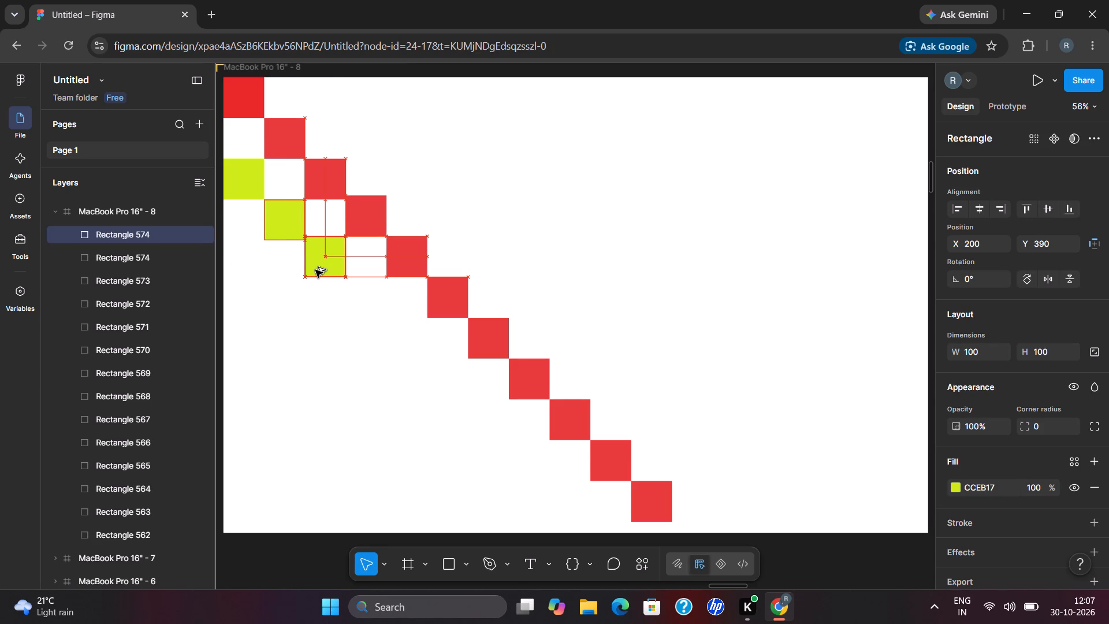
left_click_drag(315, 270, 318, 270)
left_click(352, 354)
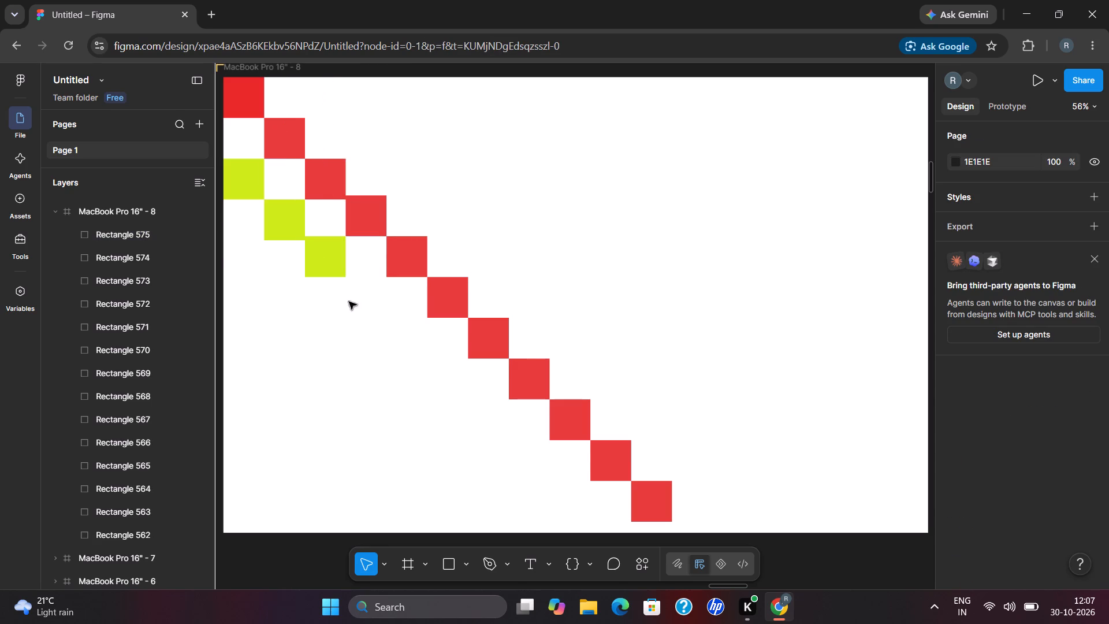
Add a fourth lime square at X 300, Y 490, with a lime square filling the third spot at its upper corner.
left_click_drag(325, 255, 367, 303)
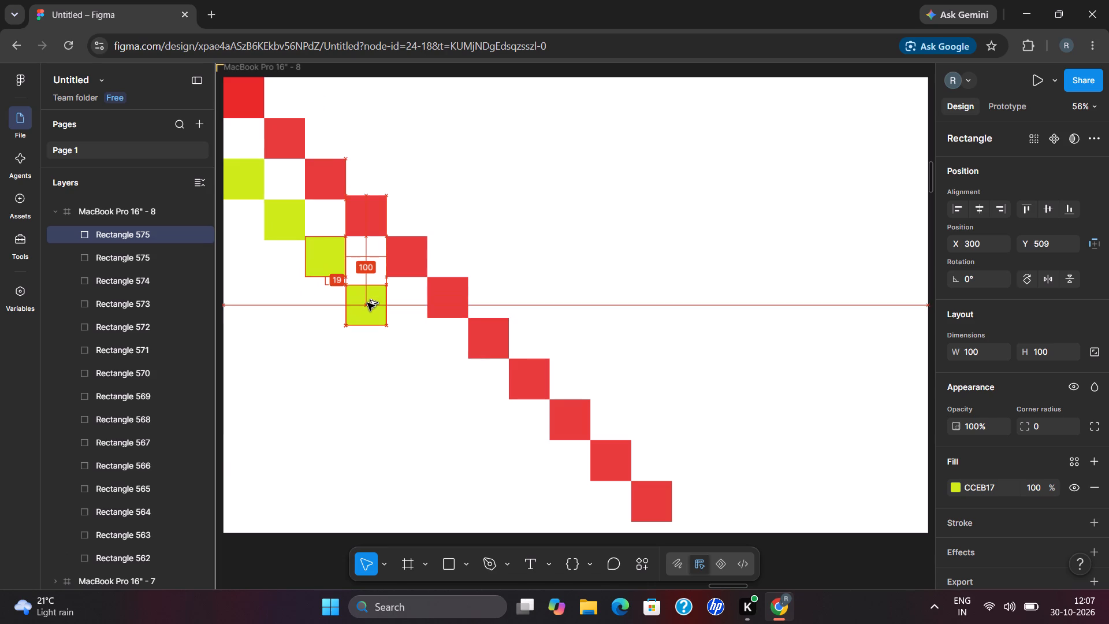
left_click_drag(367, 303, 367, 300)
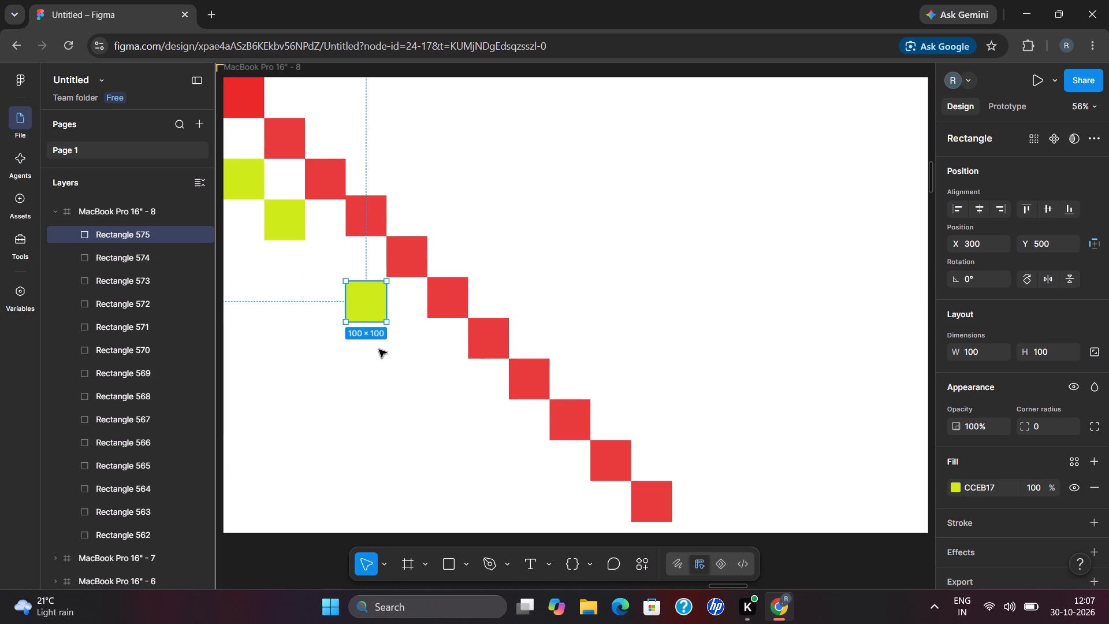
left_click_drag(359, 296, 321, 264)
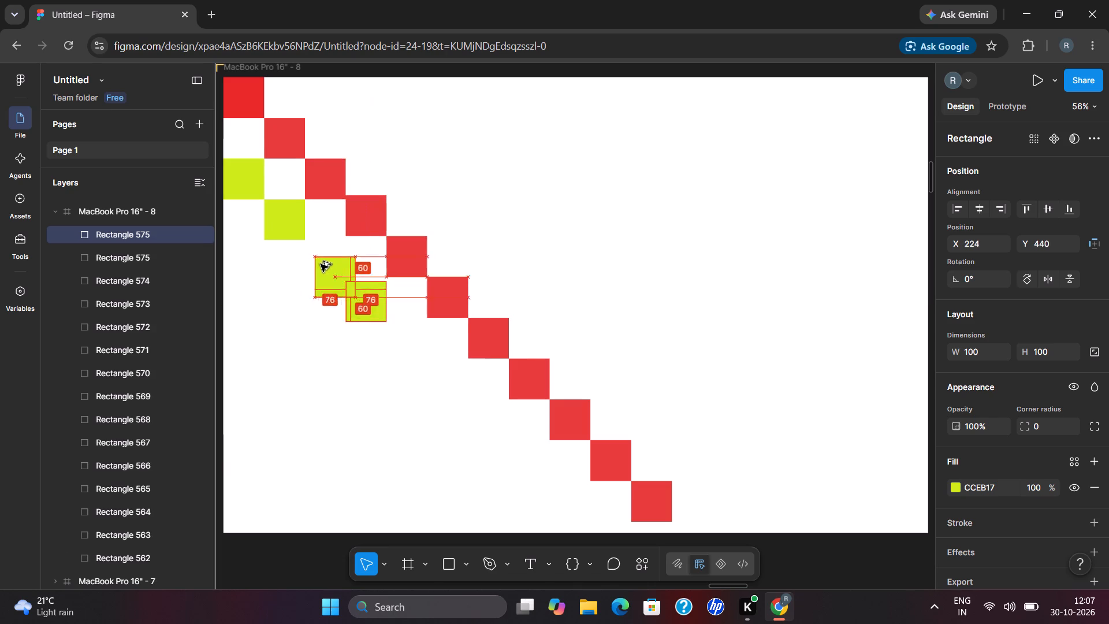
left_click_drag(321, 264, 320, 253)
left_click(389, 351)
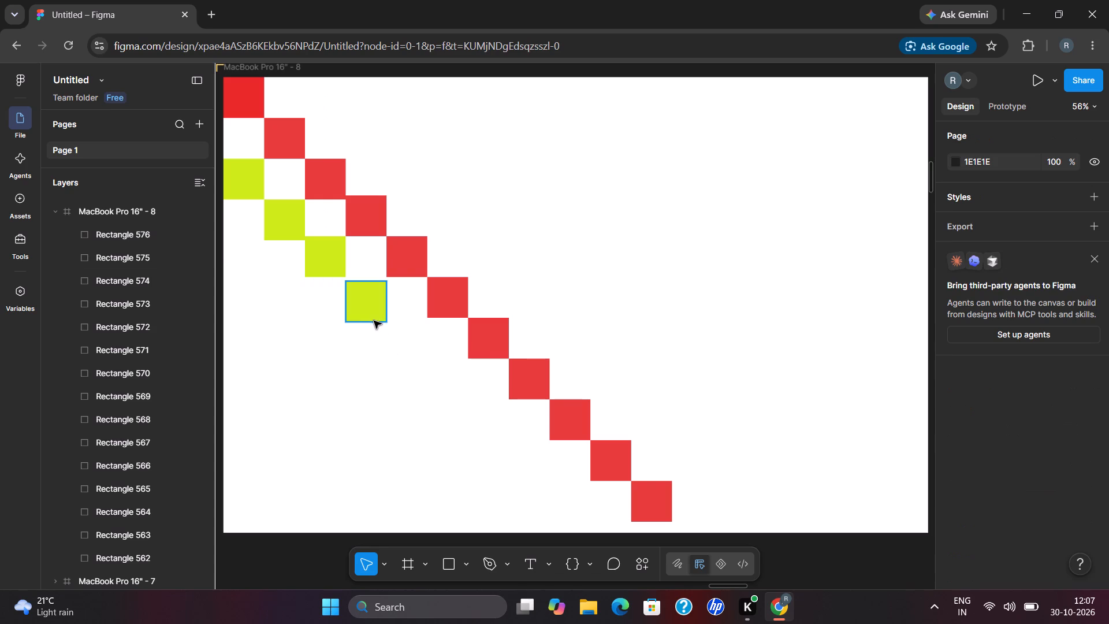
left_click(374, 321)
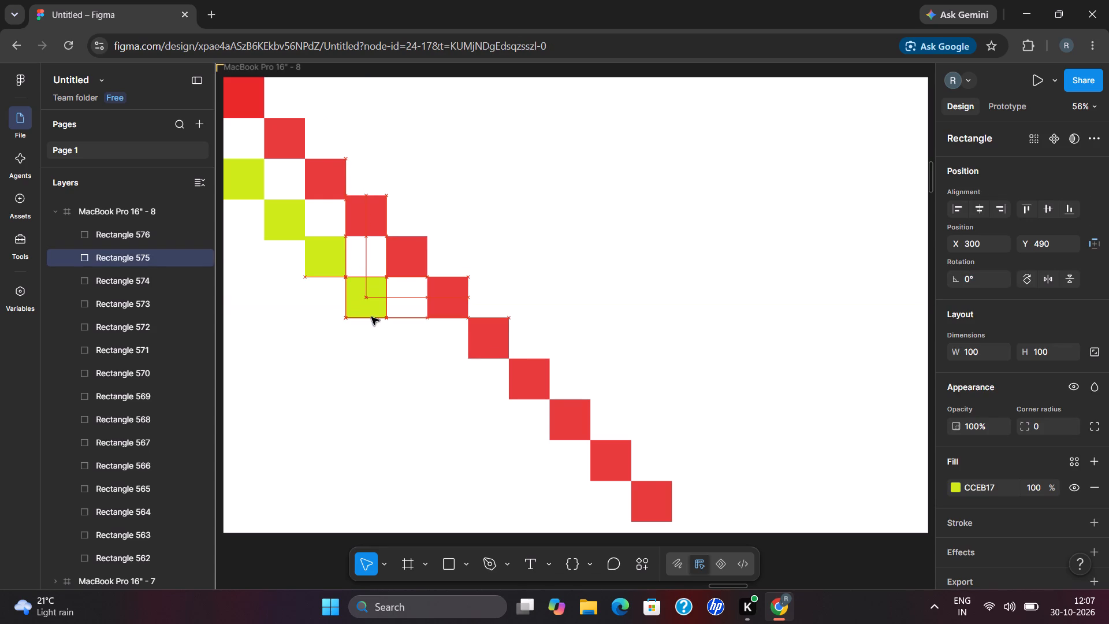
left_click(386, 352)
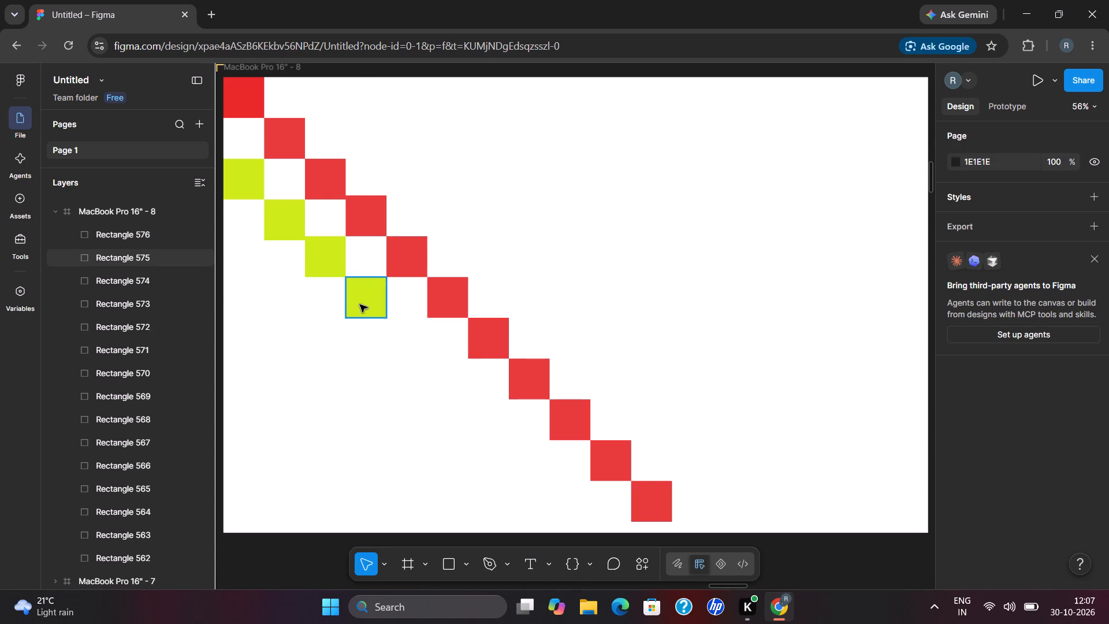
Continue the lime diagonal with three more copies placed corner to corner, the last one at X 600, Y 790.
left_click_drag(359, 308, 401, 345)
left_click(384, 445)
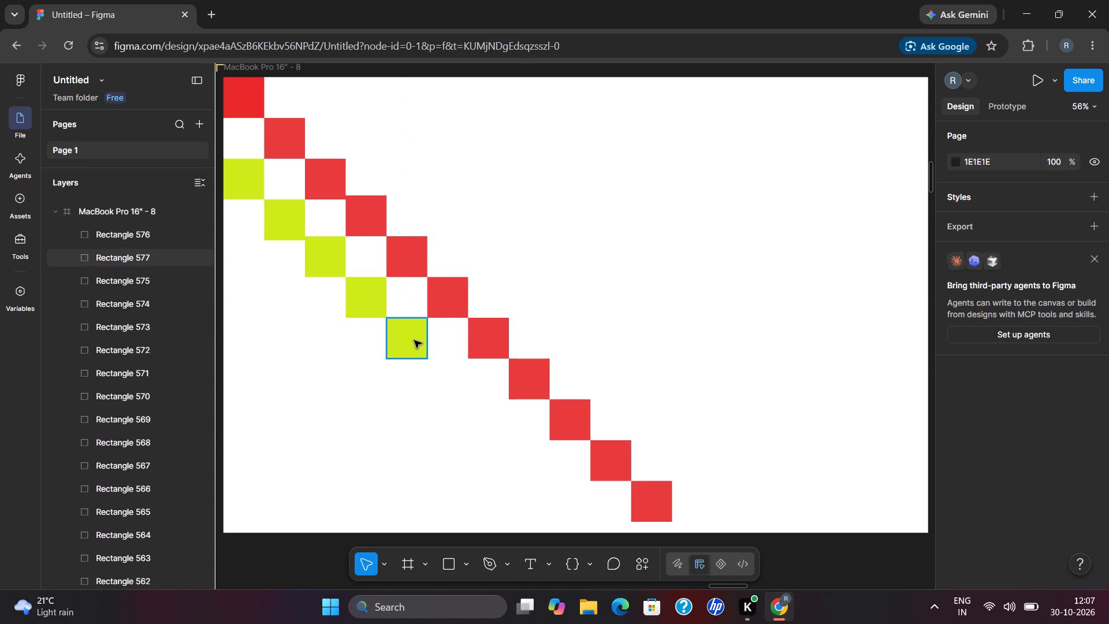
left_click_drag(414, 340, 458, 384)
left_click(474, 429)
left_click_drag(447, 376, 451, 378)
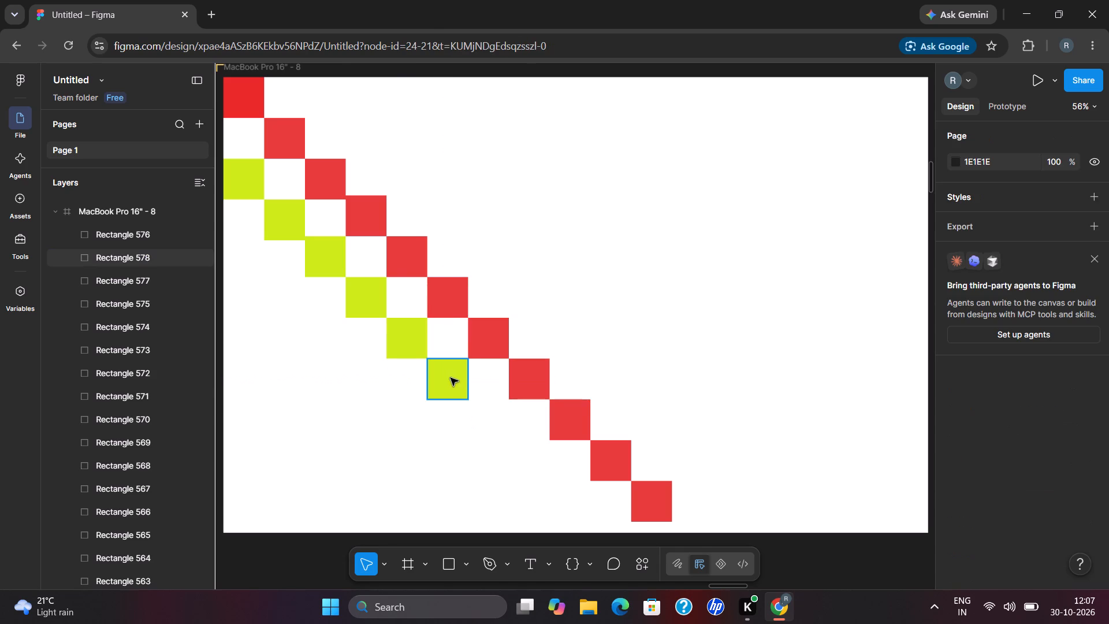
left_click_drag(451, 378, 491, 419)
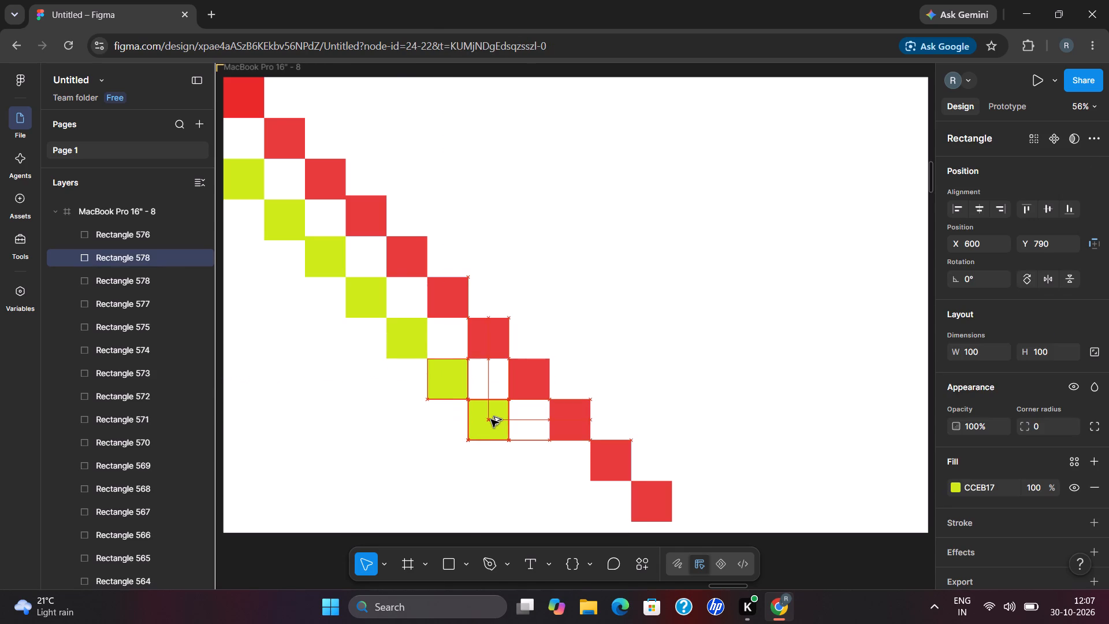
left_click_drag(491, 419, 493, 422)
left_click(487, 432)
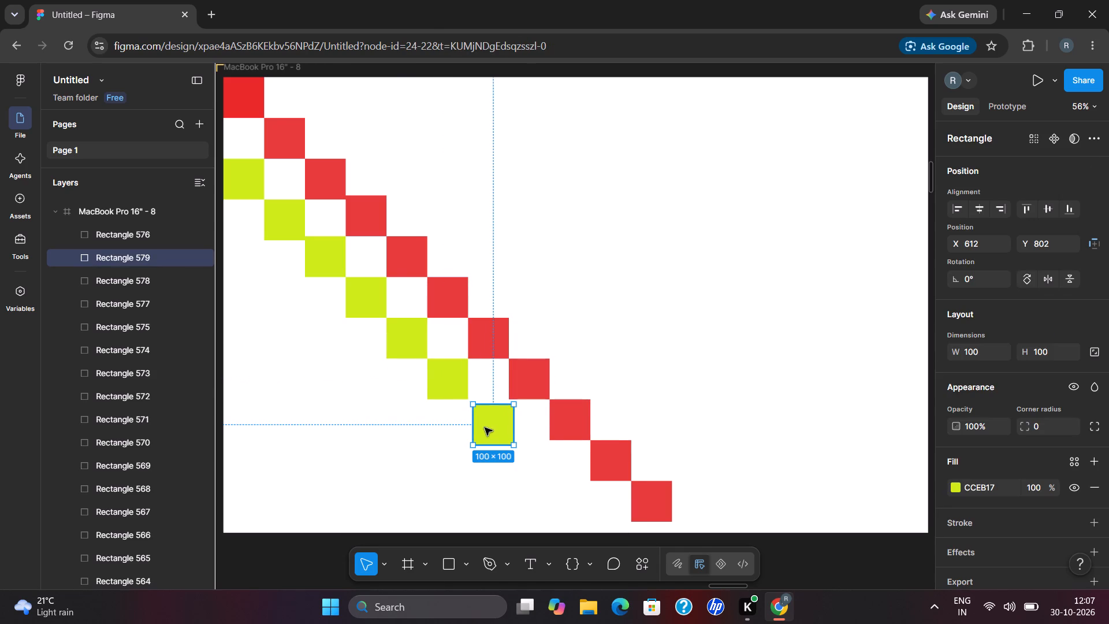
left_click(442, 435)
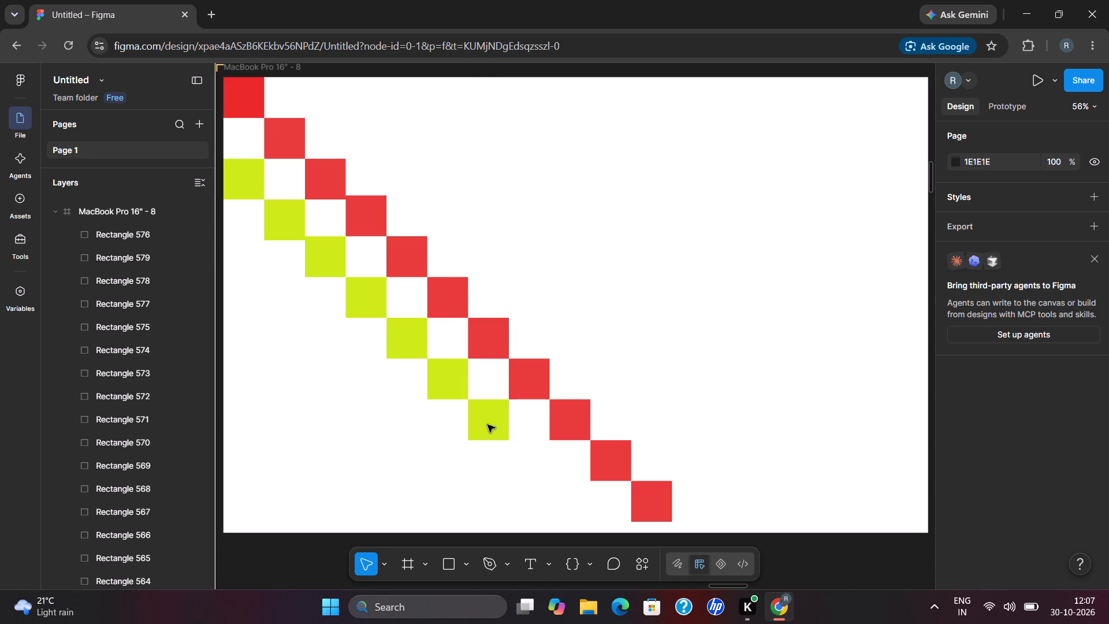
Complete the lime diagonal with two more copies, corner to corner, at X 700, Y 890 and X 800, Y 990.
left_click_drag(497, 421, 530, 447)
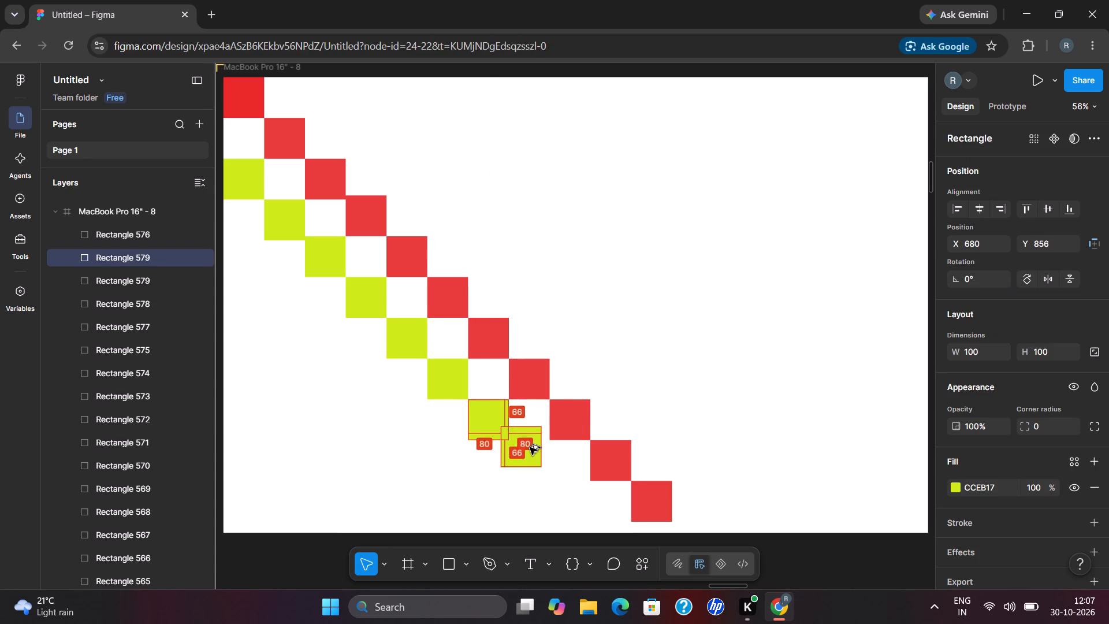
left_click_drag(530, 447, 537, 459)
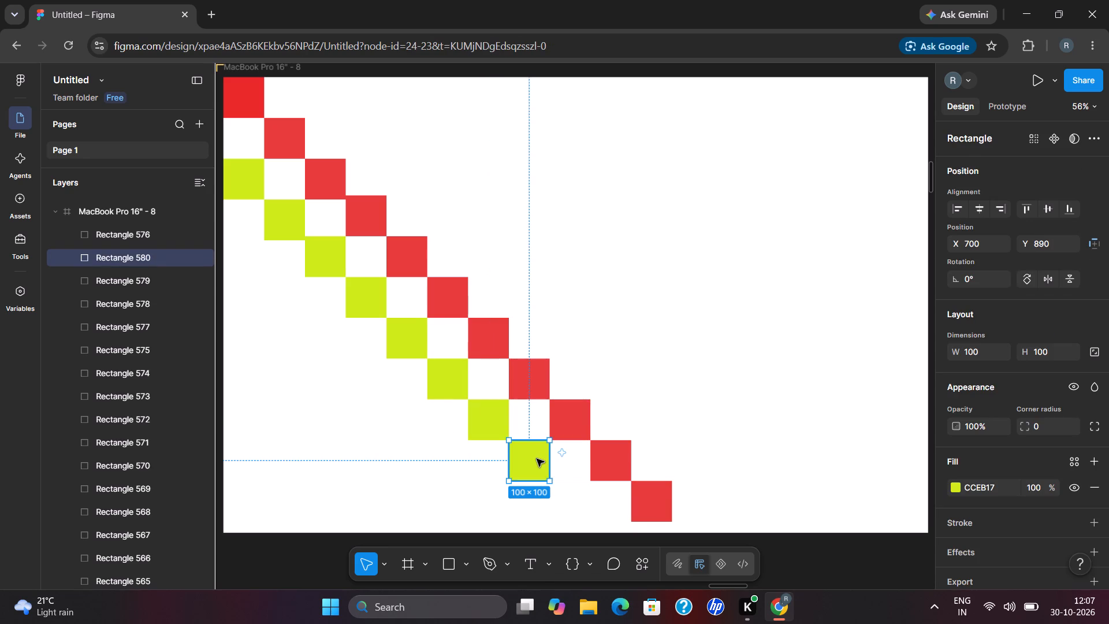
left_click(439, 483)
left_click_drag(539, 462, 564, 478)
left_click_drag(564, 478, 582, 500)
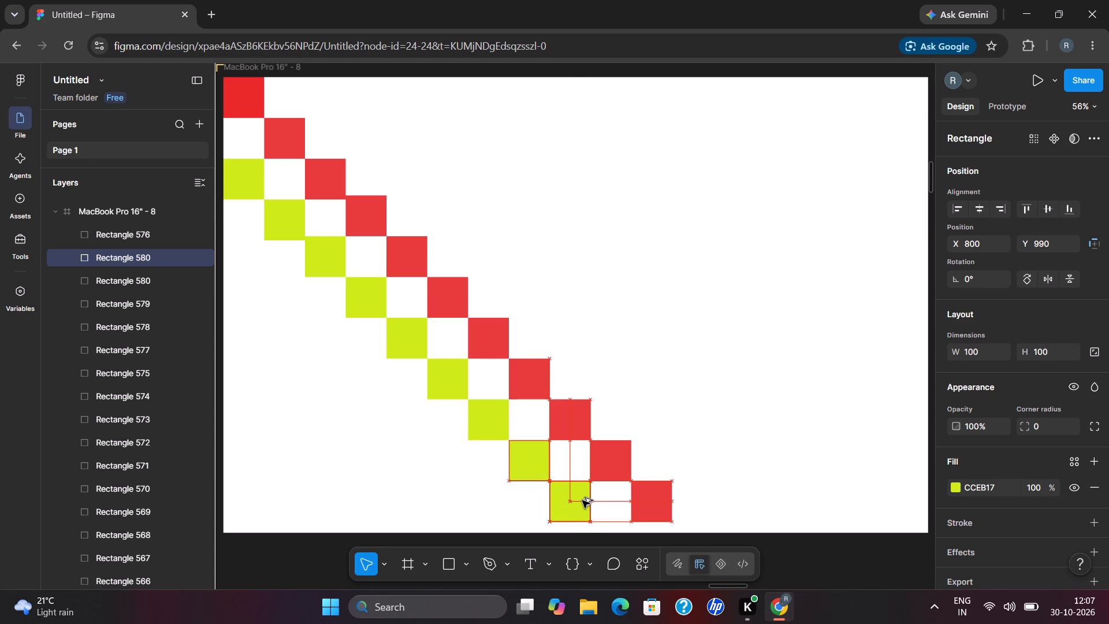
left_click_drag(582, 500, 582, 502)
left_click(392, 489)
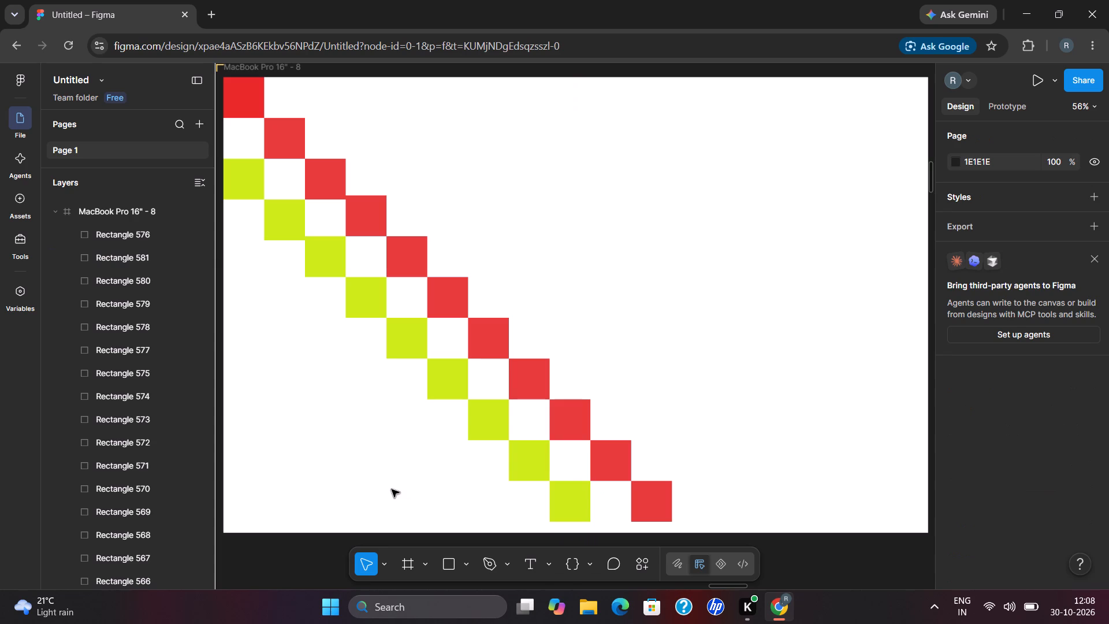
Place a 100 × 100 square against the frame's edge below the first lime square, at X 0, Y 400.
left_click(442, 561)
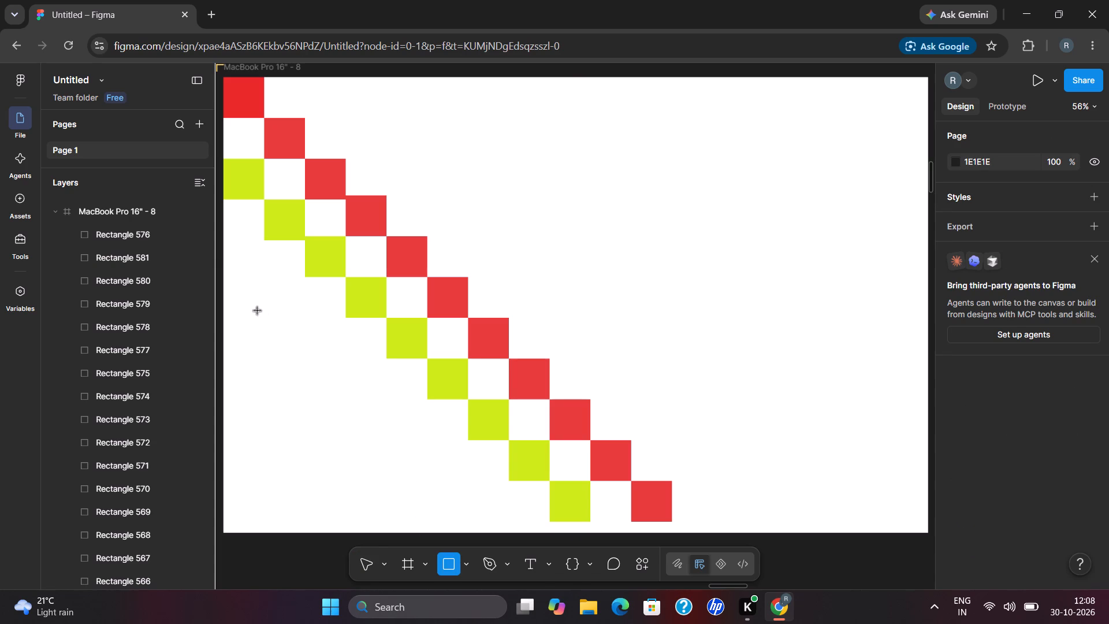
left_click(241, 258)
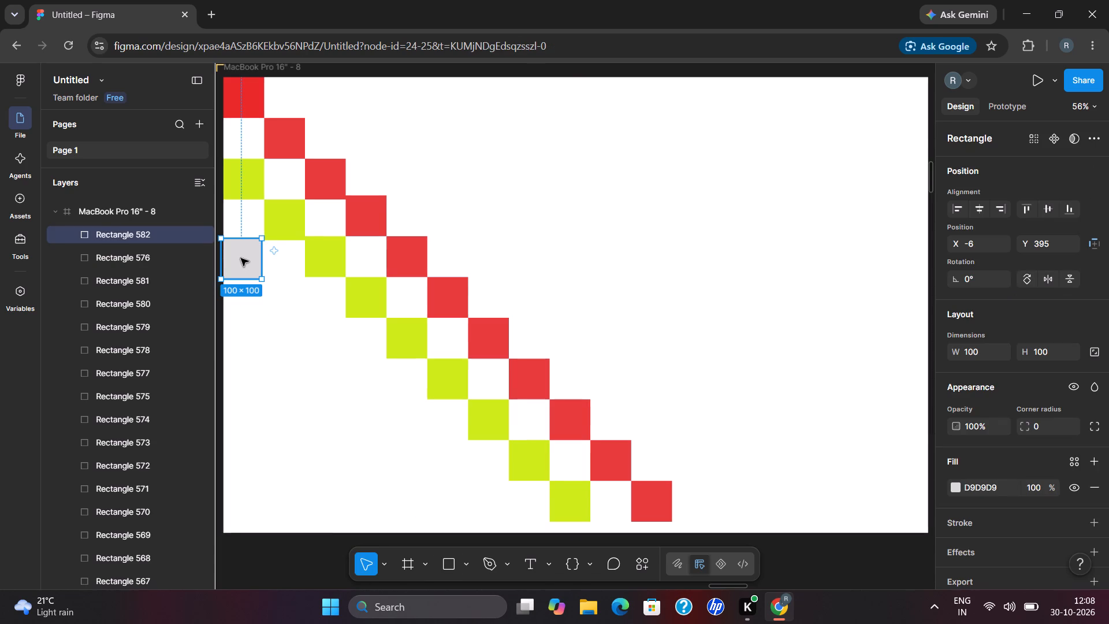
left_click(244, 261)
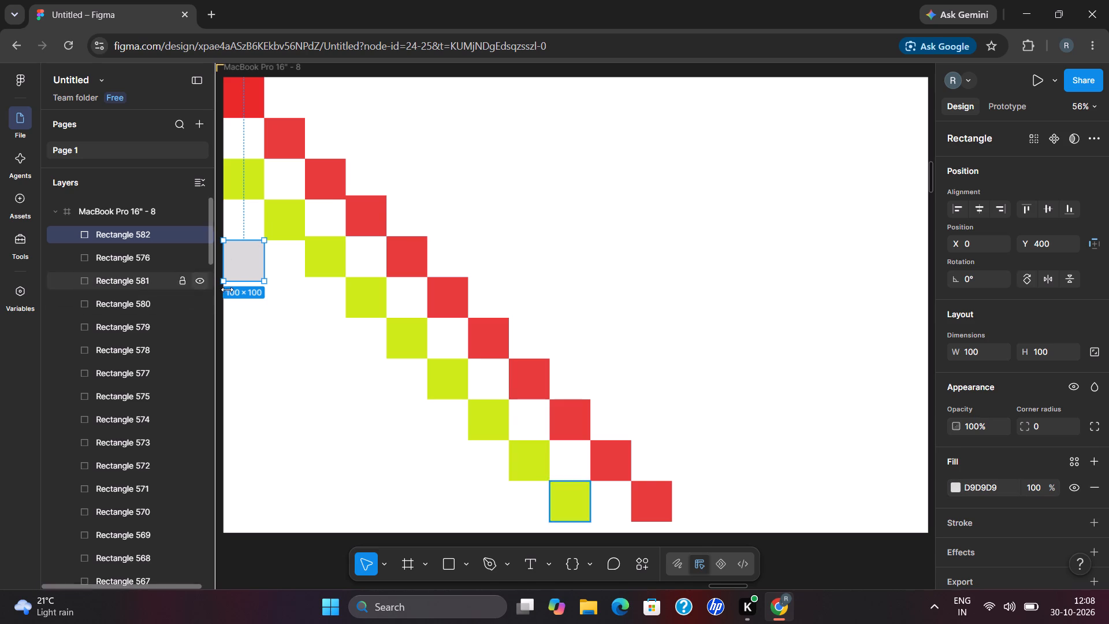
left_click(240, 254)
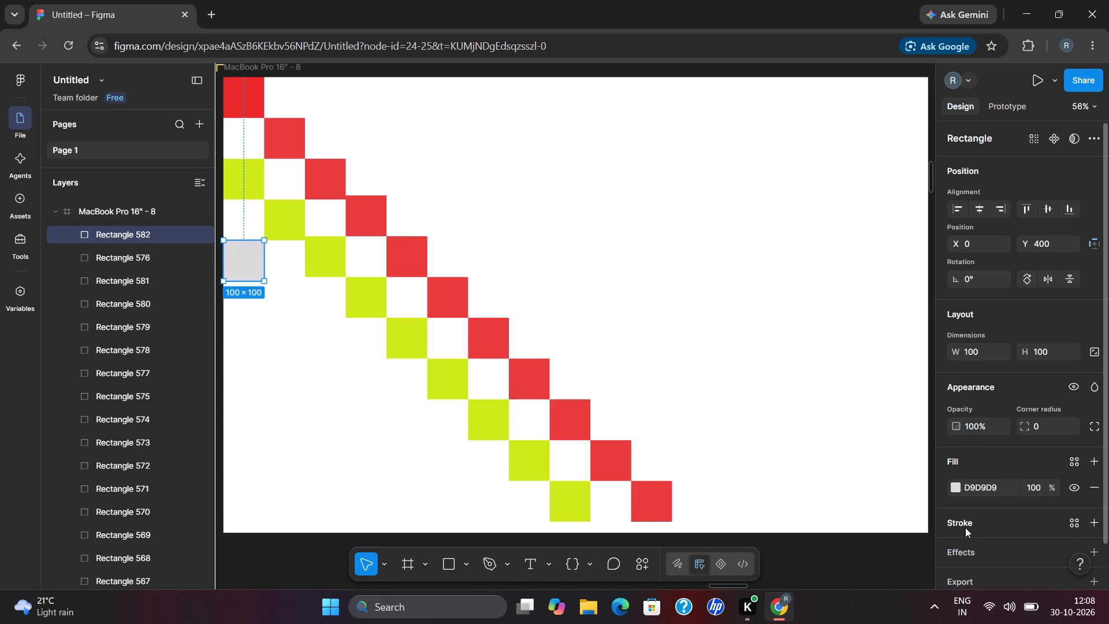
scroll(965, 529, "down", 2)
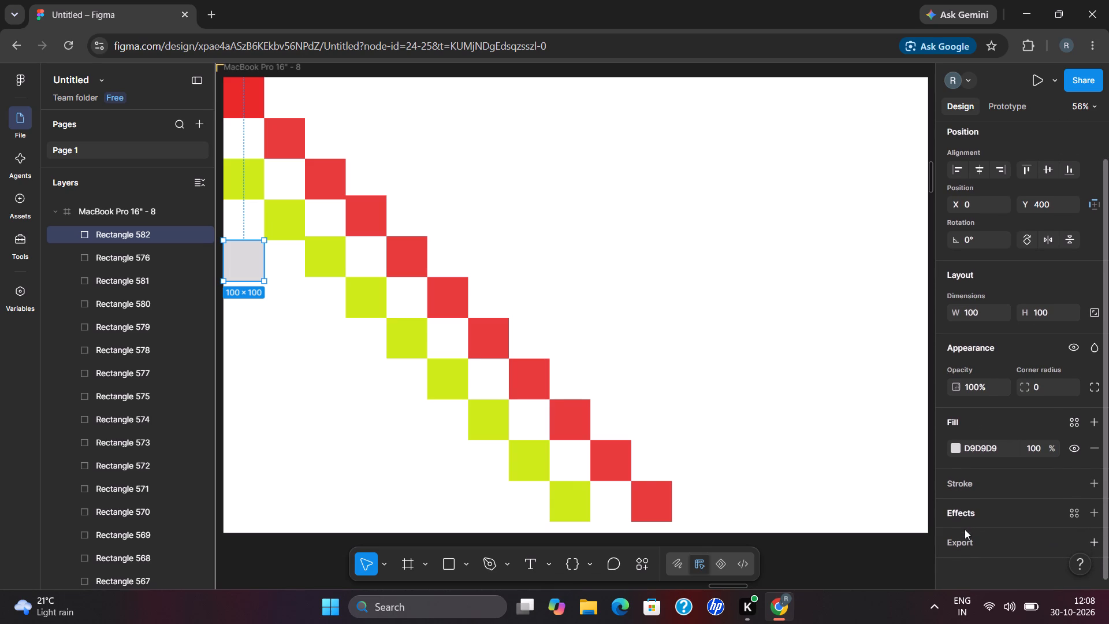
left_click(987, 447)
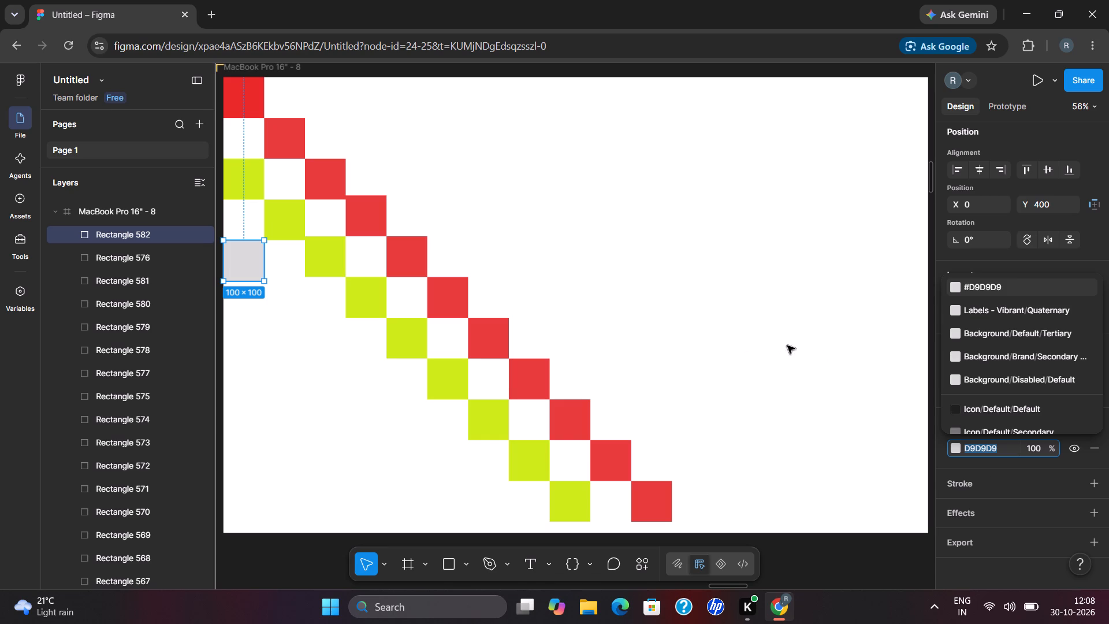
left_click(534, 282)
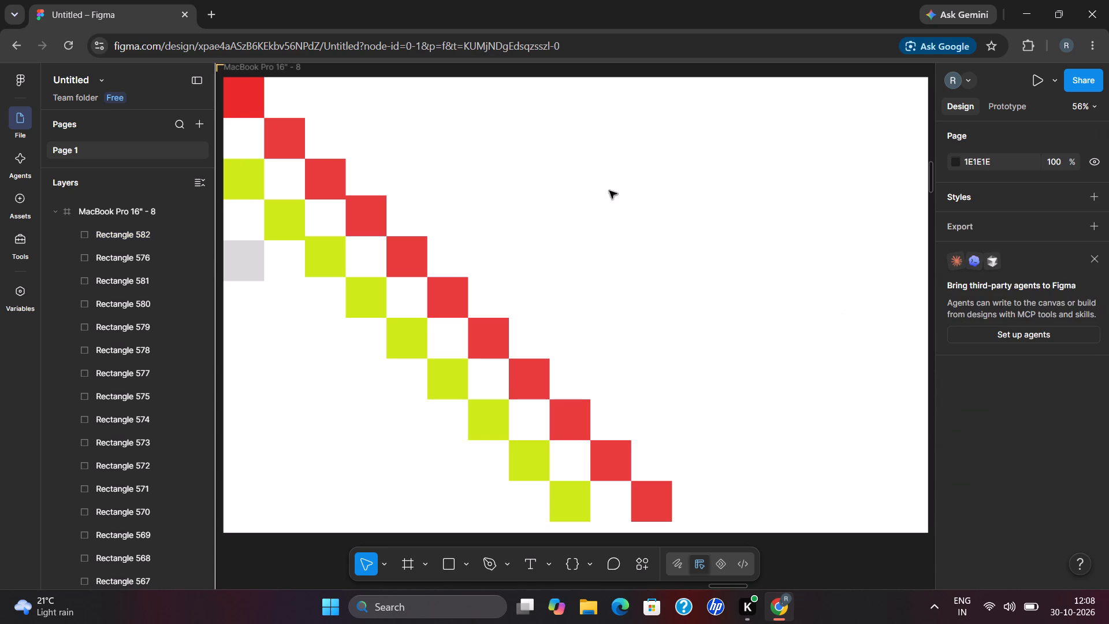
Set the fill of the grey square at X 0, Y 400 to black, 000000.
left_click(241, 261)
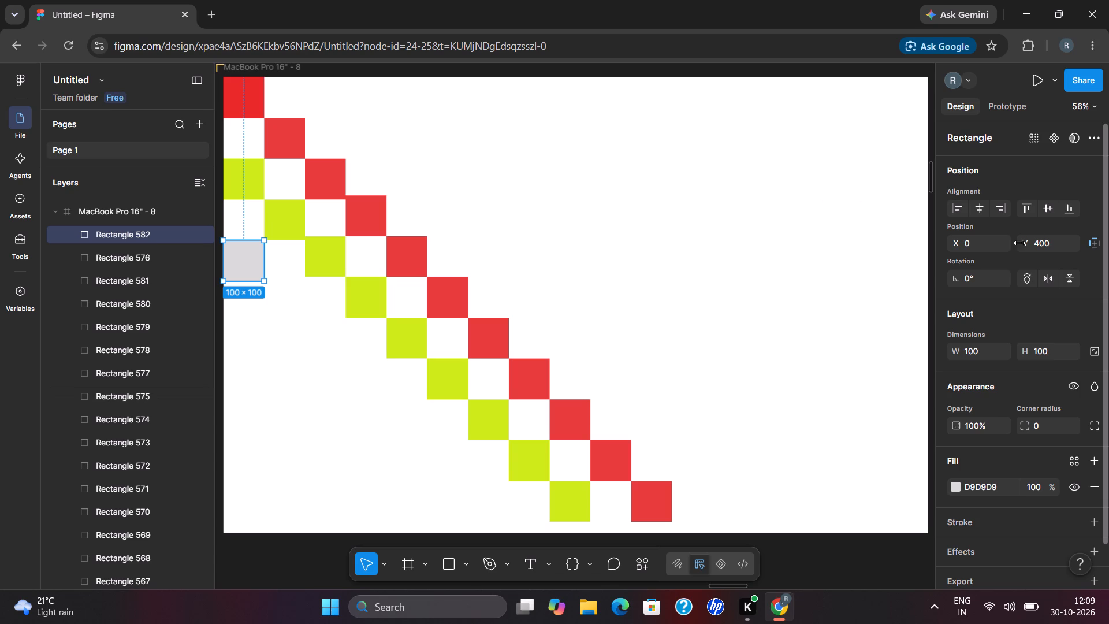
scroll(992, 288, "down", 1)
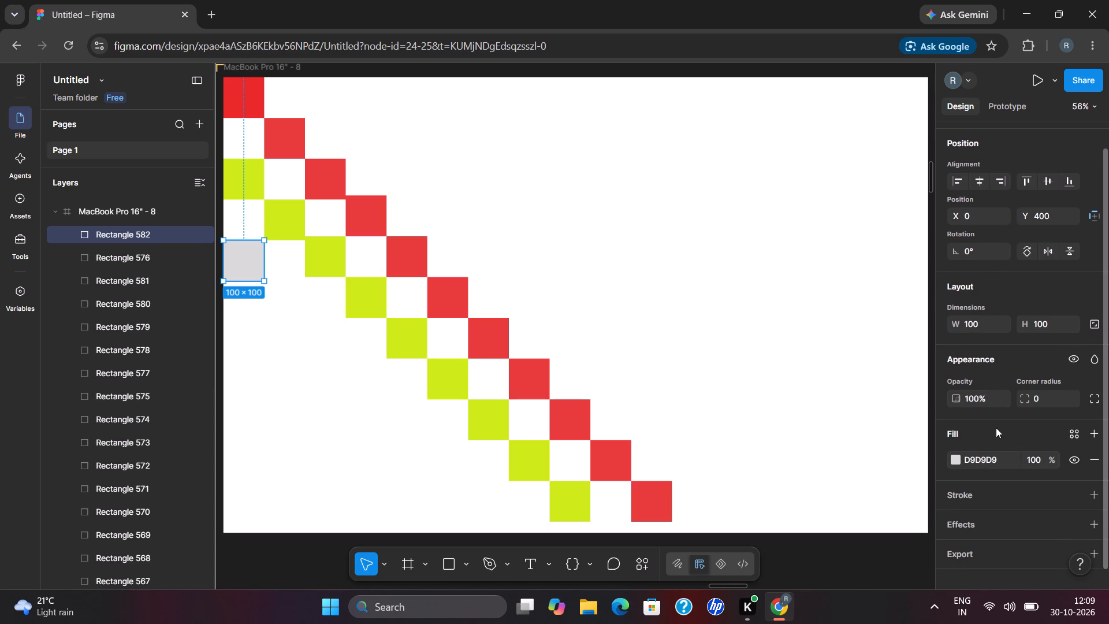
left_click(955, 459)
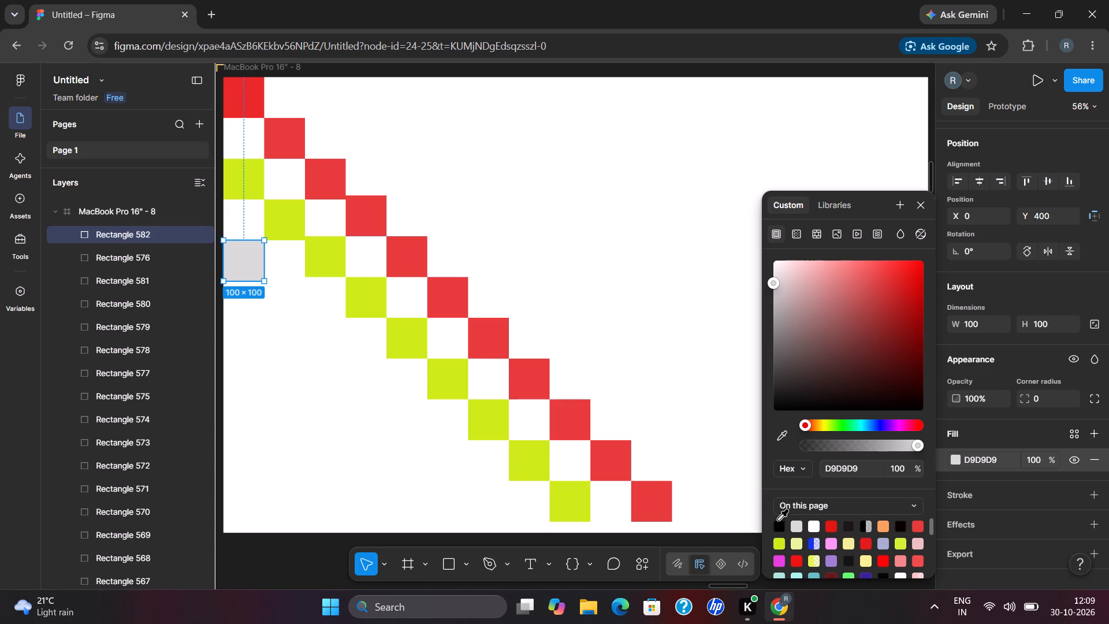
left_click(779, 522)
left_click(316, 350)
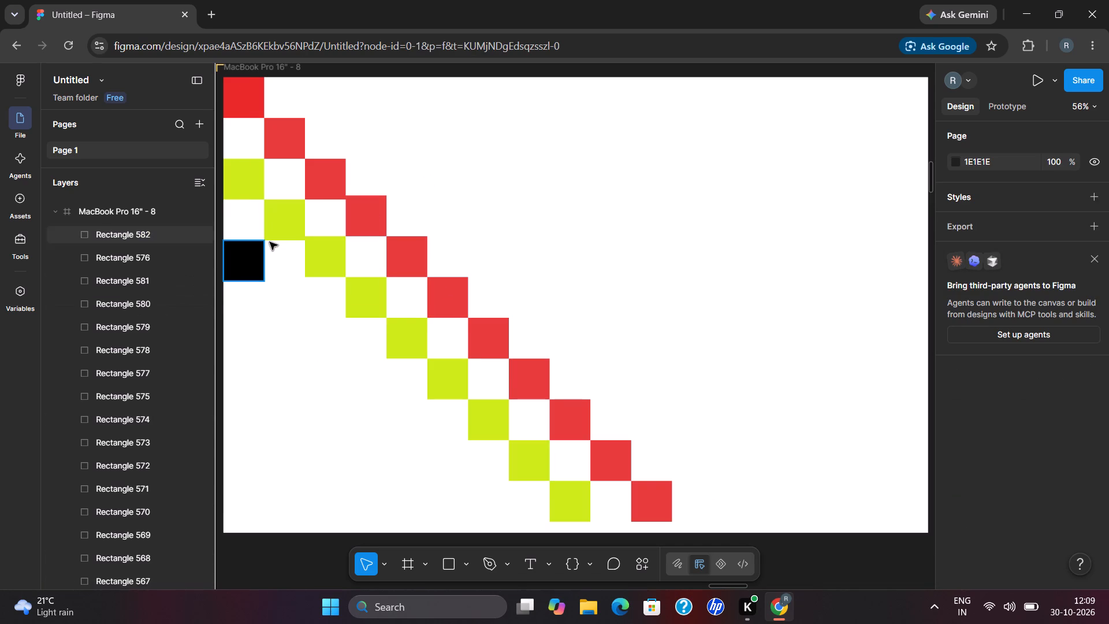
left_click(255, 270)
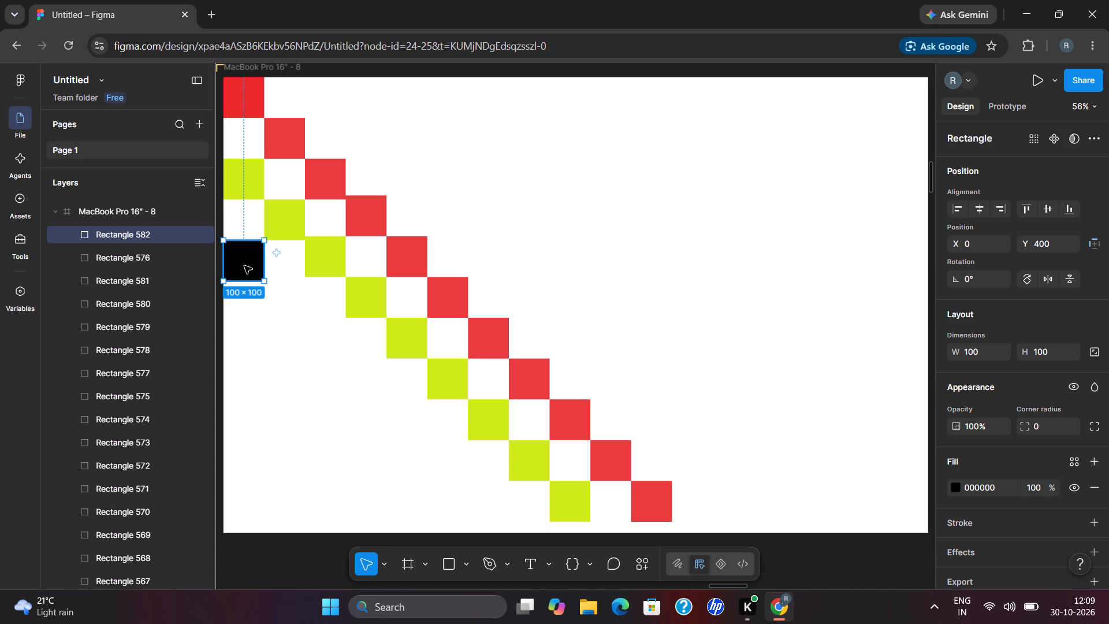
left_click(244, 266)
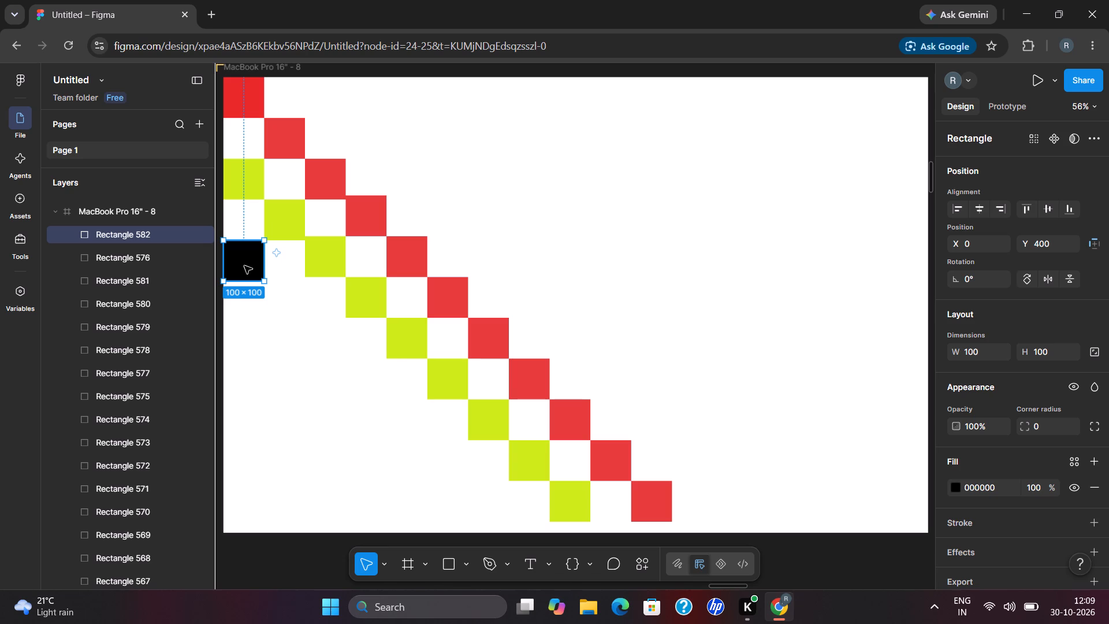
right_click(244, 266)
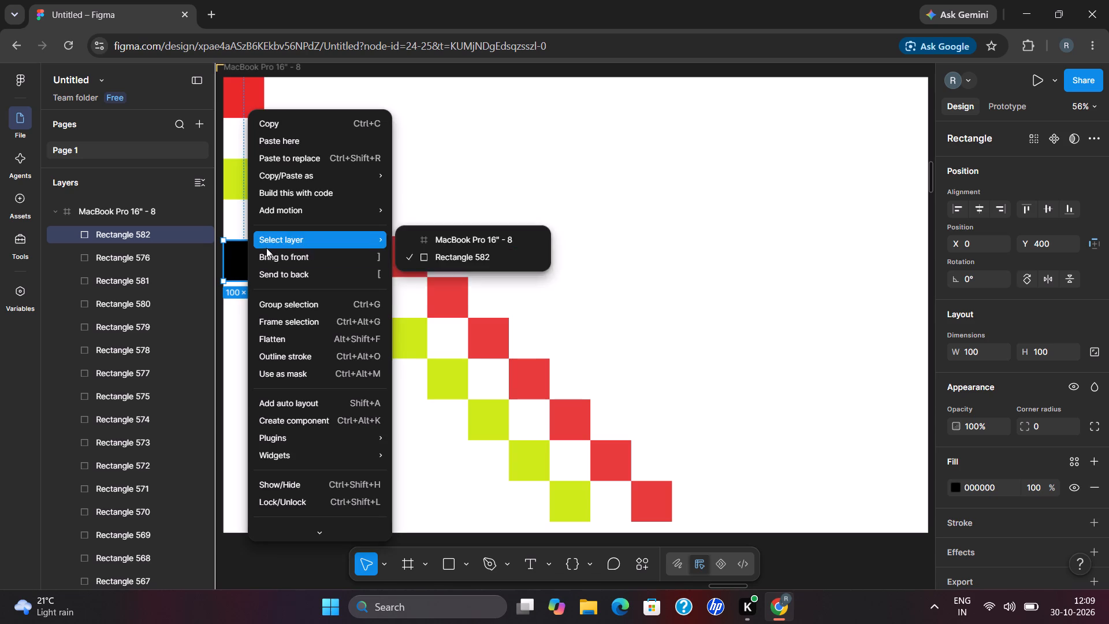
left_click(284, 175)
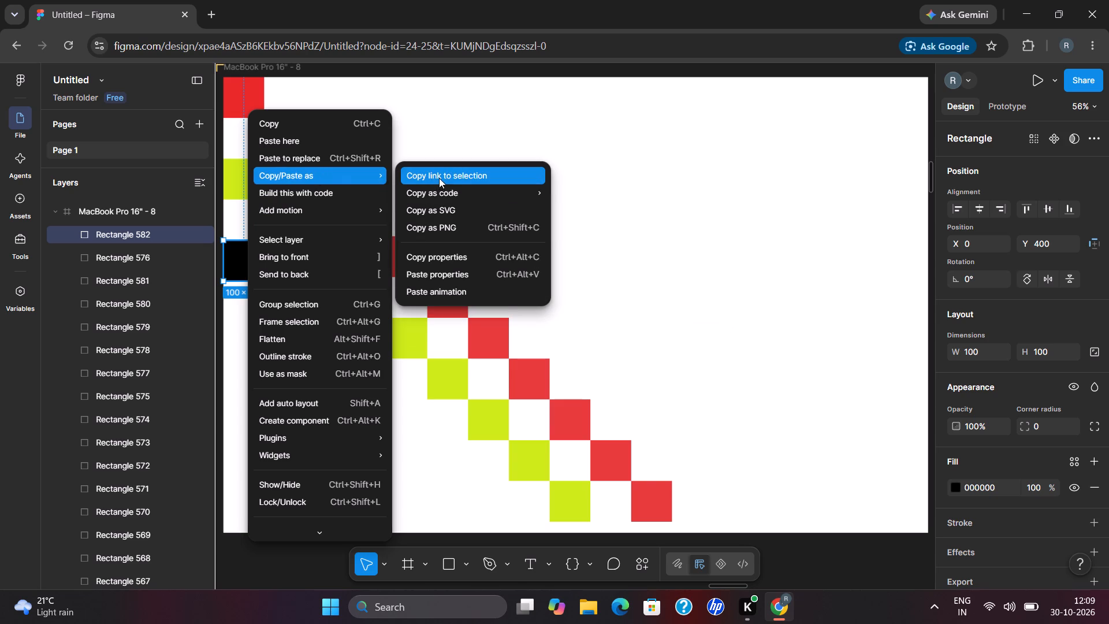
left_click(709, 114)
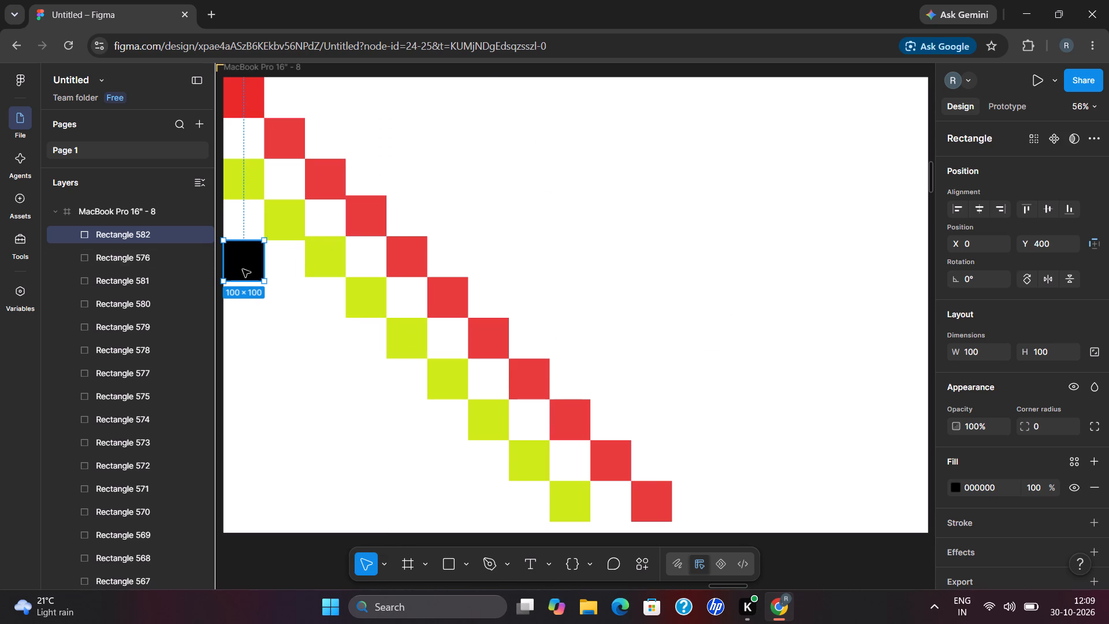
Start a black diagonal with four copies of the black square placed corner to corner, the last one at X 400, Y 790.
left_click(239, 261)
left_click_drag(248, 266, 287, 304, "alt")
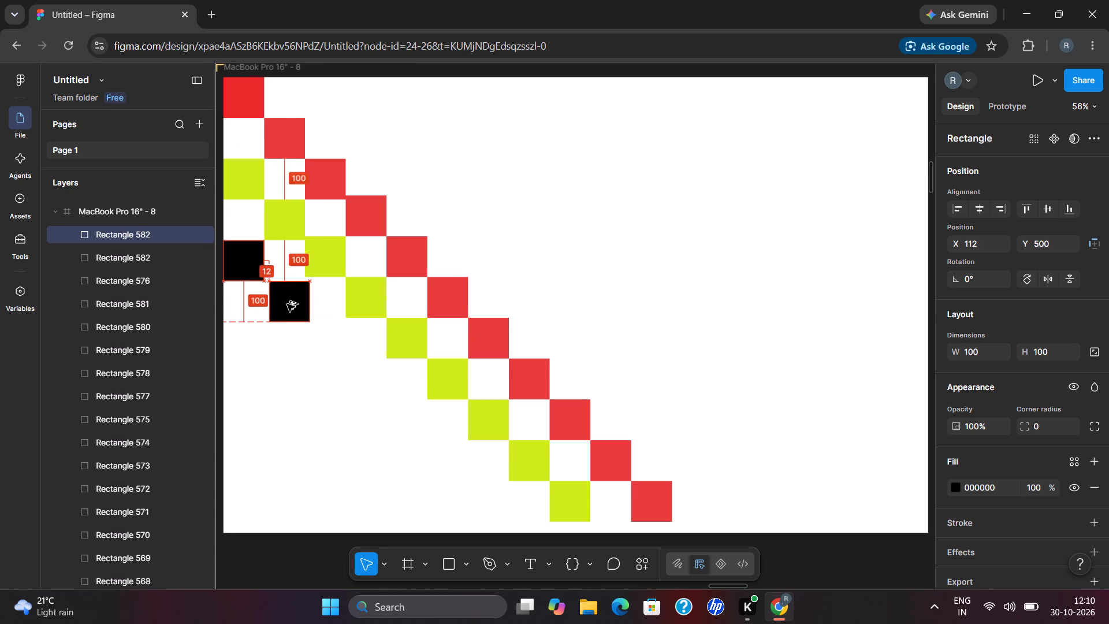
left_click_drag(287, 304, 292, 306, "alt")
left_click_drag(291, 304, 334, 343)
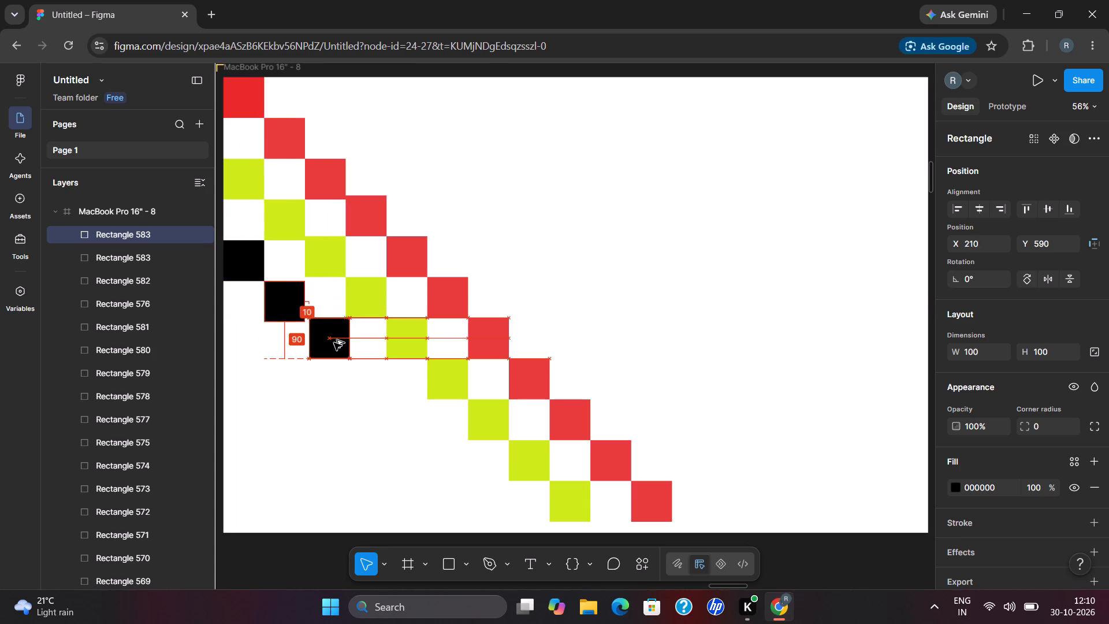
left_click_drag(334, 343, 332, 341)
left_click_drag(332, 341, 375, 375)
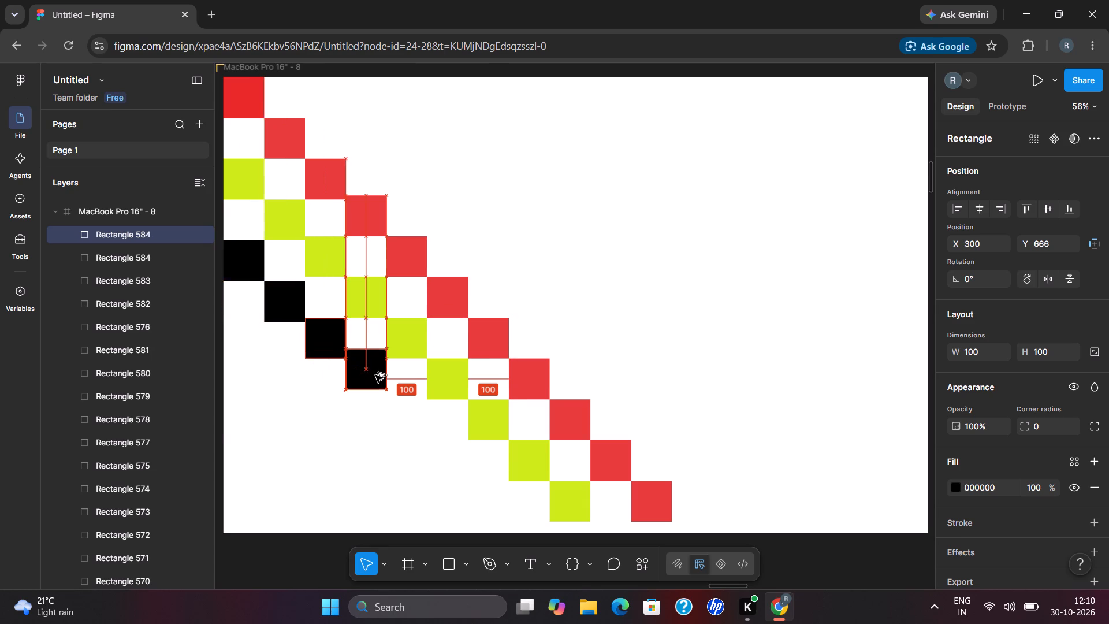
left_click_drag(375, 375, 374, 382)
left_click_drag(374, 382, 413, 411, "alt")
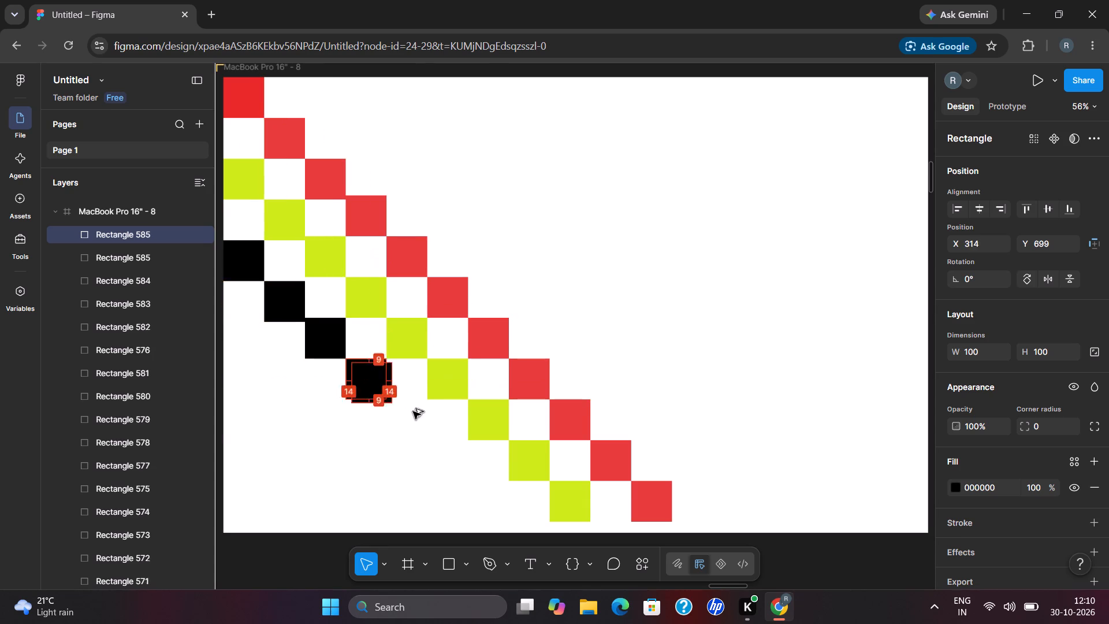
left_click_drag(413, 411, 416, 421, "alt")
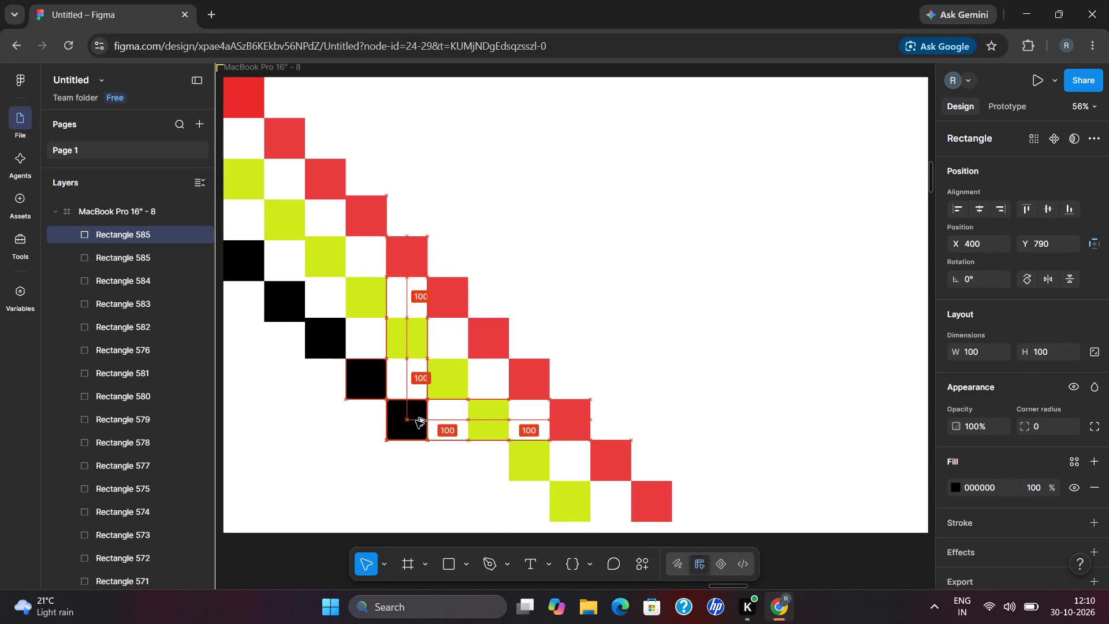
Complete the black diagonal with two more copies, corner to corner, at X 500, Y 890 and X 600, Y 990.
left_click_drag(416, 421, 416, 420, "alt")
left_click_drag(416, 420, 462, 451, "alt")
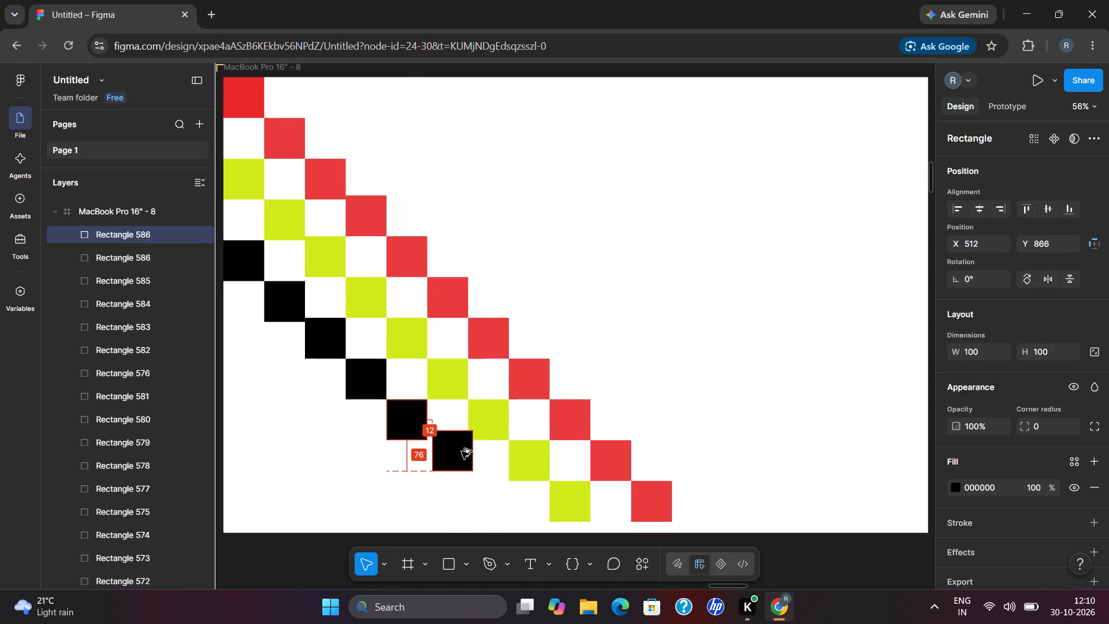
left_click_drag(462, 451, 455, 459, "alt")
left_click_drag(455, 459, 458, 461, "alt")
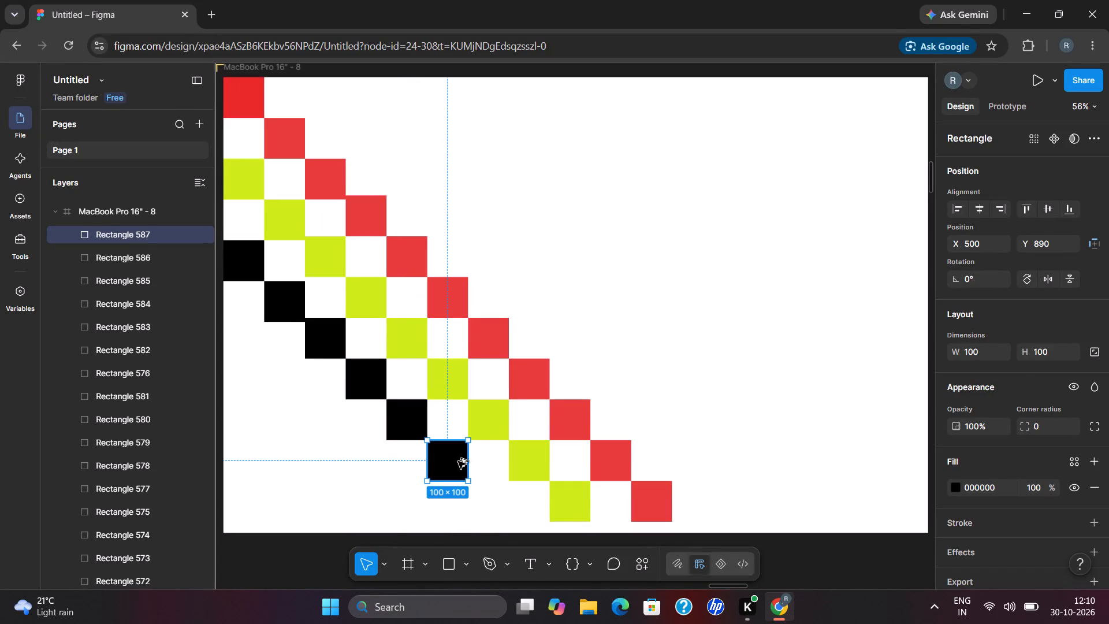
left_click_drag(458, 461, 500, 501, "alt")
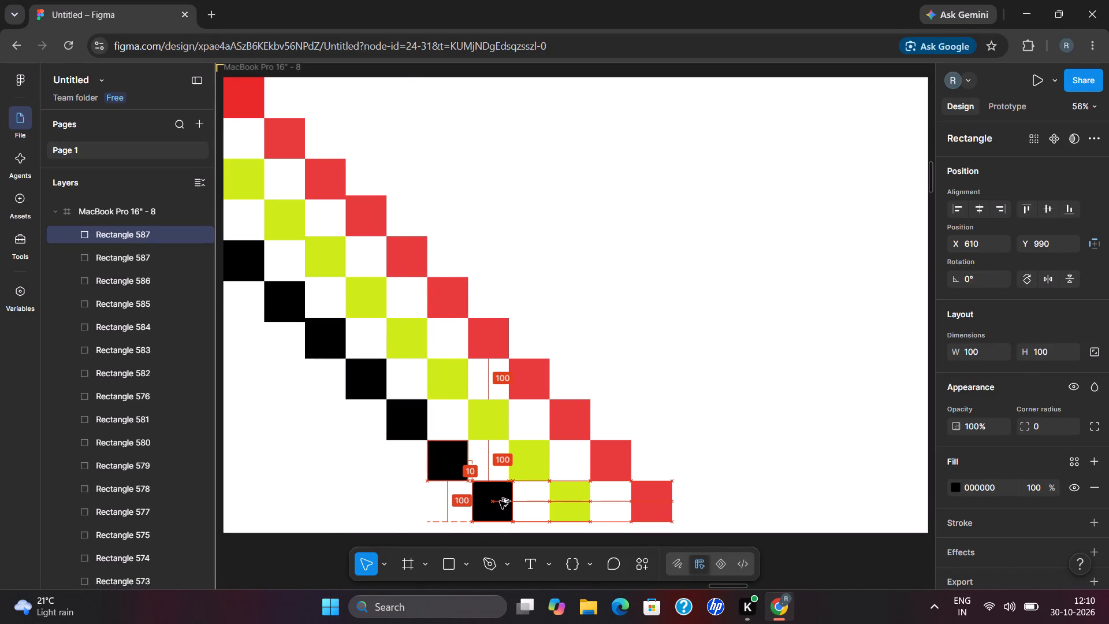
left_click_drag(500, 501, 494, 499, "alt")
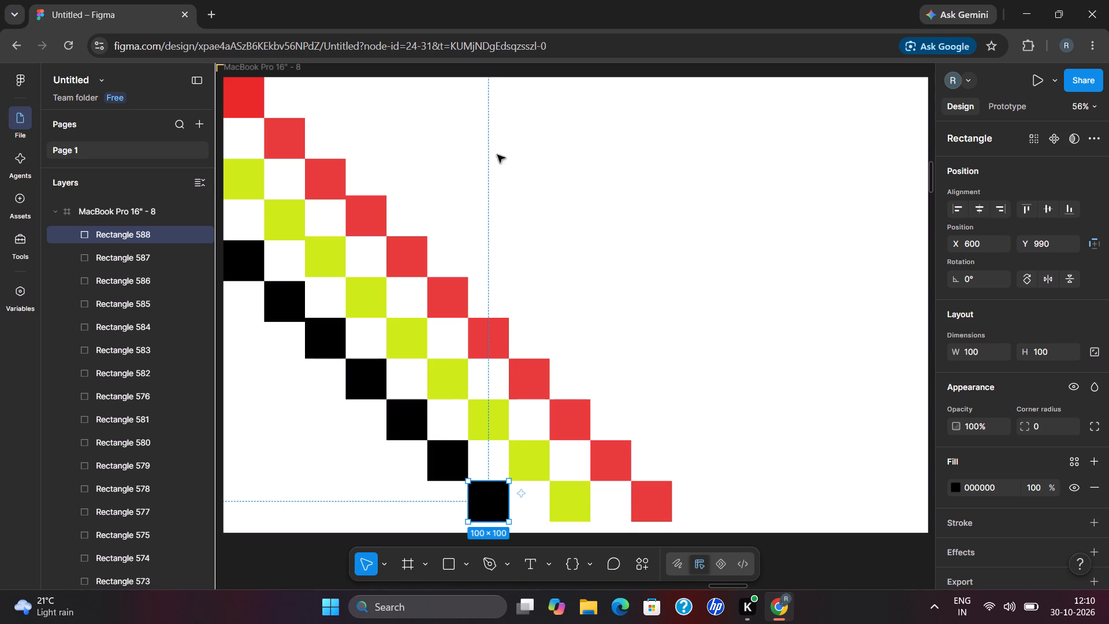
left_click(503, 120)
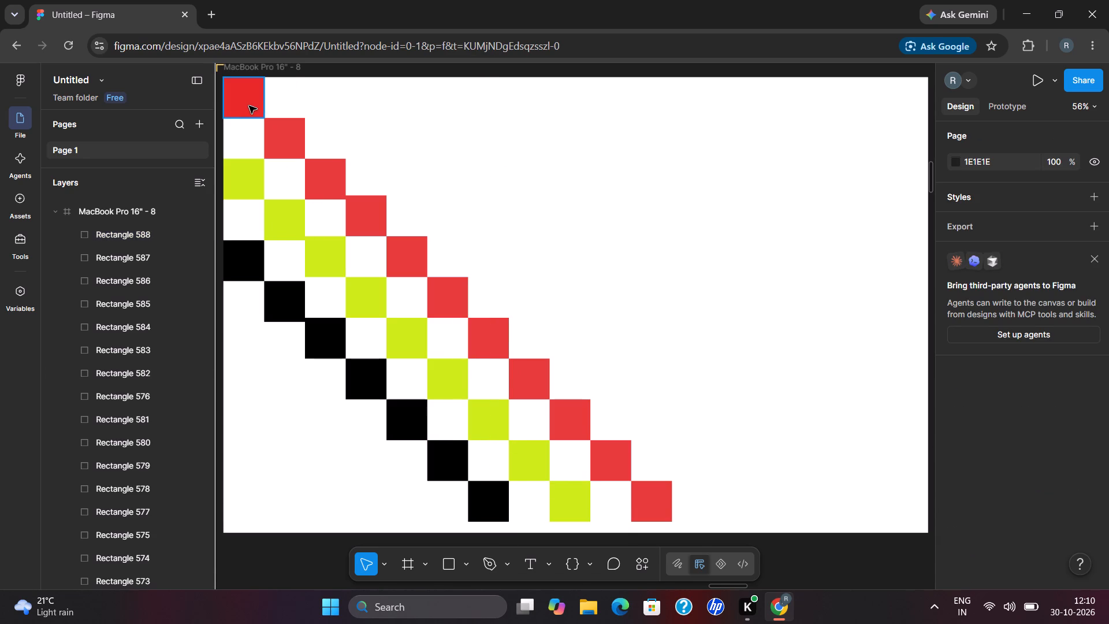
Duplicate the second red square twice above the red diagonal, with copies at about X 180, Y 29 and at X 300, Y 100.
left_click_drag(278, 139, 310, 110, "alt")
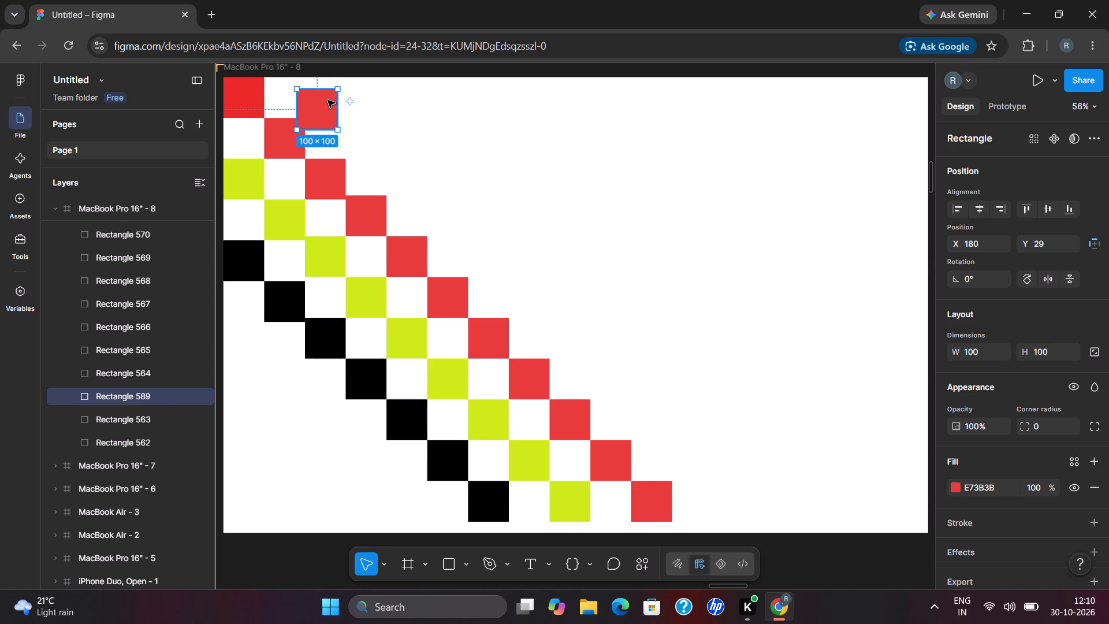
left_click_drag(320, 110, 343, 87, "alt")
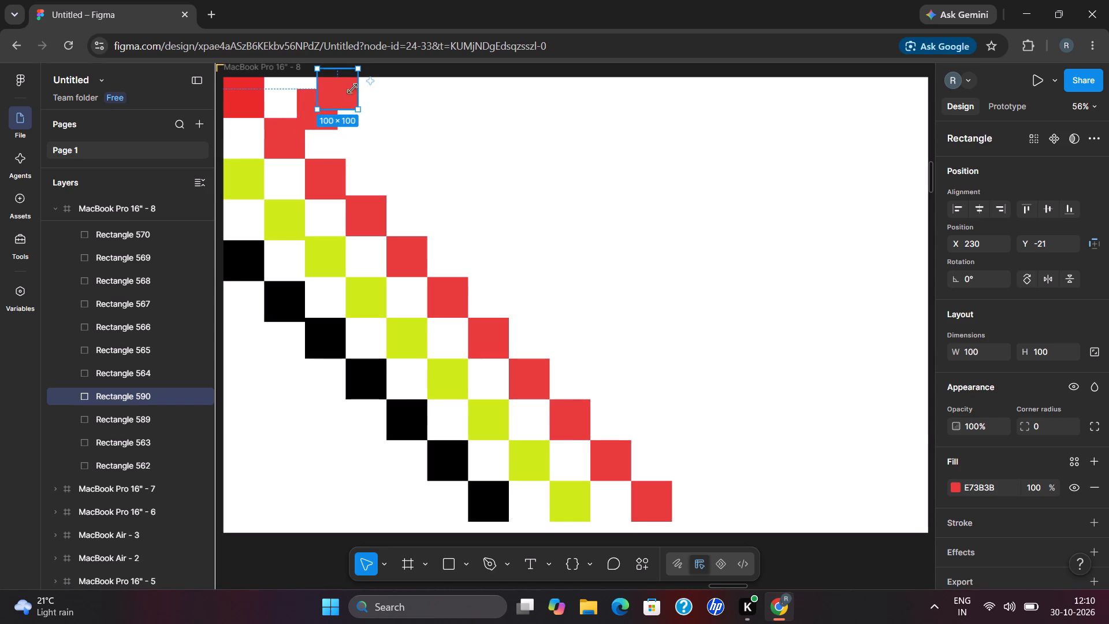
left_click_drag(333, 98, 357, 160)
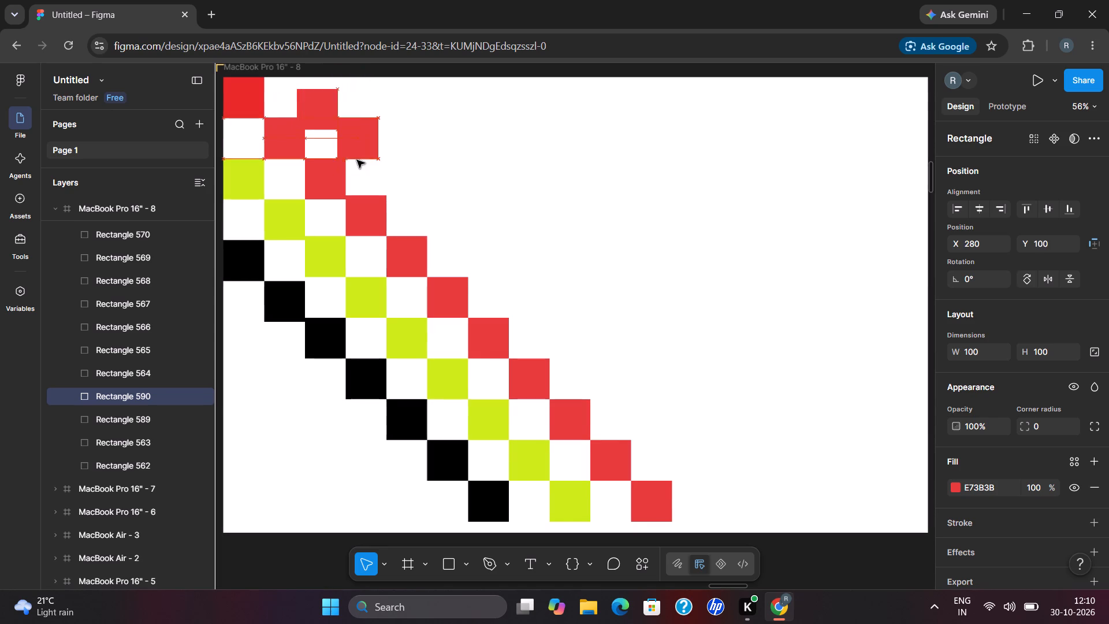
left_click_drag(357, 160, 361, 150)
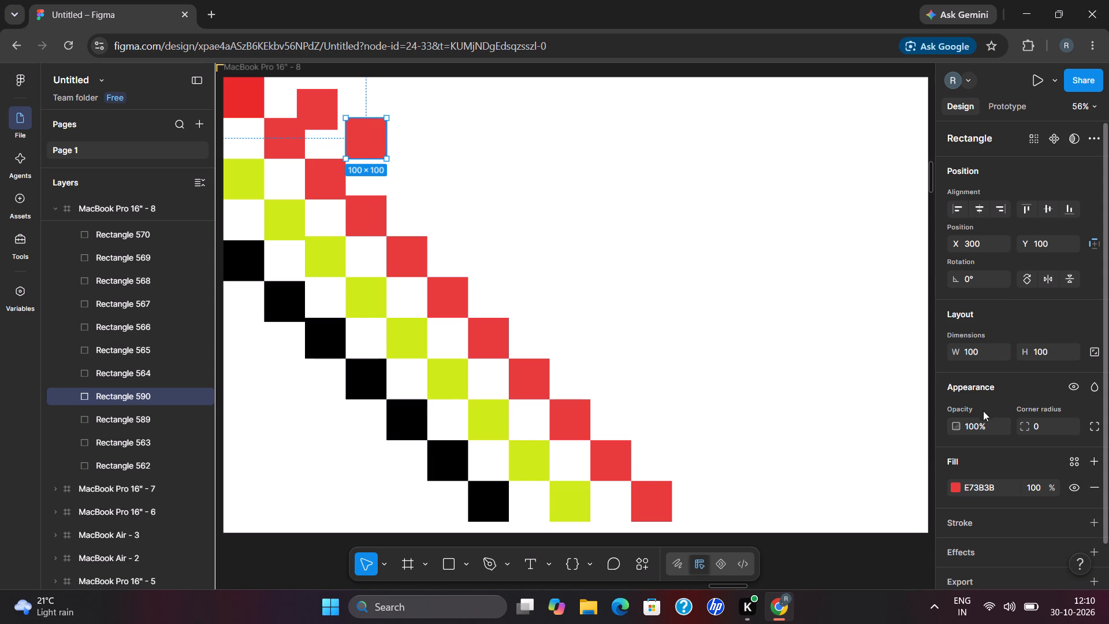
Set the fill of the red copy at X 300, Y 100 to pink EA8A8A.
left_click(959, 487)
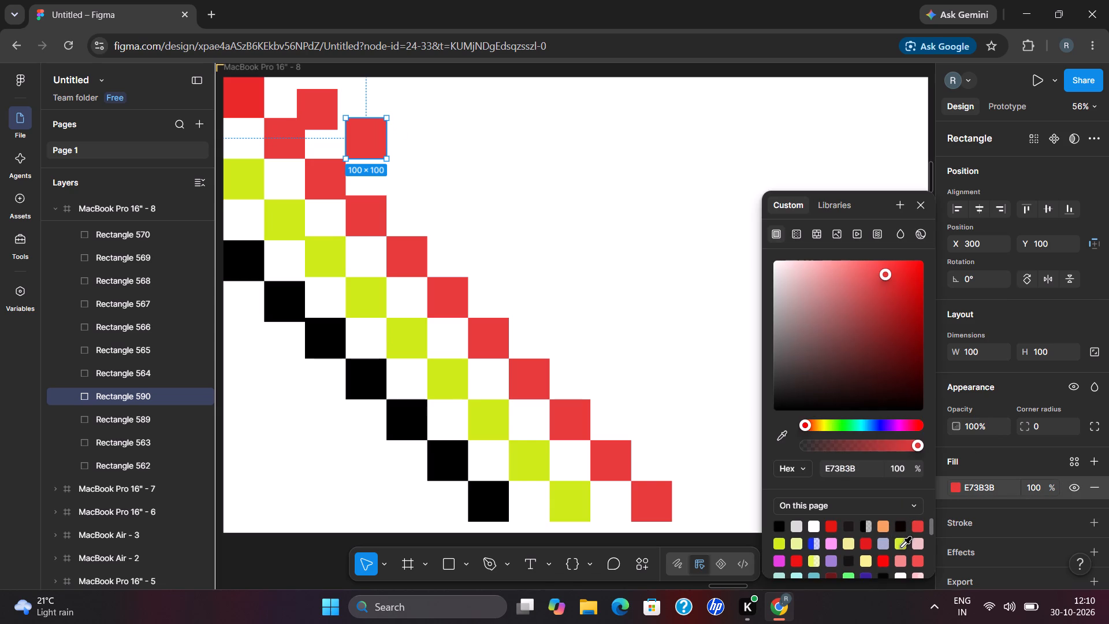
left_click(901, 547)
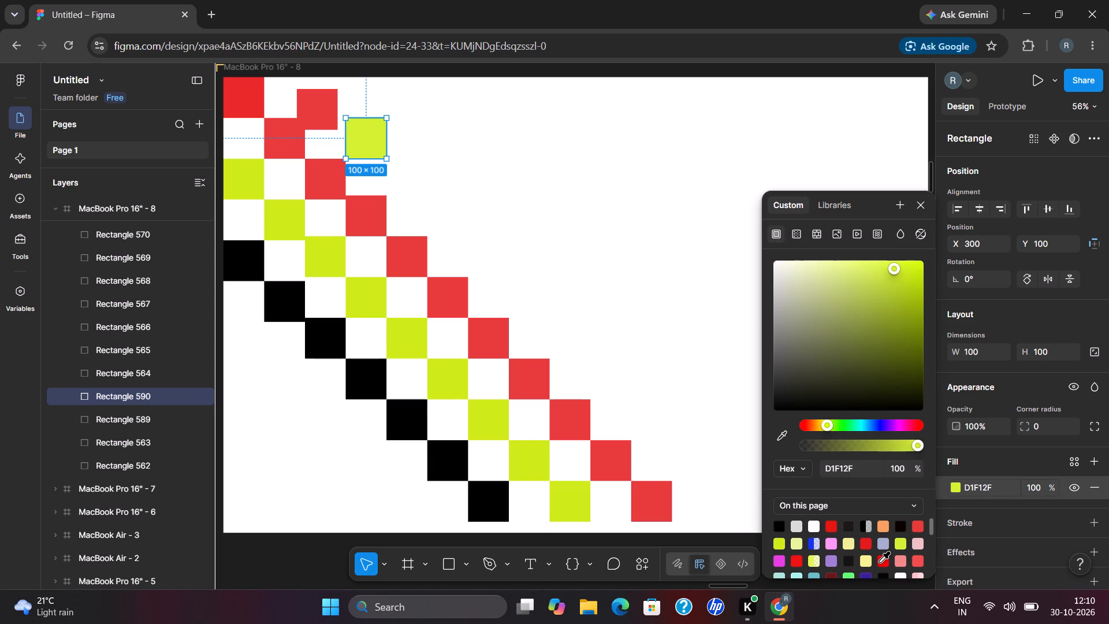
scroll(880, 562, "down", 1)
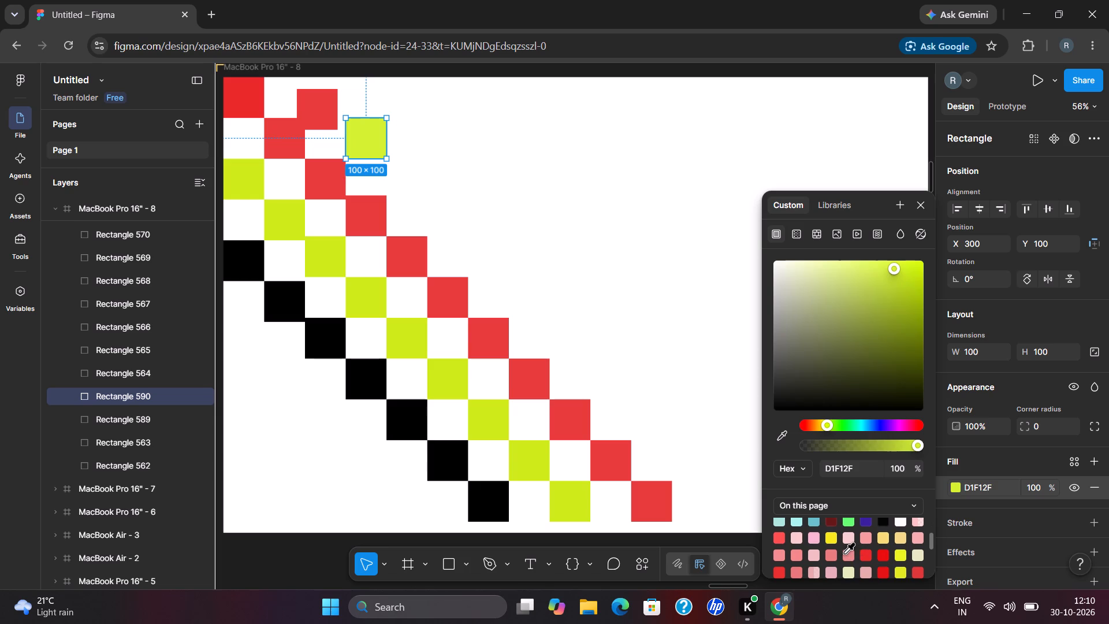
left_click(844, 554)
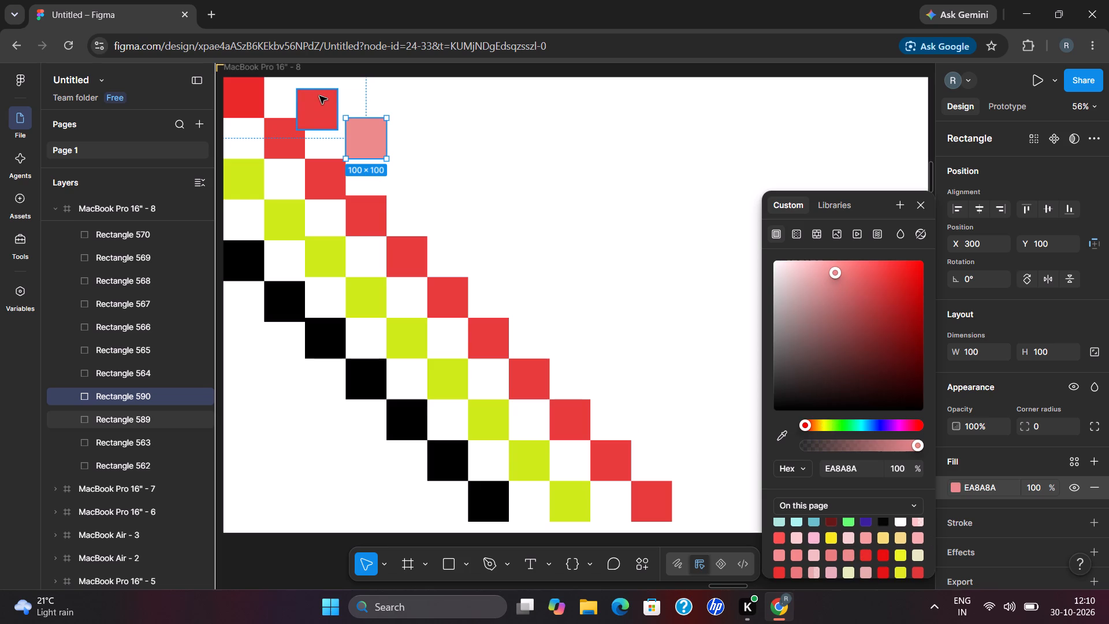
Set the fill of the red copy at X 180, Y 29 to pink F18787.
left_click(319, 96)
right_click(319, 96)
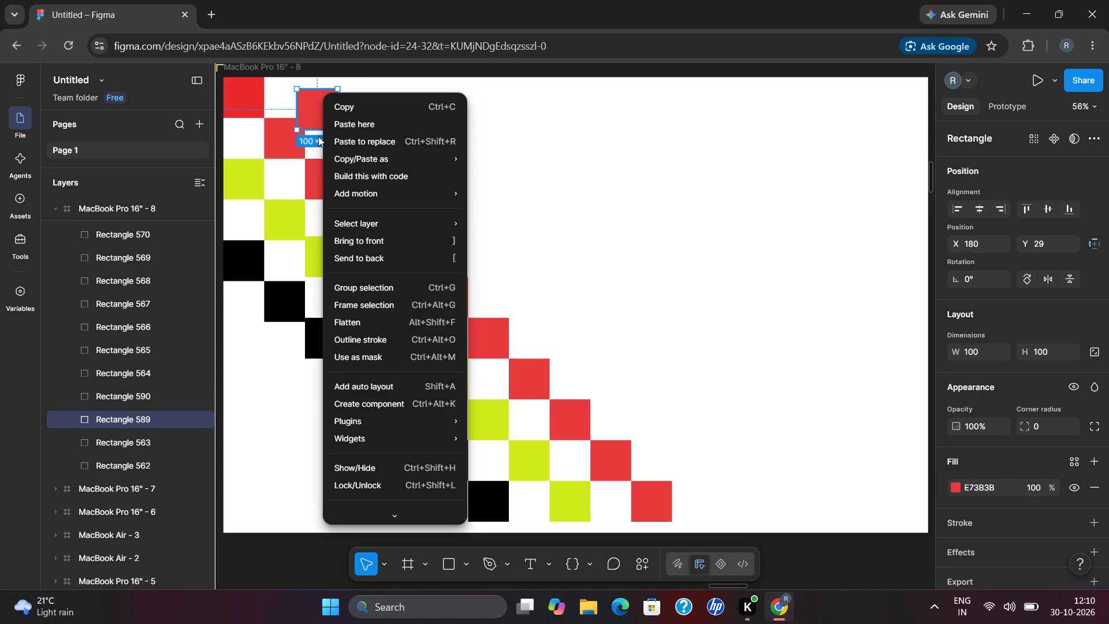
left_click_drag(310, 108, 318, 101)
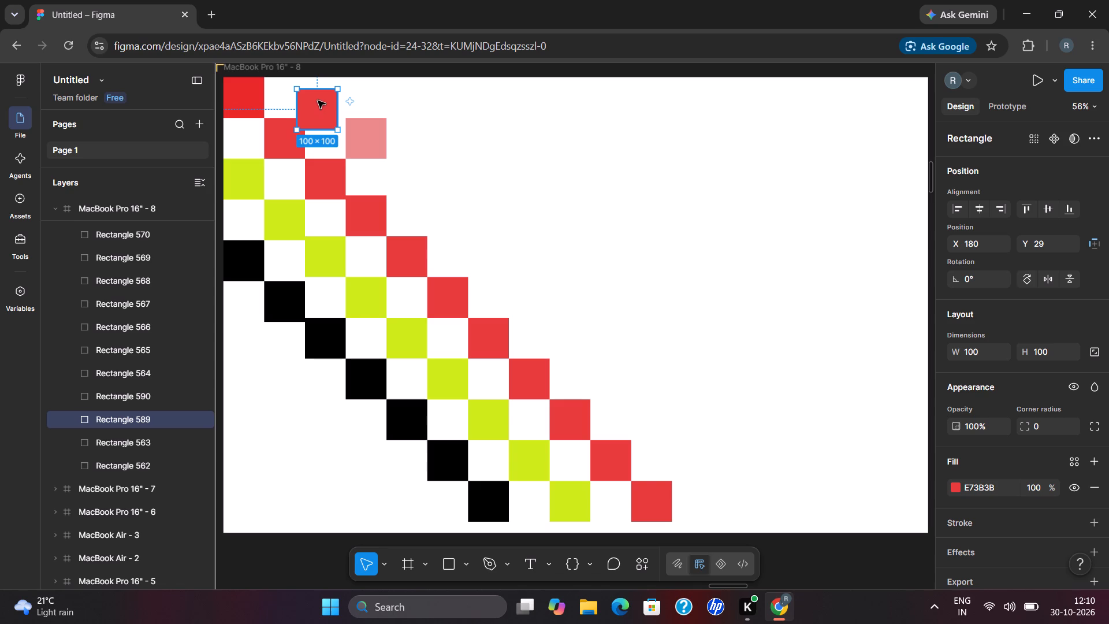
left_click_drag(318, 101, 318, 102)
left_click(375, 144)
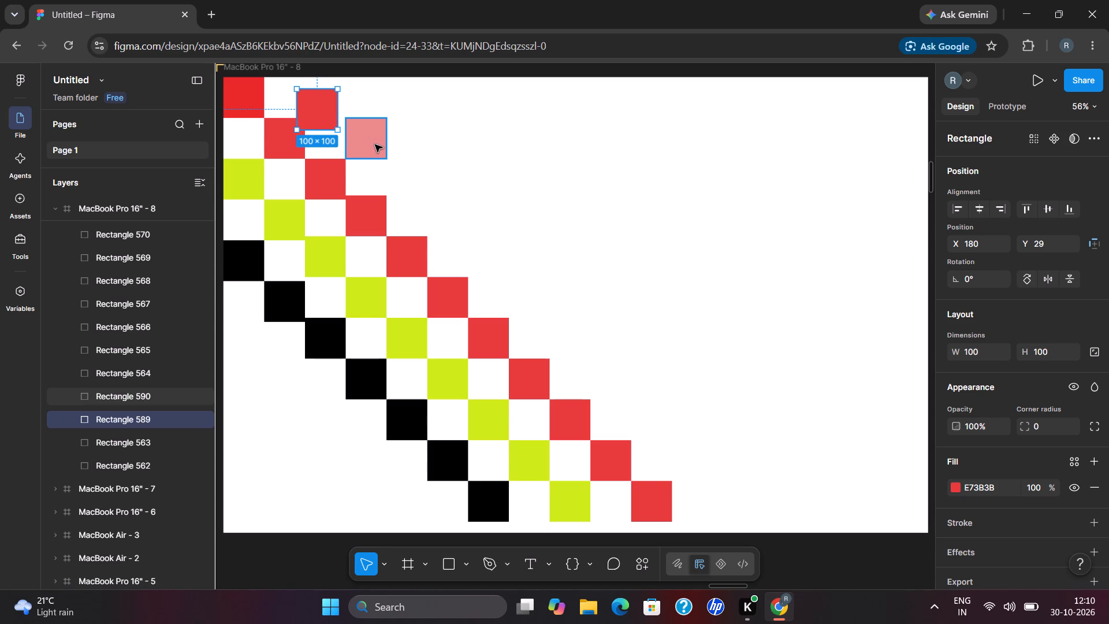
left_click(304, 102)
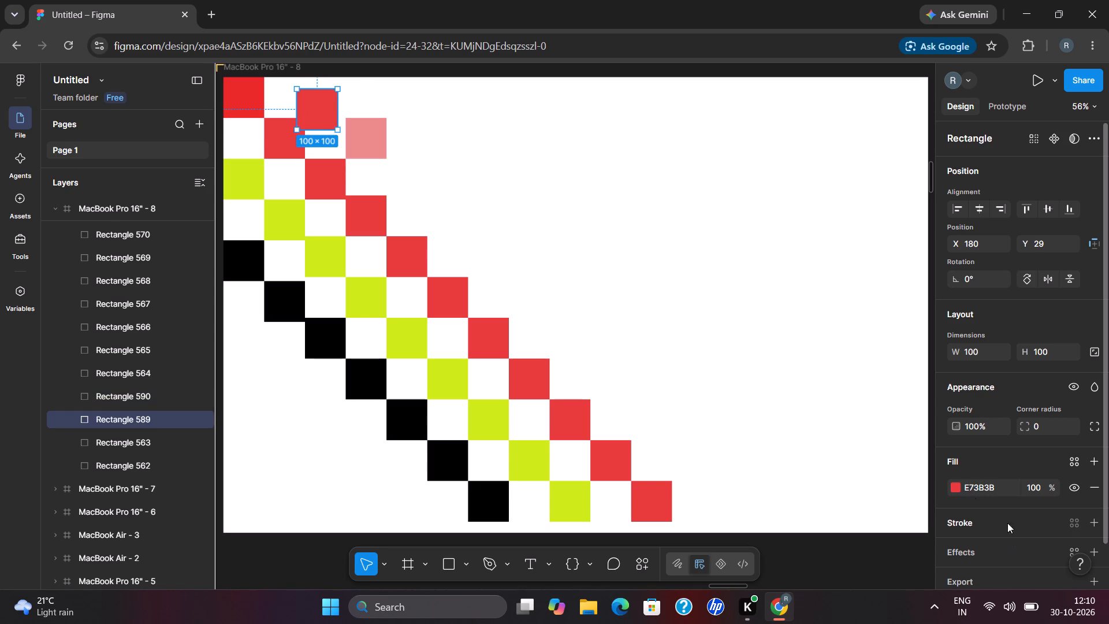
left_click(951, 487)
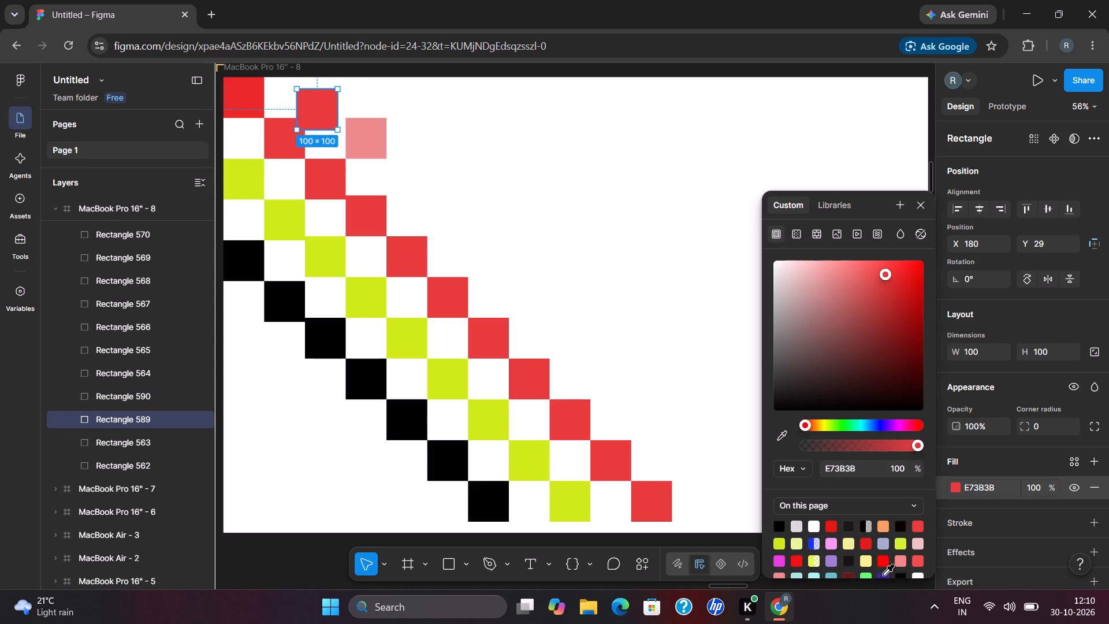
left_click(918, 562)
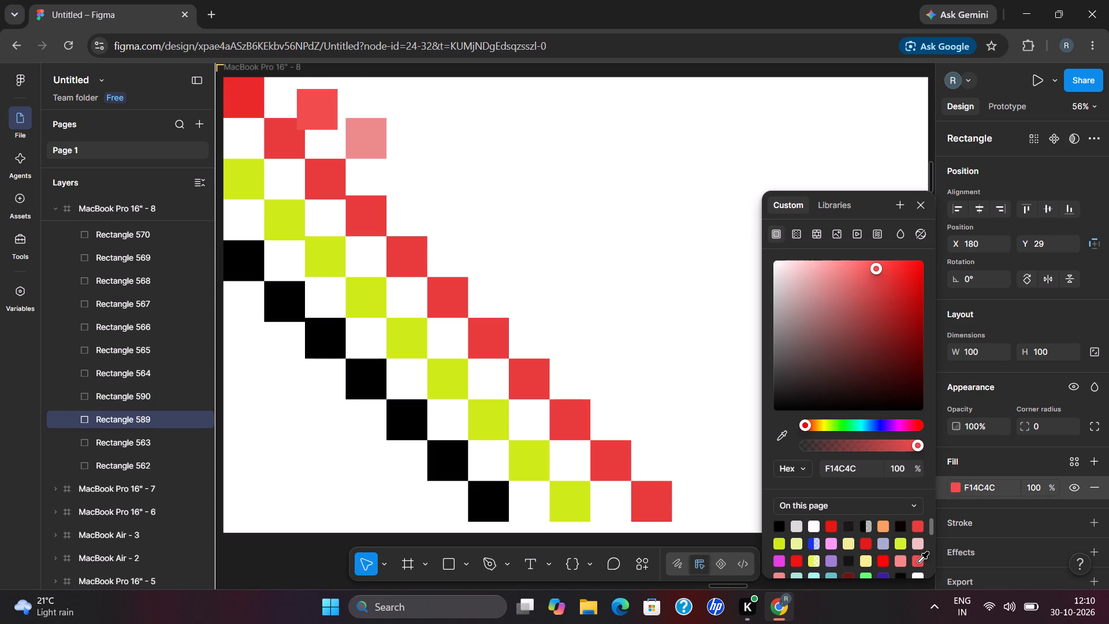
scroll(918, 562, "down", 1)
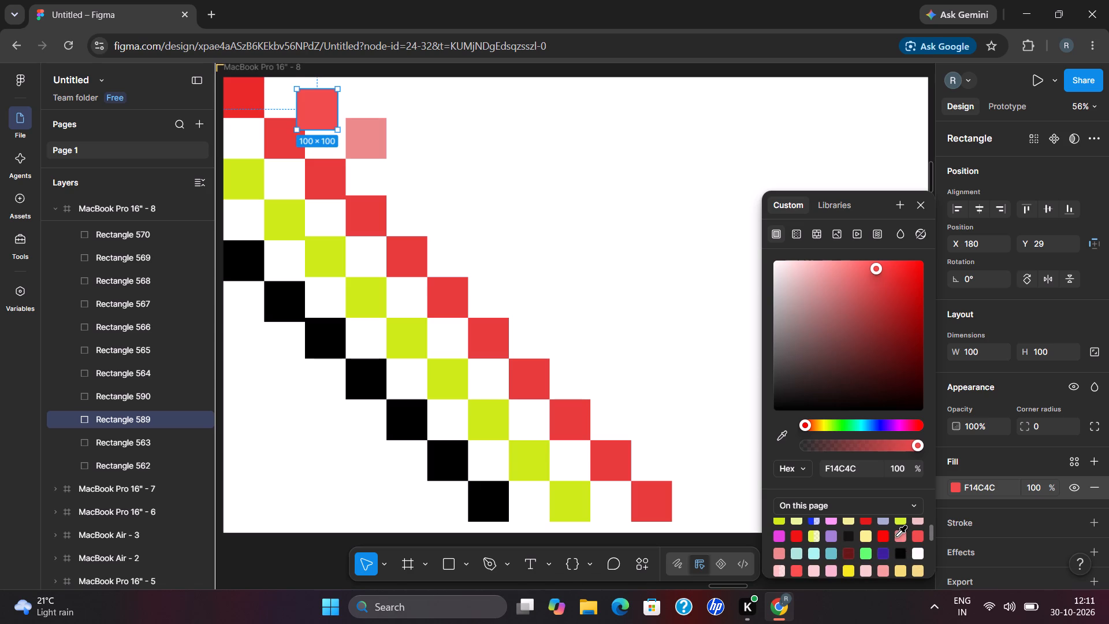
left_click(896, 536)
left_click(449, 214)
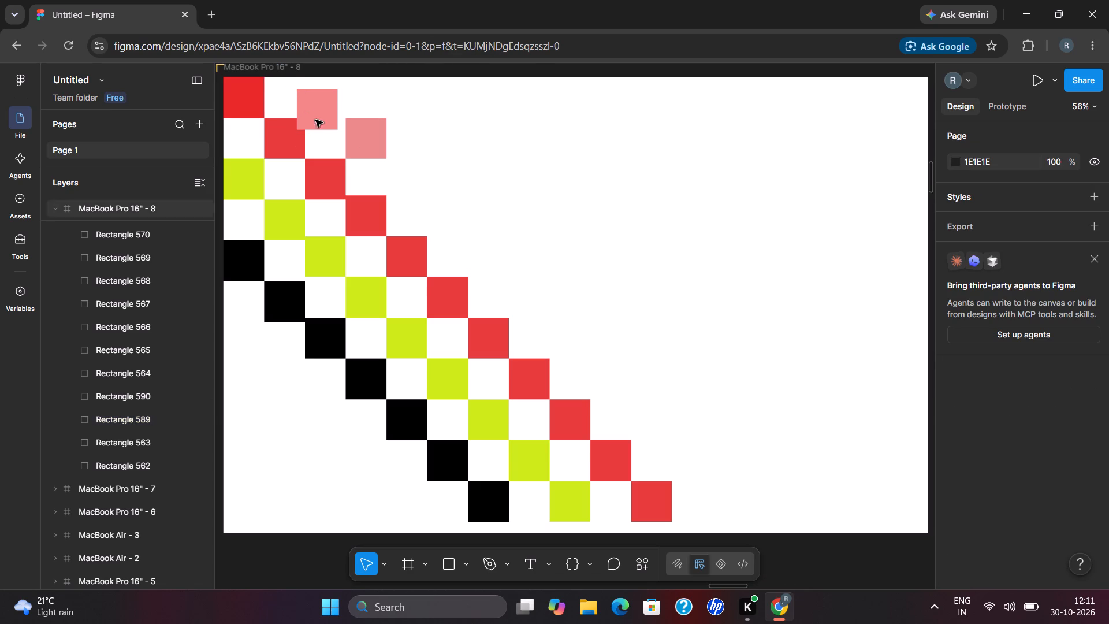
Move the pink F18787 square to X 200, Y 0, corner to corner with the other pink square.
left_click_drag(325, 127, 330, 112)
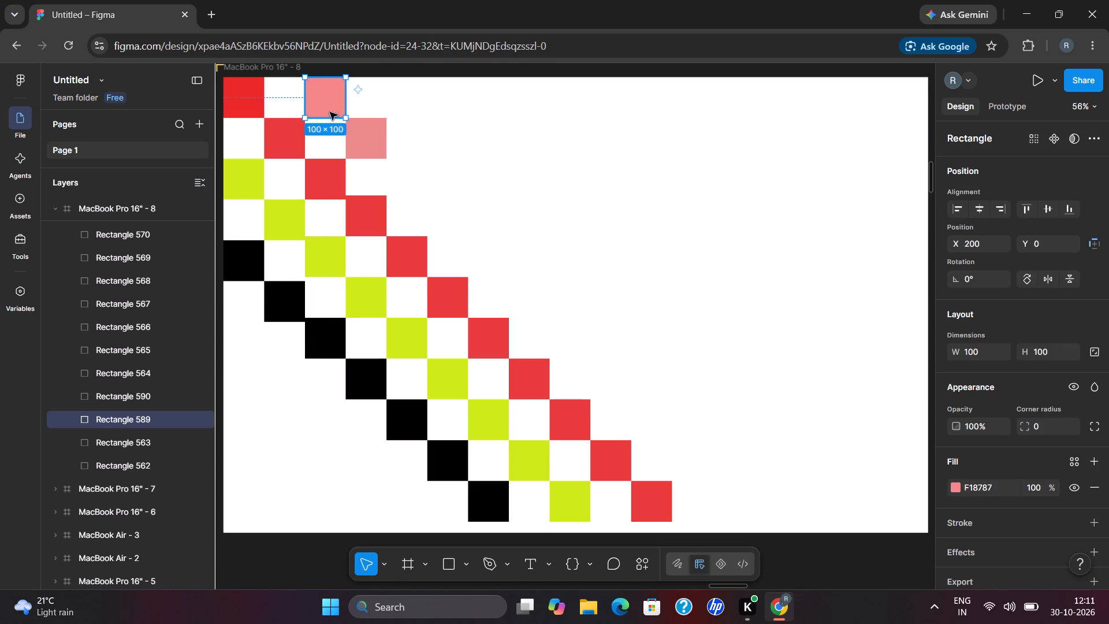
Duplicate the pink EA8A8A square twice down the diagonal, placing the copies at X 400, Y 190 and X 500, Y 290.
left_click(362, 150)
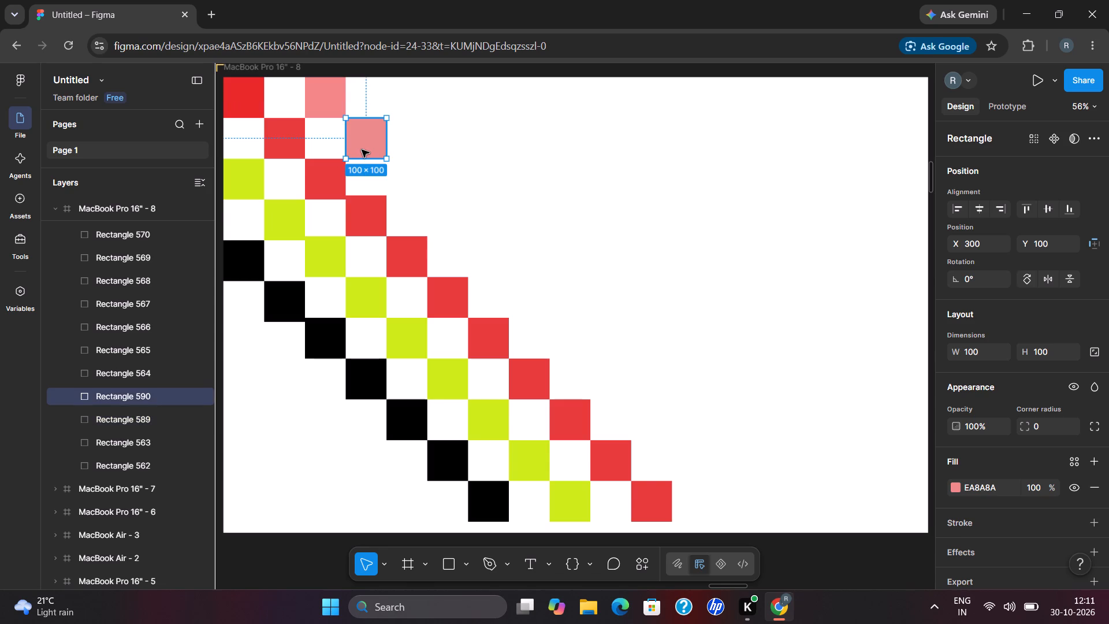
left_click_drag(362, 150, 396, 181, "alt")
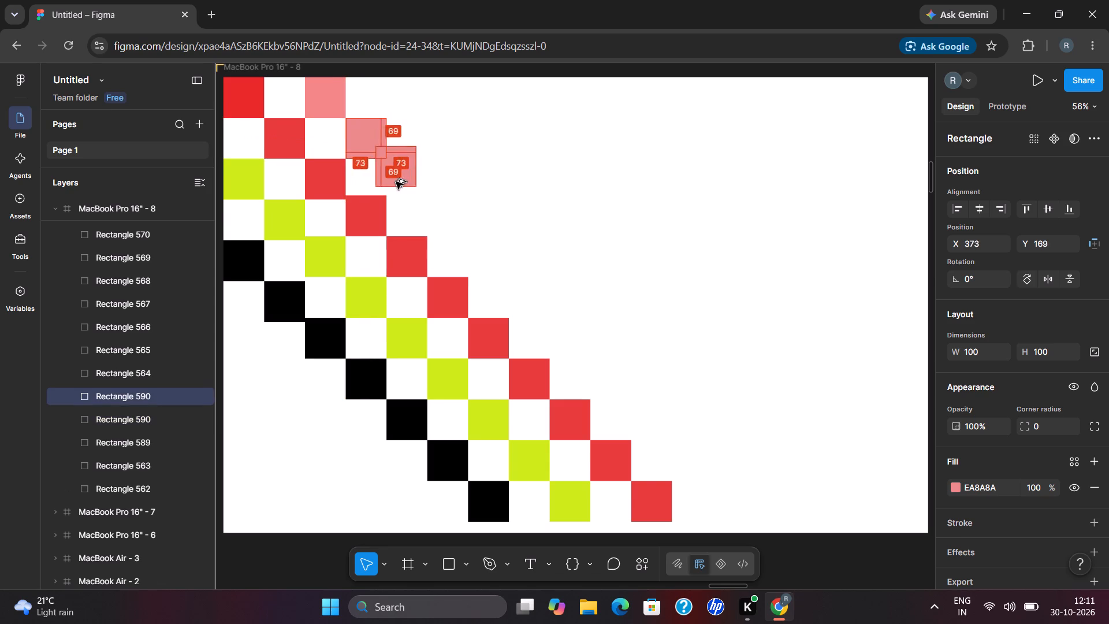
left_click_drag(396, 181, 398, 189, "alt")
left_click(398, 189, "alt")
left_click_drag(402, 192, 413, 174)
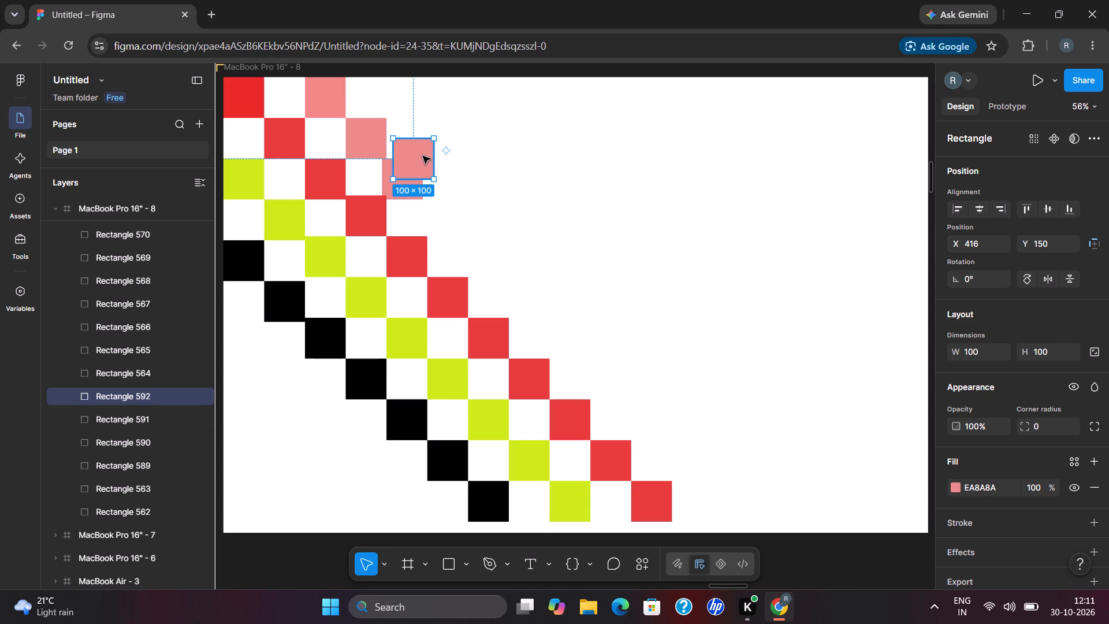
left_click_drag(423, 156, 417, 109)
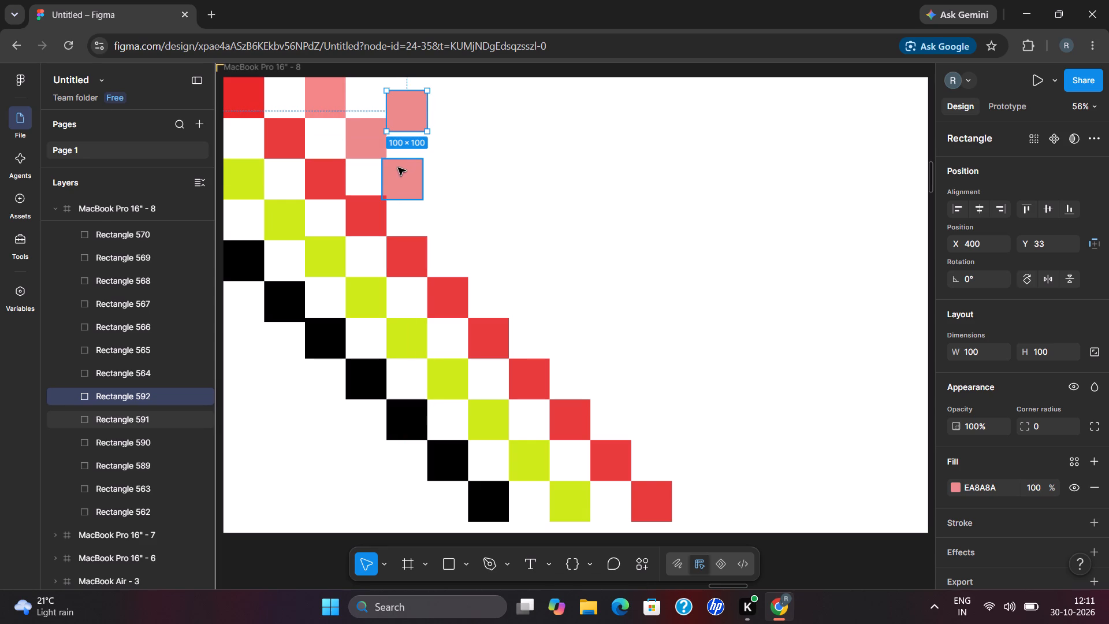
left_click_drag(397, 173, 403, 167)
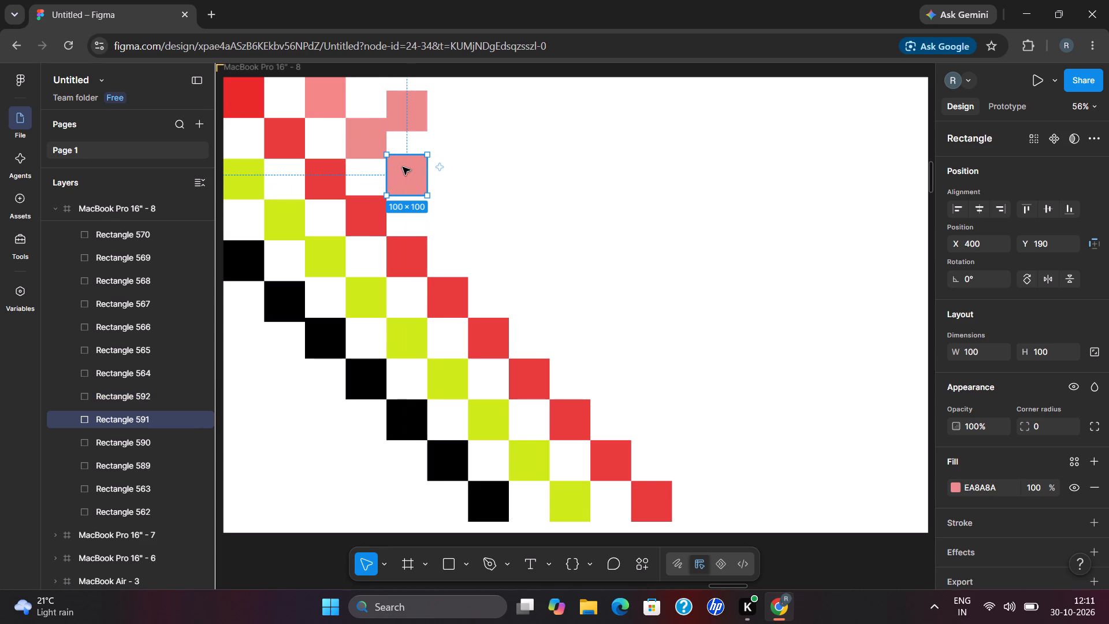
left_click_drag(400, 118, 449, 213)
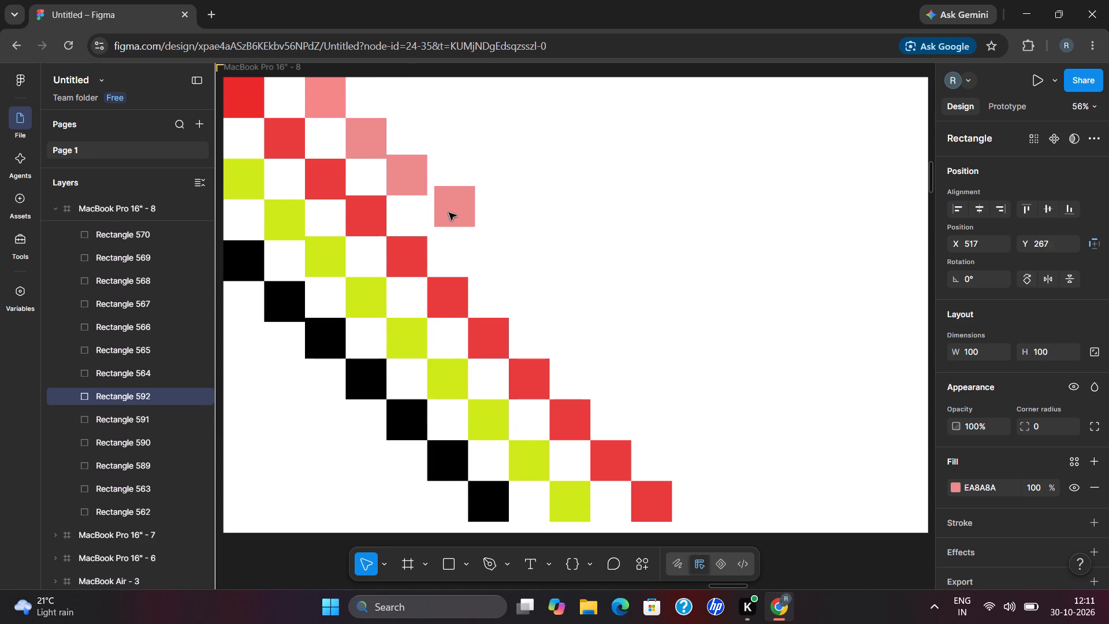
left_click_drag(449, 213, 438, 222)
left_click_drag(441, 226, 445, 232, "alt")
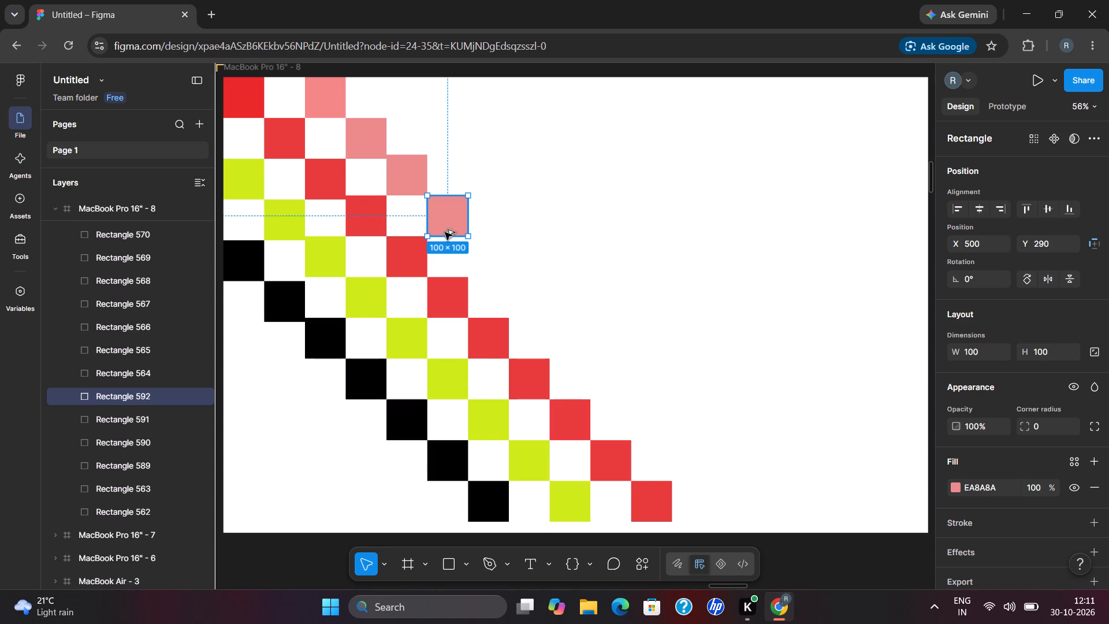
Continue the pink diagonal with three more copies placed corner to corner, the last one at X 800, Y 590.
left_click_drag(445, 232, 485, 265, "alt")
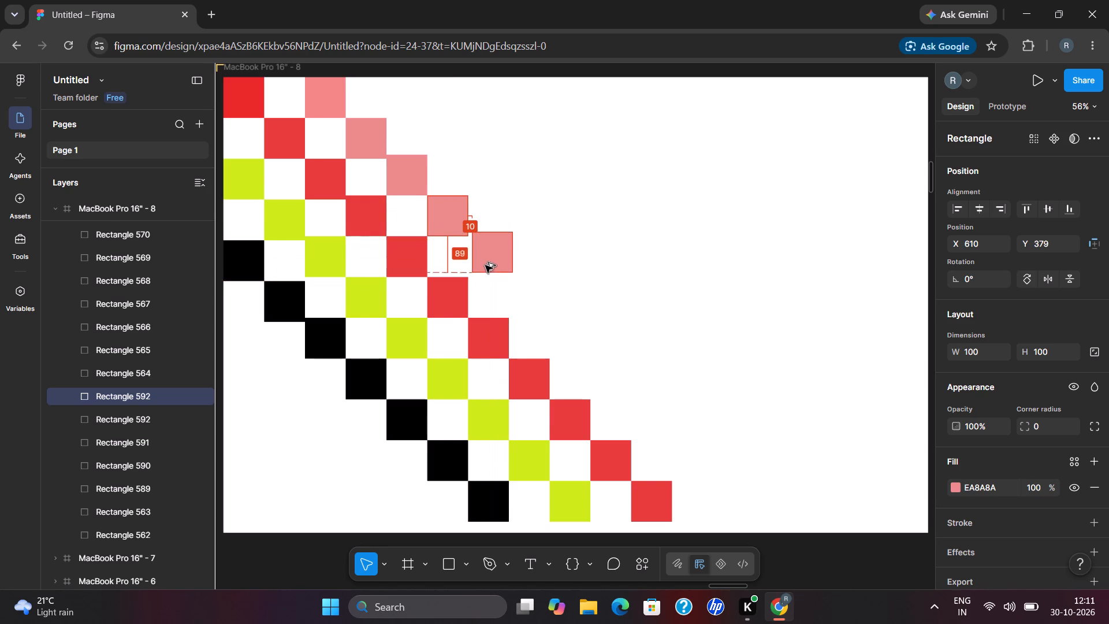
left_click_drag(485, 265, 481, 264, "alt")
left_click_drag(481, 264, 518, 298, "alt")
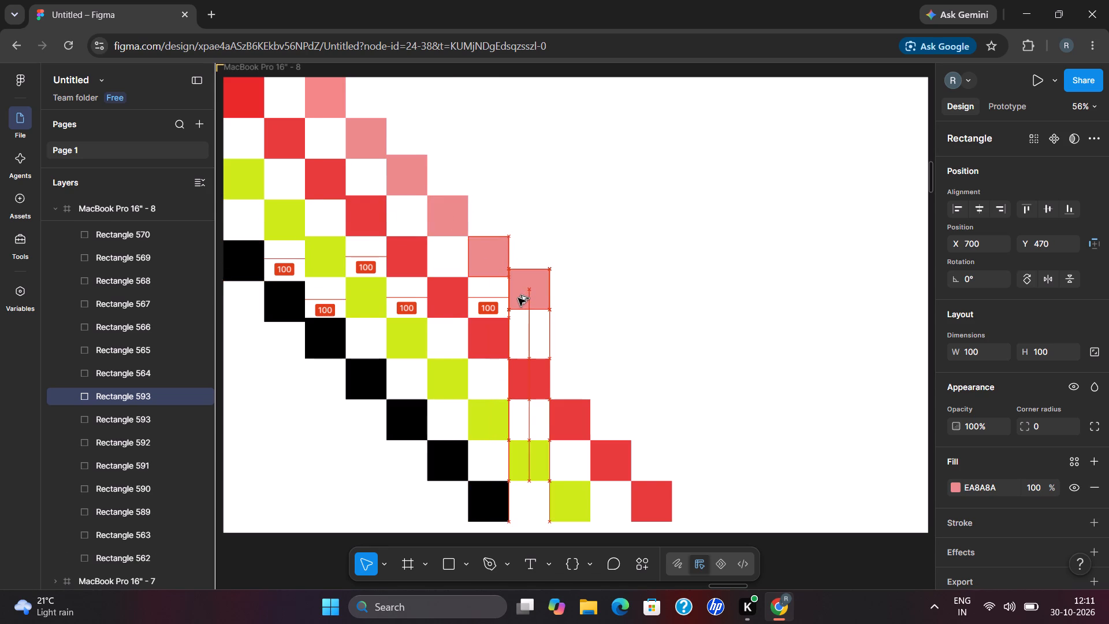
left_click_drag(518, 298, 519, 306, "alt")
left_click_drag(519, 306, 532, 322, "alt")
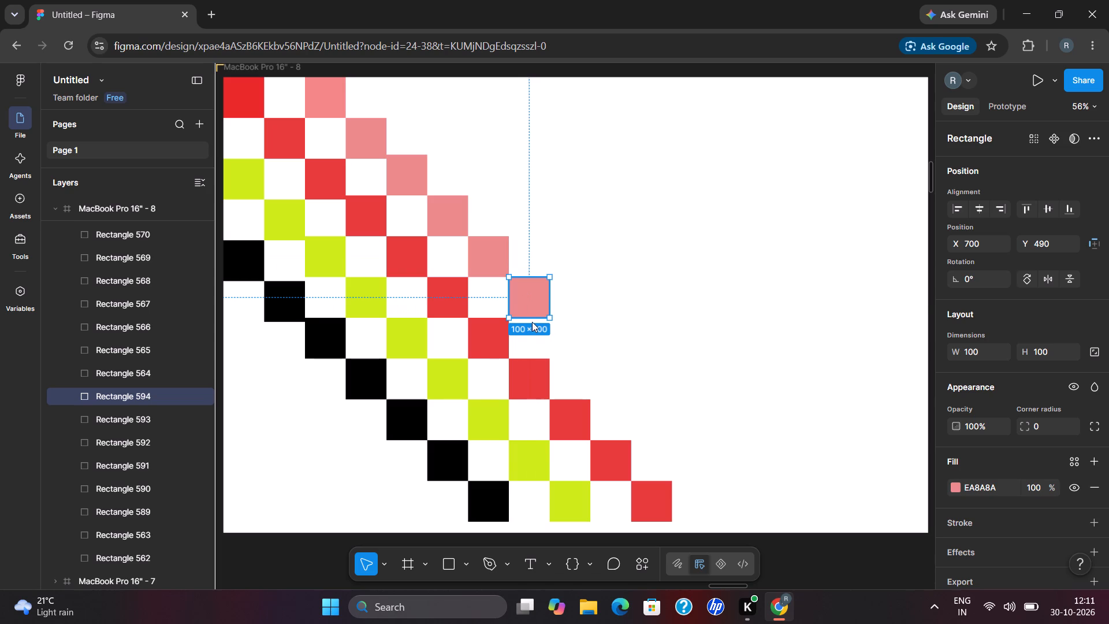
left_click_drag(532, 322, 561, 347, "alt")
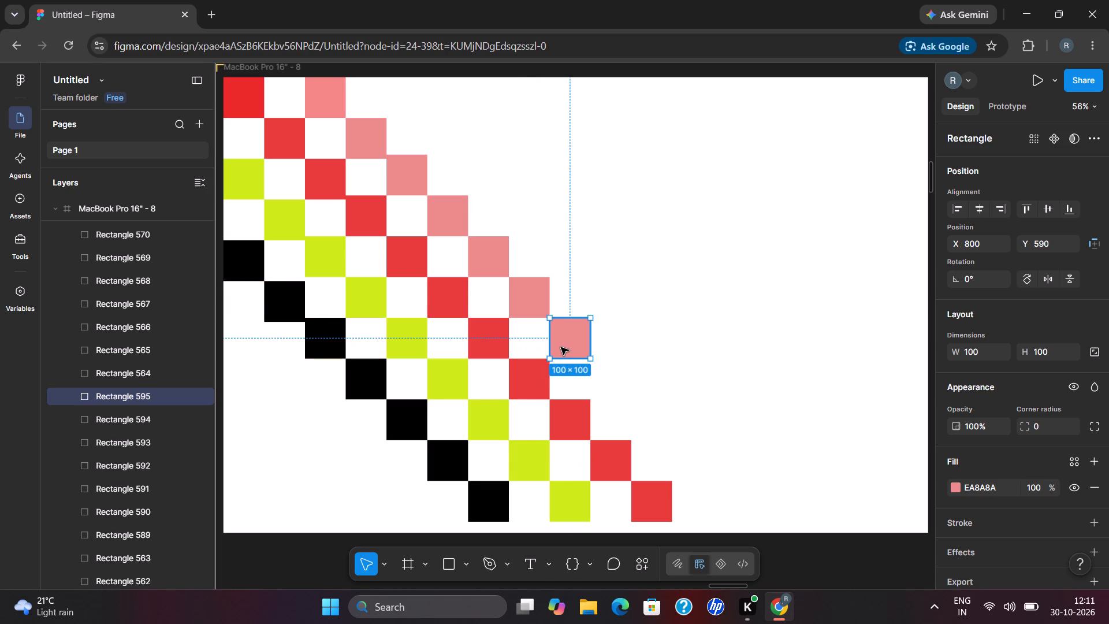
Extend the pink diagonal with three further copies placed corner to corner, the last one at X 1100, Y 890.
left_click_drag(561, 347, 602, 391, "alt")
left_click_drag(602, 391, 650, 433, "alt")
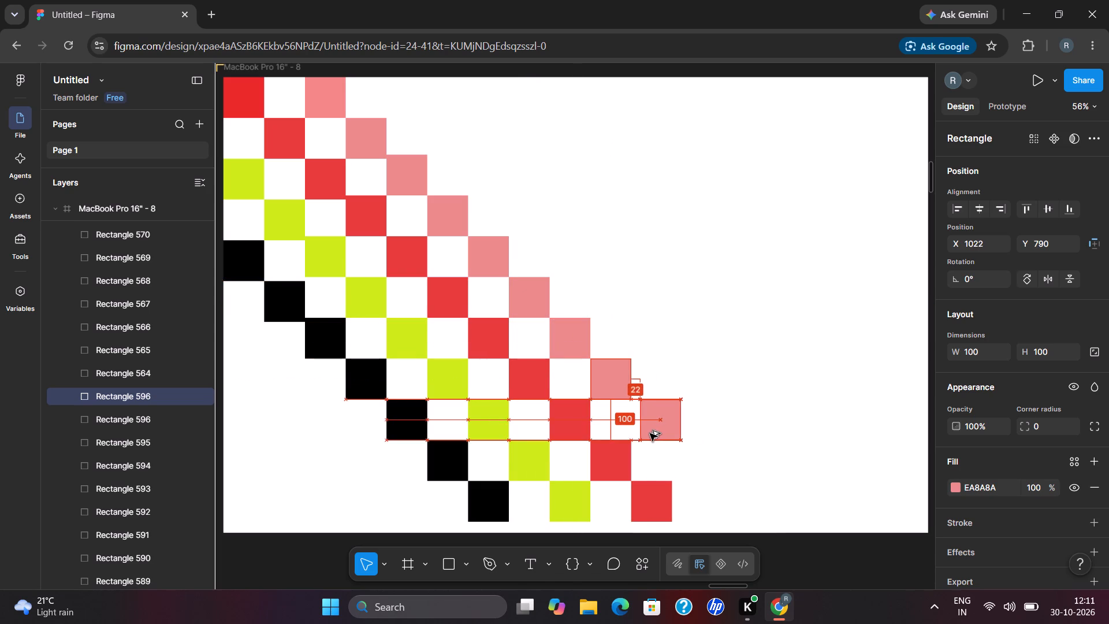
left_click_drag(650, 433, 648, 432, "alt")
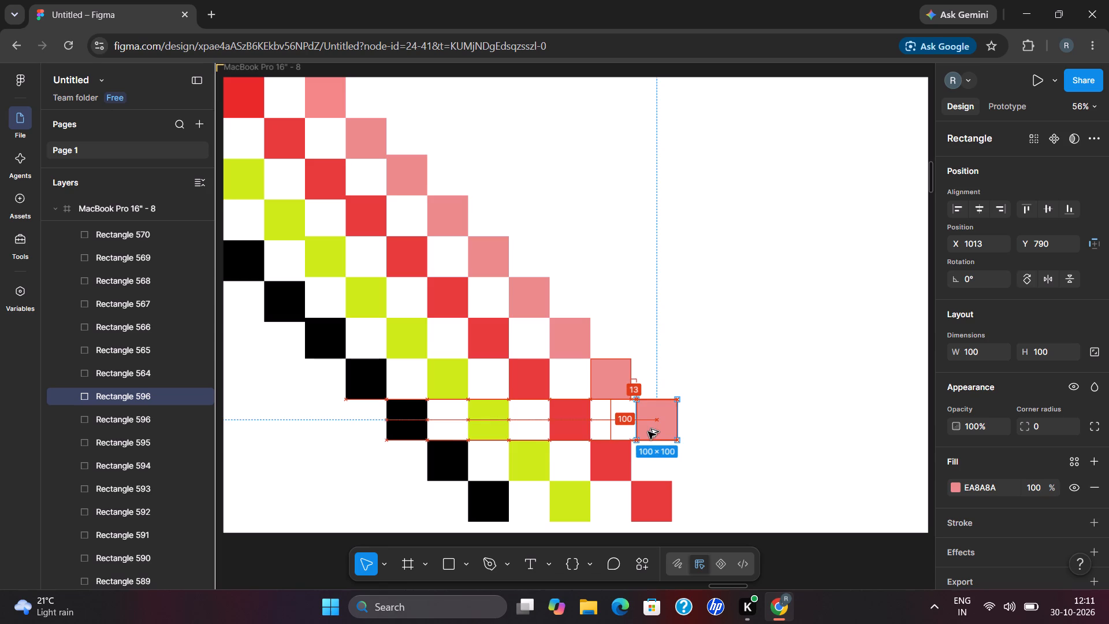
left_click_drag(648, 432, 643, 431, "alt")
left_click_drag(643, 431, 679, 458, "alt")
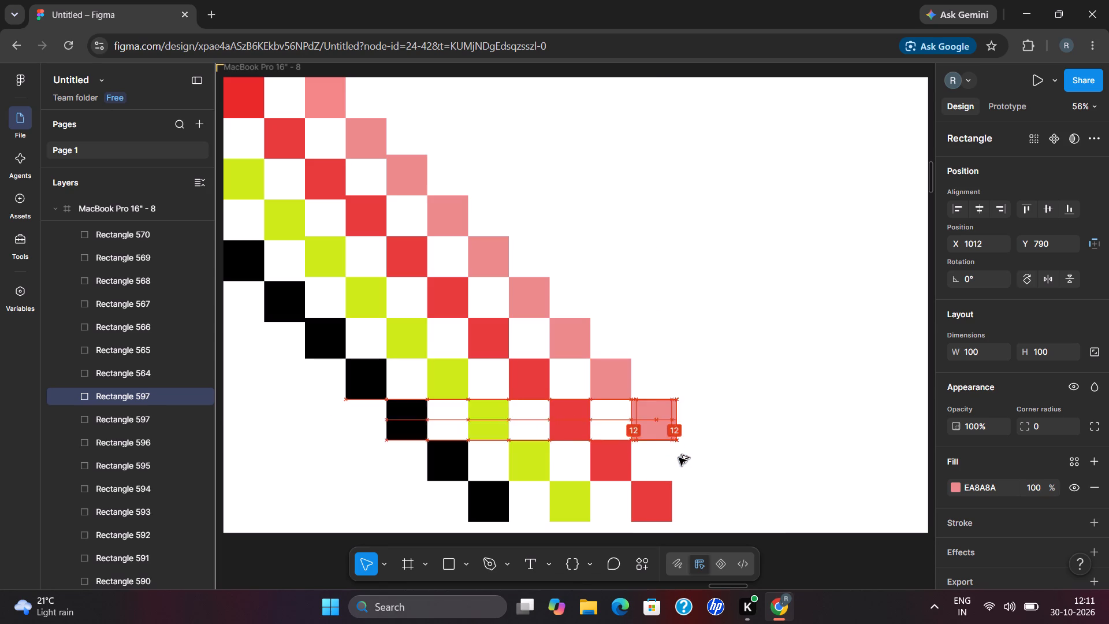
left_click_drag(679, 458, 681, 469, "alt")
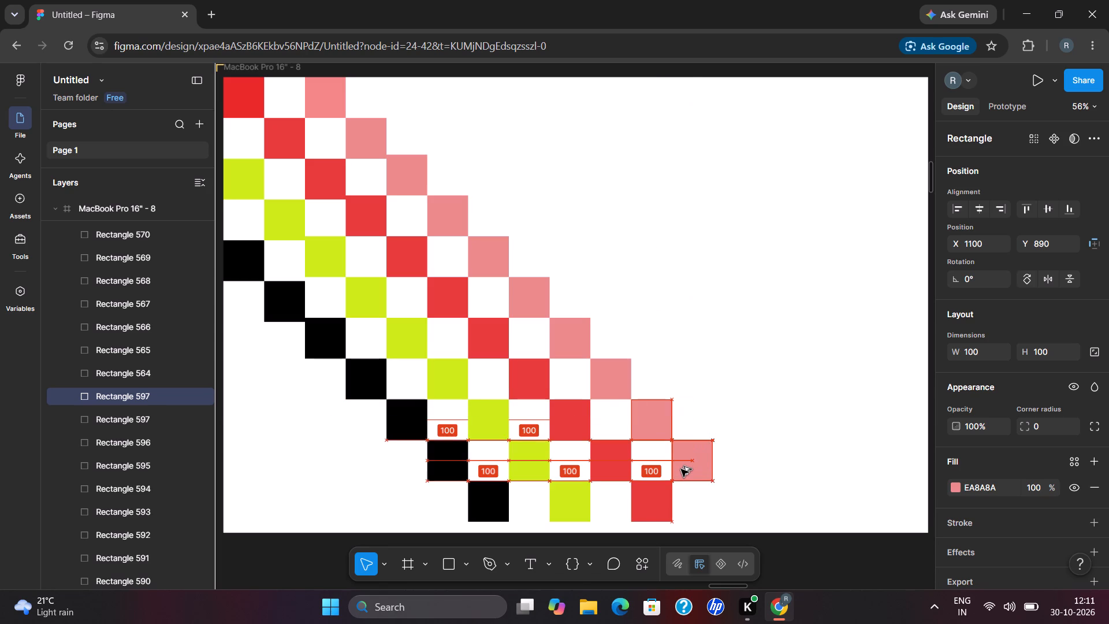
left_click_drag(681, 469, 681, 470, "alt")
left_click(704, 336)
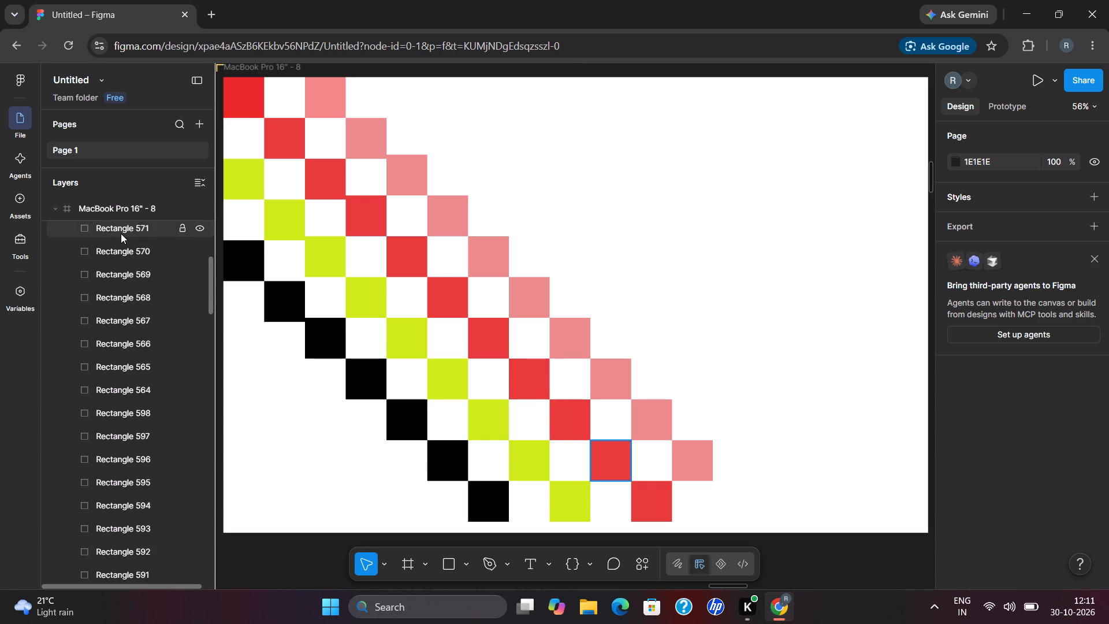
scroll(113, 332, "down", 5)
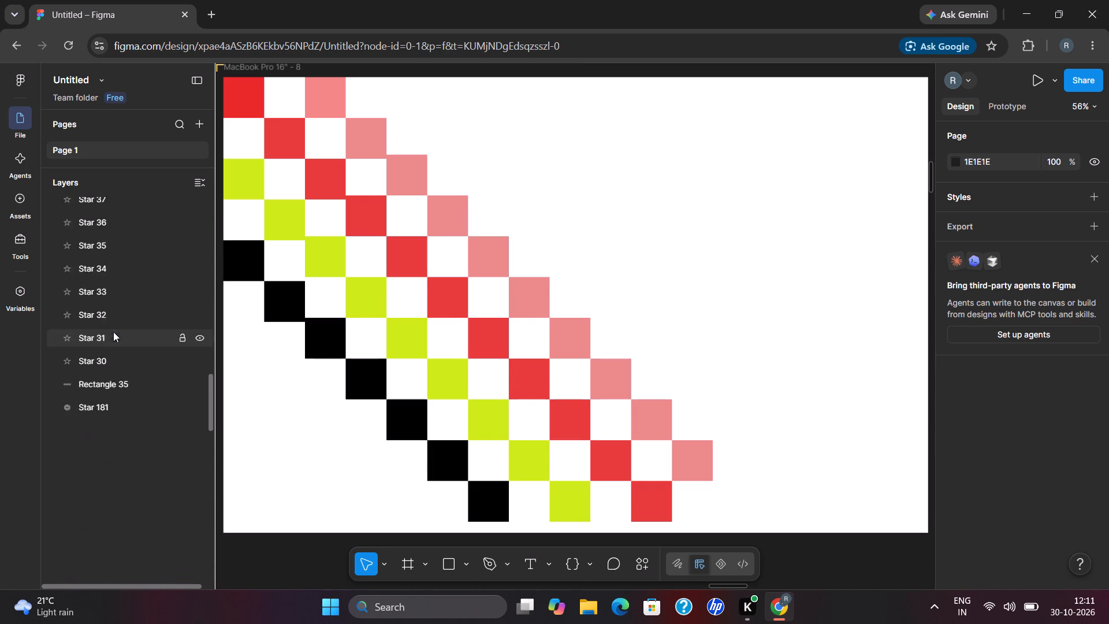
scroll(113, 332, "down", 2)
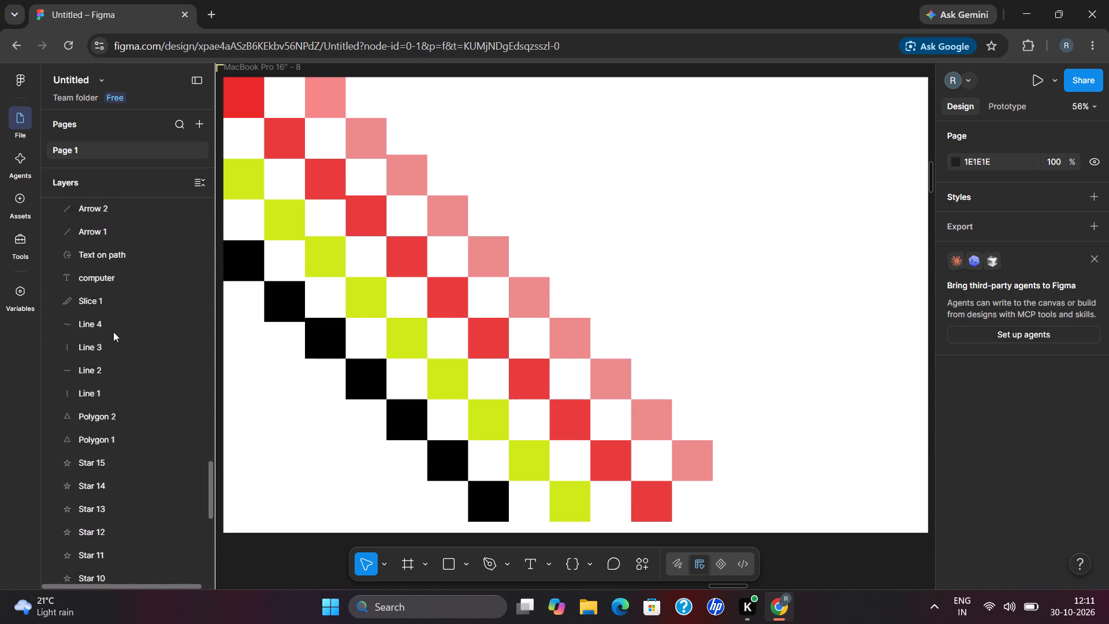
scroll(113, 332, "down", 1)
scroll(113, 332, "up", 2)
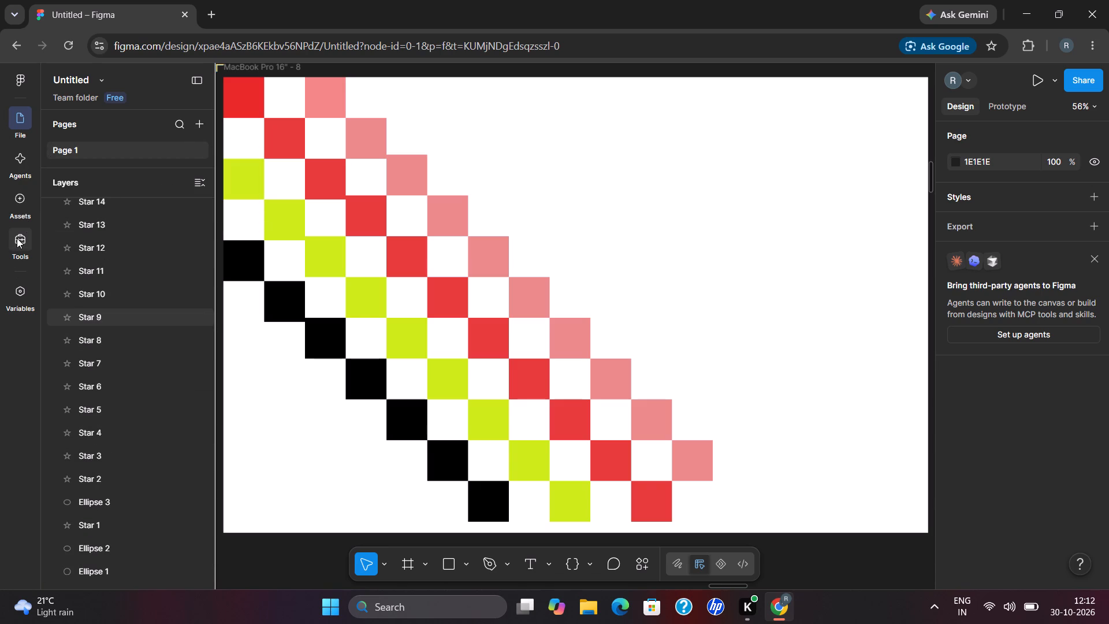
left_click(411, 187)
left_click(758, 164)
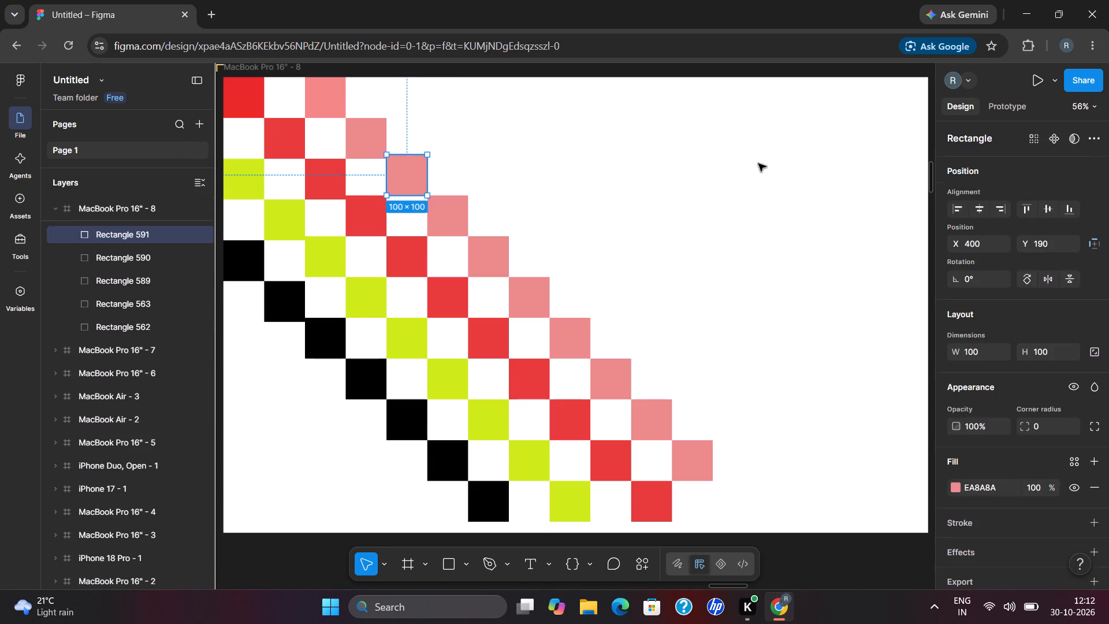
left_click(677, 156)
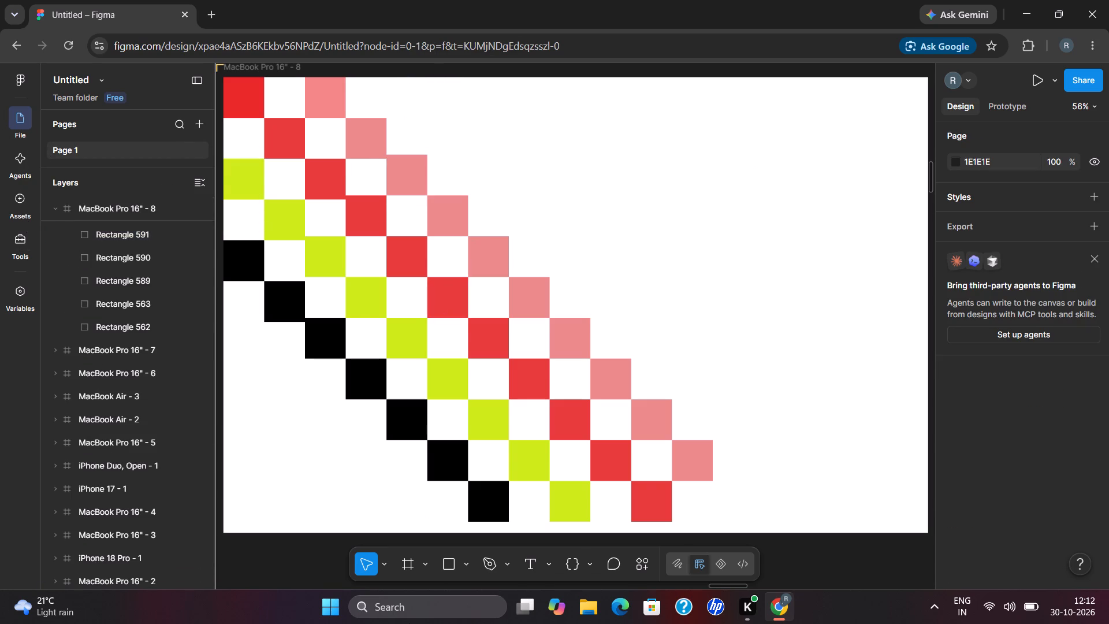
Add a text box about 296 × 207 at about X 864, Y 59, starting with "I am writing aa letter to my future".
left_click(529, 566)
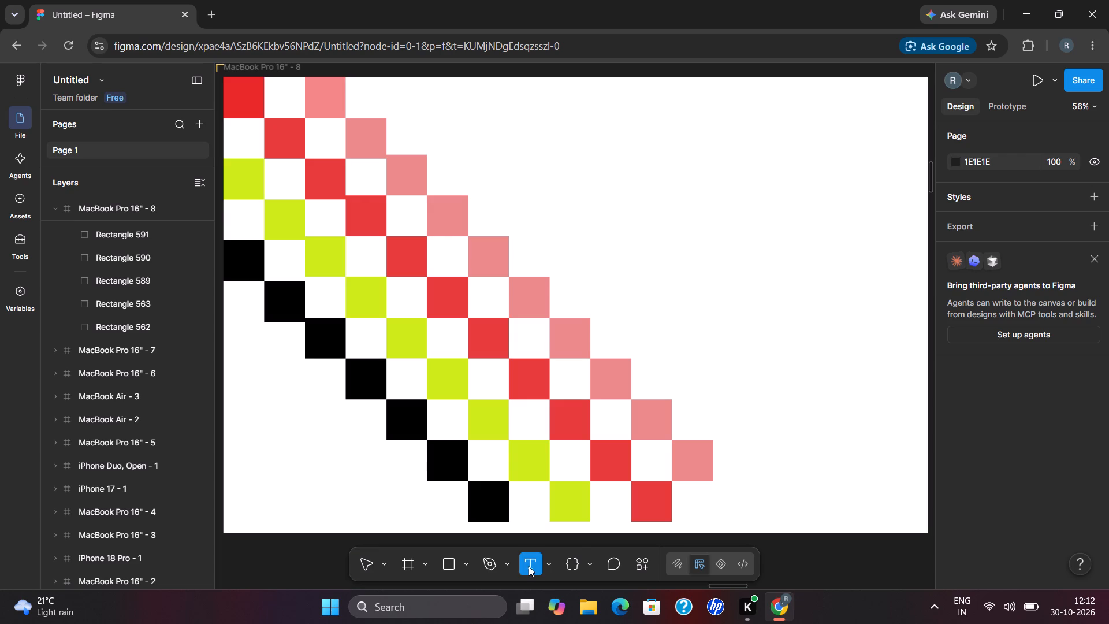
left_click_drag(574, 101, 696, 185)
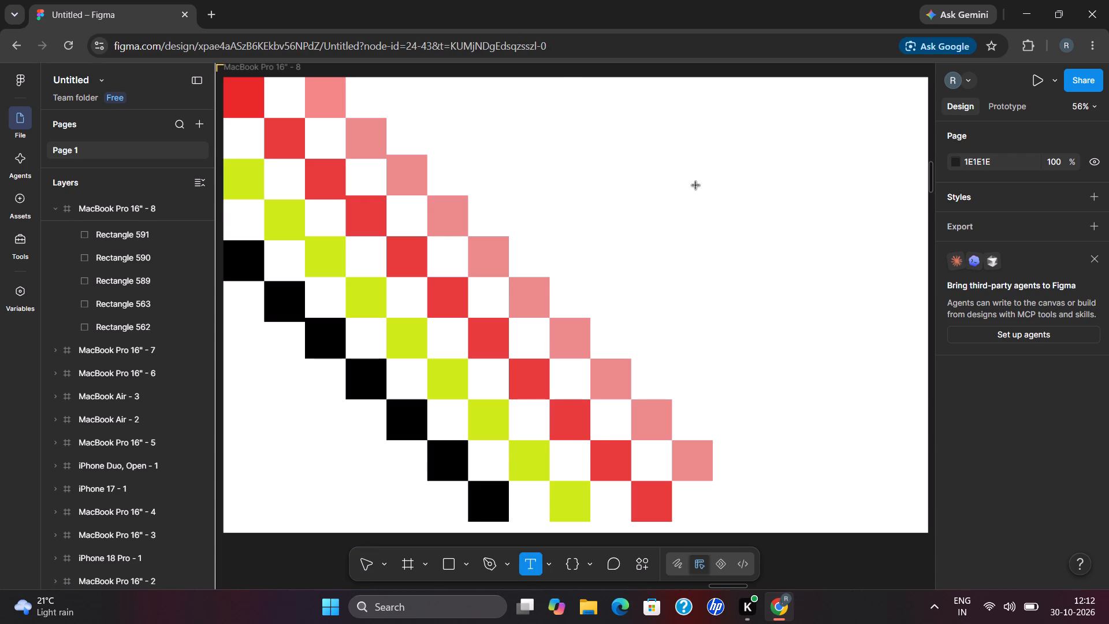
left_click(598, 120)
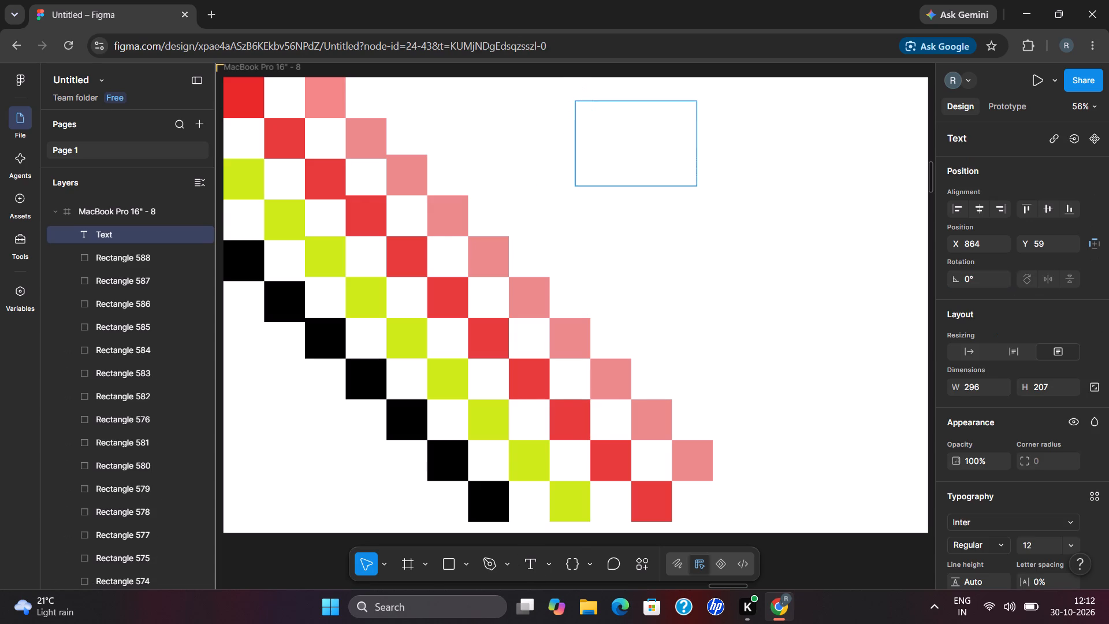
key("shift+r")
key("BackSpace")
type("I am writing aa lett")
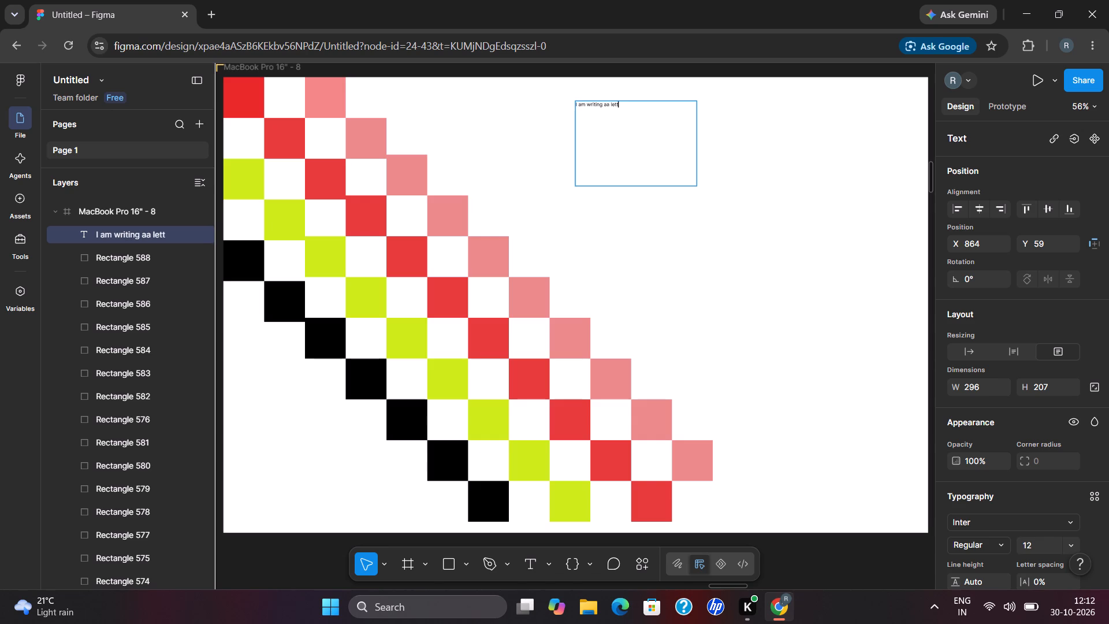
type("er to my")
key("space")
type("future")
key("space")
Continue the first line of the text with "which future i am", removing the mistyped words.
type("which")
key("space")
type("future i not")
key("space")
key("f")
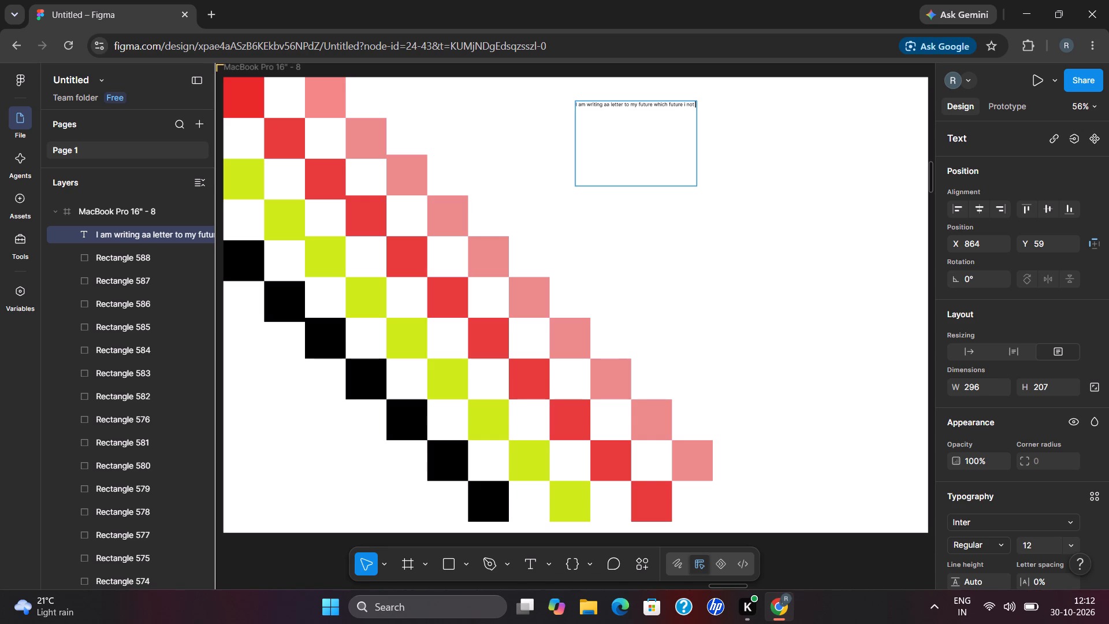
key("BackSpace")
key("BackSpace")
key("BackSpace")
key("BackSpace")
key("BackSpace")
key("BackSpace")
key("space")
type("am")
key("space")
type("ell")
key("space")
key("BackSpace")
key("BackSpace")
key("BackSpace")
key("BackSpace")
key("BackSpace")
Add a second line to the text reading "hope well and smile tha uganda from ganda".
key("Return")
type("hope")
key("space")
type("well and")
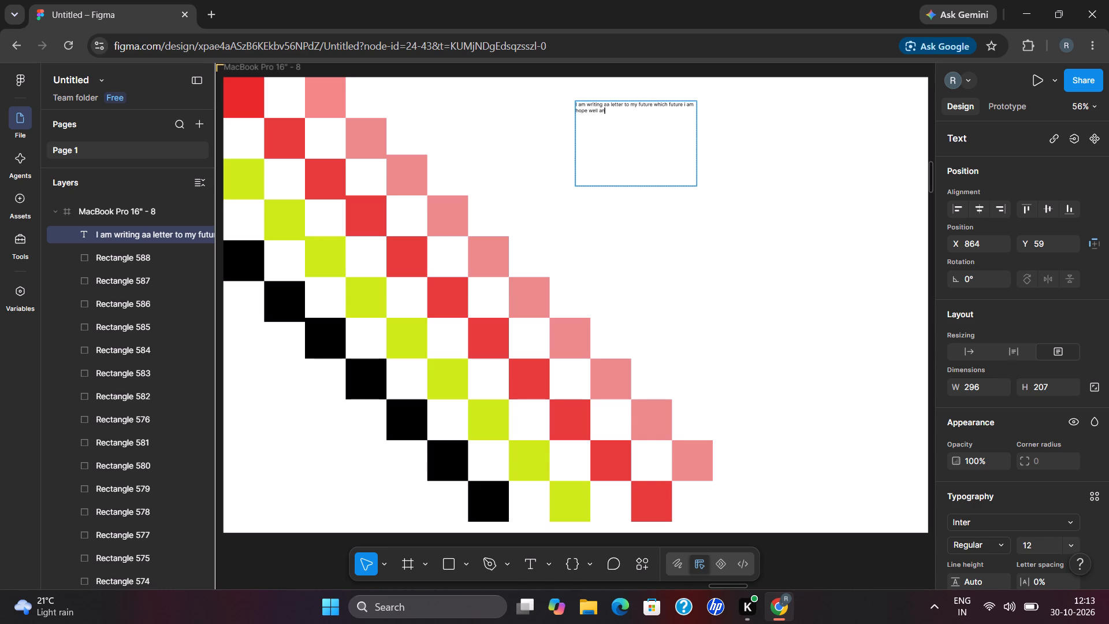
key("space")
type("smile")
key("space")
type("tha")
key("space")
key("u")
type("ganda fro")
type("m")
key("space")
type("ganda")
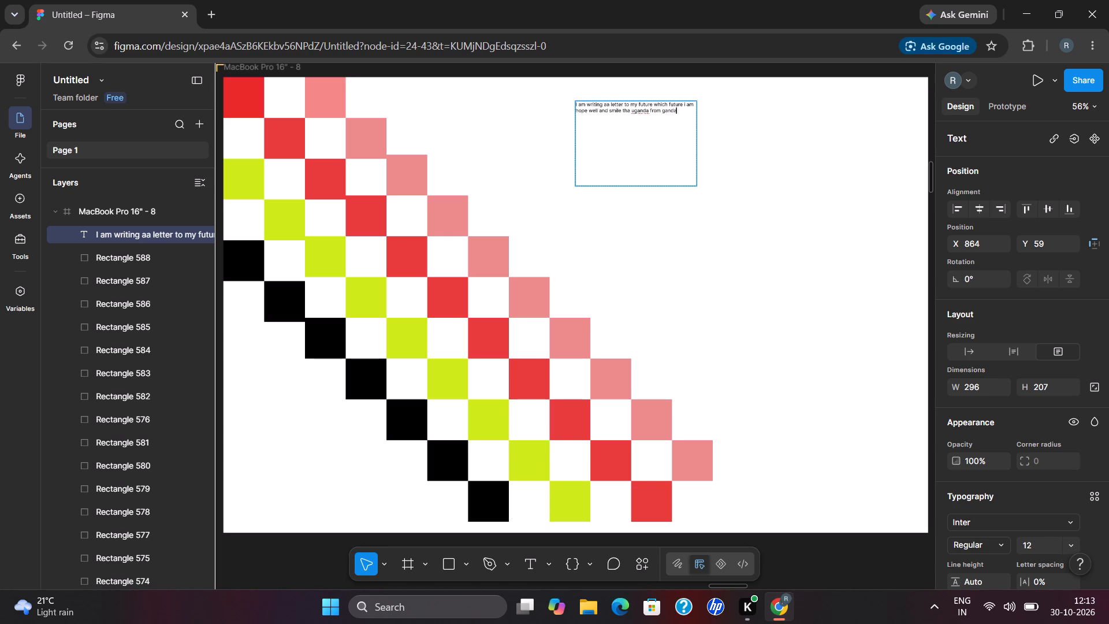
key("space")
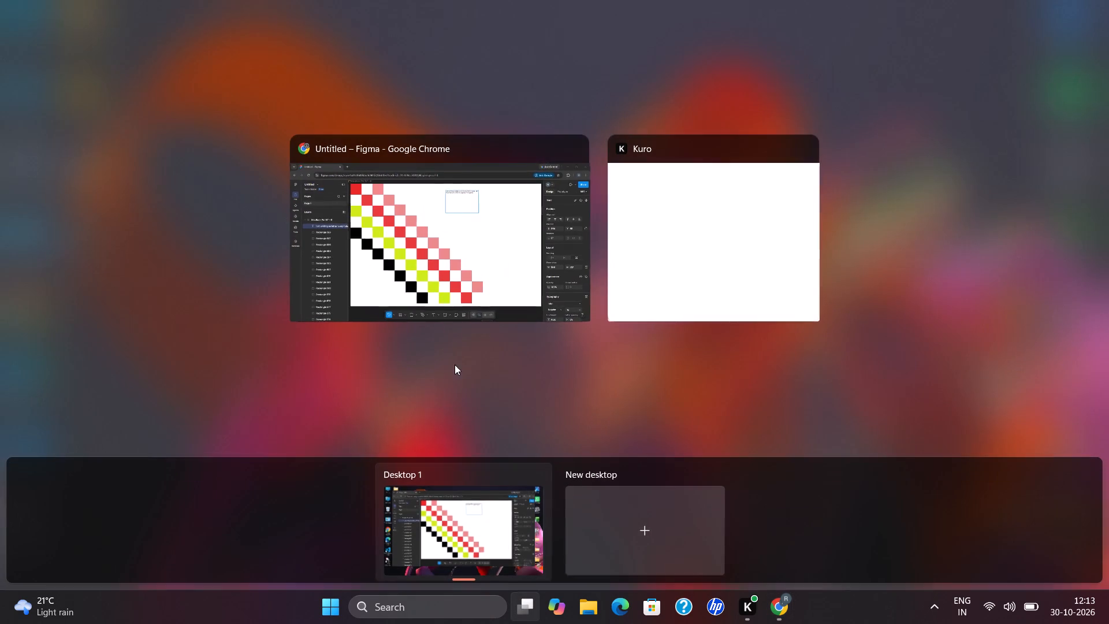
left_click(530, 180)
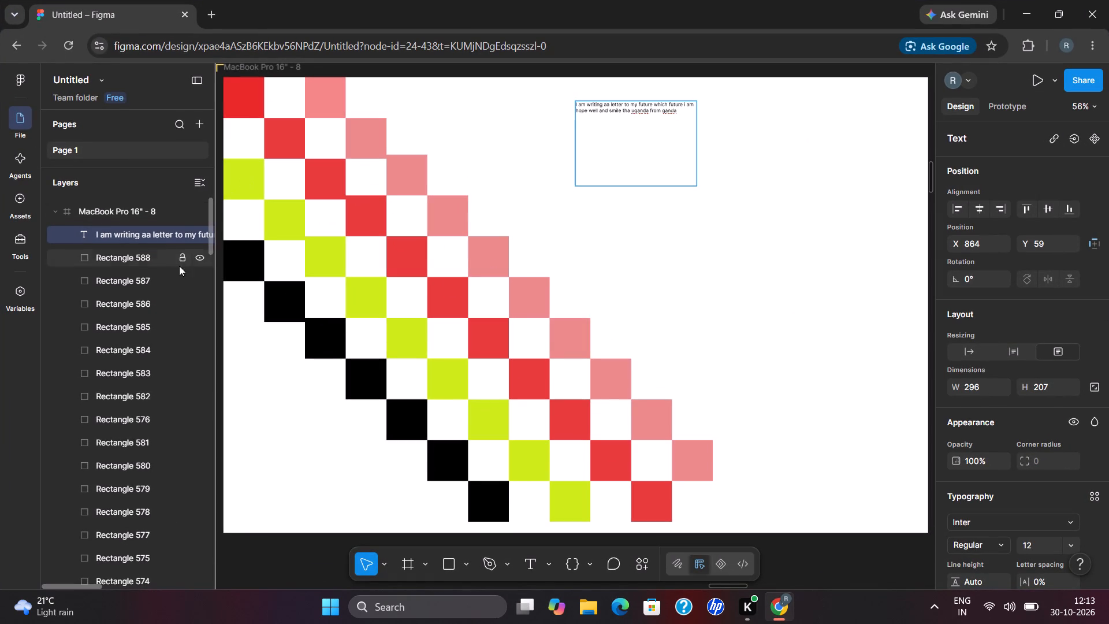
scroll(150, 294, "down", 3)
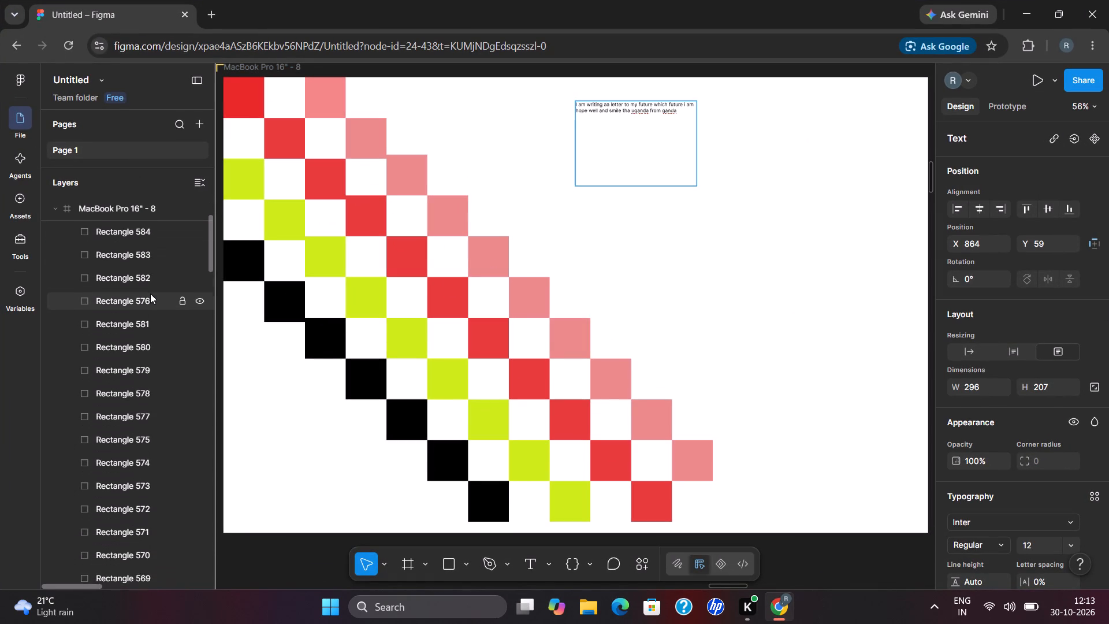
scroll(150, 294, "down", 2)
Add a second page to the file and return to Page 1.
left_click(201, 126)
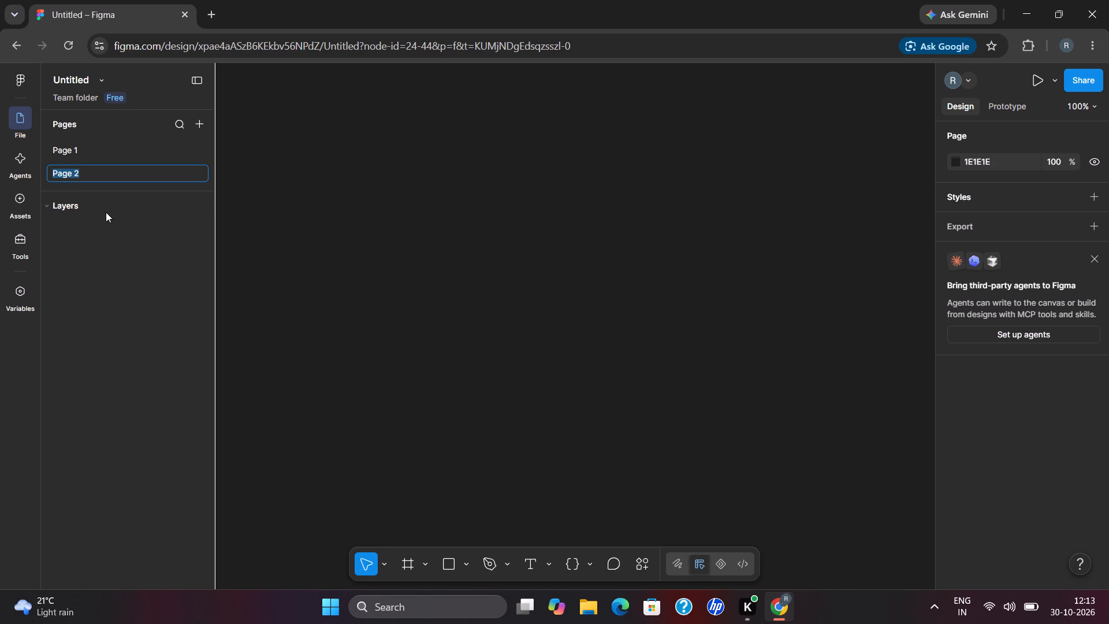
scroll(106, 212, "down", 1)
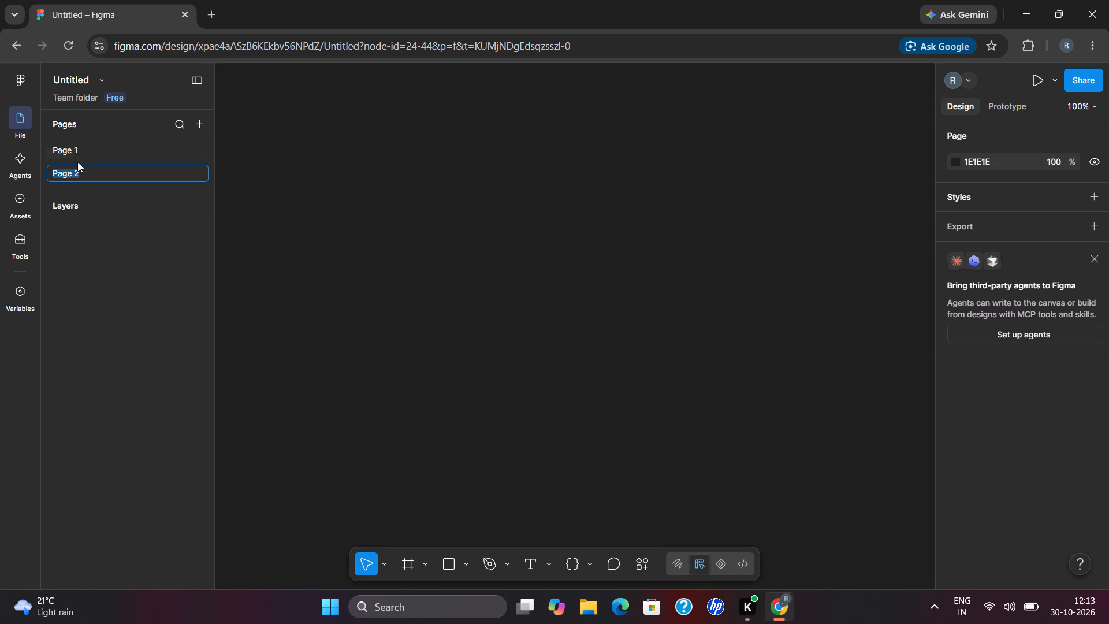
left_click(80, 155)
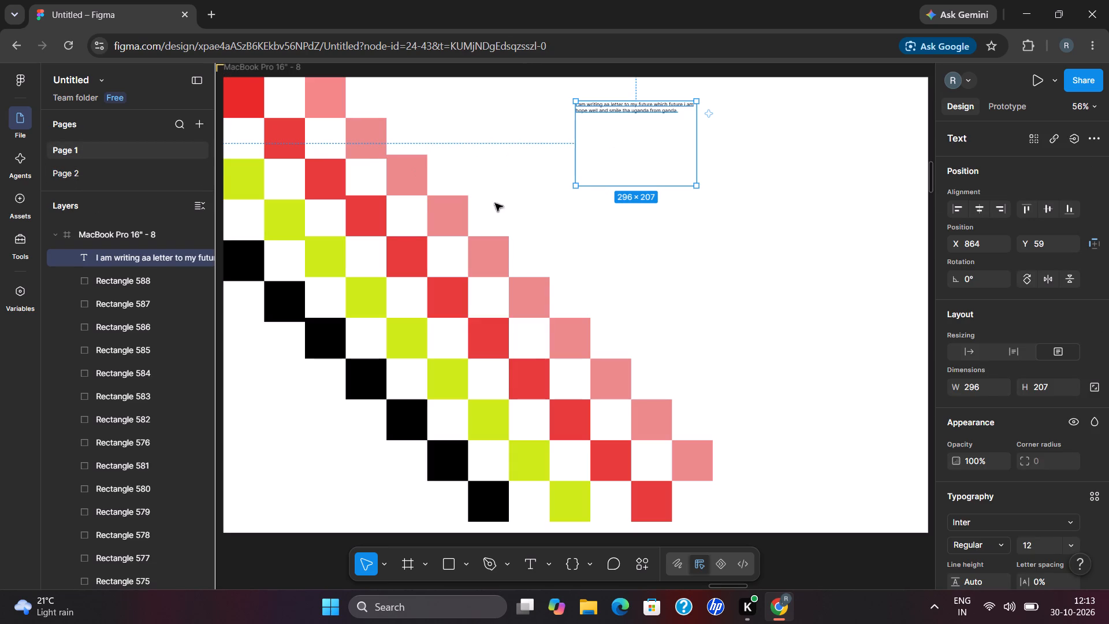
Move the two-line text down to about X 861, Y 100 in the MacBook Pro 16" - 8 frame.
left_click(478, 173)
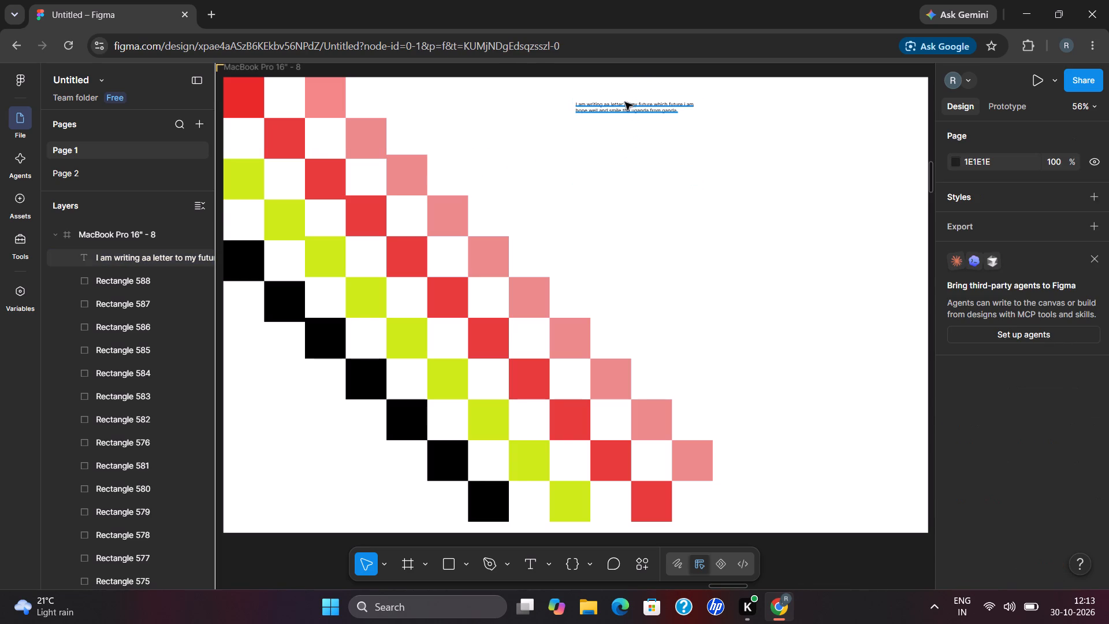
left_click(625, 102)
left_click(690, 126)
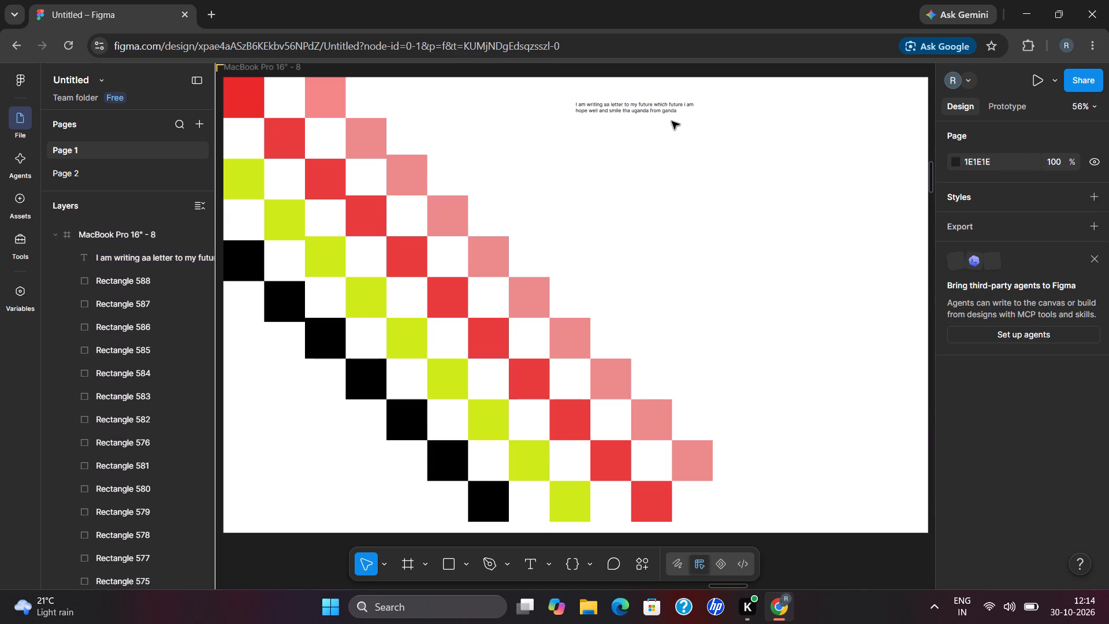
left_click(672, 121)
left_click(637, 114)
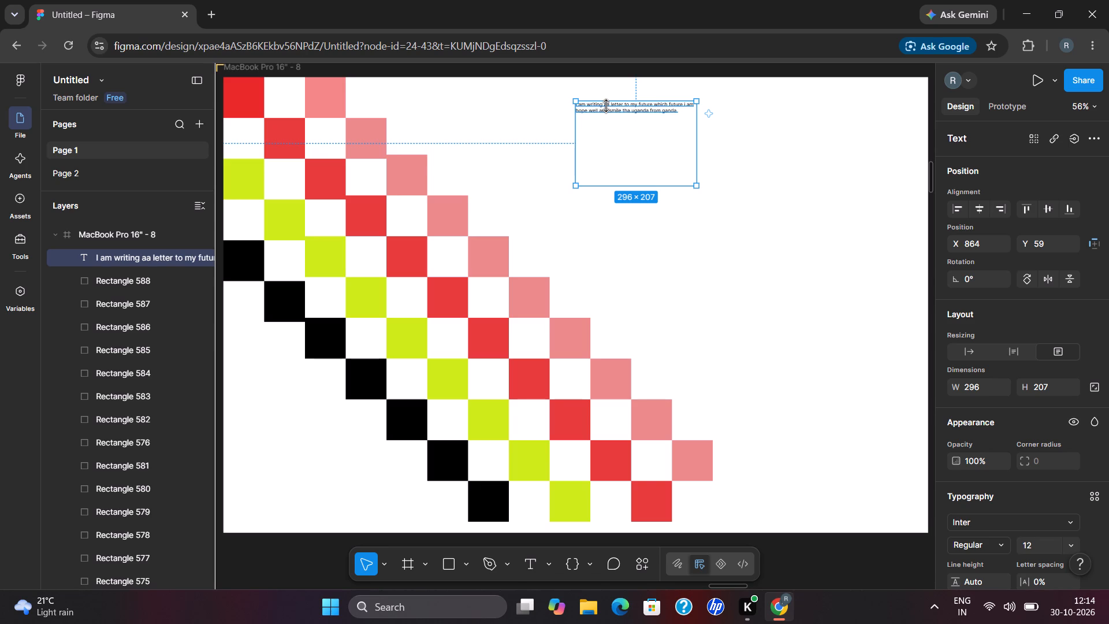
left_click_drag(607, 109, 608, 127)
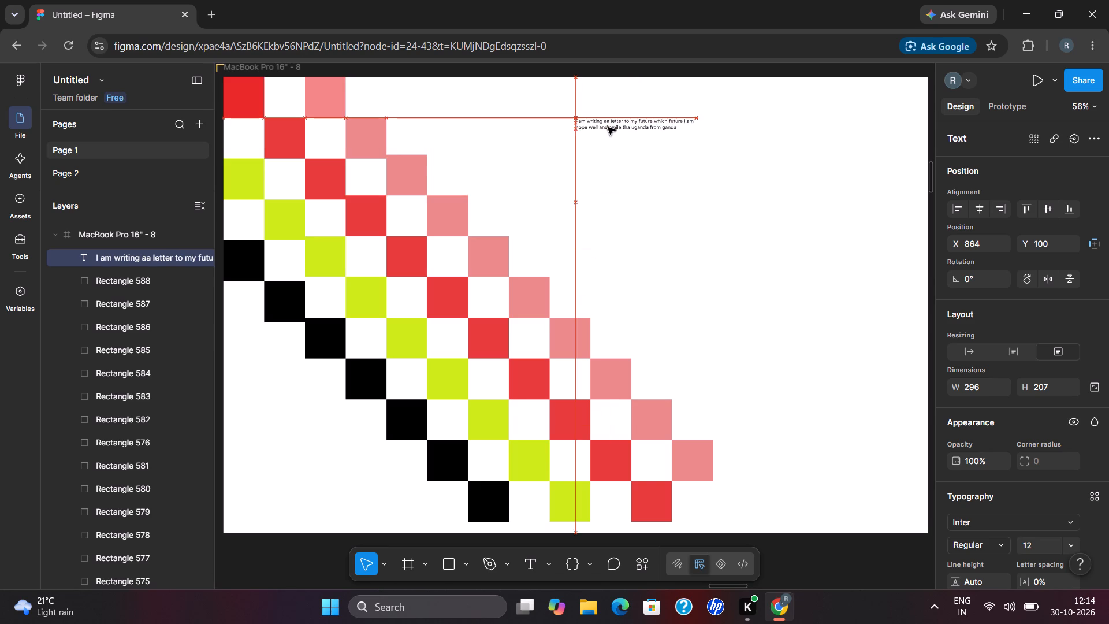
left_click_drag(608, 127, 606, 126)
left_click(600, 151)
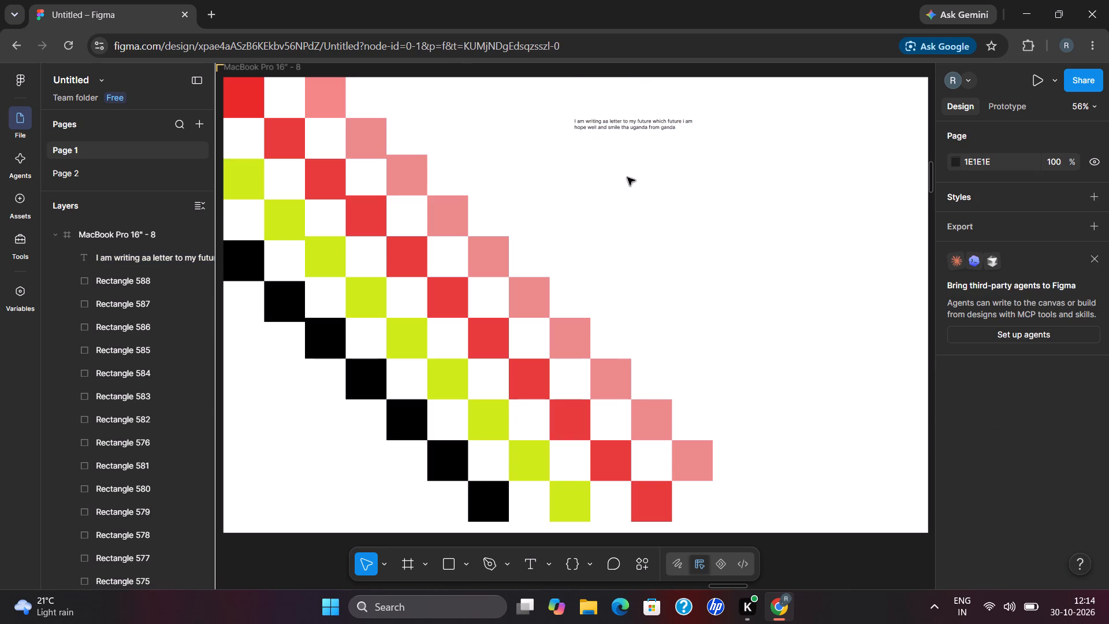
Resize the text box to about 323 × 62 so it fits closely around its two lines.
left_click(632, 125)
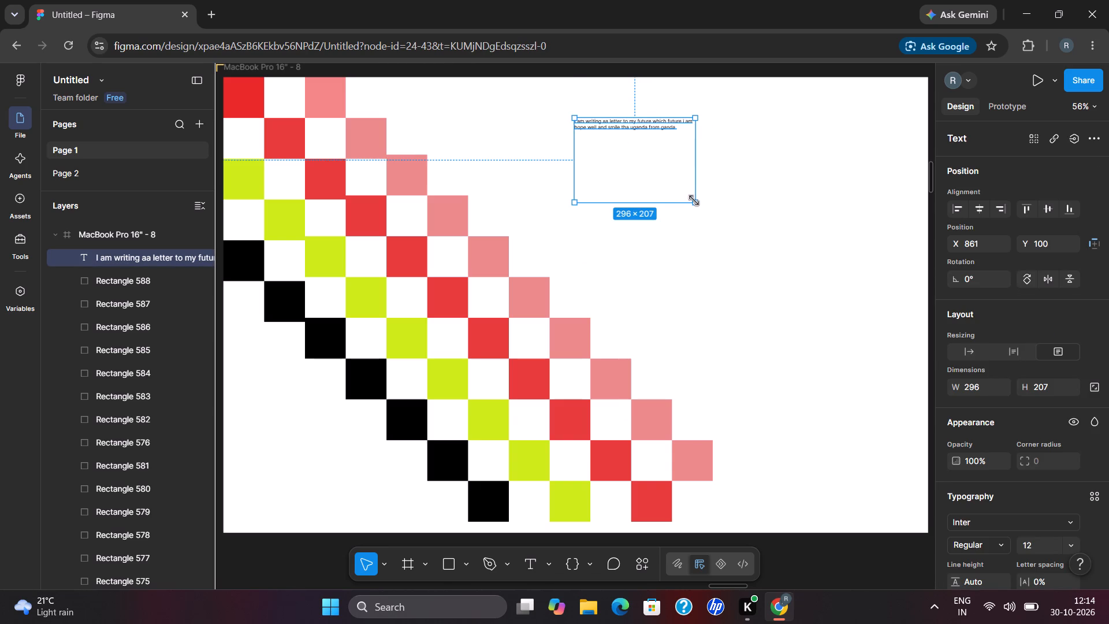
left_click_drag(693, 202, 706, 143)
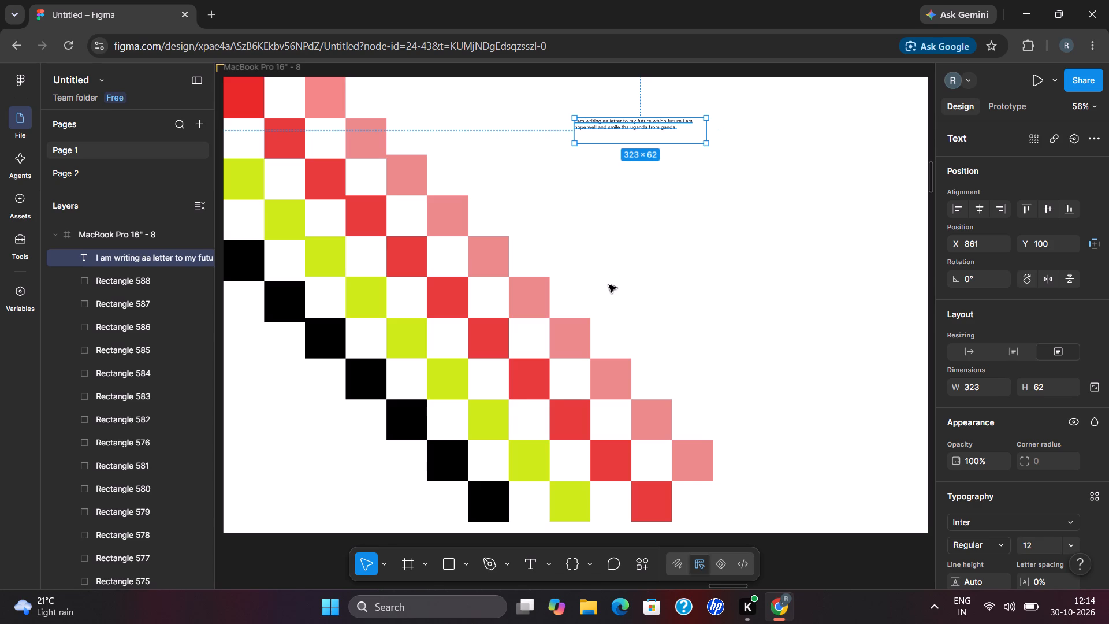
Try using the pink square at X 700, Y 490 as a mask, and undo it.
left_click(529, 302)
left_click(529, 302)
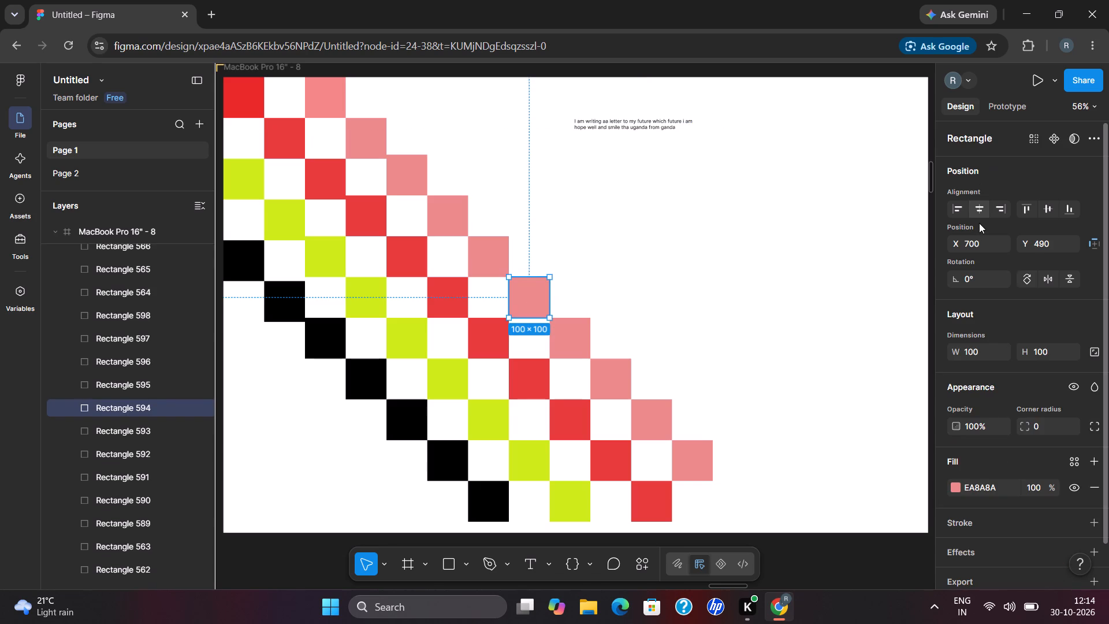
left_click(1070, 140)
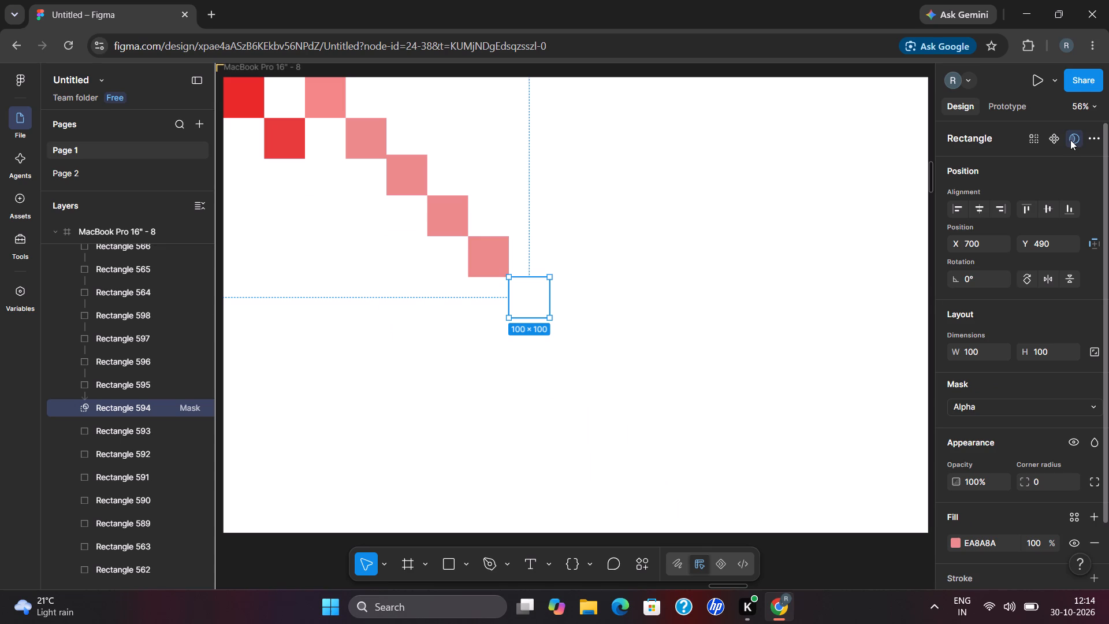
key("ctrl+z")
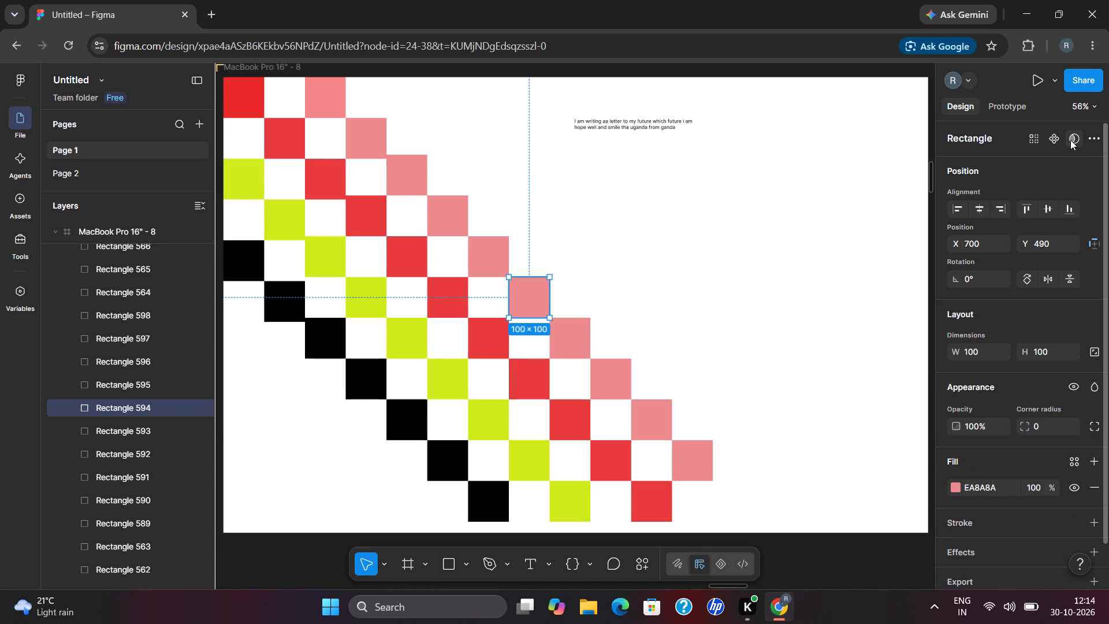
Add a Texture effect to the pink square at X 700, Y 490.
scroll(1018, 466, "down", 1)
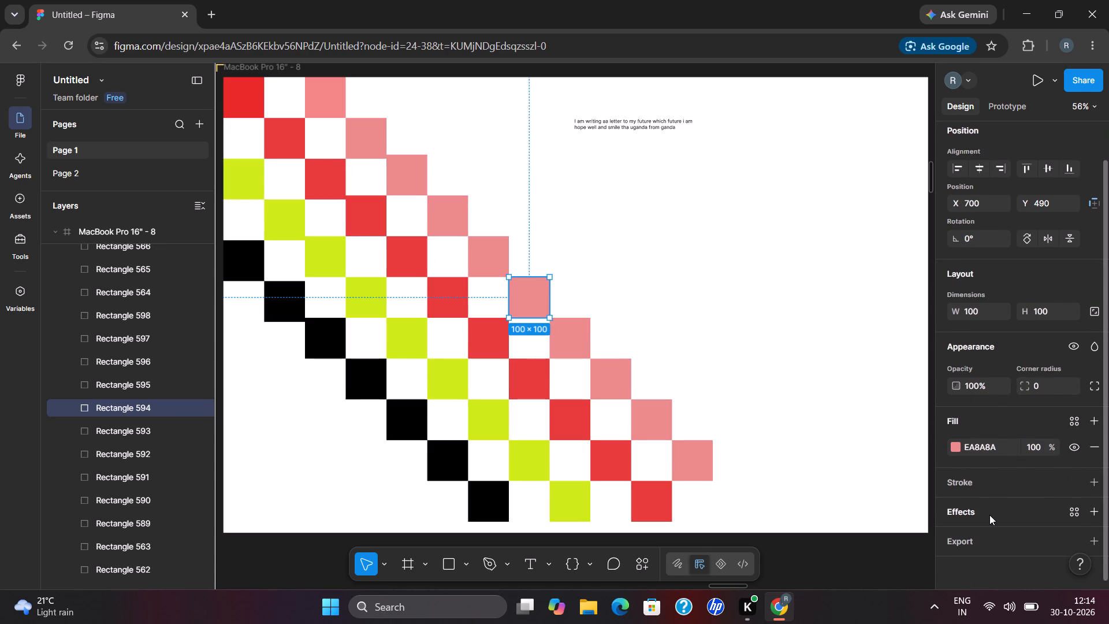
left_click(989, 515)
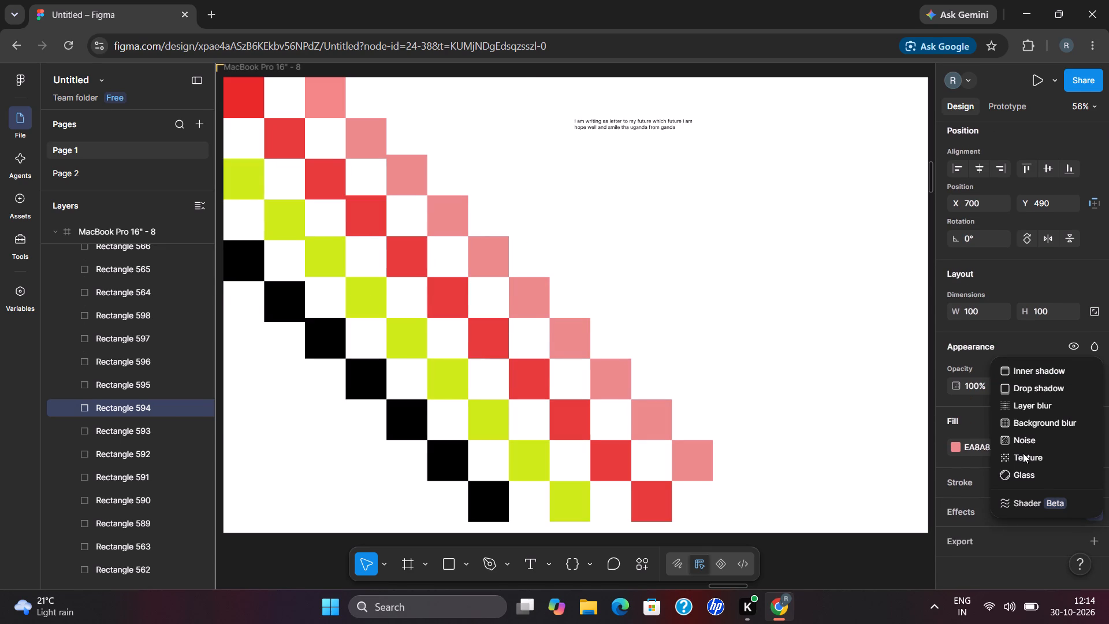
left_click(1023, 453)
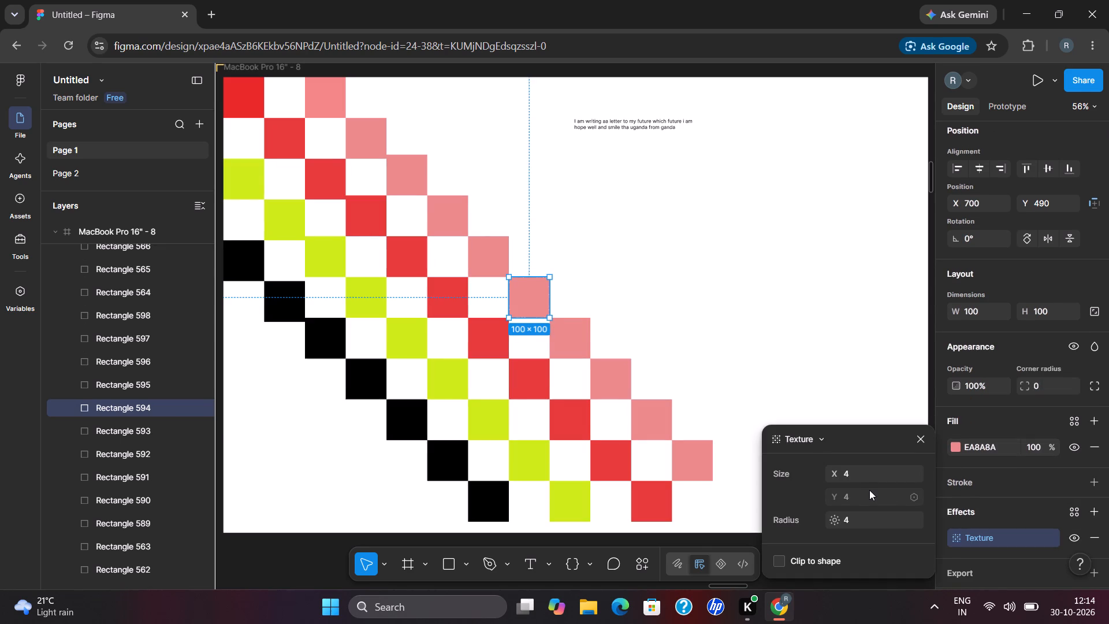
left_click(806, 341)
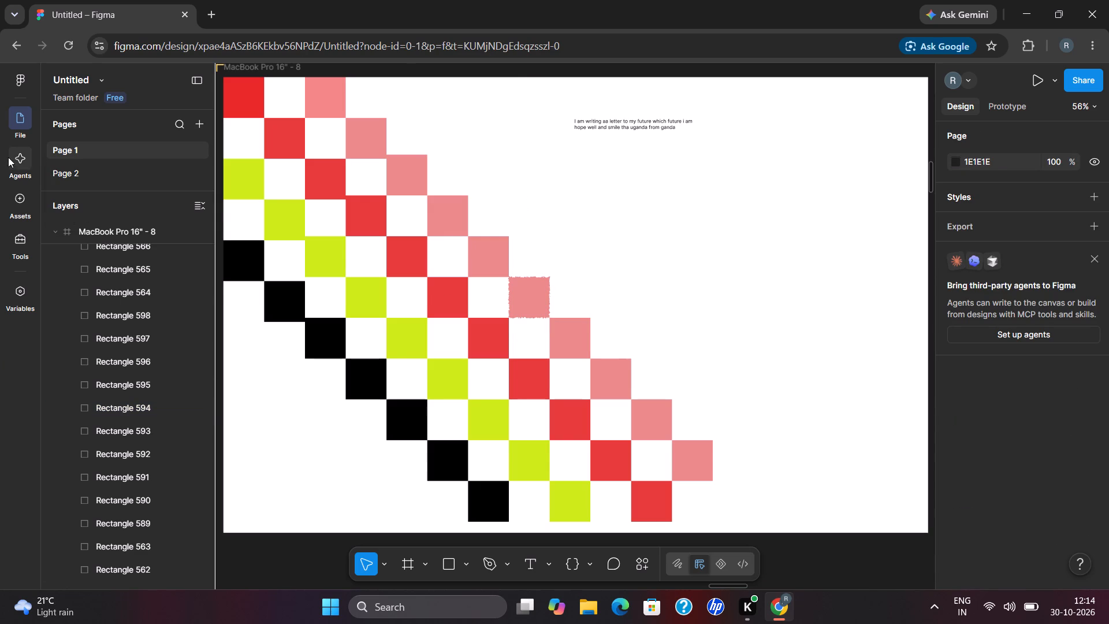
Look through the suggested tools and plugins available for the file.
left_click(101, 83)
left_click(101, 83)
left_click(15, 244)
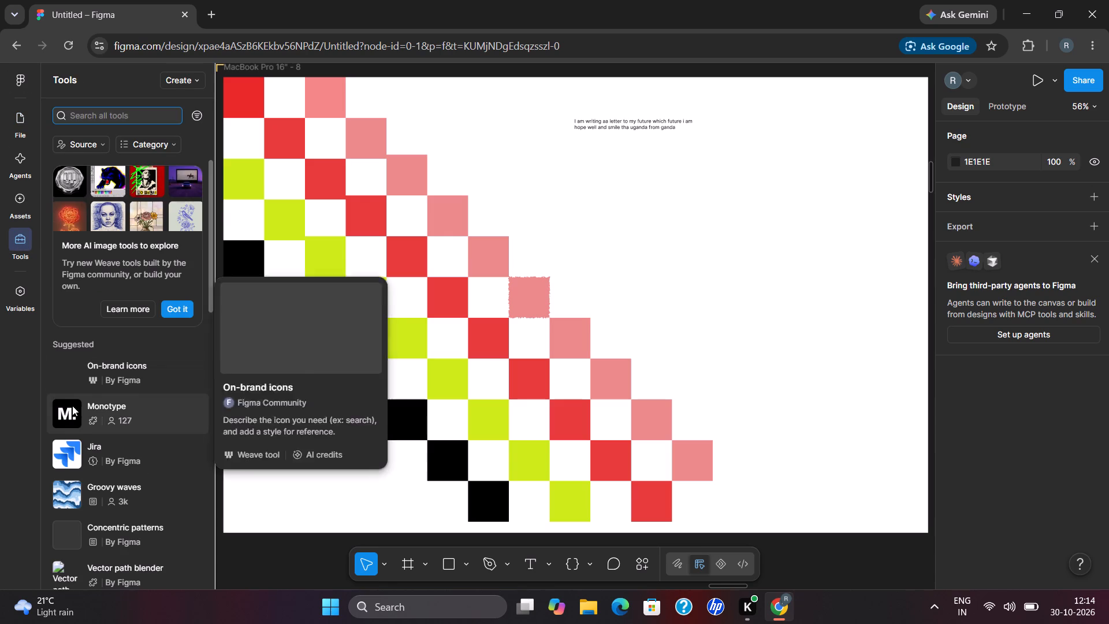
scroll(72, 406, "down", 2)
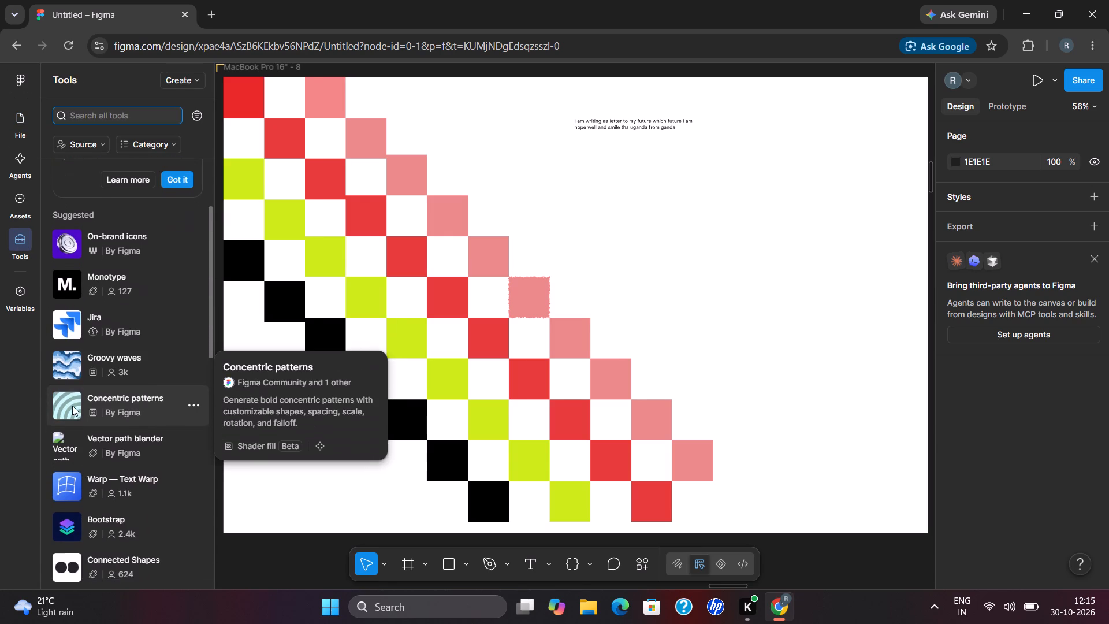
scroll(72, 406, "down", 3)
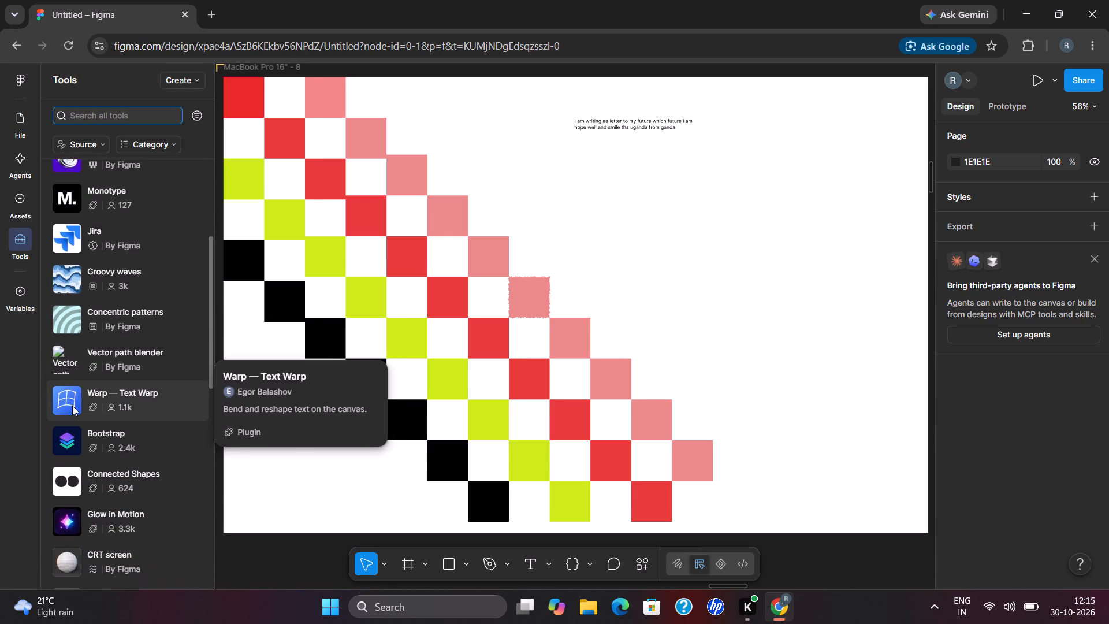
scroll(72, 406, "down", 1)
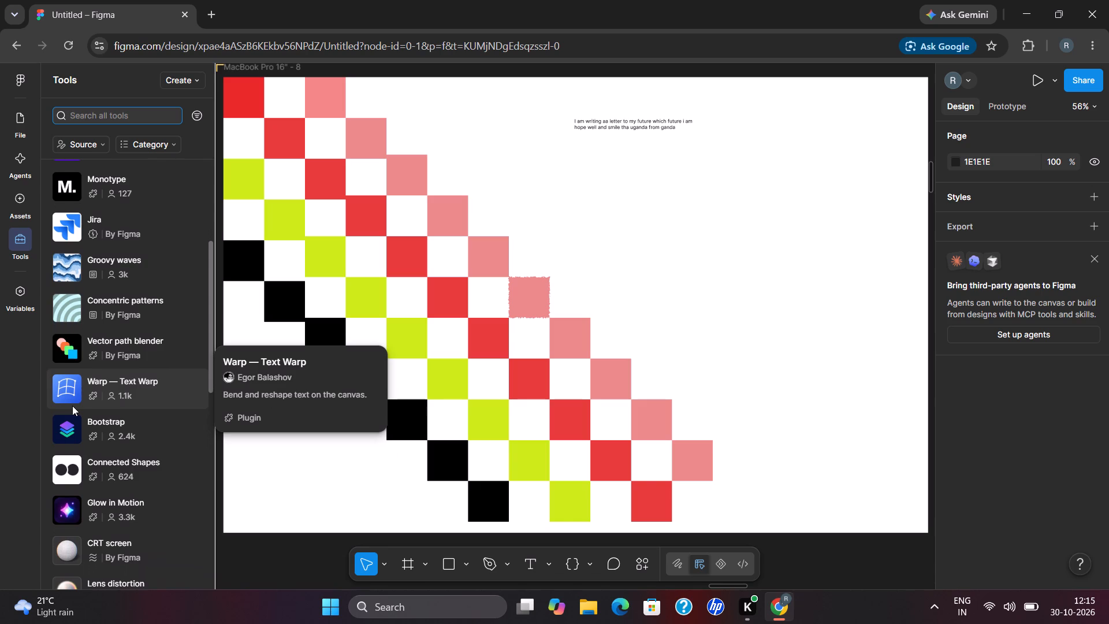
scroll(72, 406, "down", 1)
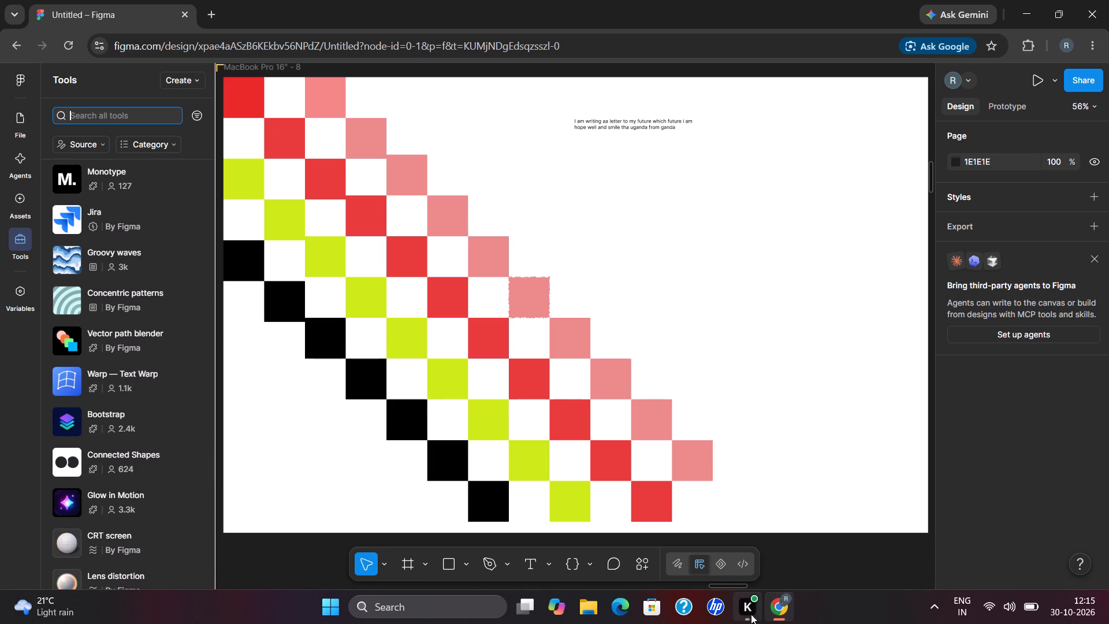
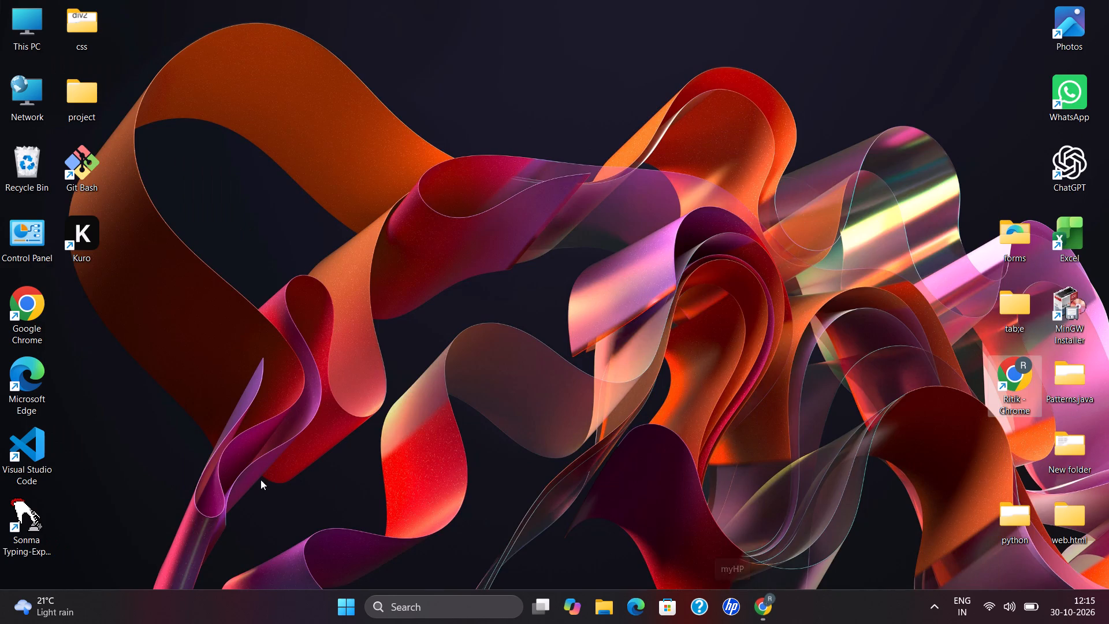
Launch the Kuro app from the desktop.
left_click(75, 232)
double_click(75, 232)
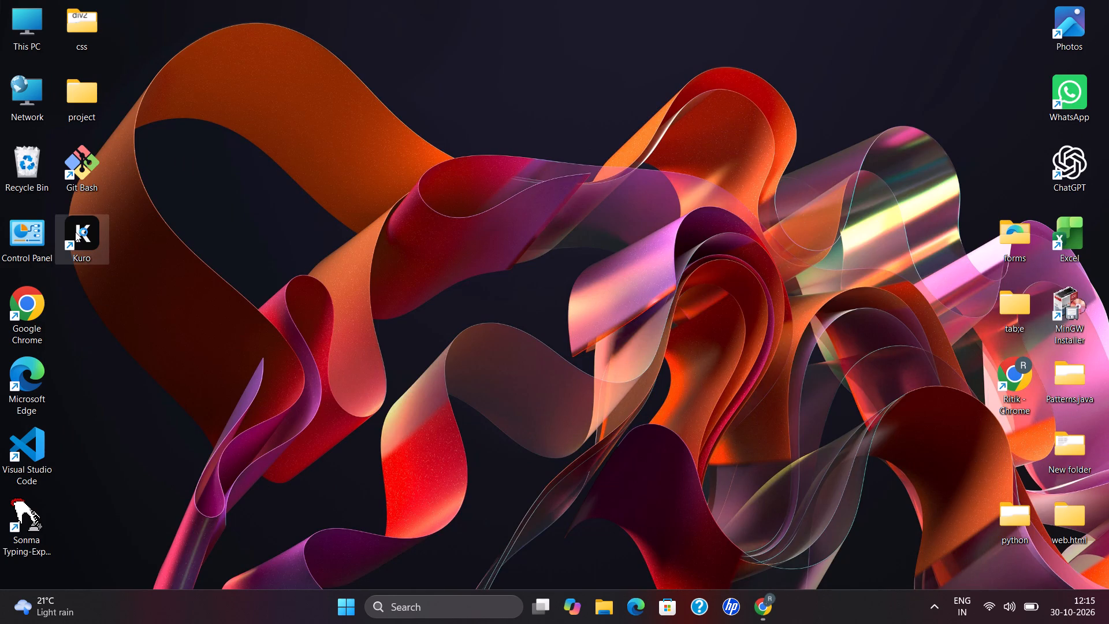
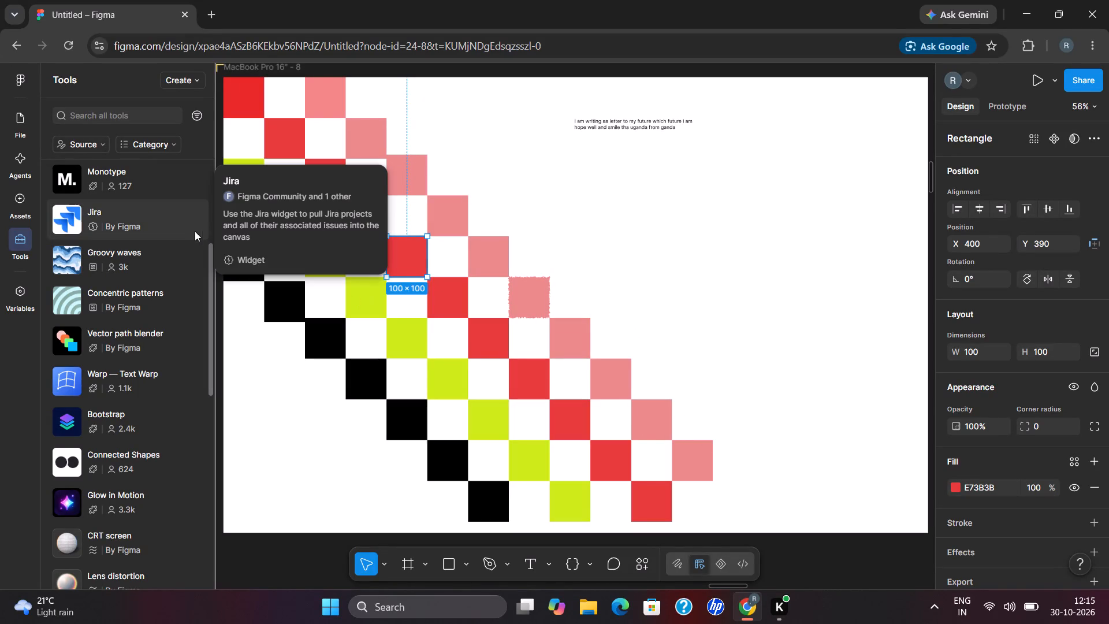
Examine the previews of suggested tools, including Groovy waves, Concentric patterns, Vector path blender, Jira, Bootstrap and CRT screen.
left_click(112, 261)
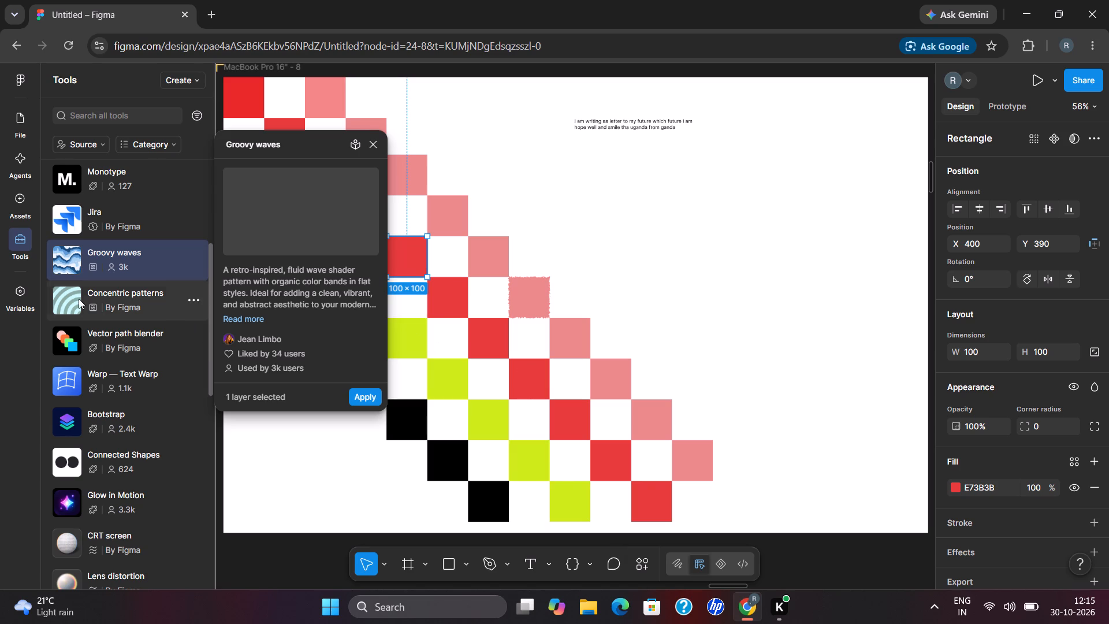
left_click(99, 324)
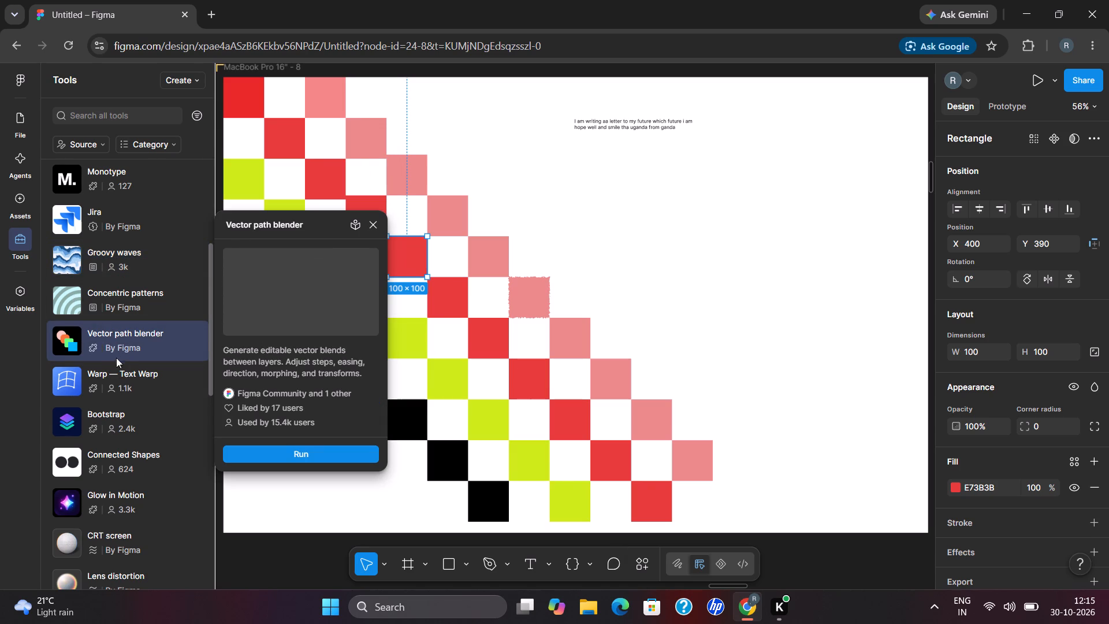
left_click(111, 298)
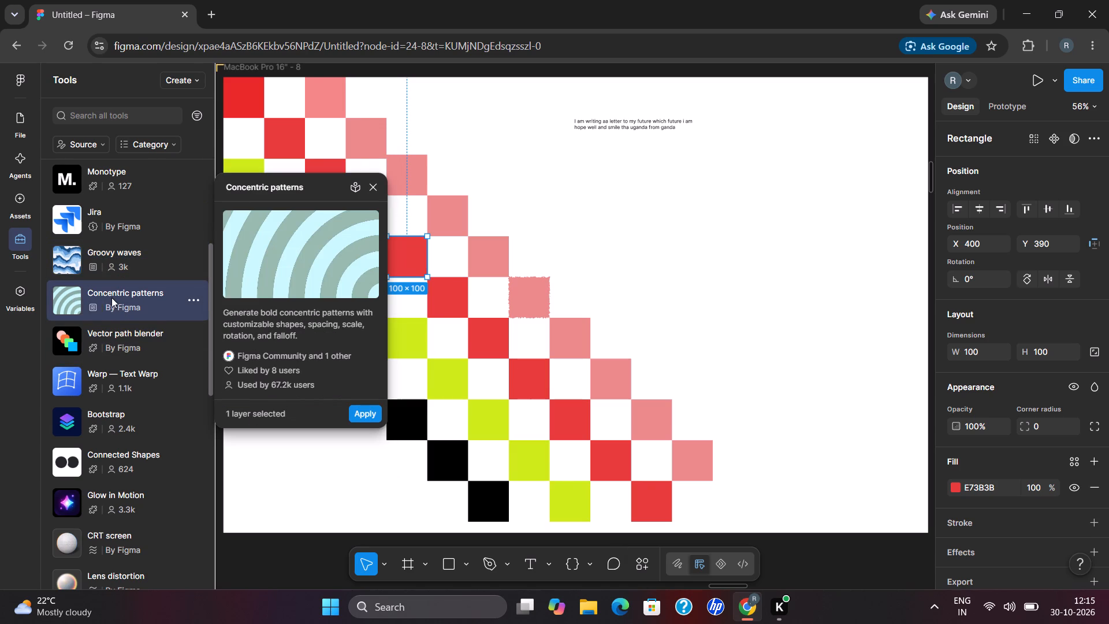
left_click(129, 294)
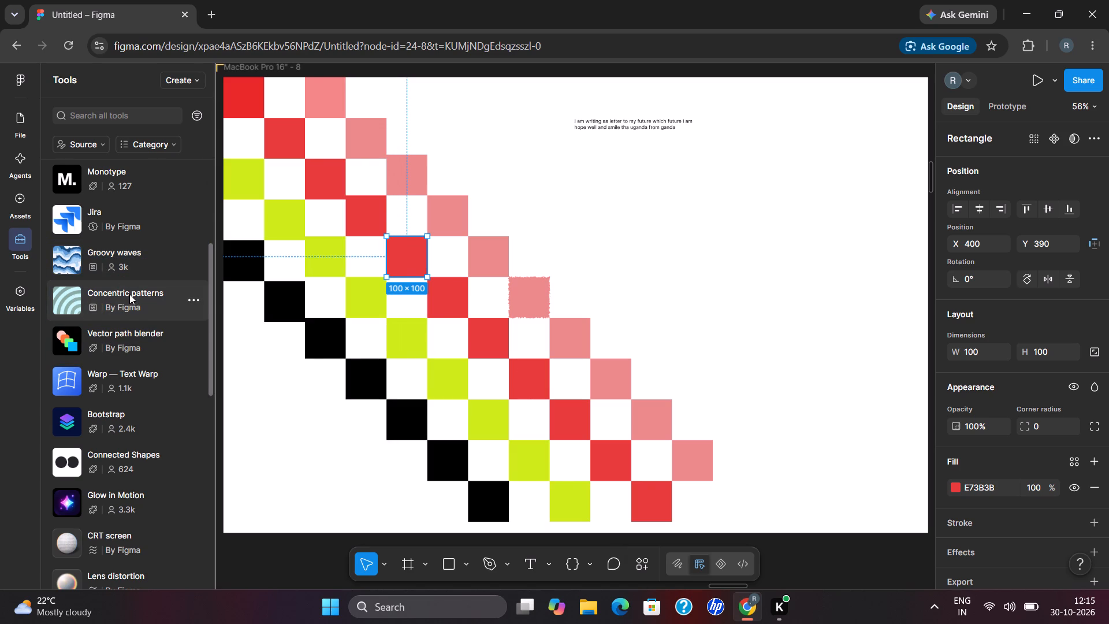
left_click(110, 244)
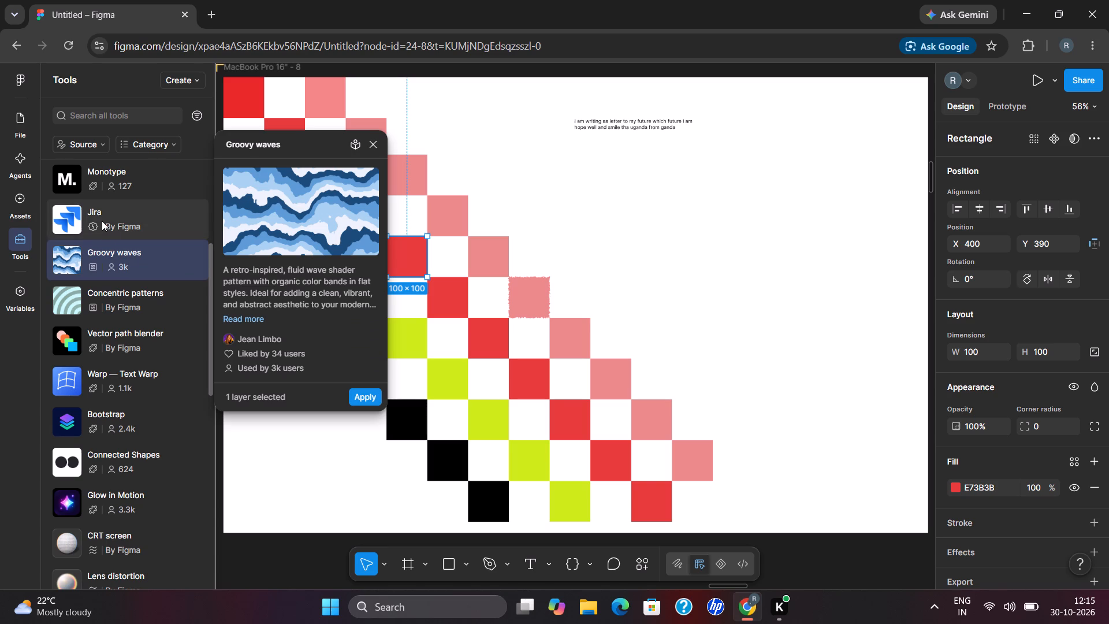
left_click(102, 221)
scroll(98, 331, "down", 1)
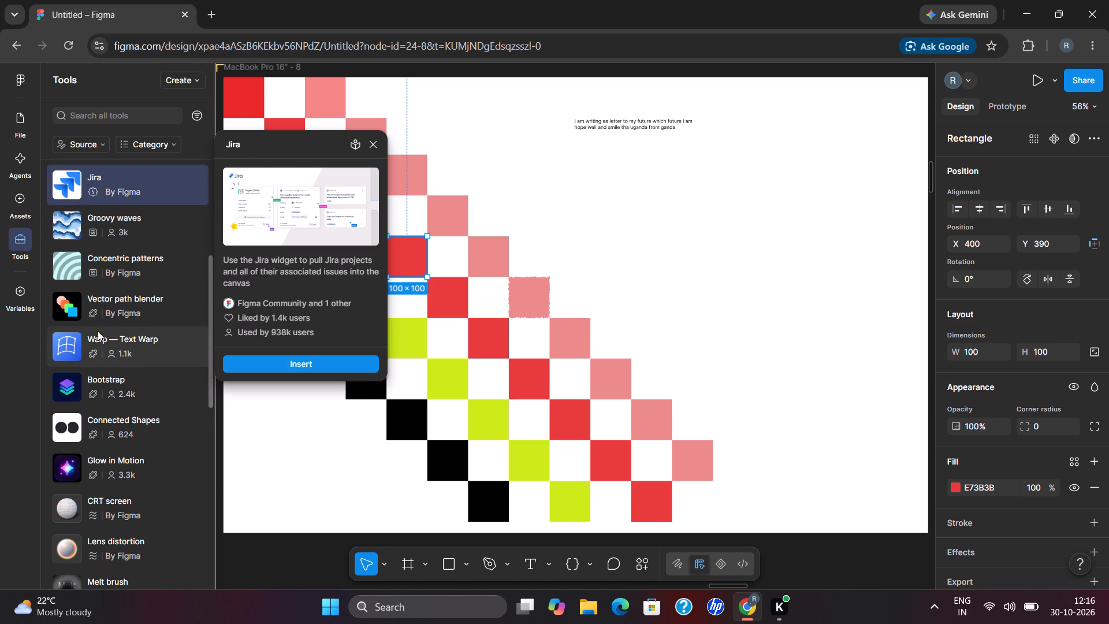
scroll(98, 331, "down", 1)
left_click(95, 376)
scroll(95, 376, "down", 1)
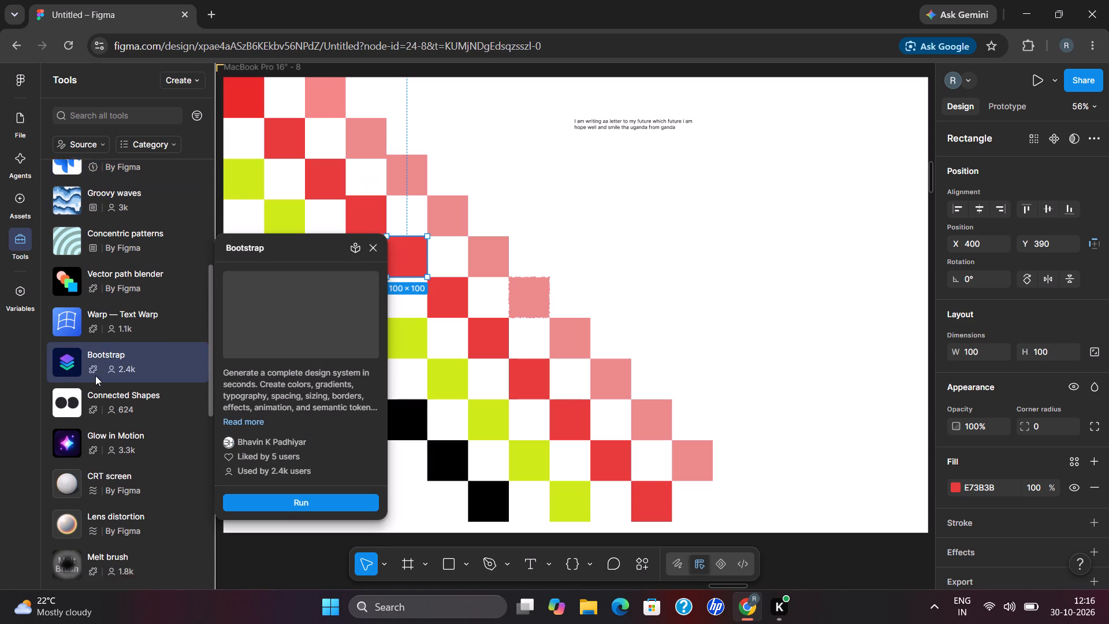
scroll(95, 376, "down", 1)
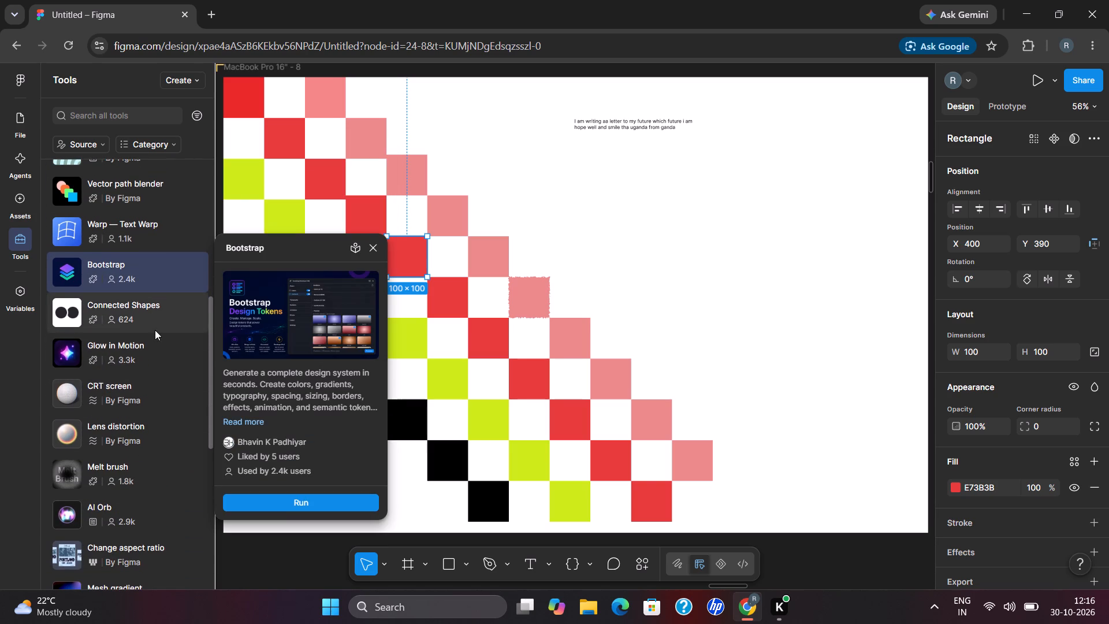
scroll(155, 330, "down", 1)
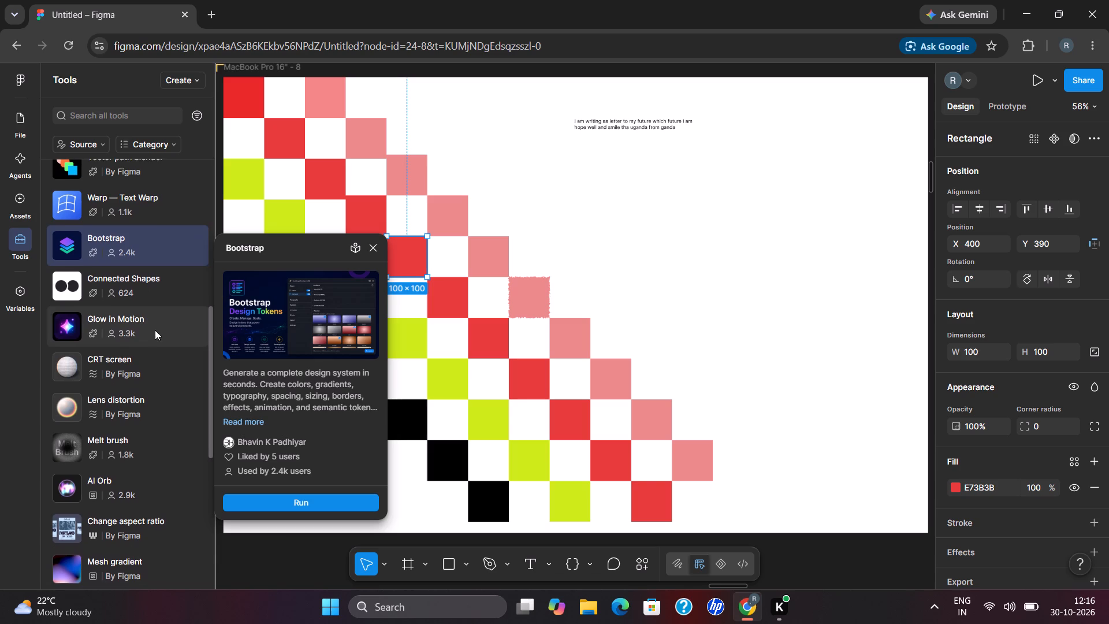
left_click(125, 378)
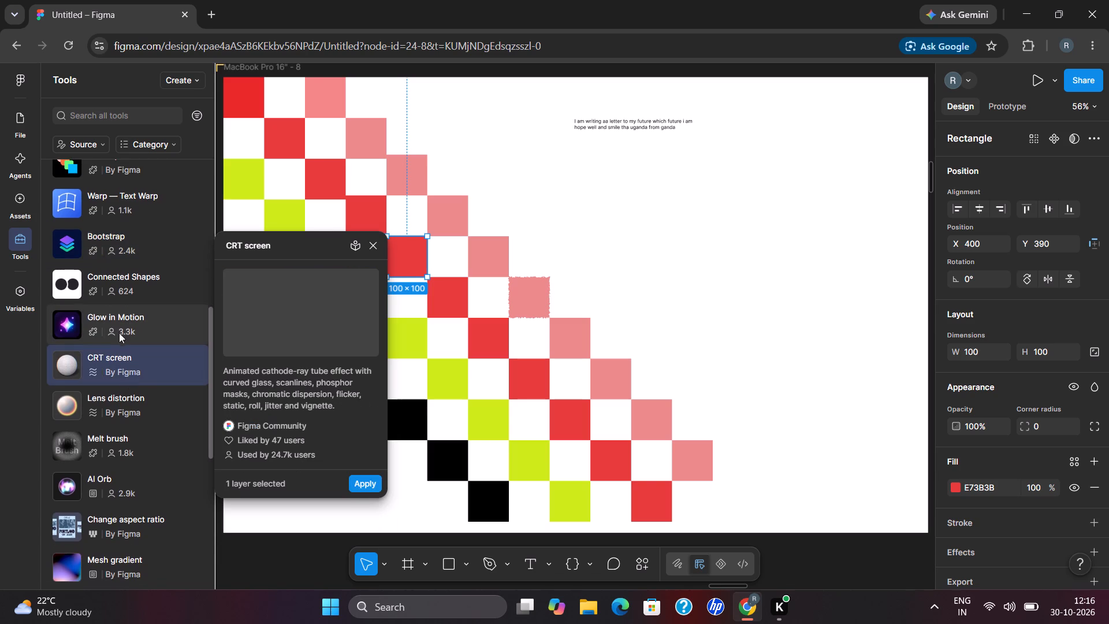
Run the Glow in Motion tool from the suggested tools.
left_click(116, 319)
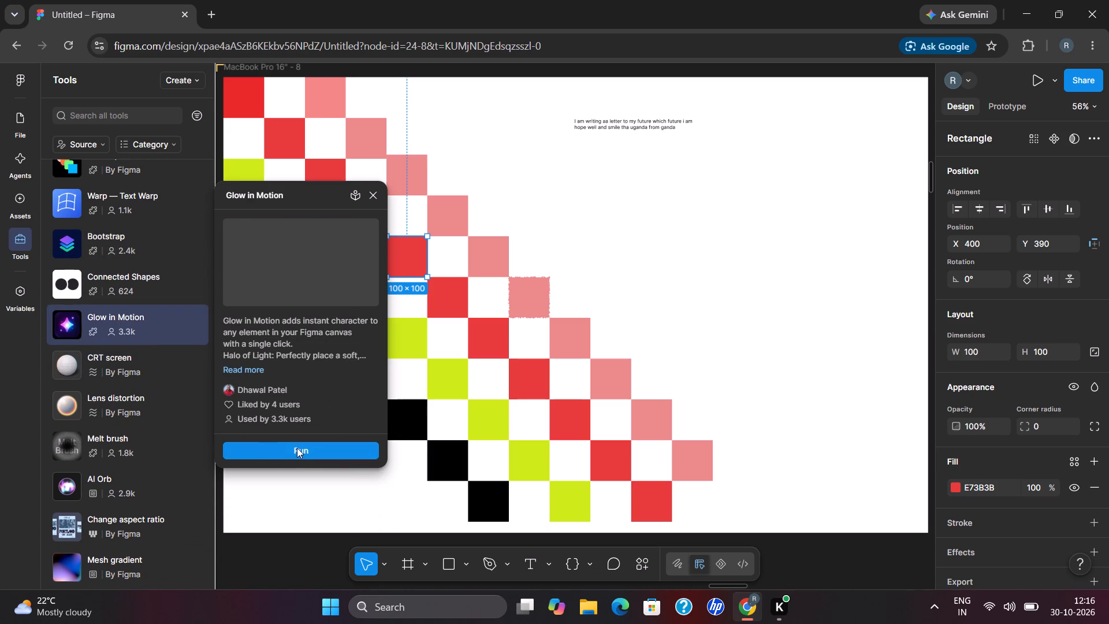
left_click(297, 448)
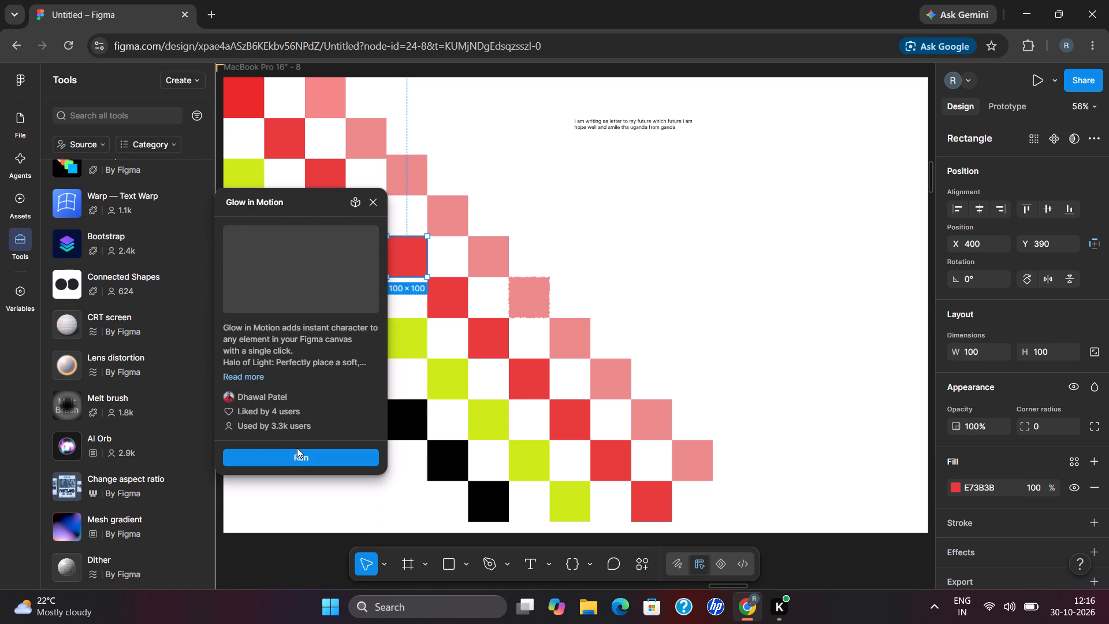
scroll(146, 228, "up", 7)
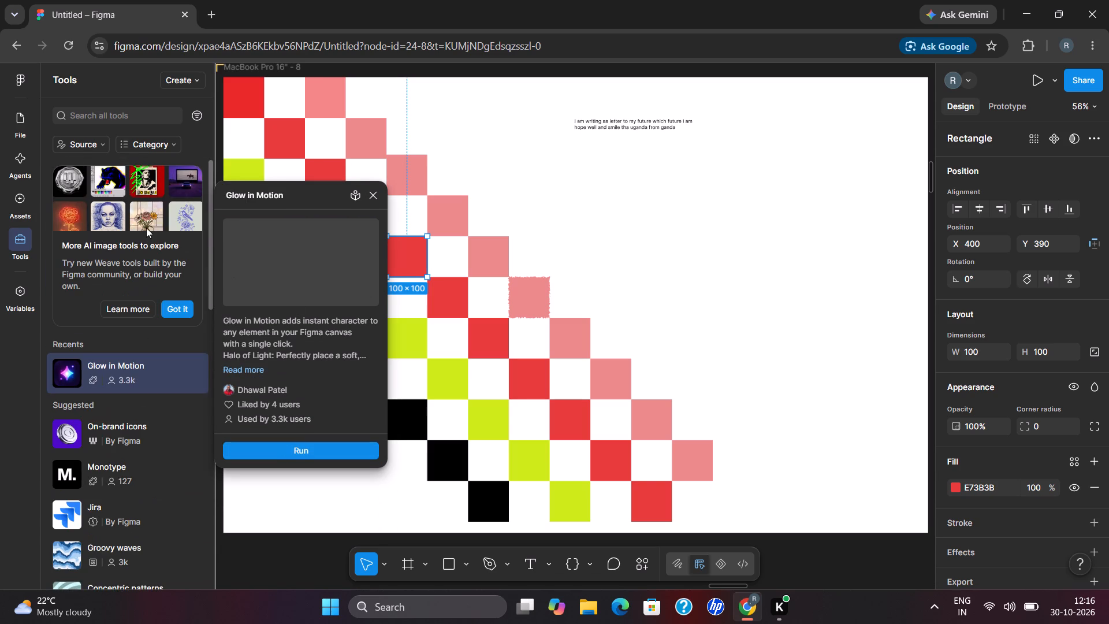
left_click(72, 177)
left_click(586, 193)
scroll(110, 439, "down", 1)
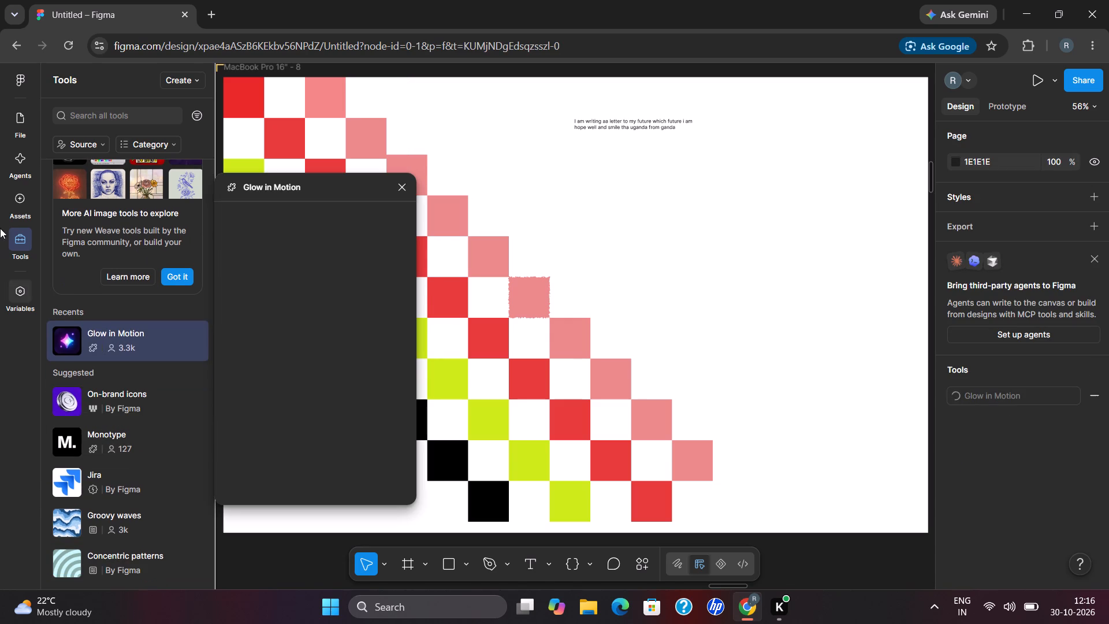
Look at the file's variables, dismiss the Glow in Motion window and the opacity tip, and return to the file's layers.
left_click(14, 292)
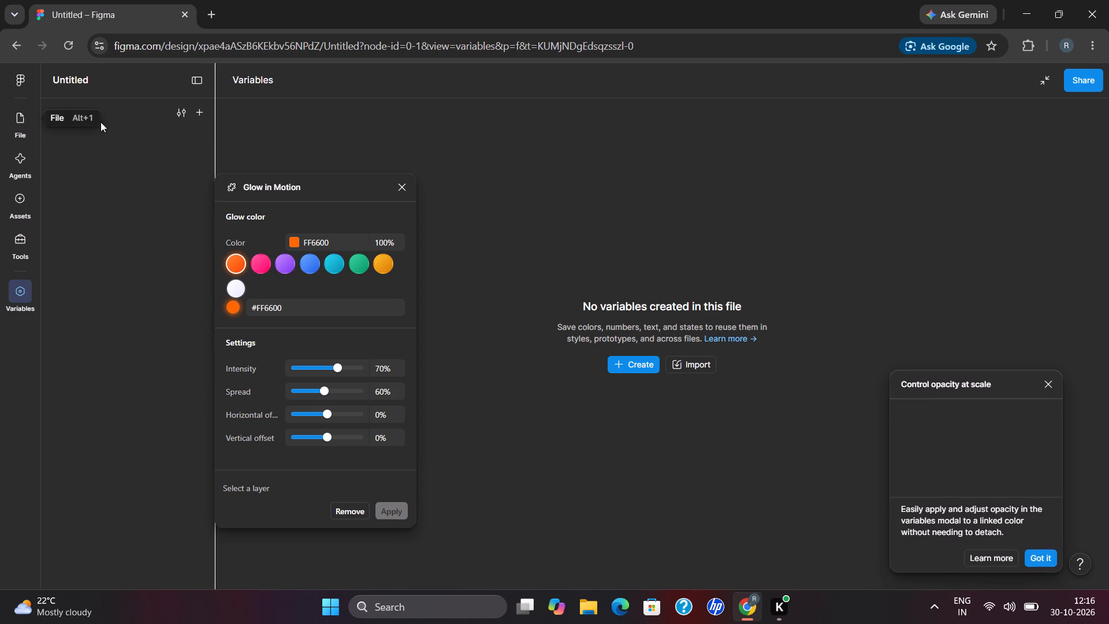
left_click(151, 228)
left_click(730, 191)
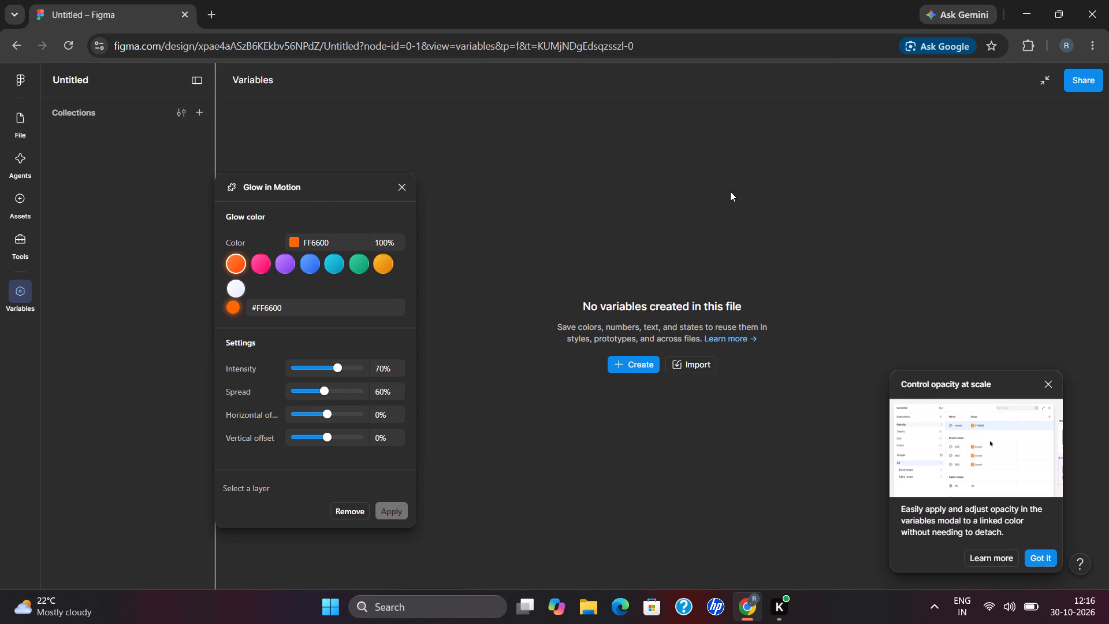
left_click(402, 187)
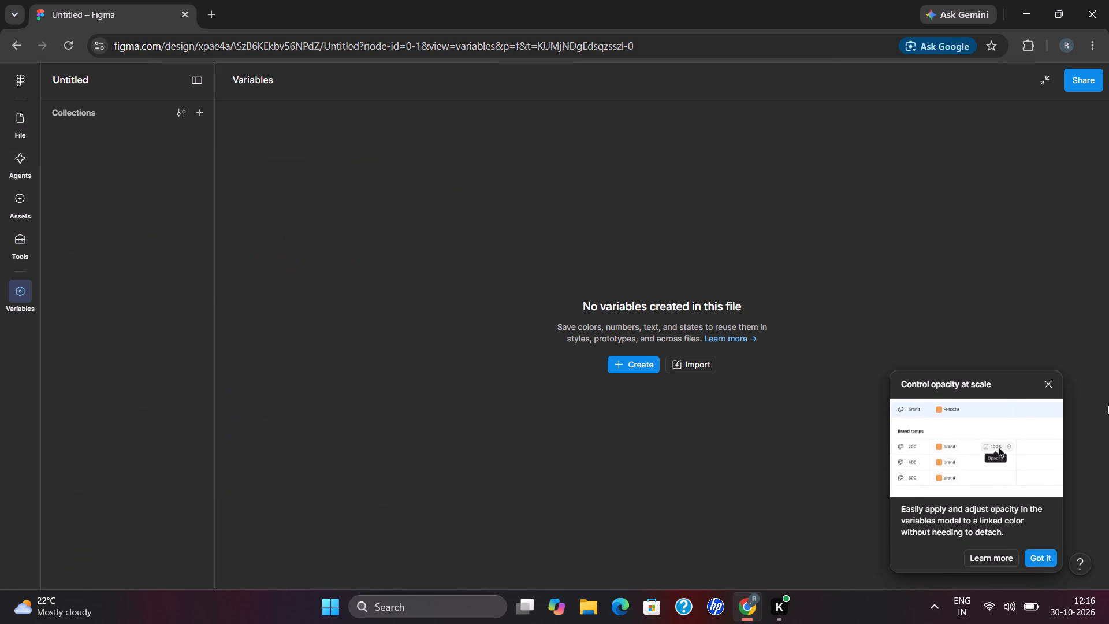
left_click(1047, 378)
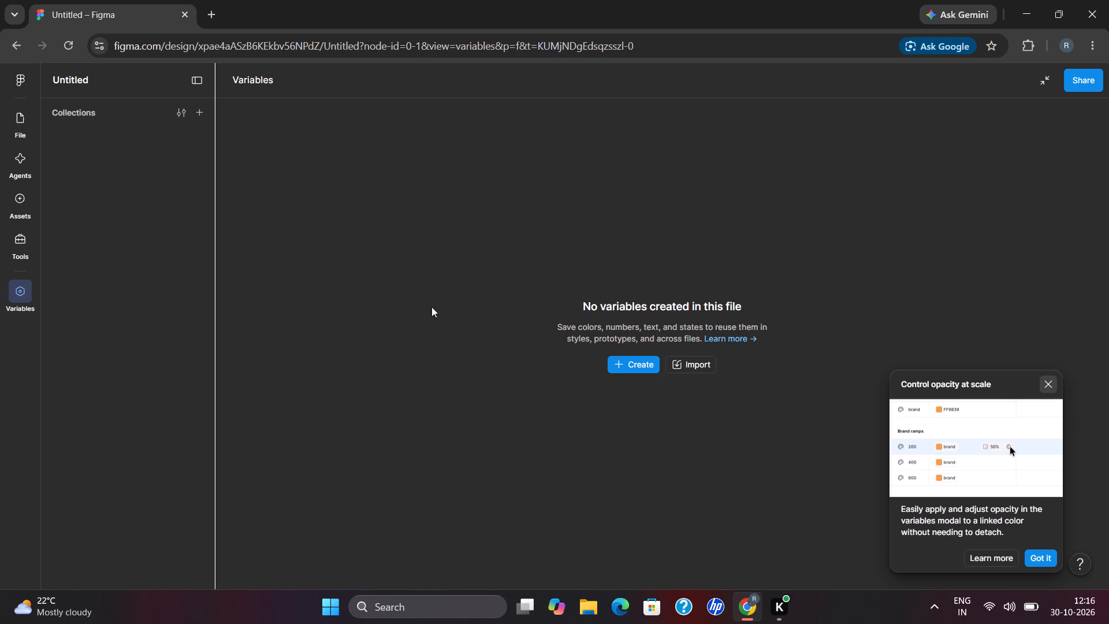
scroll(114, 138, "up", 1)
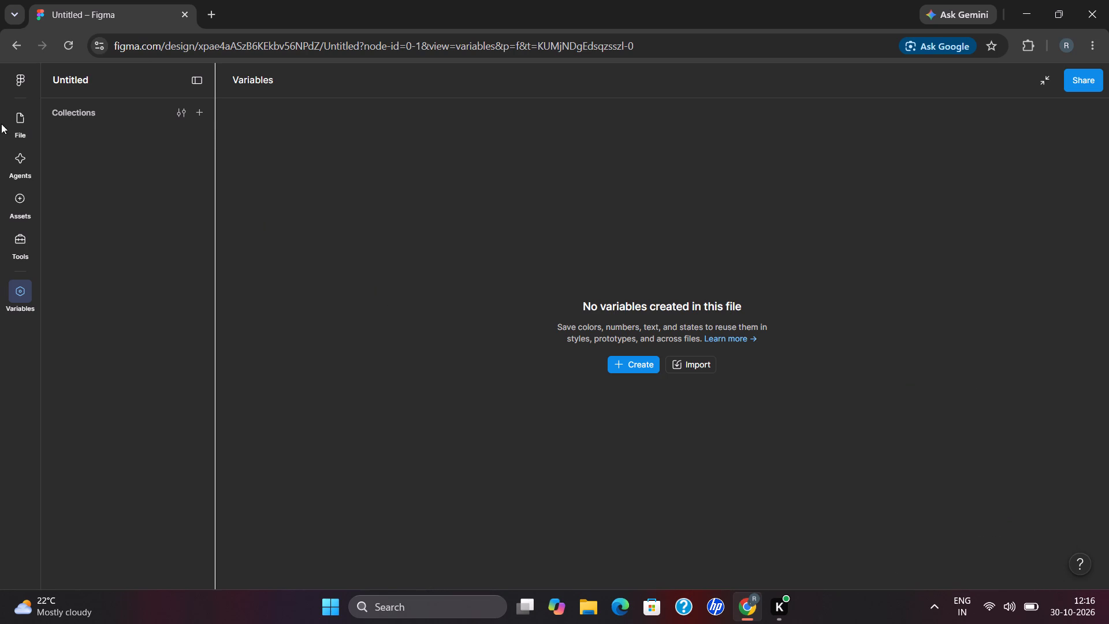
left_click(28, 111)
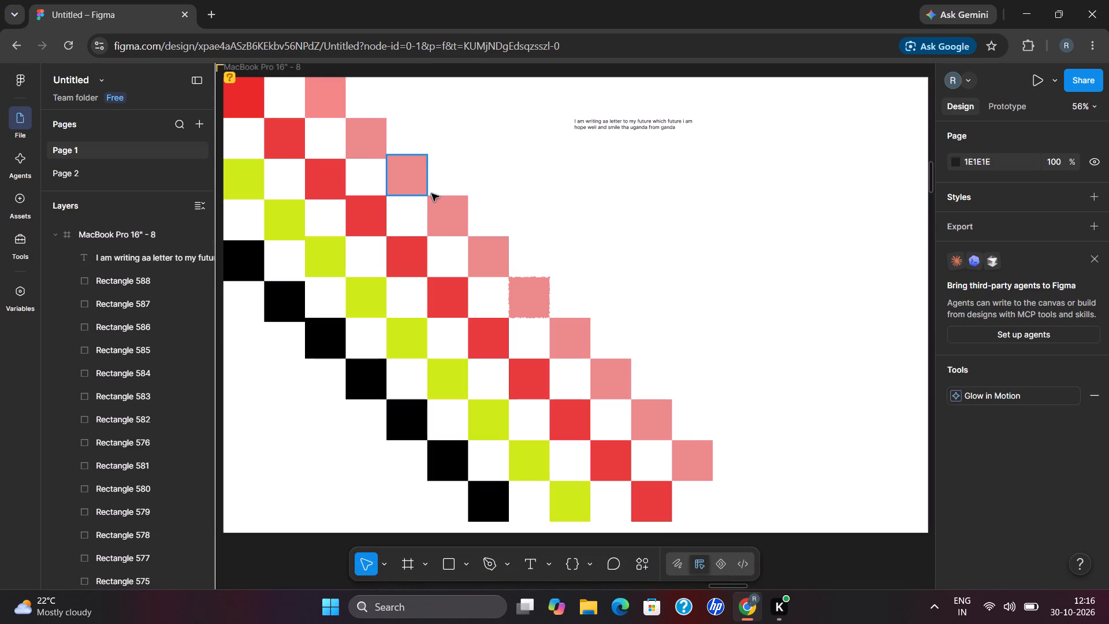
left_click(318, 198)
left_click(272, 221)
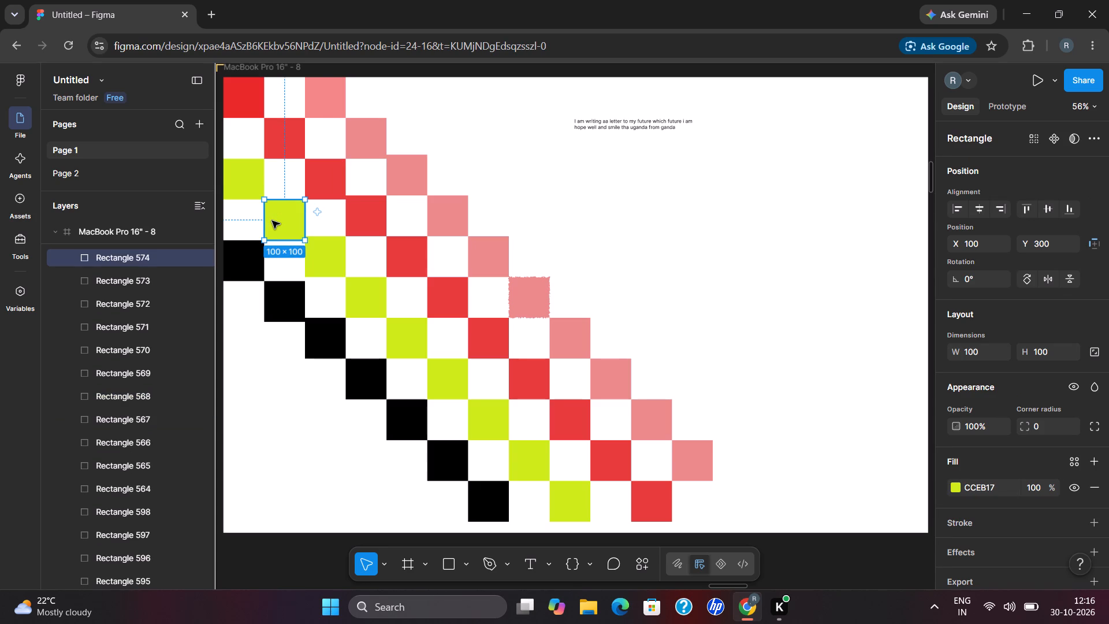
Place the image "hu image 2" from the Downloads folder onto the empty canvas of Page 2.
left_click(98, 171)
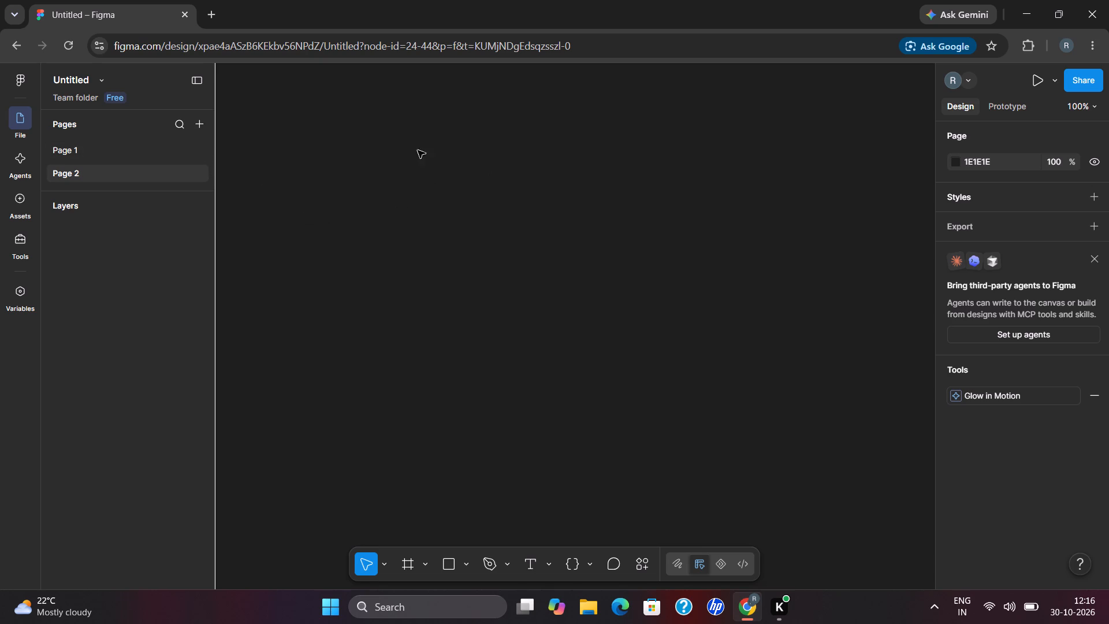
left_click(449, 223)
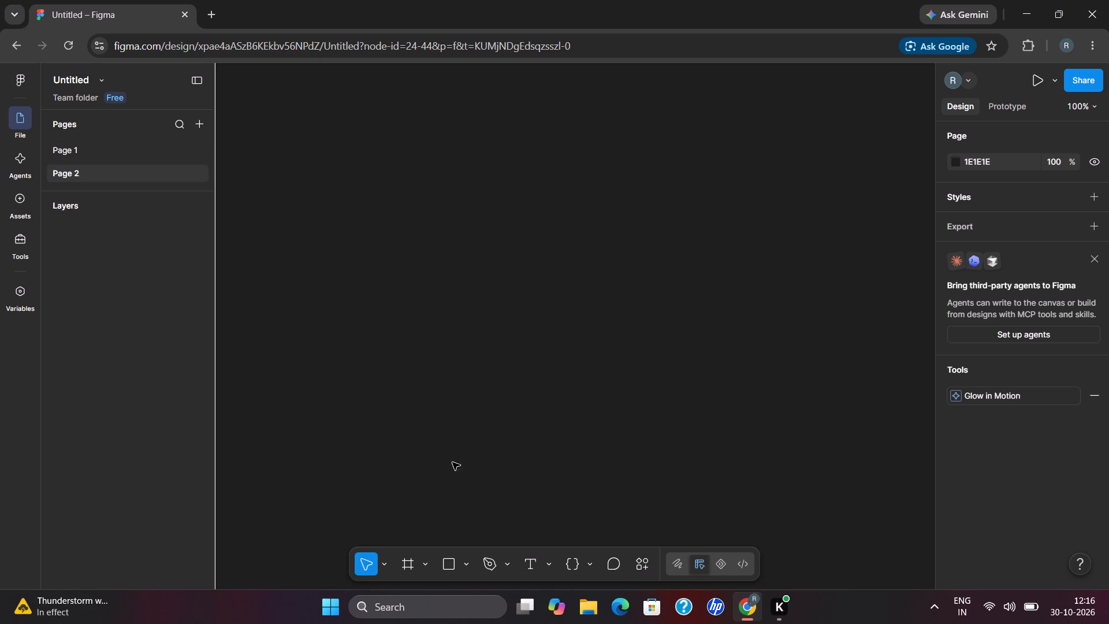
left_click(468, 563)
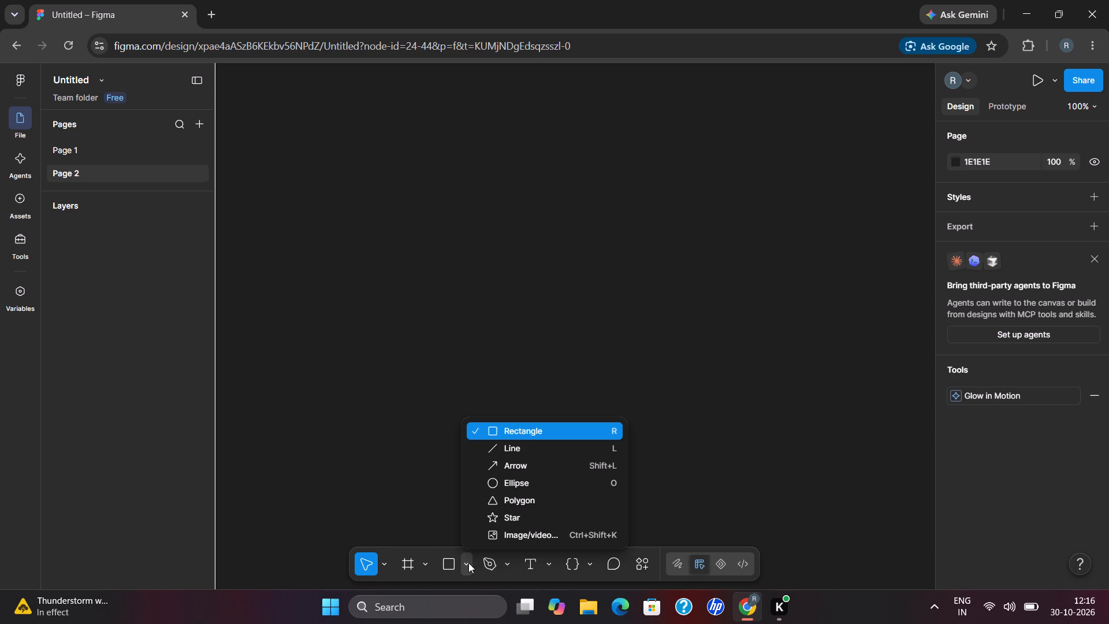
left_click(521, 531)
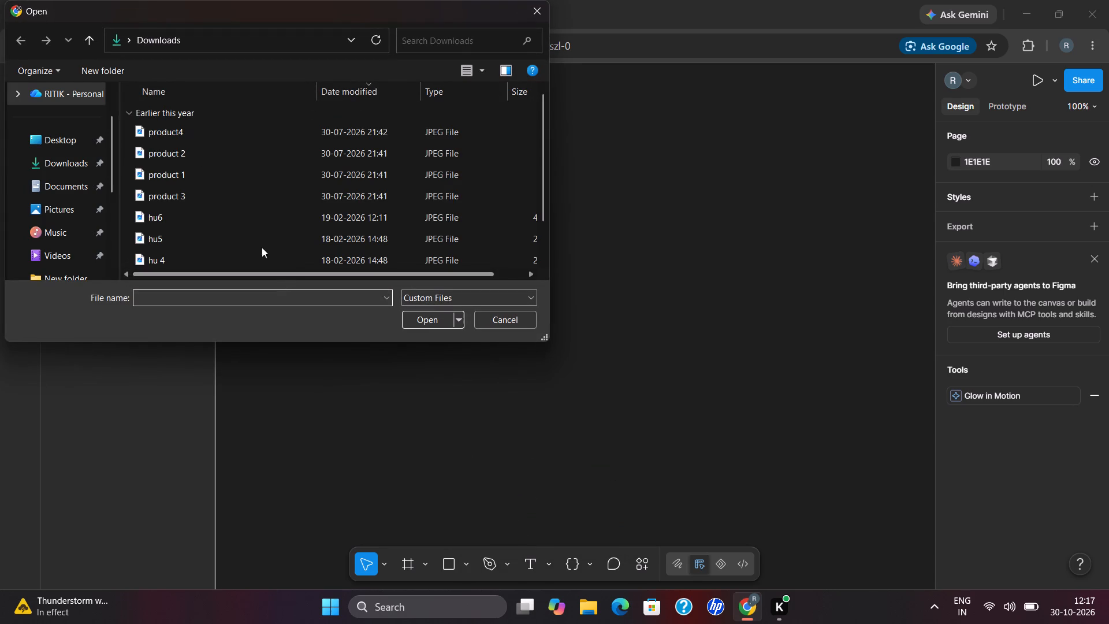
scroll(188, 156, "down", 2)
left_click(169, 239)
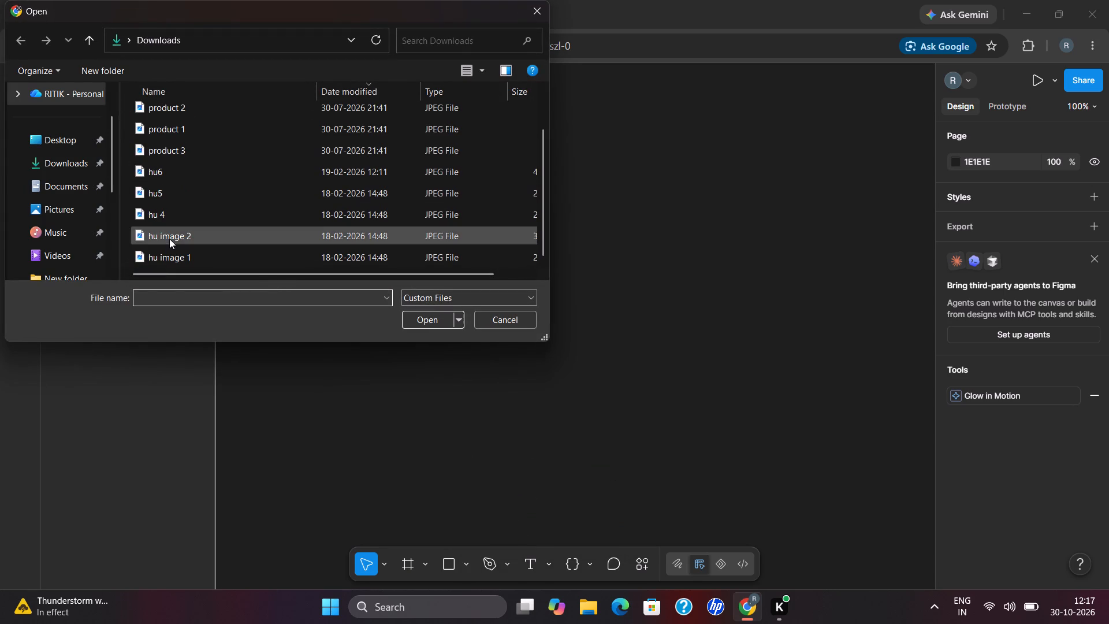
left_click(430, 324)
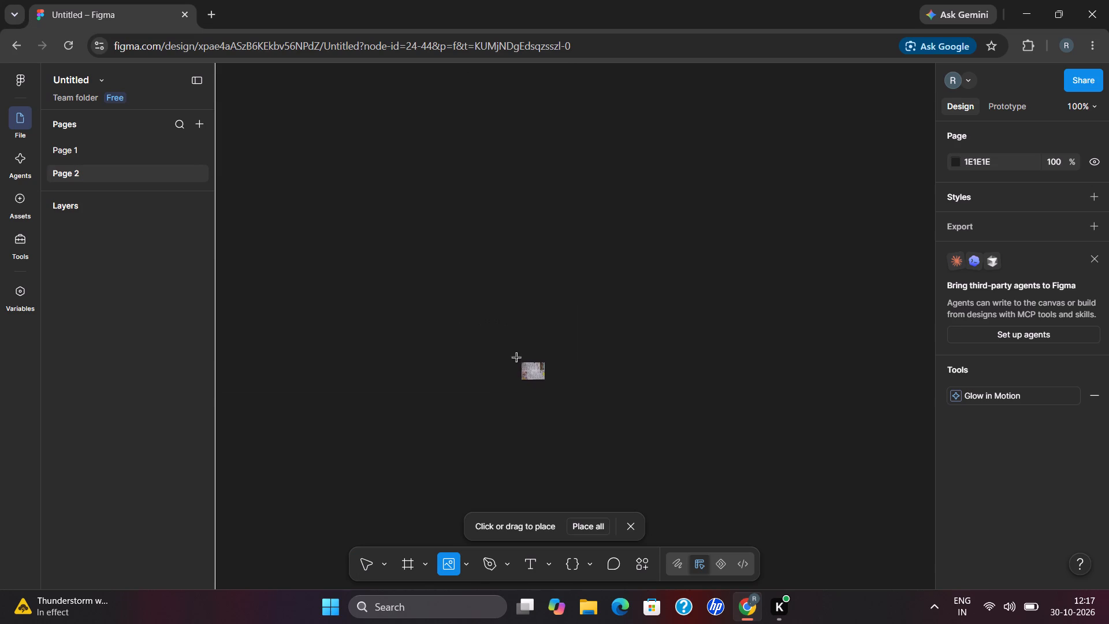
left_click(488, 228)
left_click(488, 228)
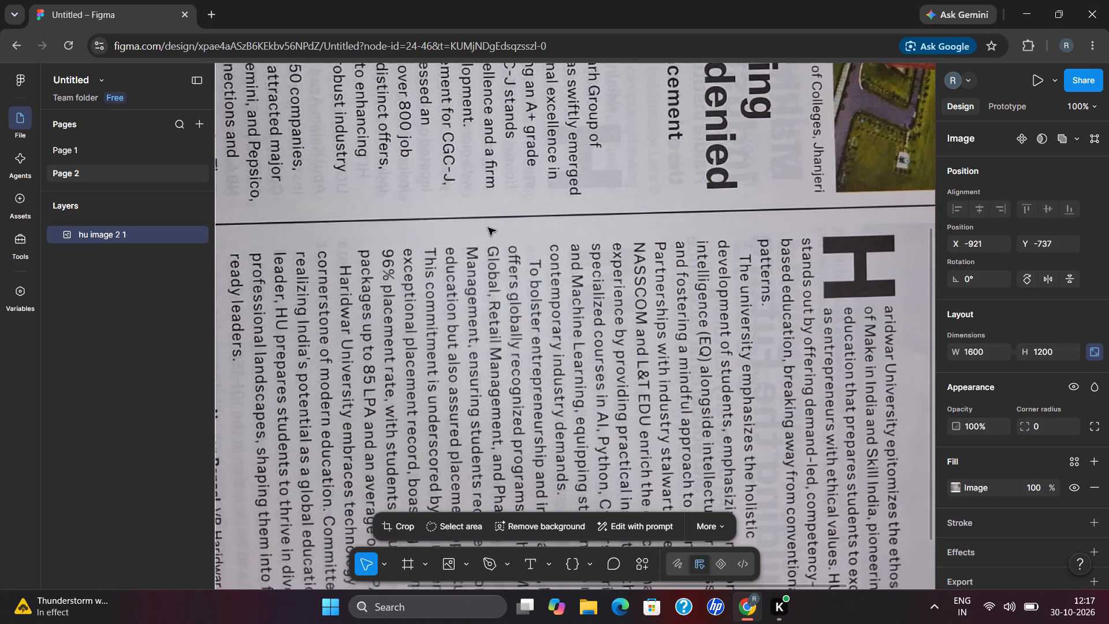
Move the placed image on Page 2 to about X -569, Y -831.
scroll(549, 256, "up", 4)
scroll(549, 256, "down", 2)
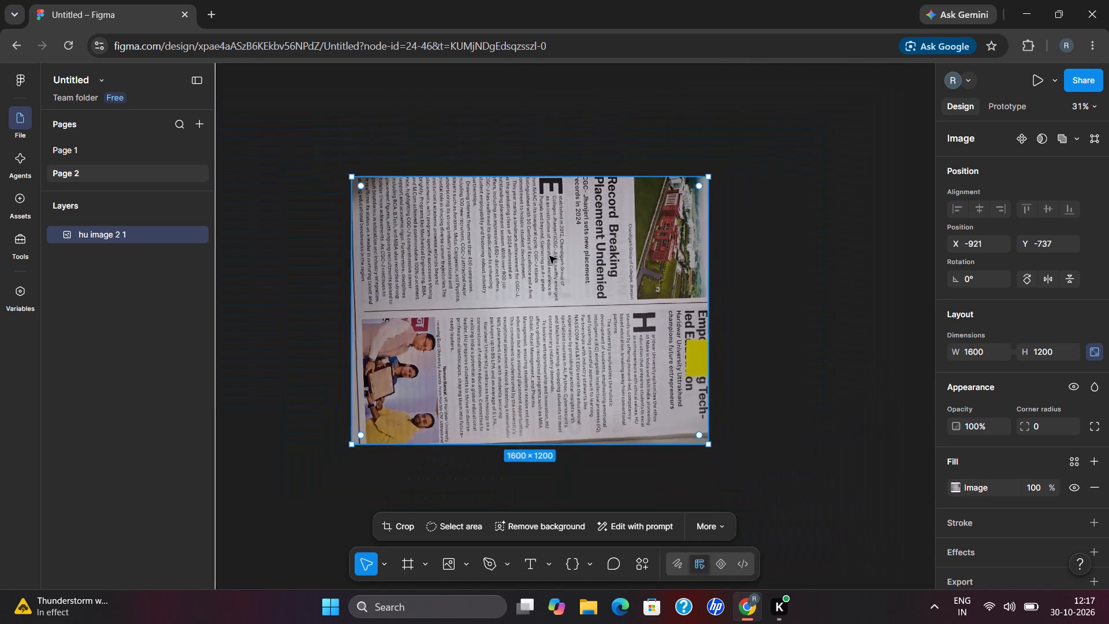
left_click(496, 332)
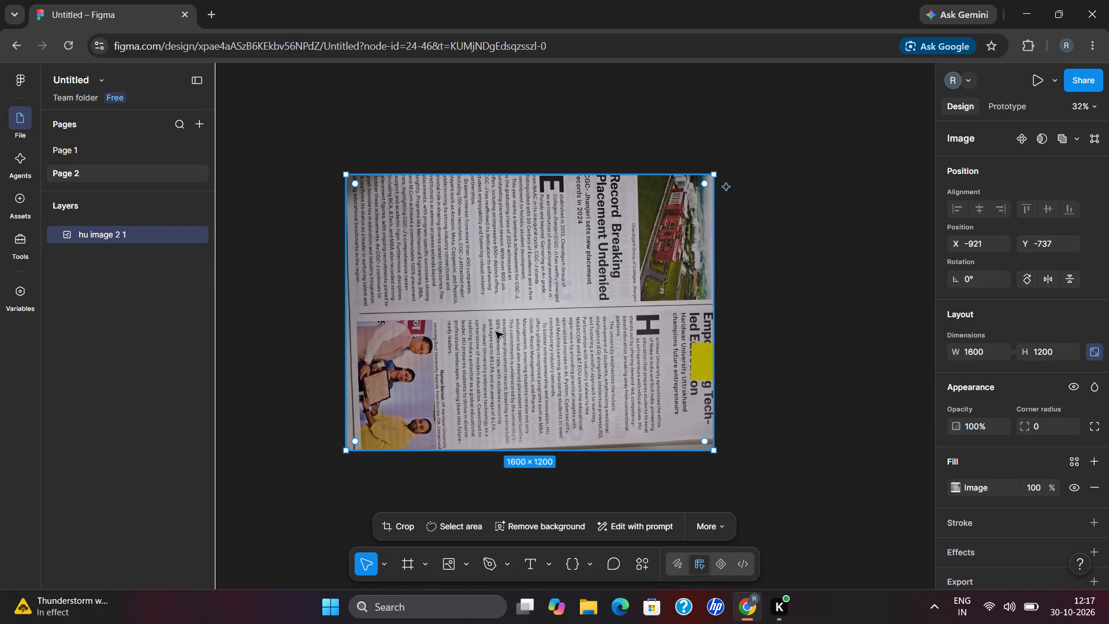
left_click_drag(506, 294, 589, 274)
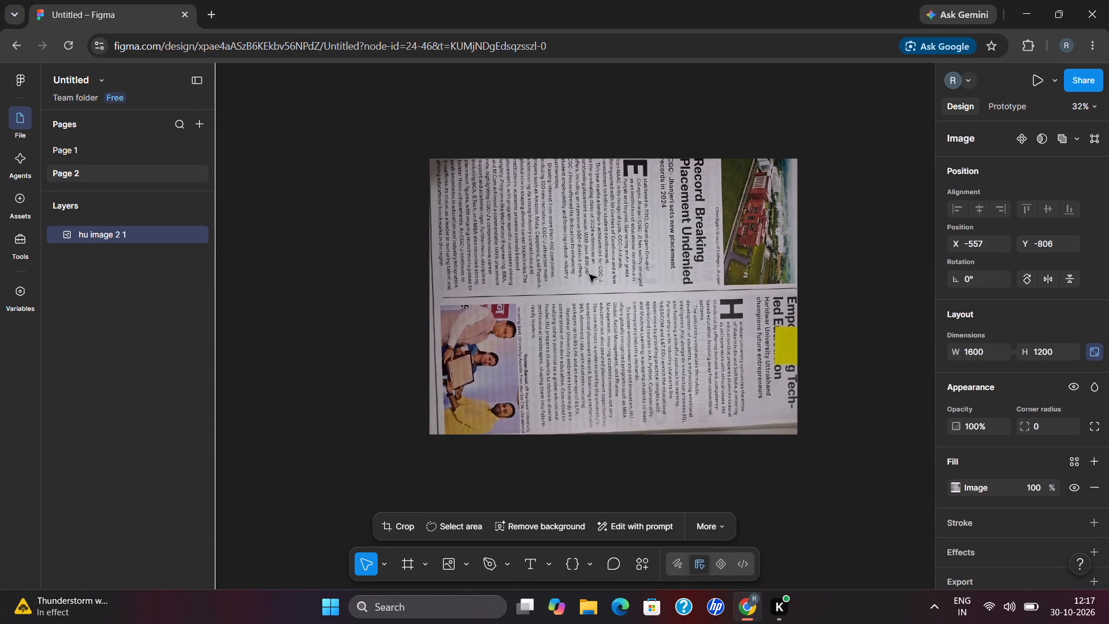
left_click_drag(589, 274, 587, 272)
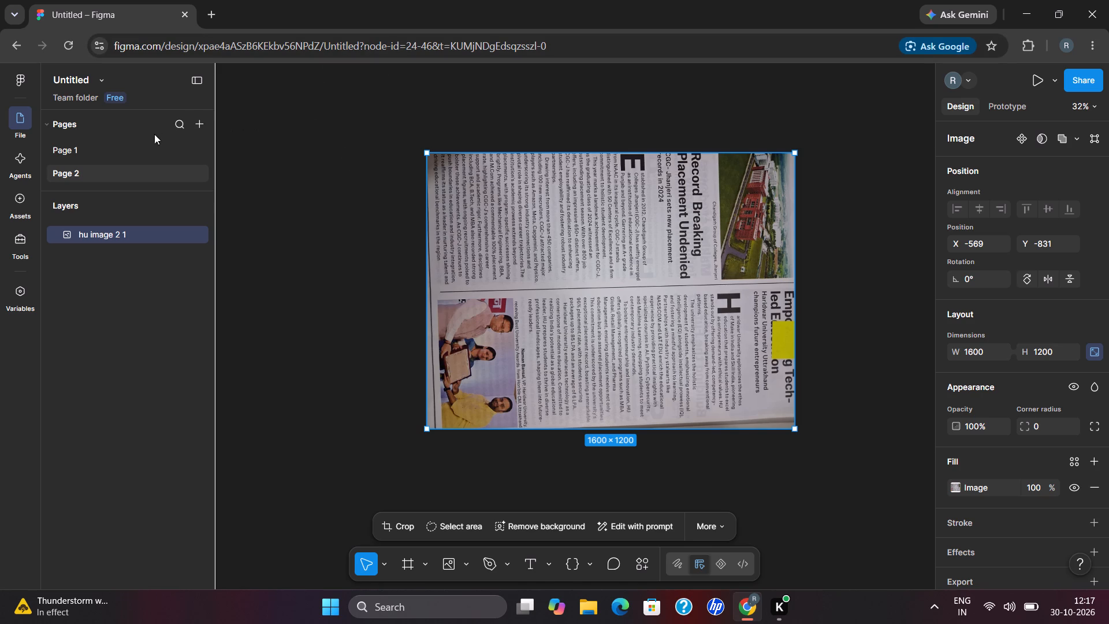
Return to Page 1 and delete the small letter-style text on the MacBook Pro 16" - 8 frame.
left_click(113, 140)
left_click(116, 150)
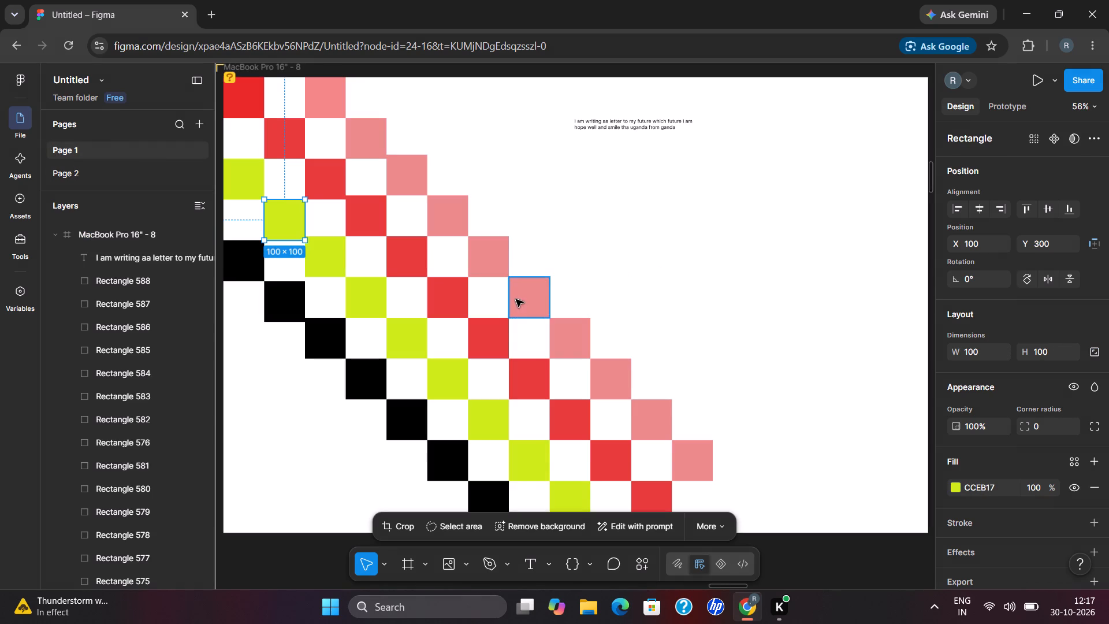
left_click(516, 299)
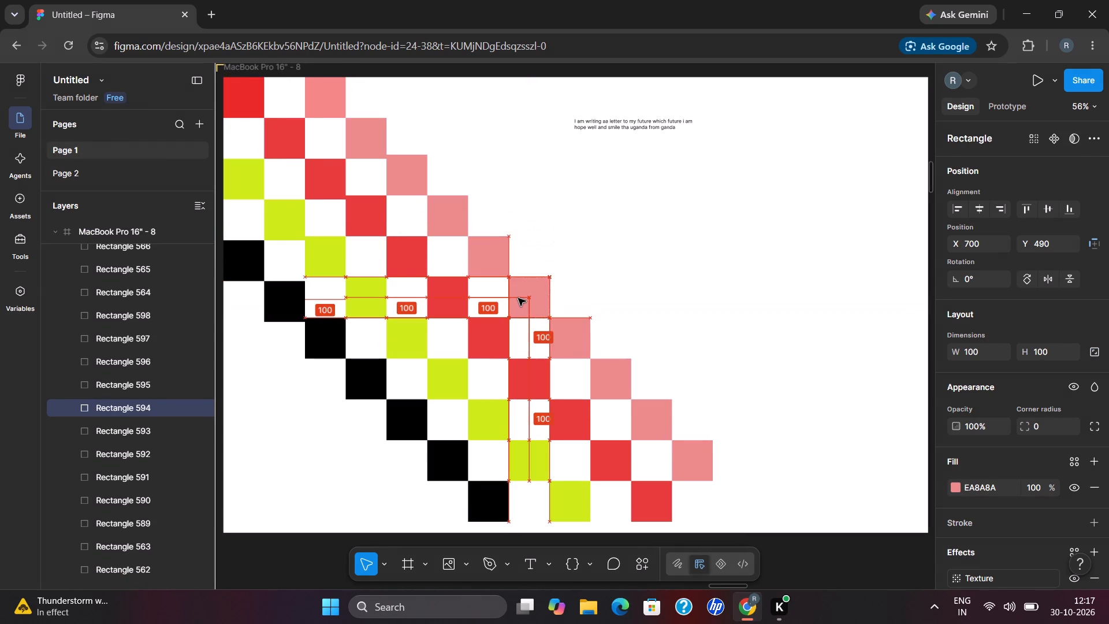
left_click(611, 264)
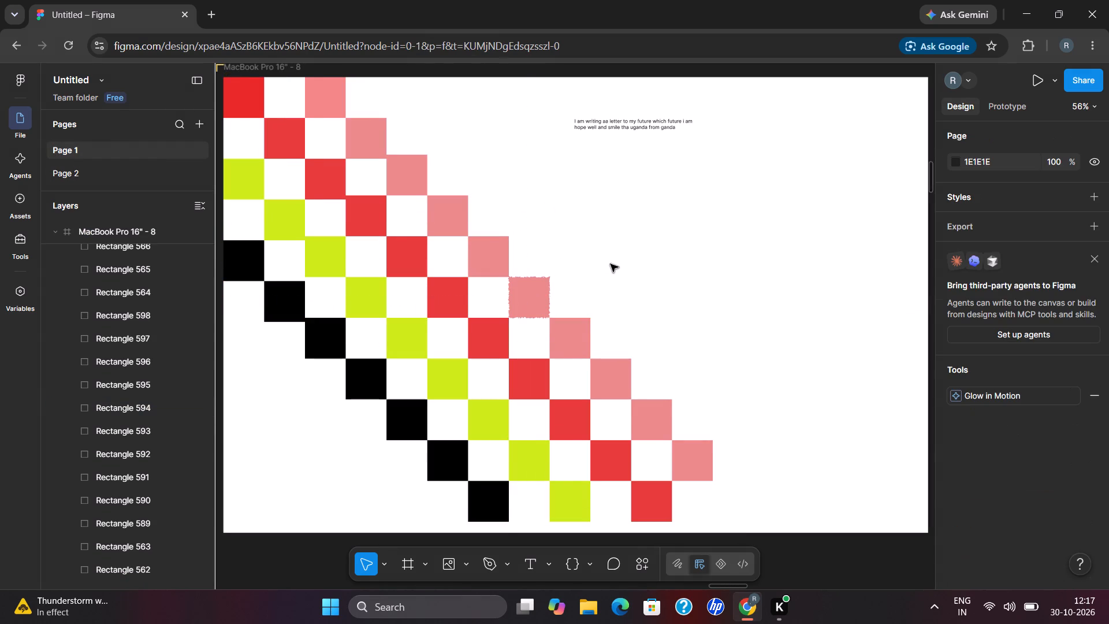
left_click(599, 130)
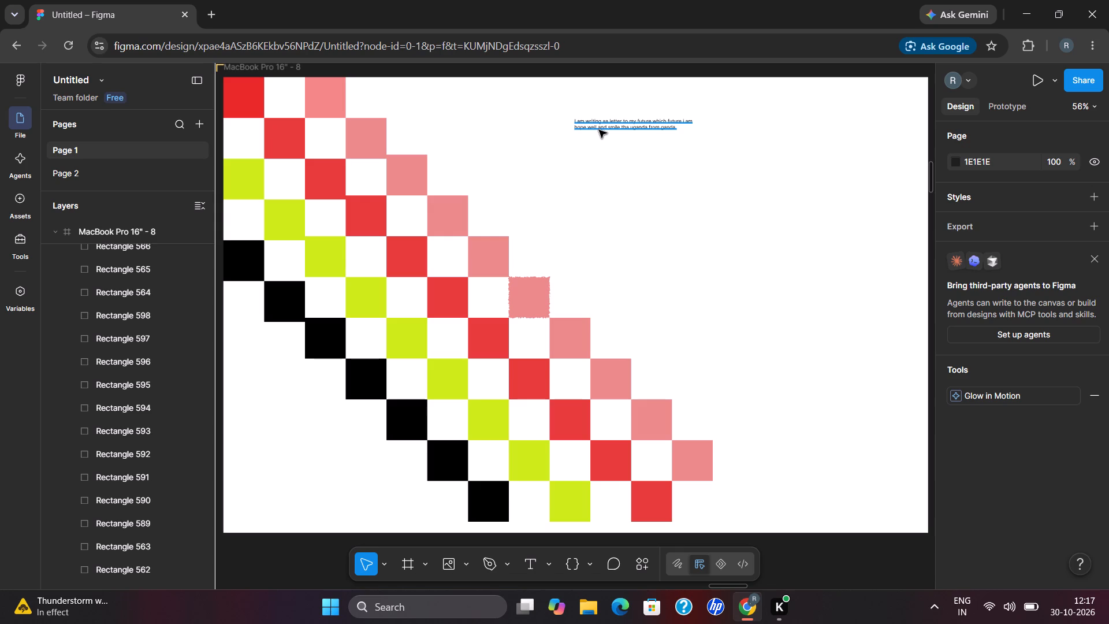
key("Delete")
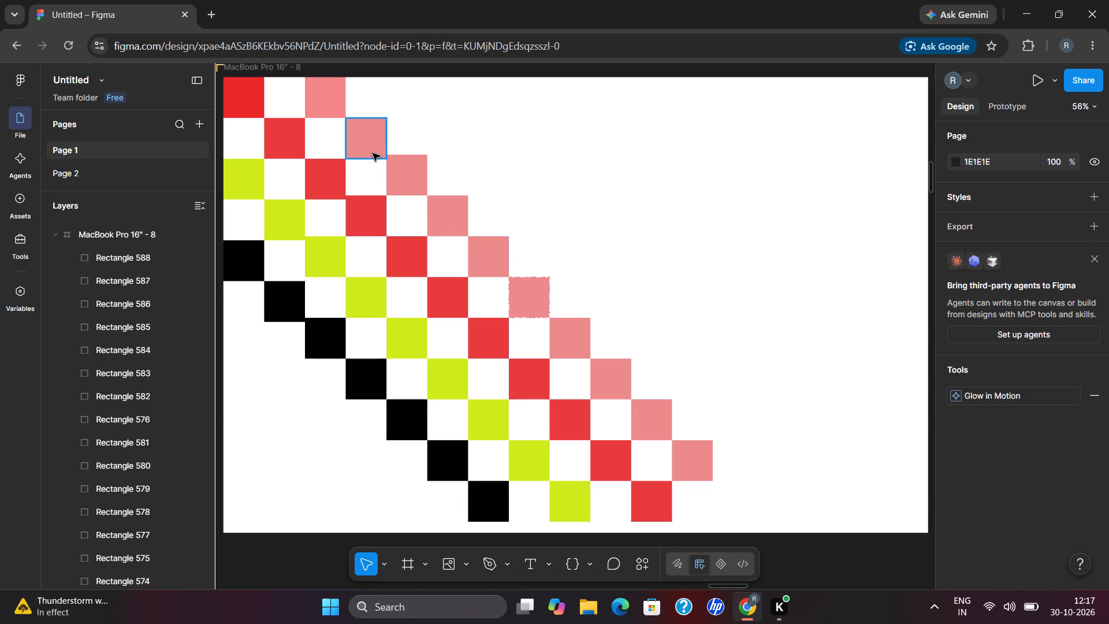
Duplicate two pink squares to start a new diagonal, one at X 400, Y 0 and one diagonally below it.
left_click_drag(375, 153, 398, 111)
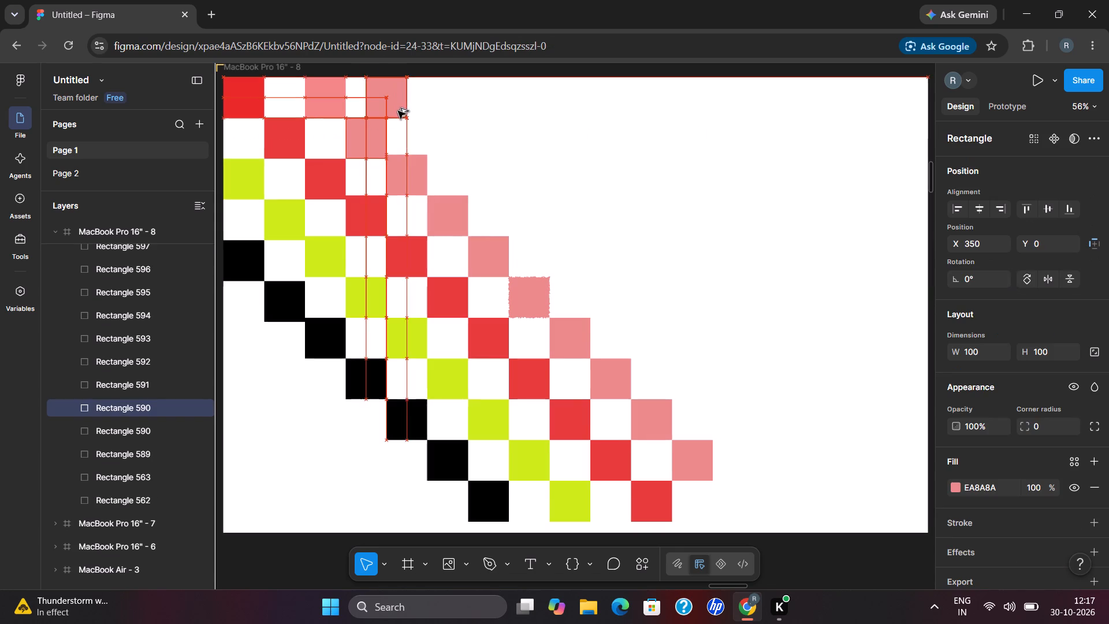
left_click_drag(398, 111, 418, 114)
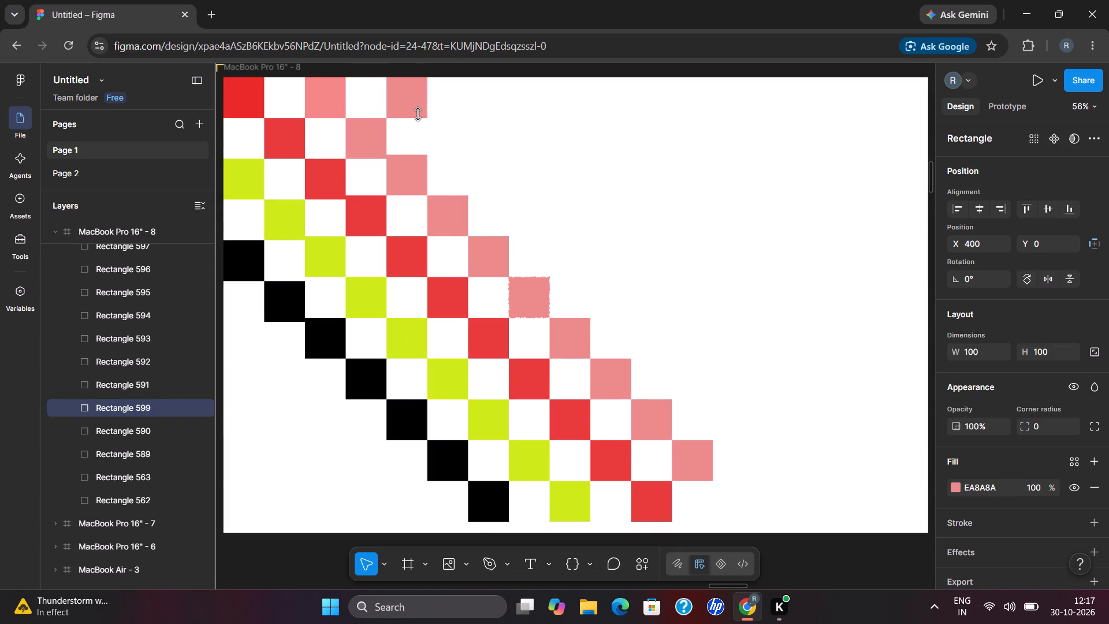
left_click(483, 148)
left_click_drag(415, 177, 437, 157)
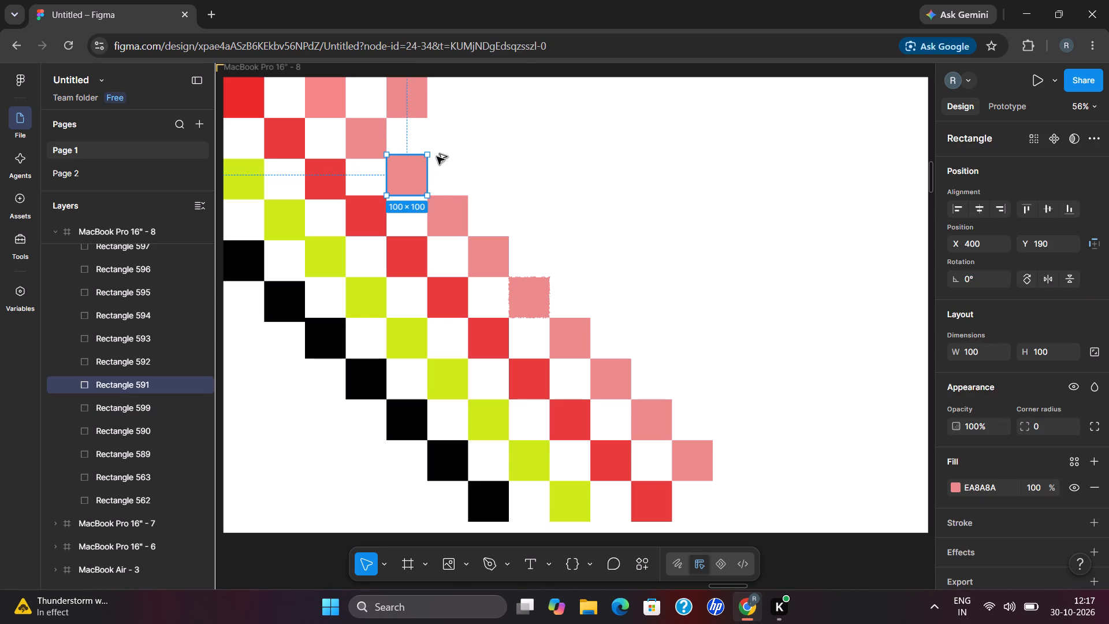
left_click_drag(437, 157, 453, 141)
left_click(507, 157)
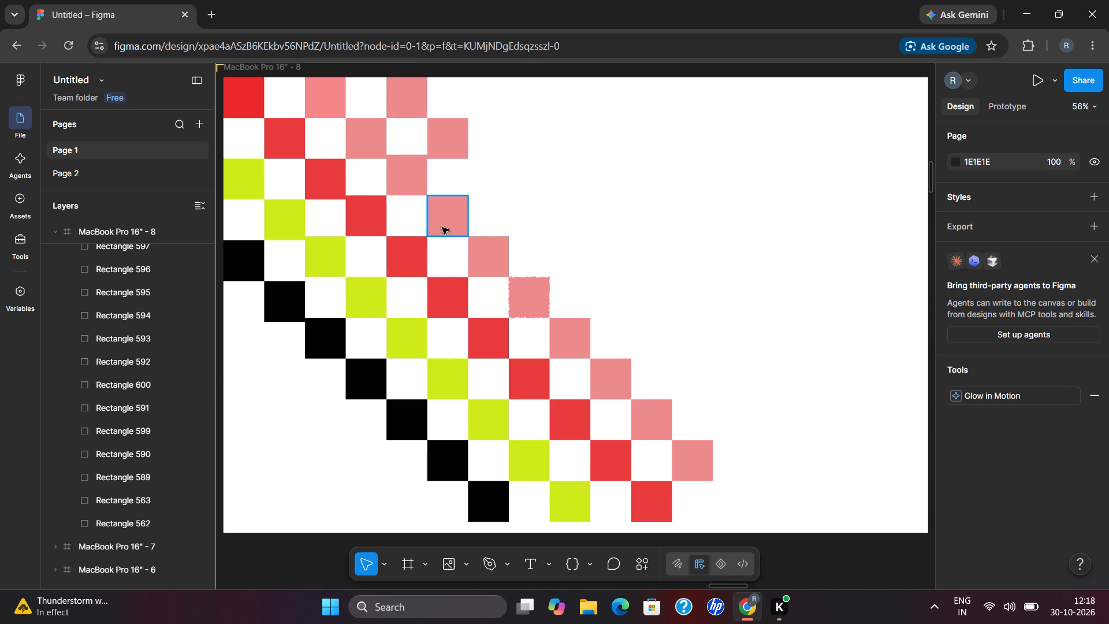
Duplicate a red E73B3B square to X 600, Y 200, continuing the new diagonal below the pink squares.
left_click_drag(419, 251, 492, 178)
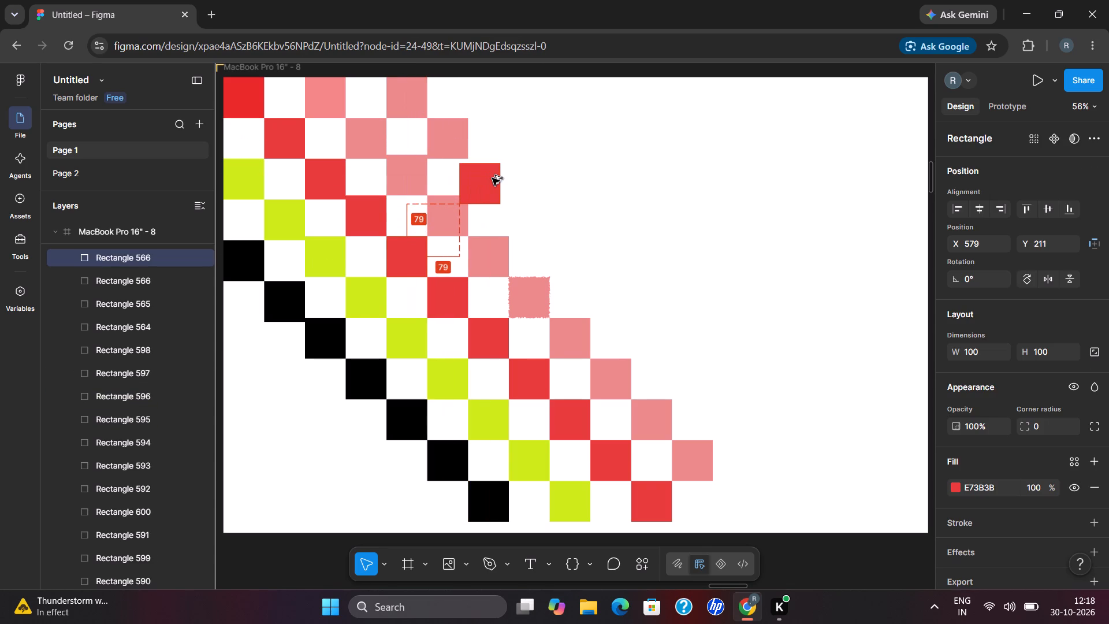
left_click_drag(492, 178, 500, 174)
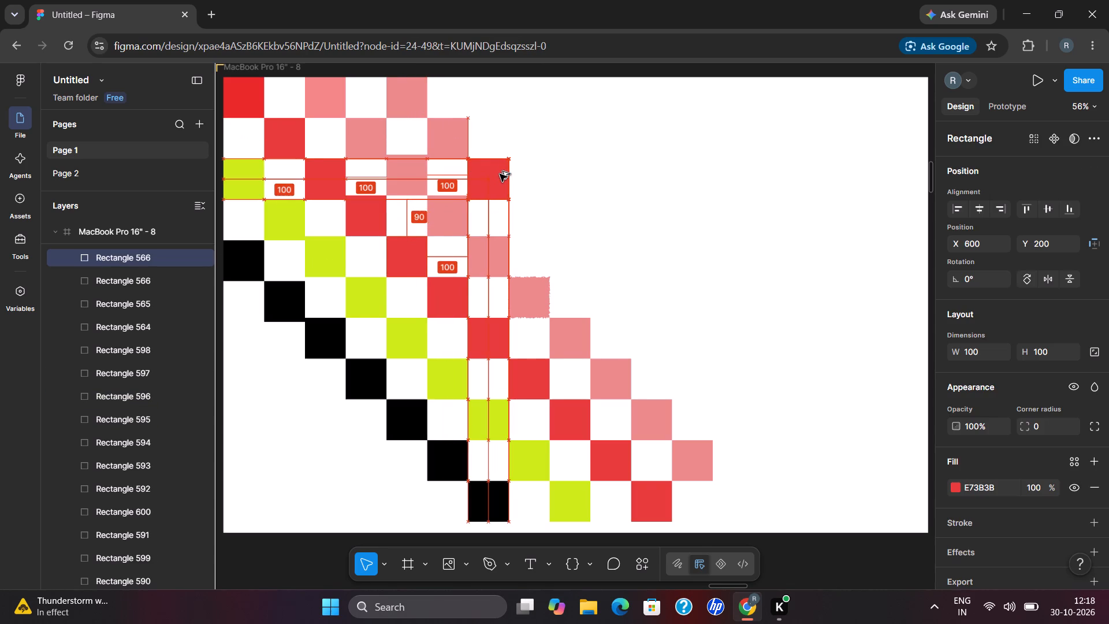
left_click_drag(500, 174, 499, 175)
left_click(572, 202)
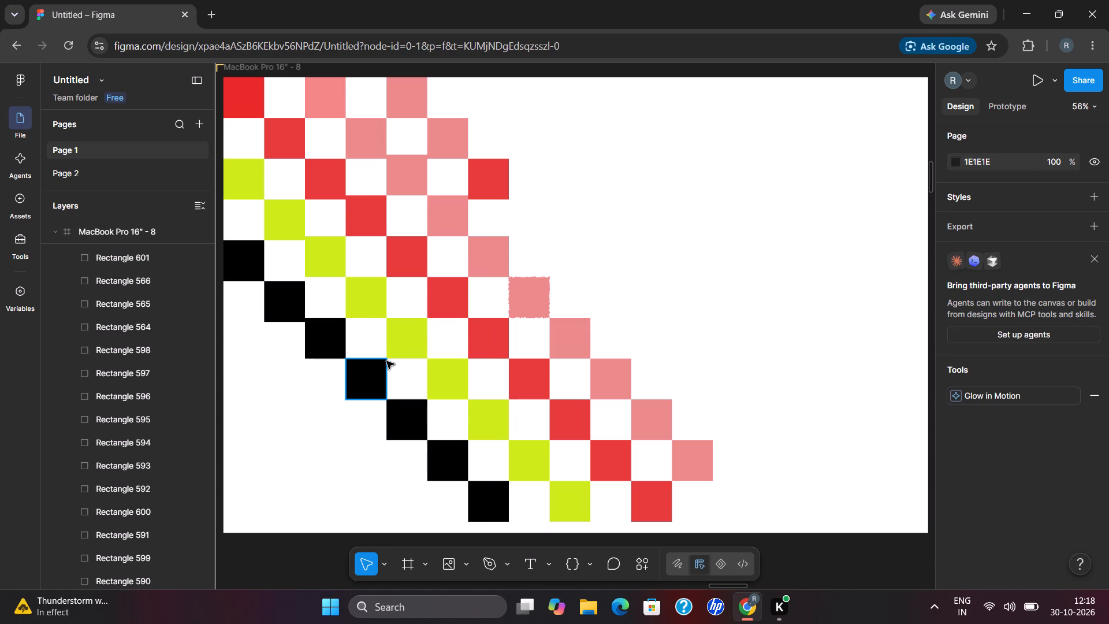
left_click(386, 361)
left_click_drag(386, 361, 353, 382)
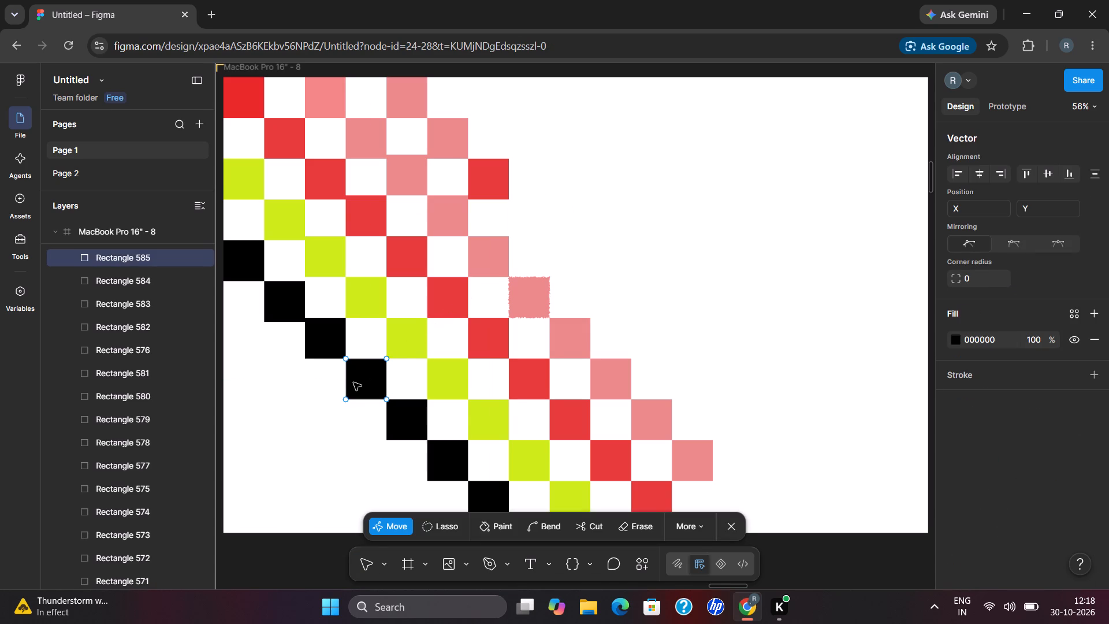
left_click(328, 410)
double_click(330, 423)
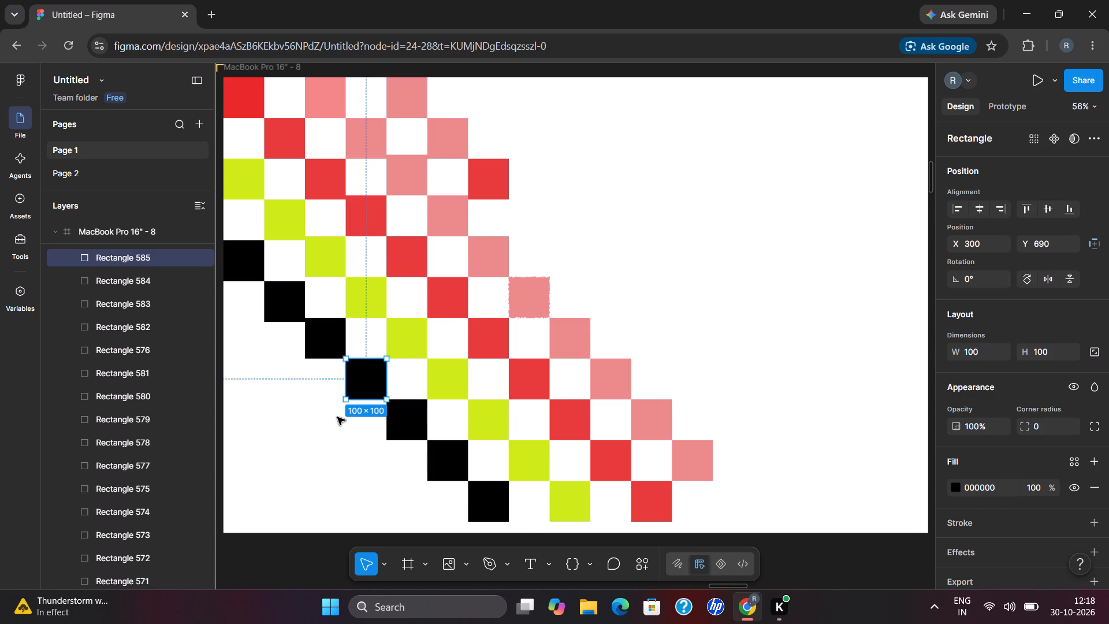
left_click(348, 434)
Duplicate a black square to X 700, Y 300, diagonally below the red square of the new diagonal.
left_click_drag(378, 368, 537, 220)
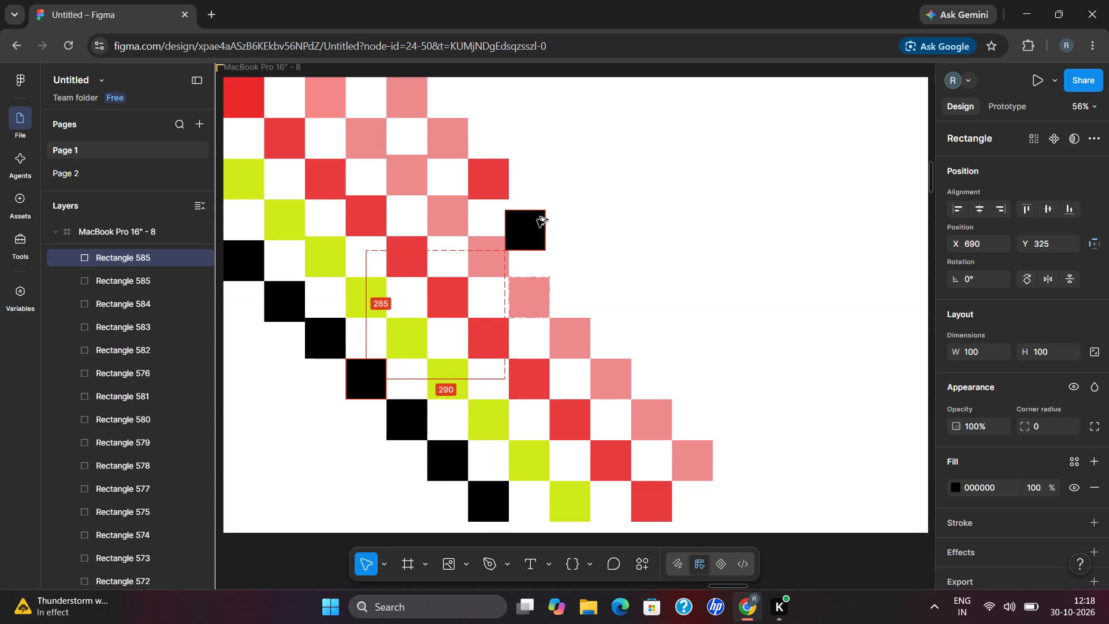
left_click_drag(537, 220, 538, 213)
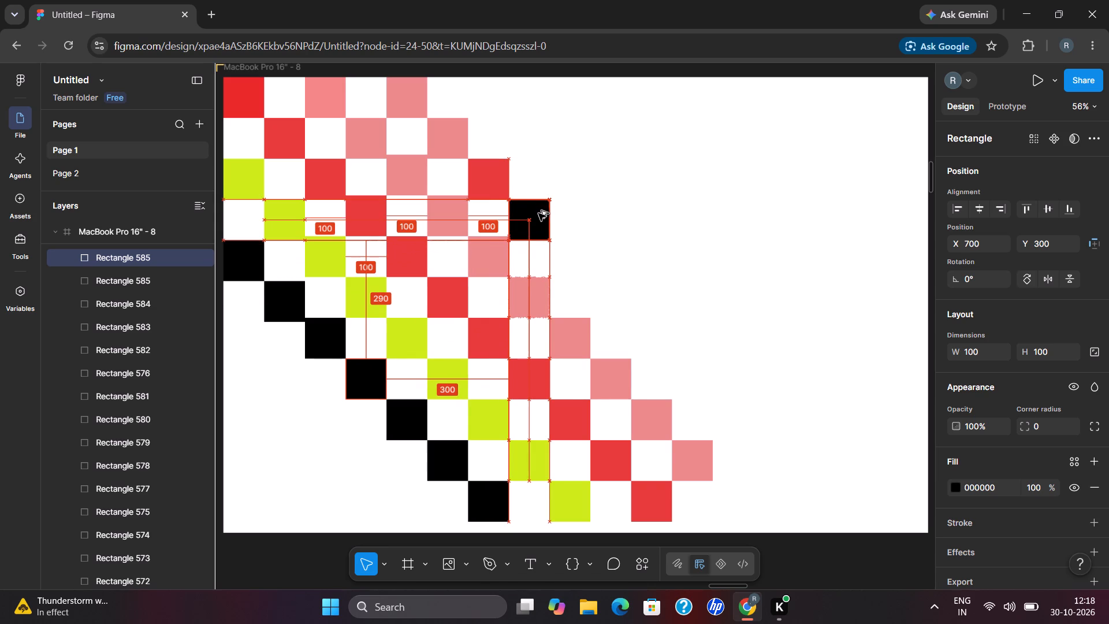
left_click_drag(538, 213, 537, 216)
left_click(585, 236)
left_click_drag(535, 235, 537, 228)
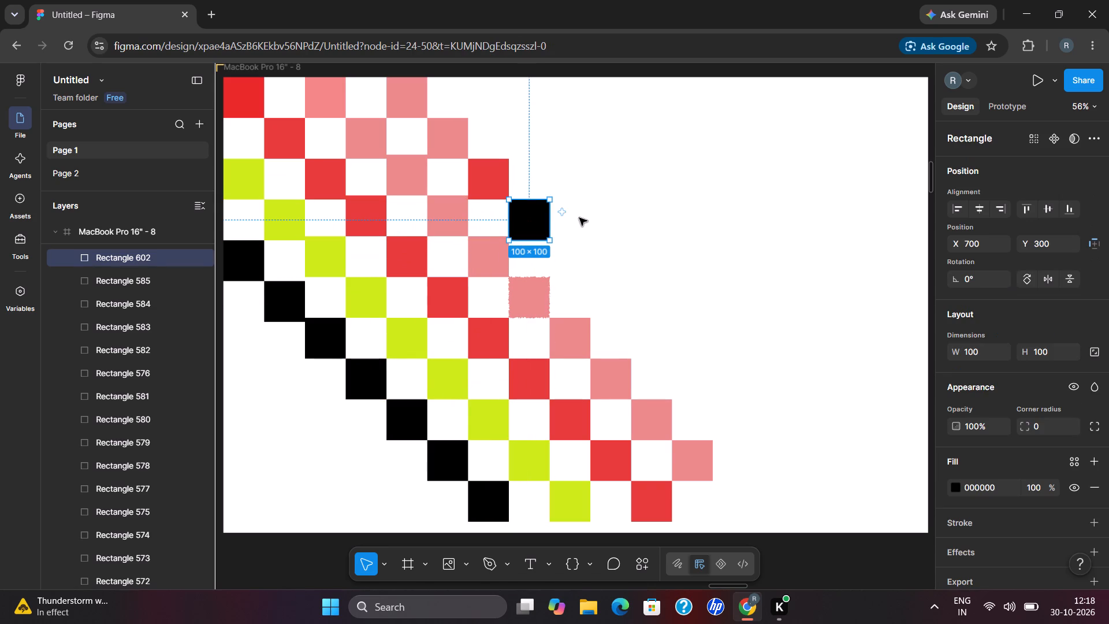
left_click(579, 218)
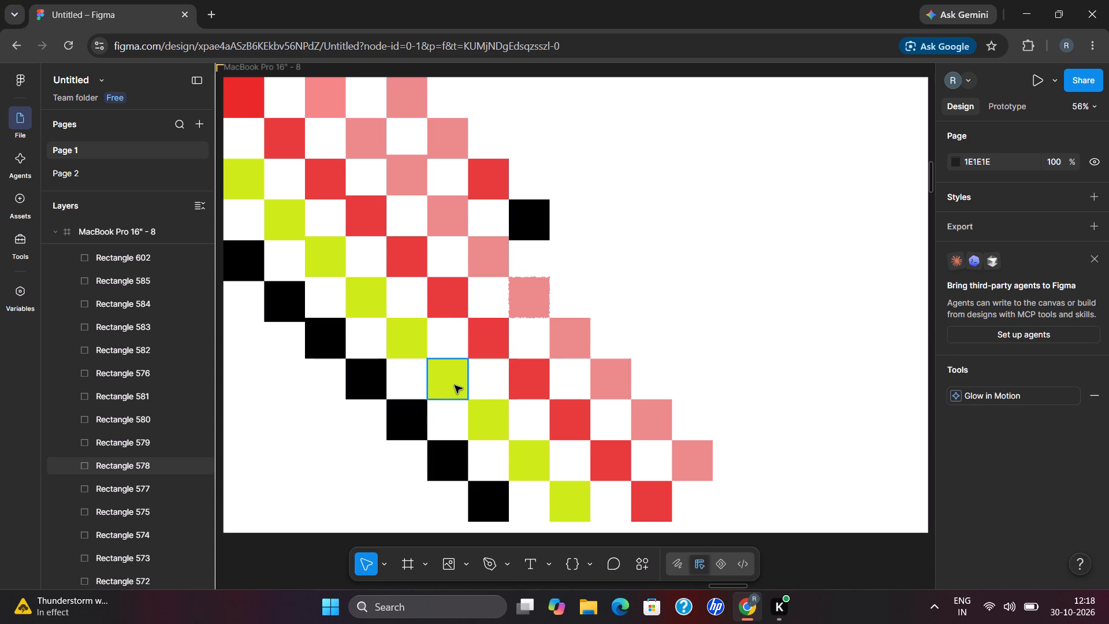
Duplicate a lime CCEB17 square to X 814, Y 390, just beyond the new black square.
left_click_drag(455, 385, 583, 263)
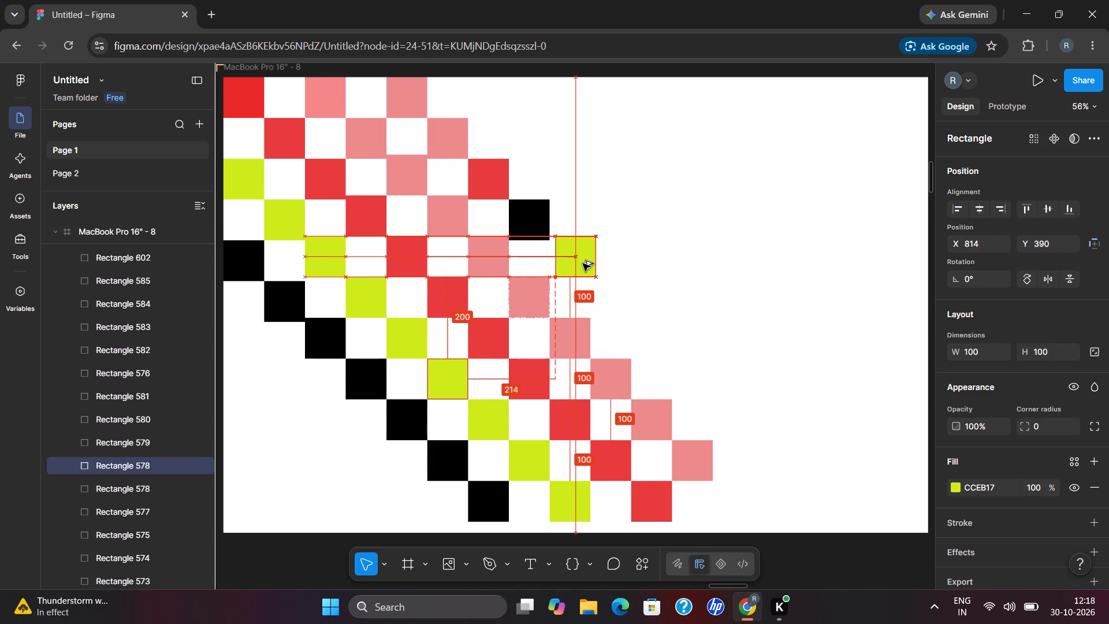
left_click_drag(583, 263, 582, 265)
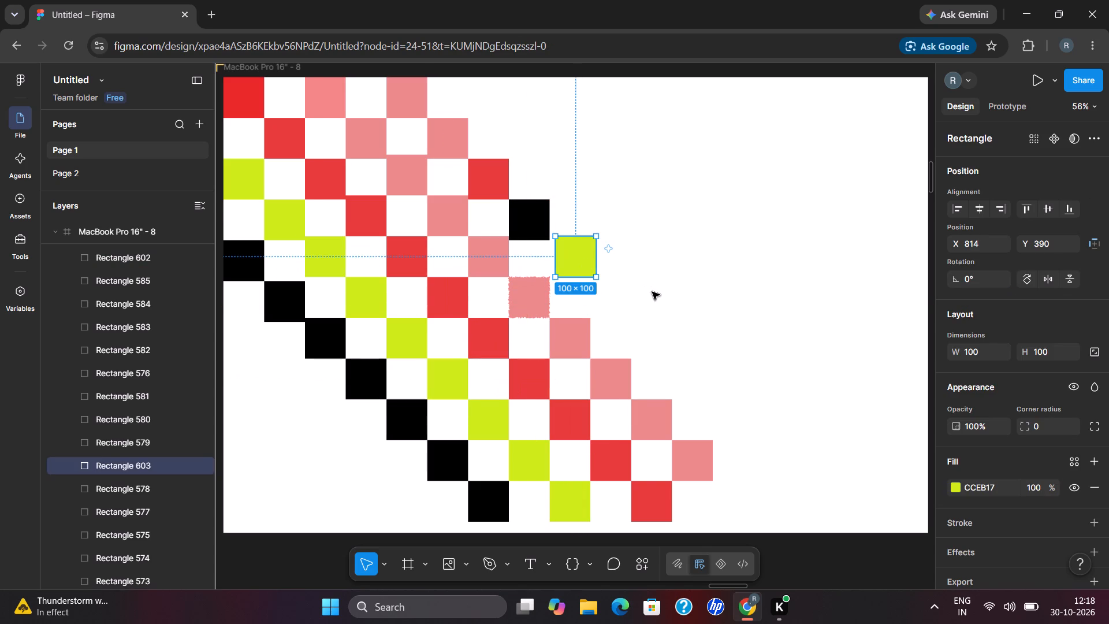
left_click(652, 292)
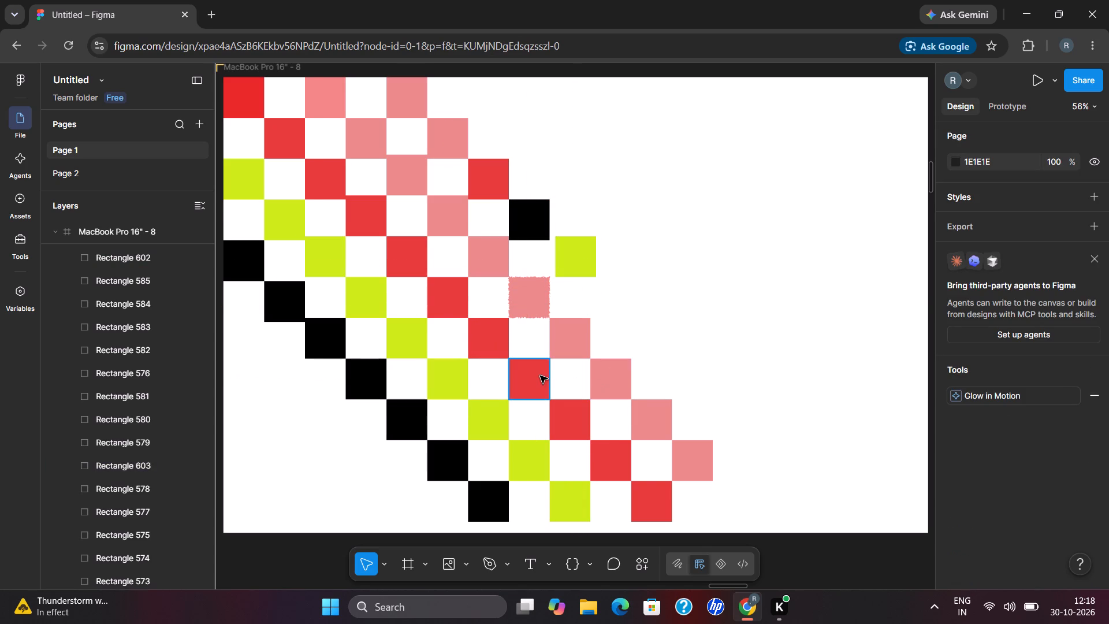
Duplicate the frame's corner red square to X 600 along the top edge and a pink square to X 714, Y 100.
left_click_drag(250, 99, 494, 95)
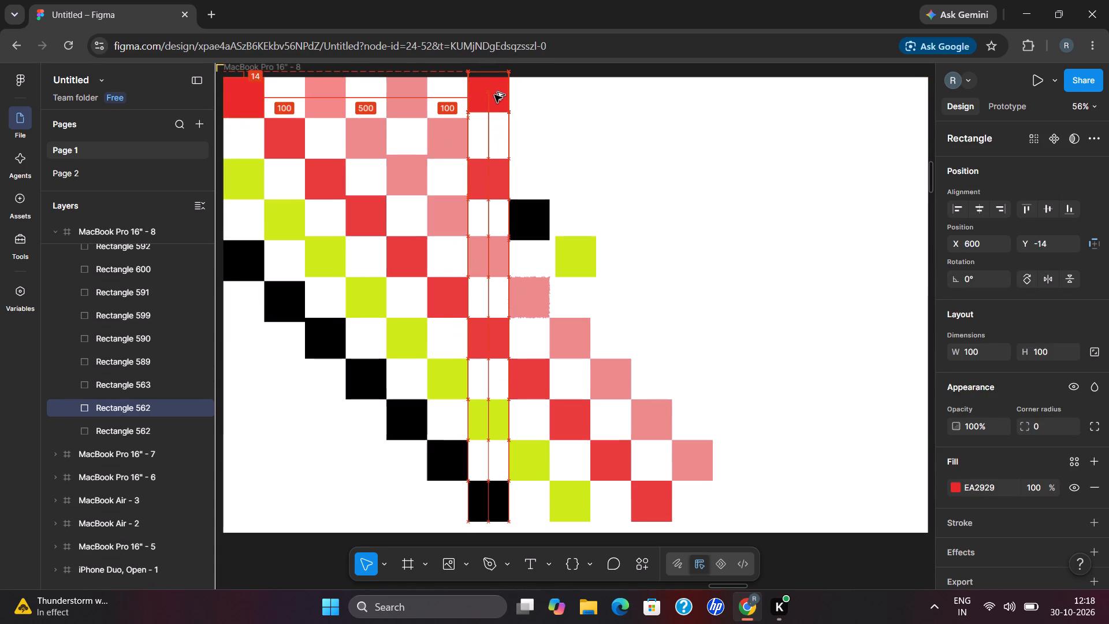
left_click_drag(494, 95, 493, 101)
left_click(573, 118)
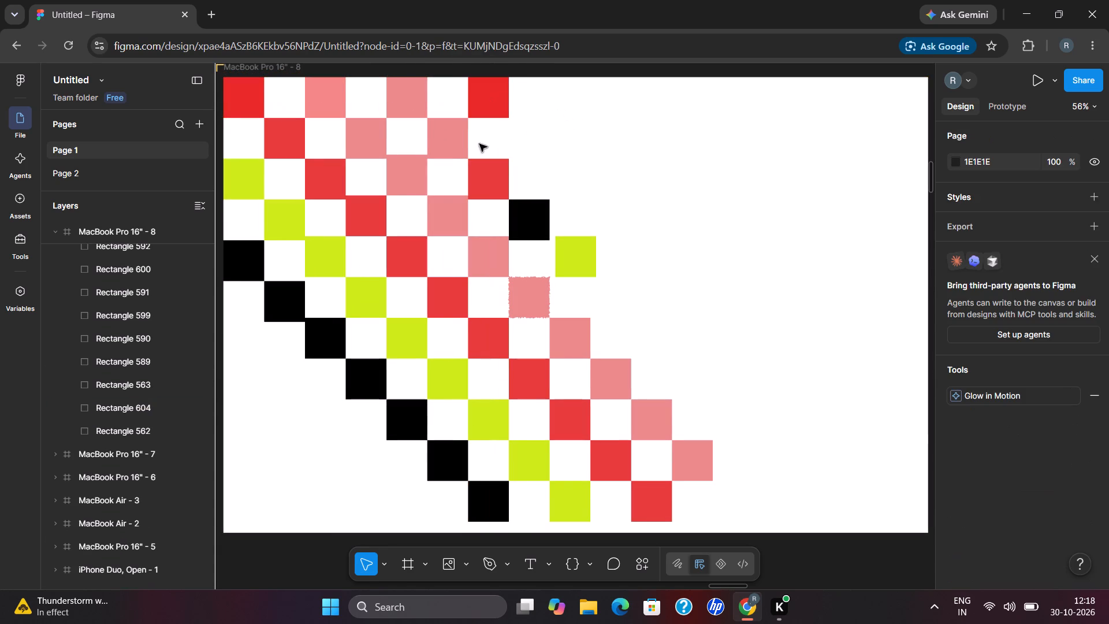
left_click_drag(452, 145, 537, 148)
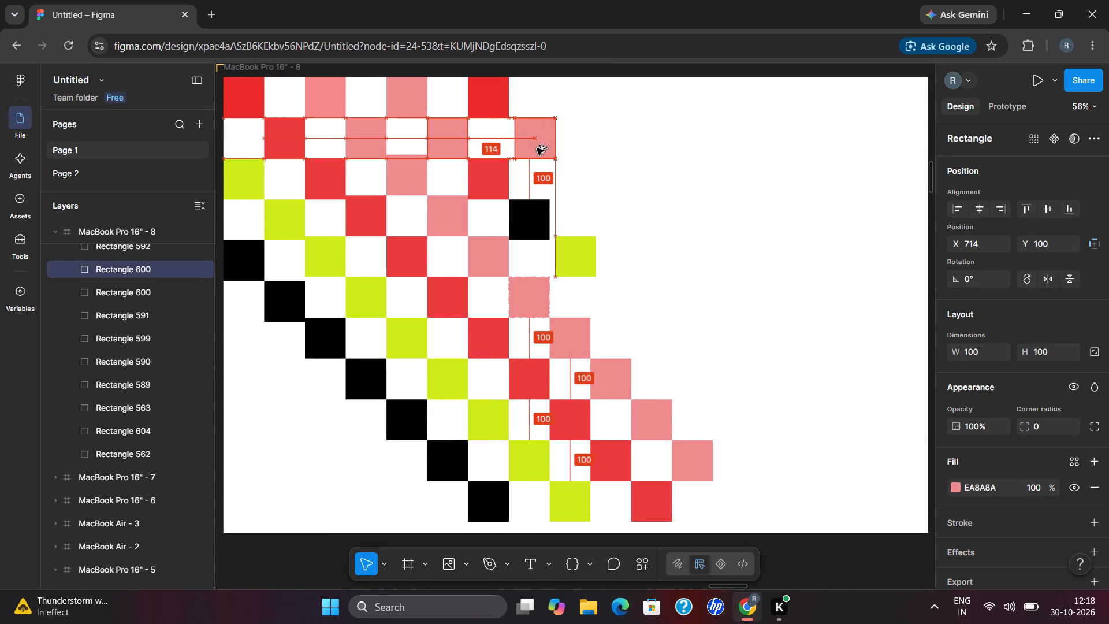
left_click_drag(537, 148, 537, 146)
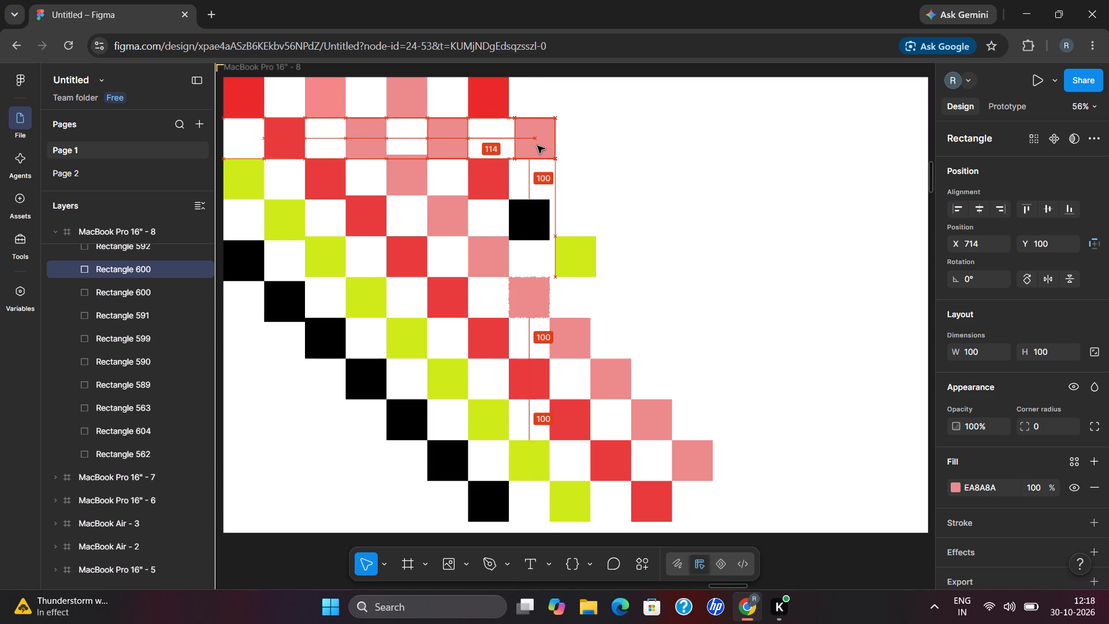
left_click(600, 154)
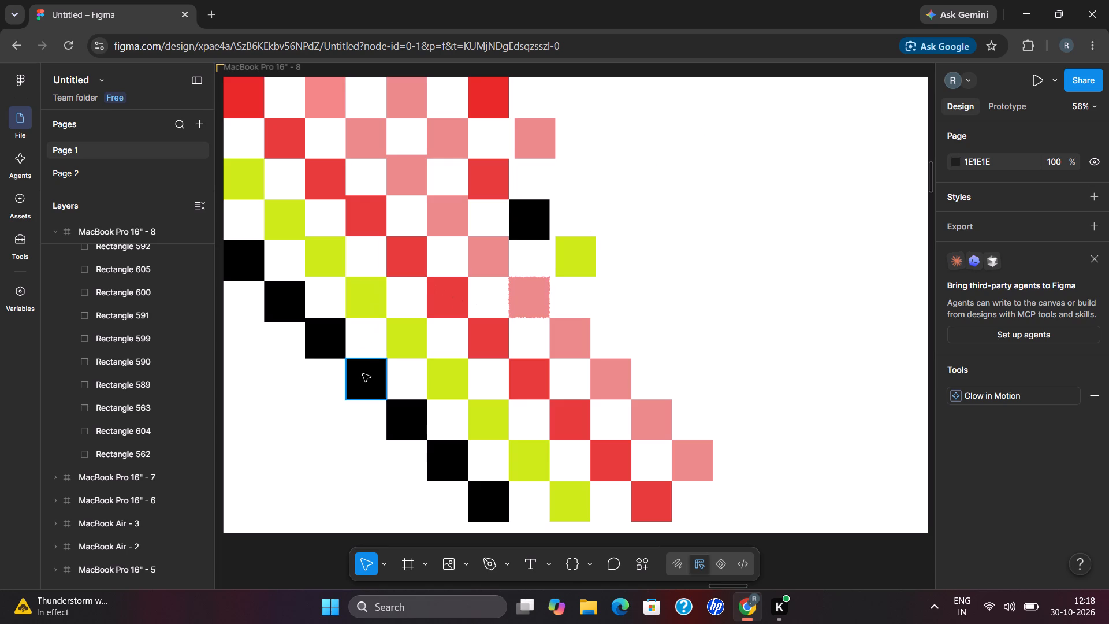
Duplicate a black square to X 814 at the frame's top edge, beyond the copied red square.
left_click_drag(363, 374, 356, 376)
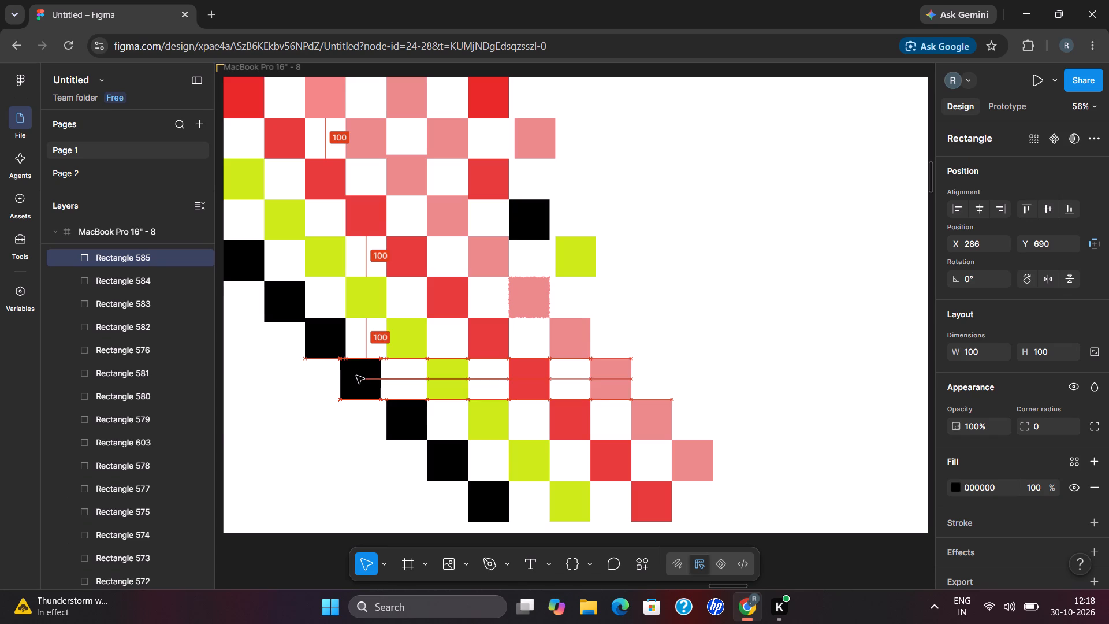
left_click_drag(356, 376, 573, 192)
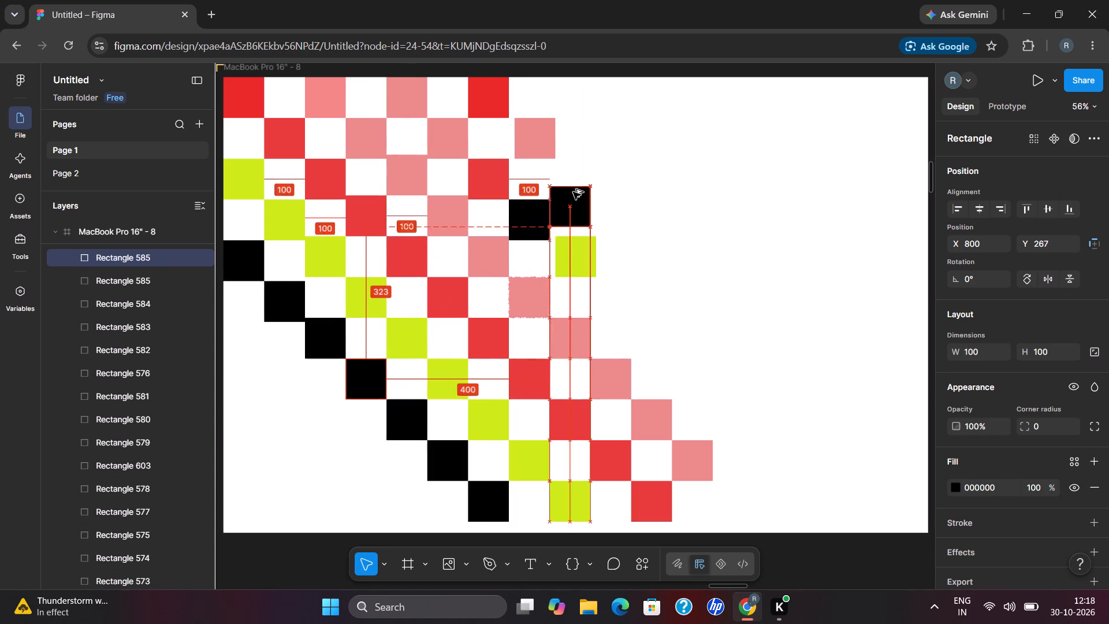
left_click_drag(573, 192, 572, 98)
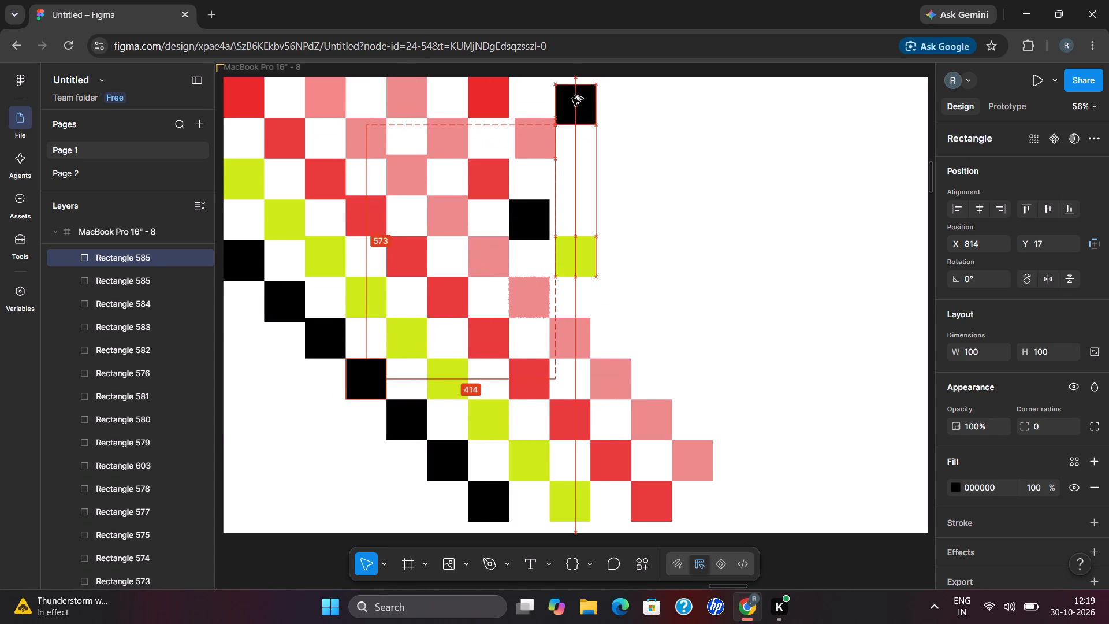
left_click_drag(572, 98, 572, 92)
left_click(641, 173)
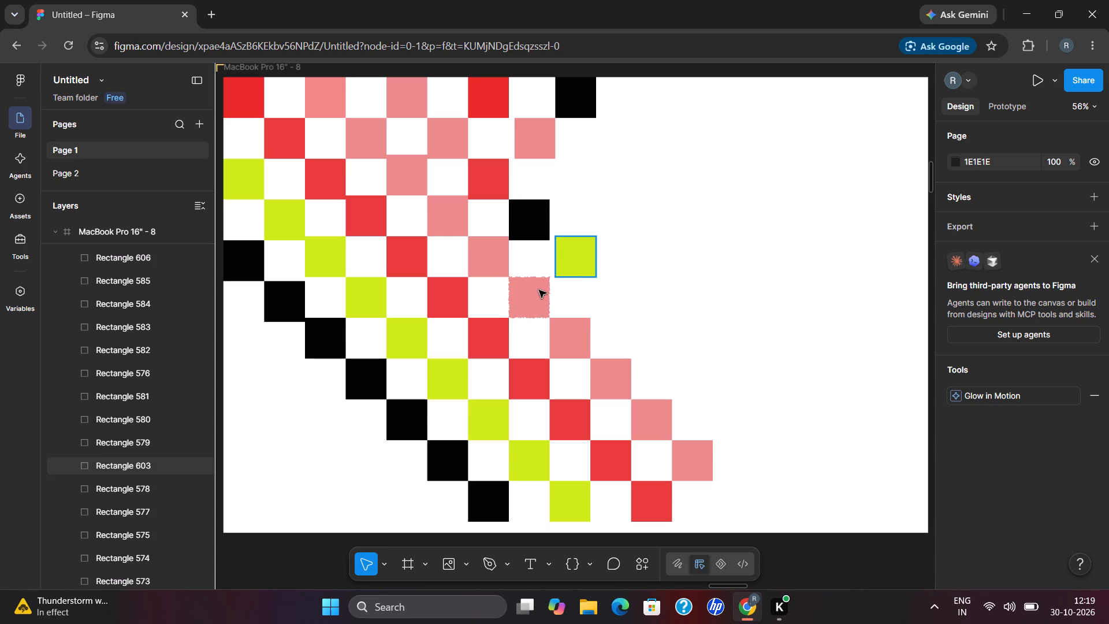
Duplicate the textured pink square to X 814, Y 200 and a lime square to X 914, Y 500.
left_click_drag(524, 297, 570, 184)
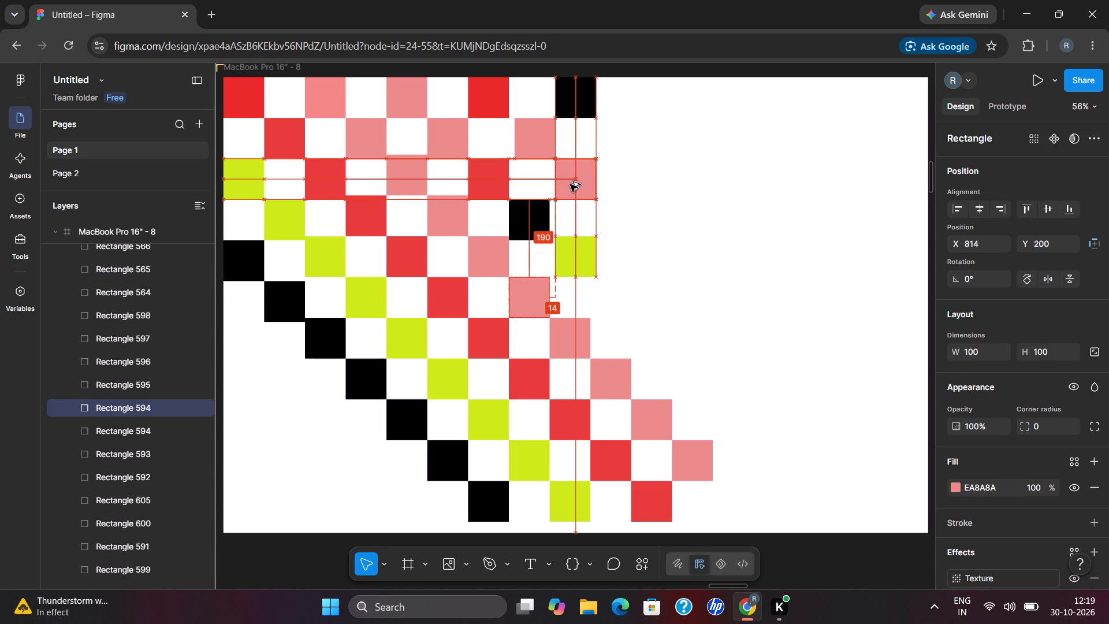
left_click_drag(570, 184, 570, 180)
left_click(643, 211)
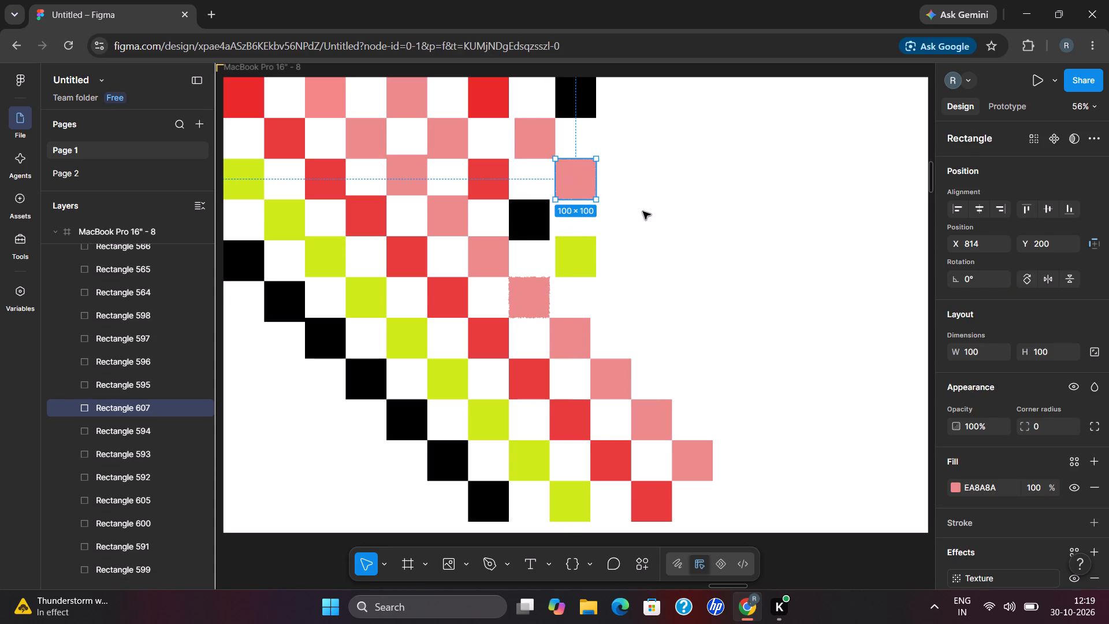
left_click_drag(481, 416, 604, 321)
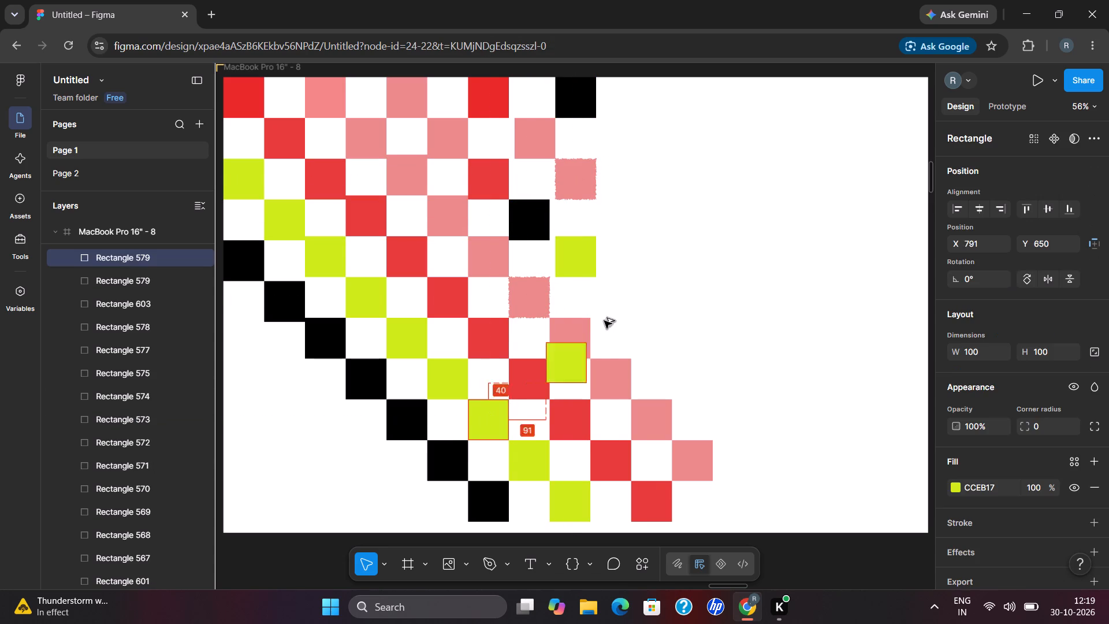
left_click_drag(604, 321, 609, 296)
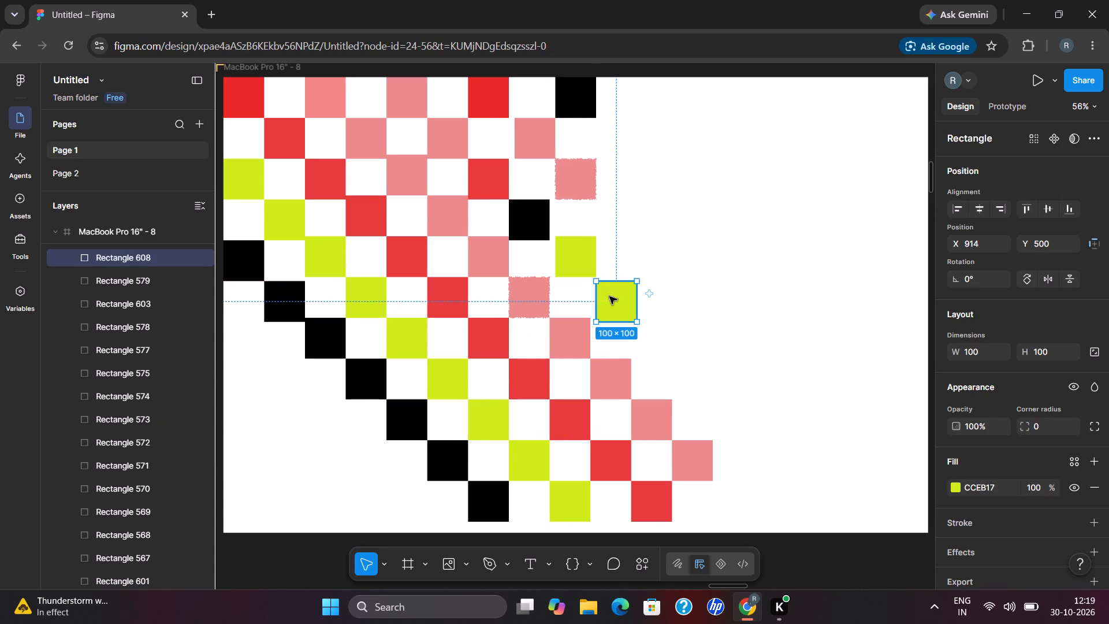
left_click(676, 321)
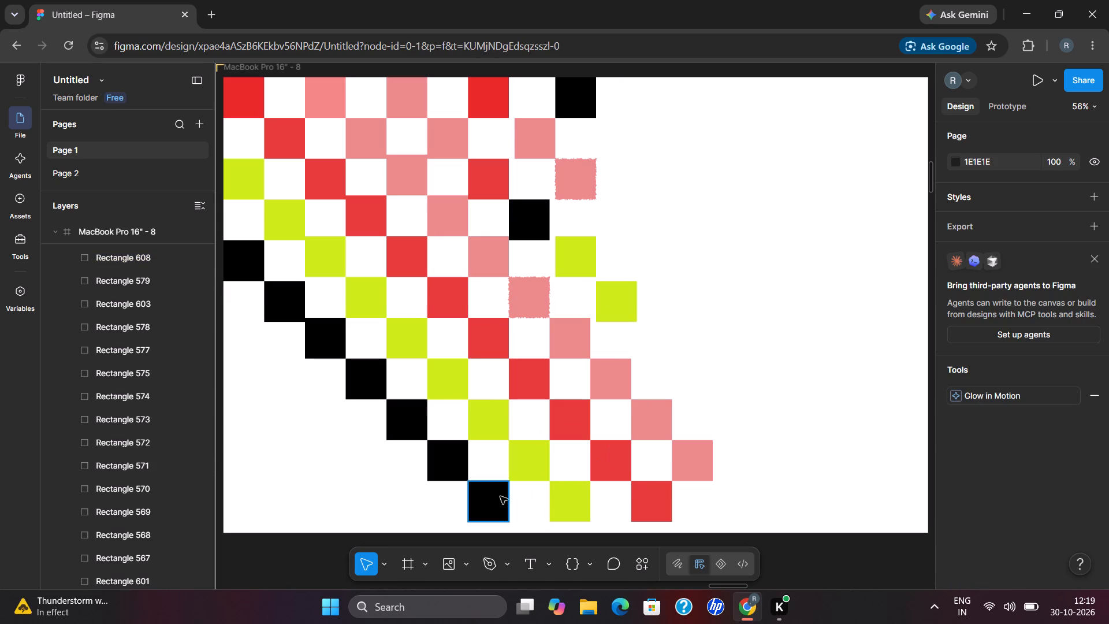
Duplicate the lowest black square to just diagonally below the lime square at X 914, Y 500.
left_click_drag(486, 502, 649, 343)
left_click(740, 381)
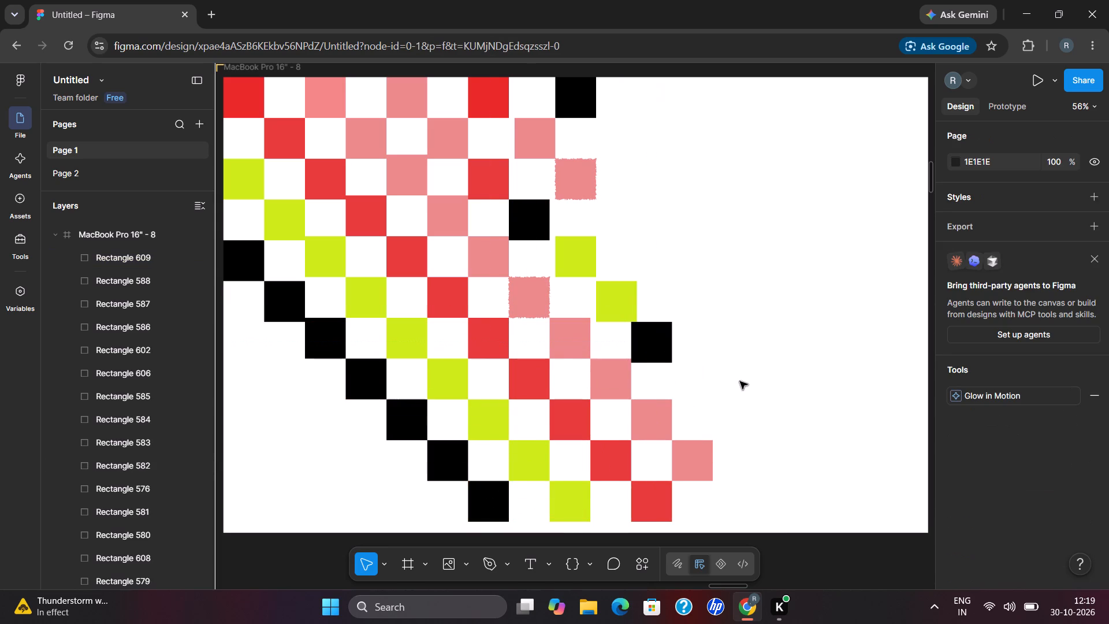
Move the corner red square to X 1608, Y 21 and the textured pink square directly beneath it at Y 121.
scroll(694, 361, "down", 1)
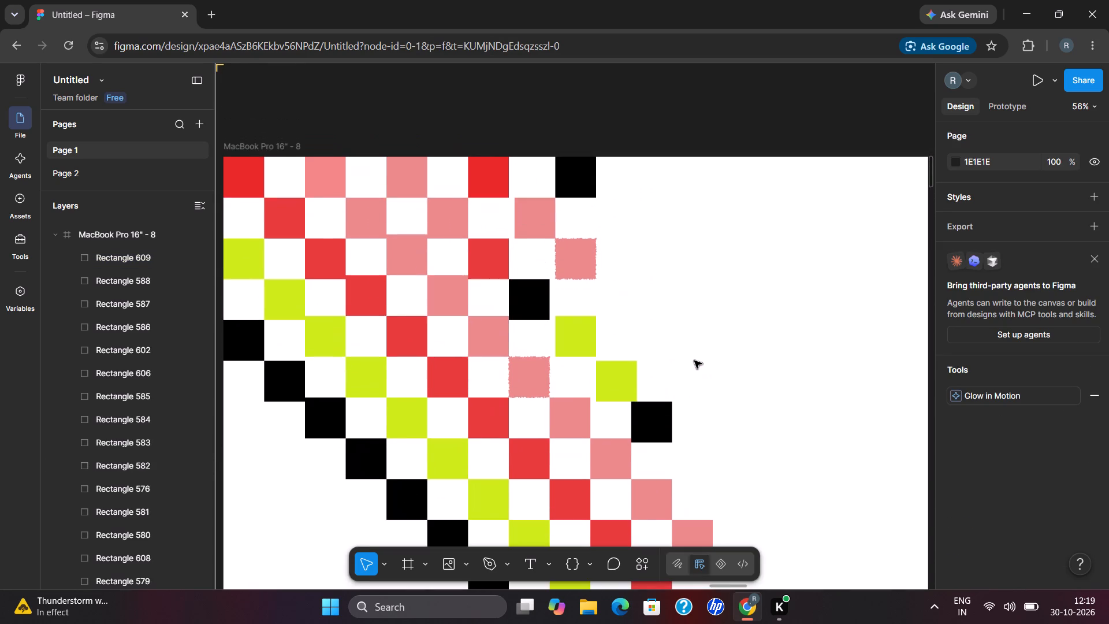
scroll(694, 361, "down", 1)
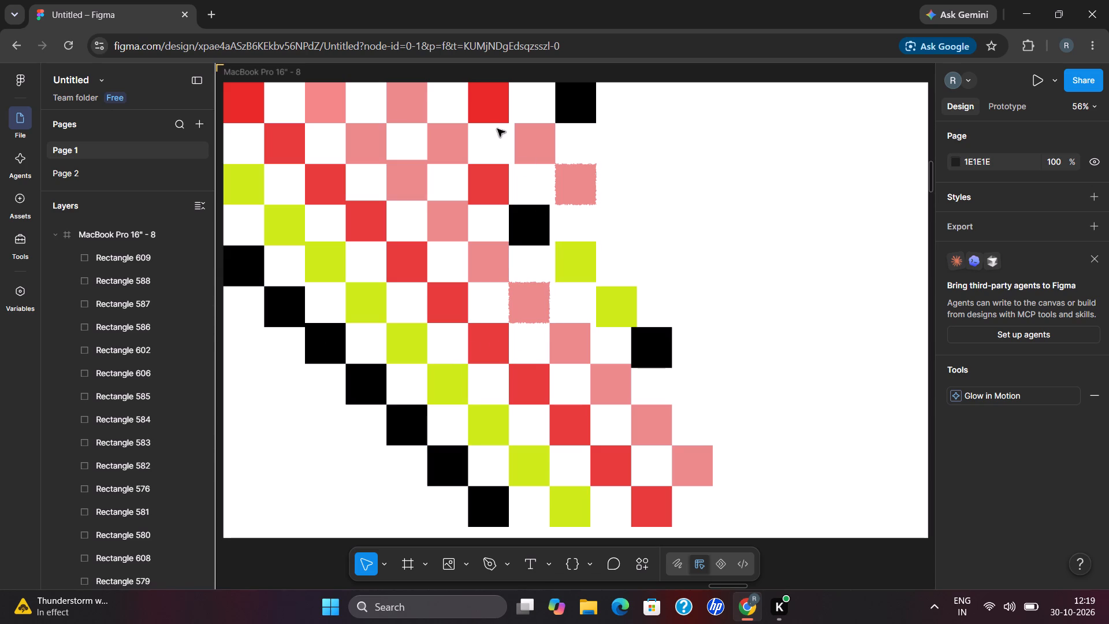
left_click_drag(251, 96, 827, 124)
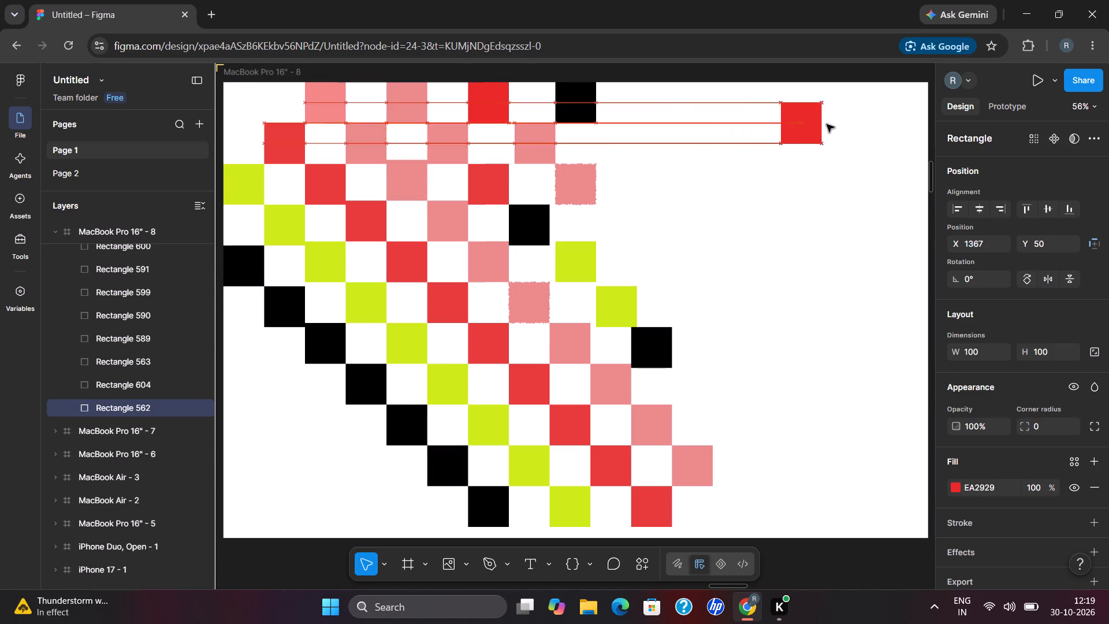
left_click_drag(827, 124, 731, 113)
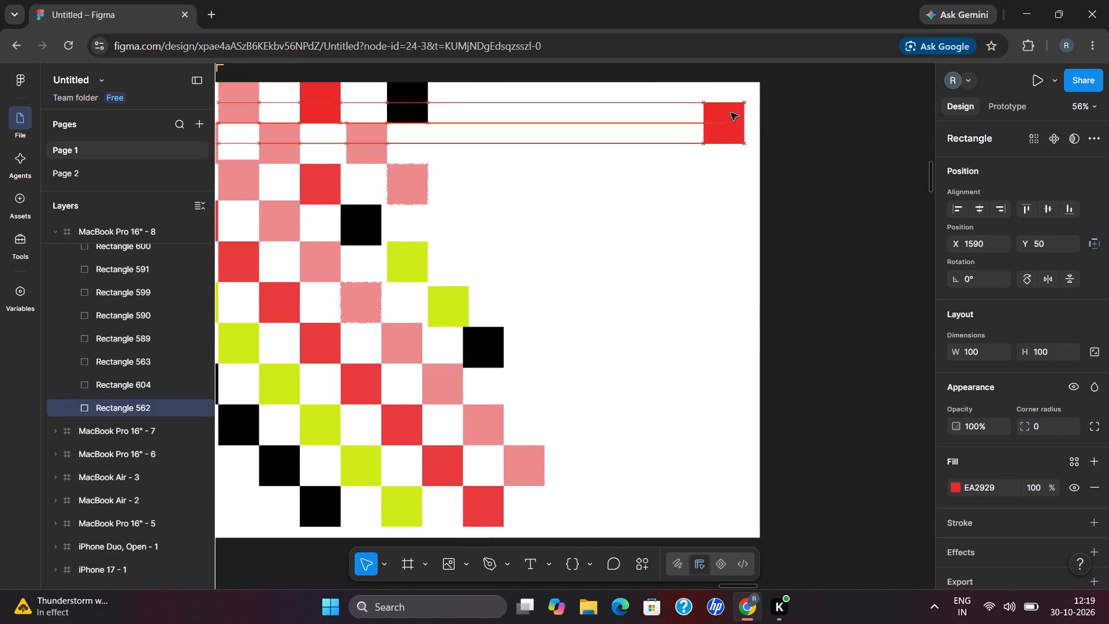
left_click_drag(731, 113, 738, 105)
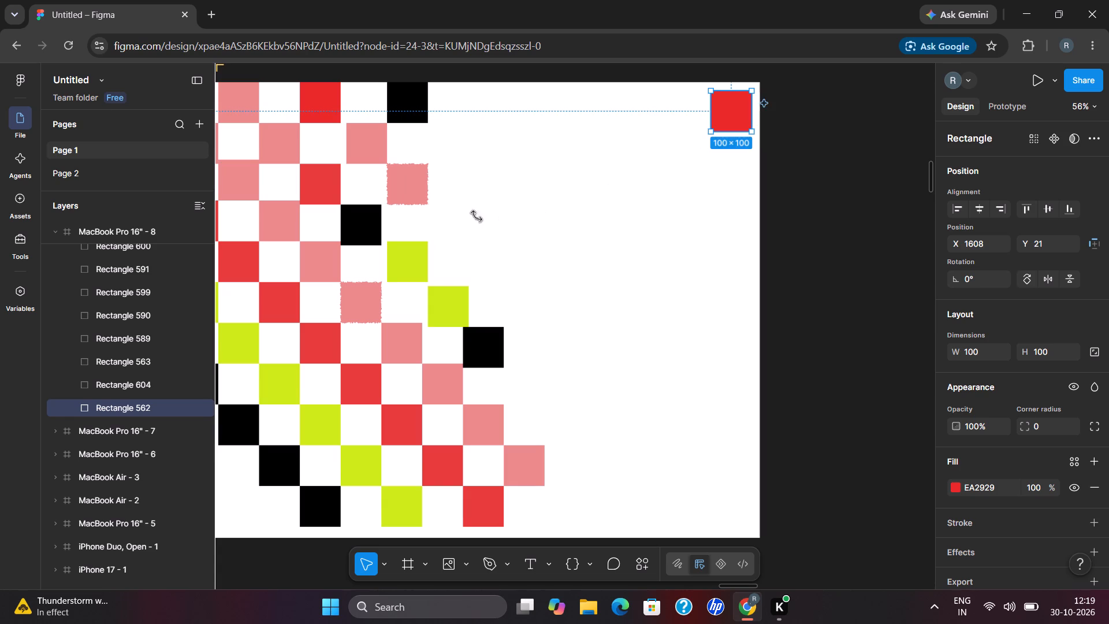
left_click_drag(401, 192, 714, 175)
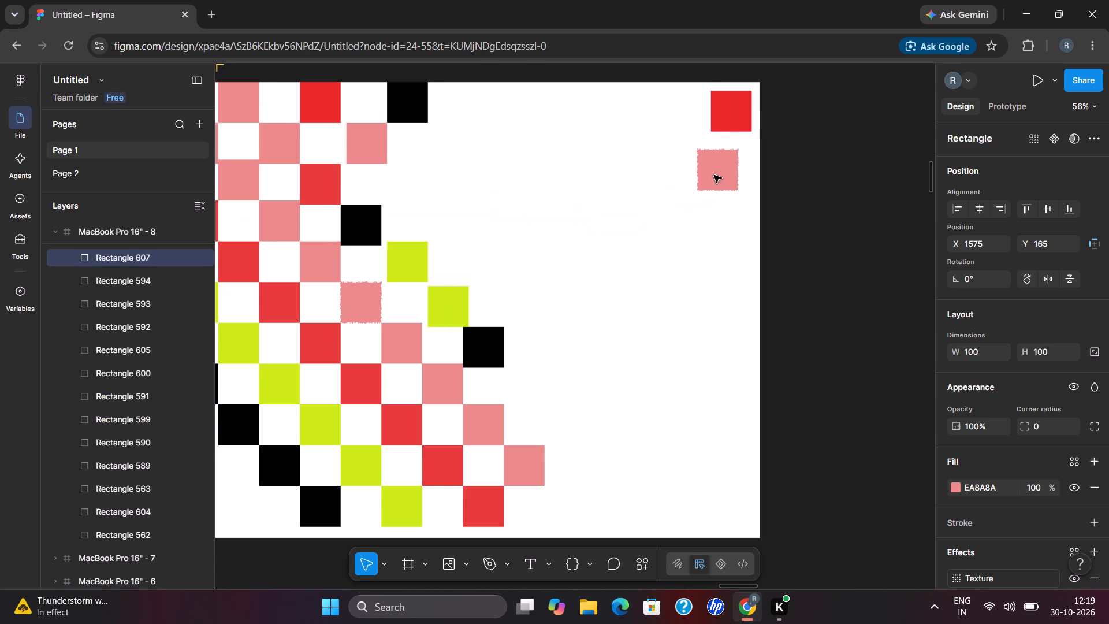
left_click_drag(714, 175, 726, 159)
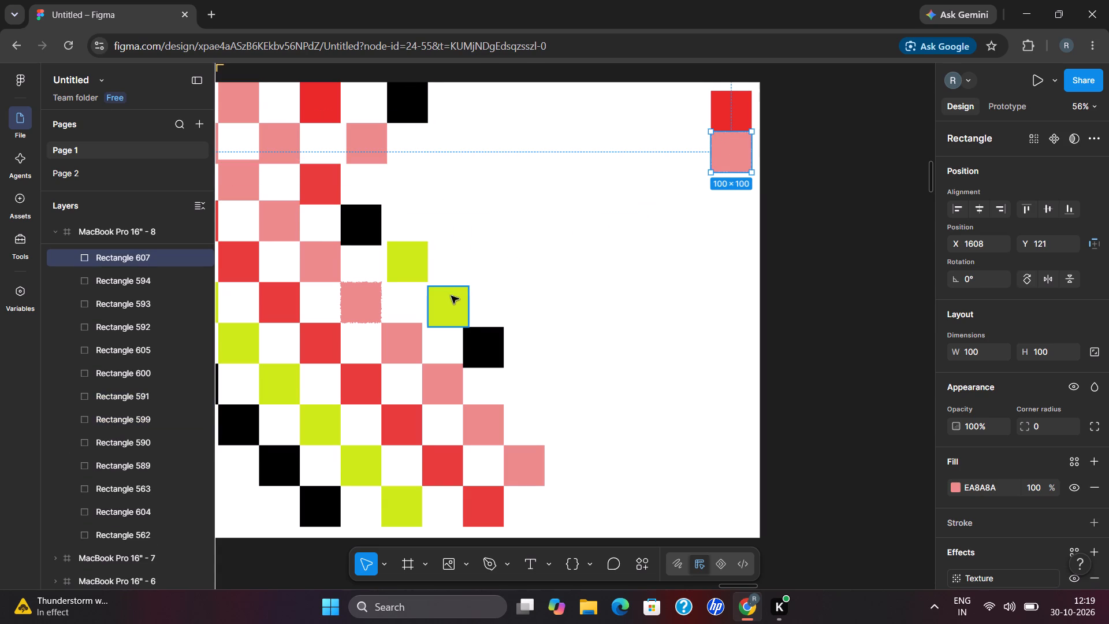
Stack the outermost lime square at X 1608, Y 221 and the newly copied black square directly below it.
left_click_drag(451, 295, 735, 180)
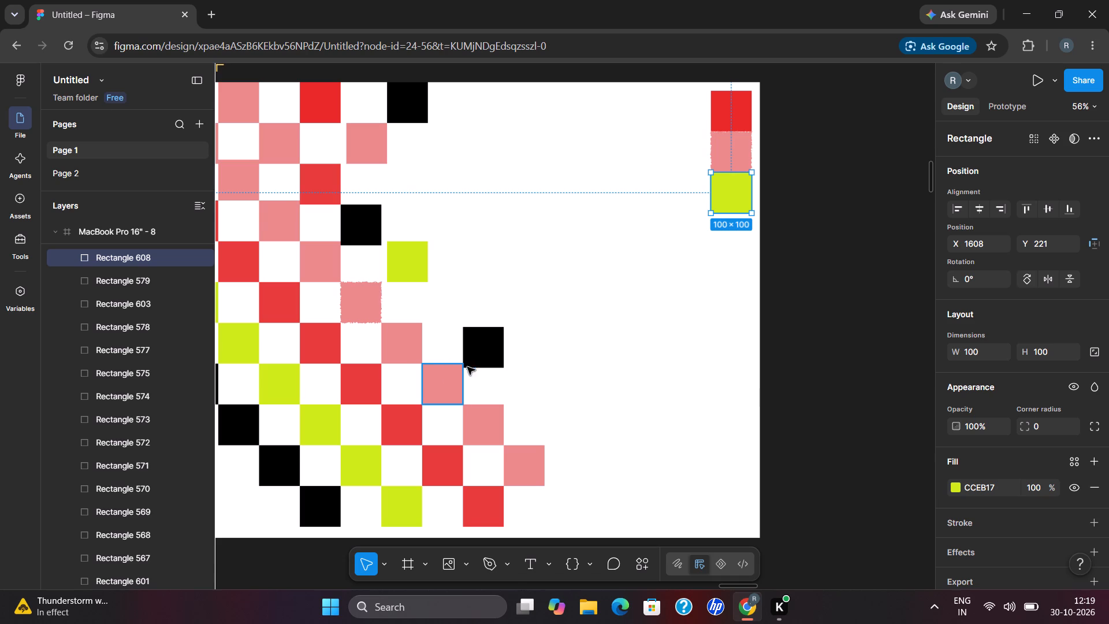
left_click_drag(478, 356, 730, 248)
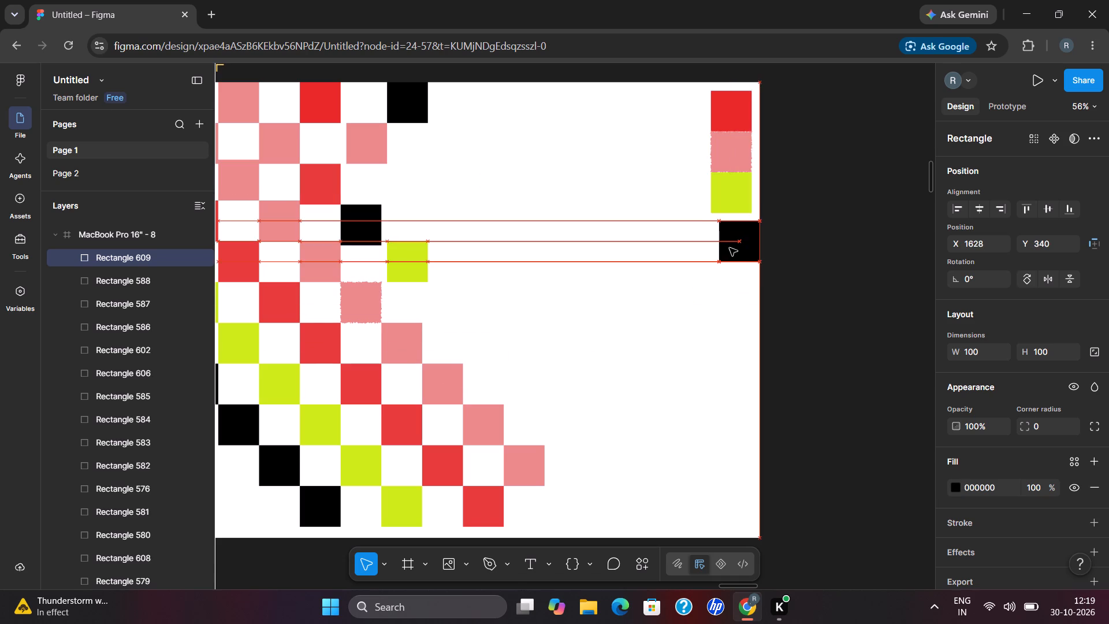
left_click_drag(730, 248, 726, 246)
Continue the column at X 1608 with a pink EA8A8A square at Y 421 and a red E73B3B square at Y 521.
left_click_drag(487, 414, 735, 261)
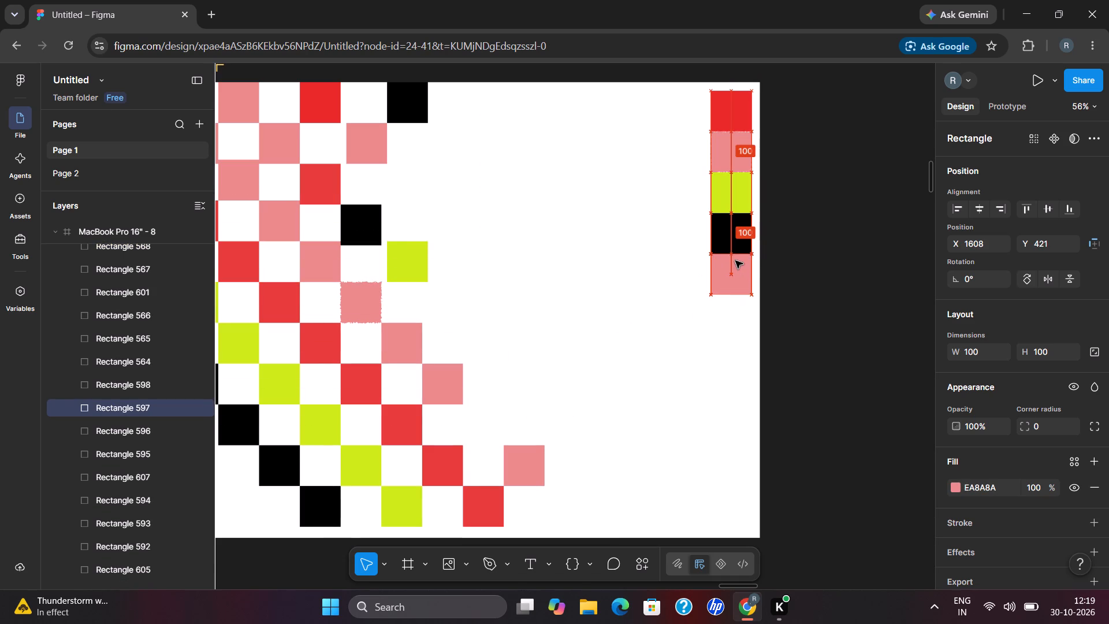
left_click_drag(735, 261, 735, 265)
left_click_drag(442, 455, 539, 401)
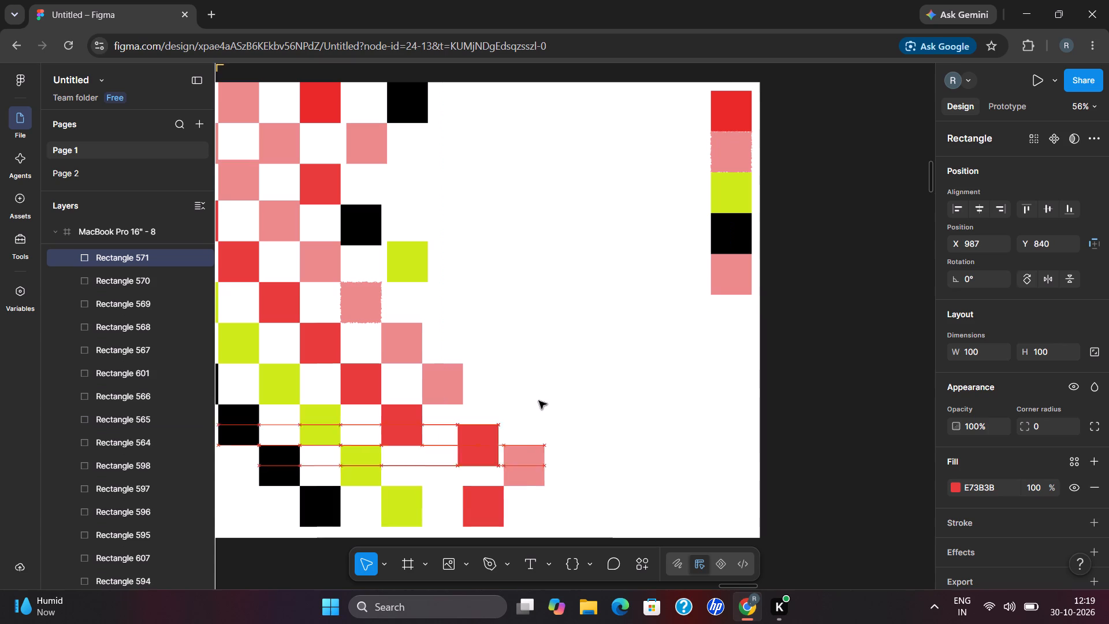
left_click_drag(539, 401, 732, 303)
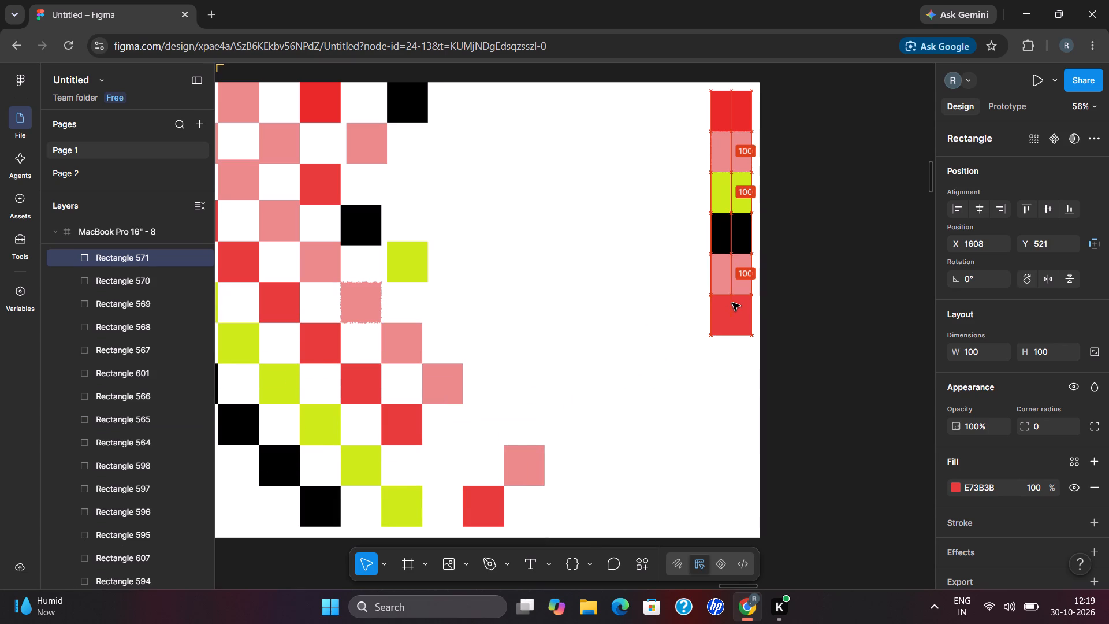
left_click_drag(732, 303, 731, 306)
Extend the column with the bottom-row lime square at X 1608, Y 621 and the black square from X 700, Y 300 directly below it.
left_click_drag(395, 496, 410, 487)
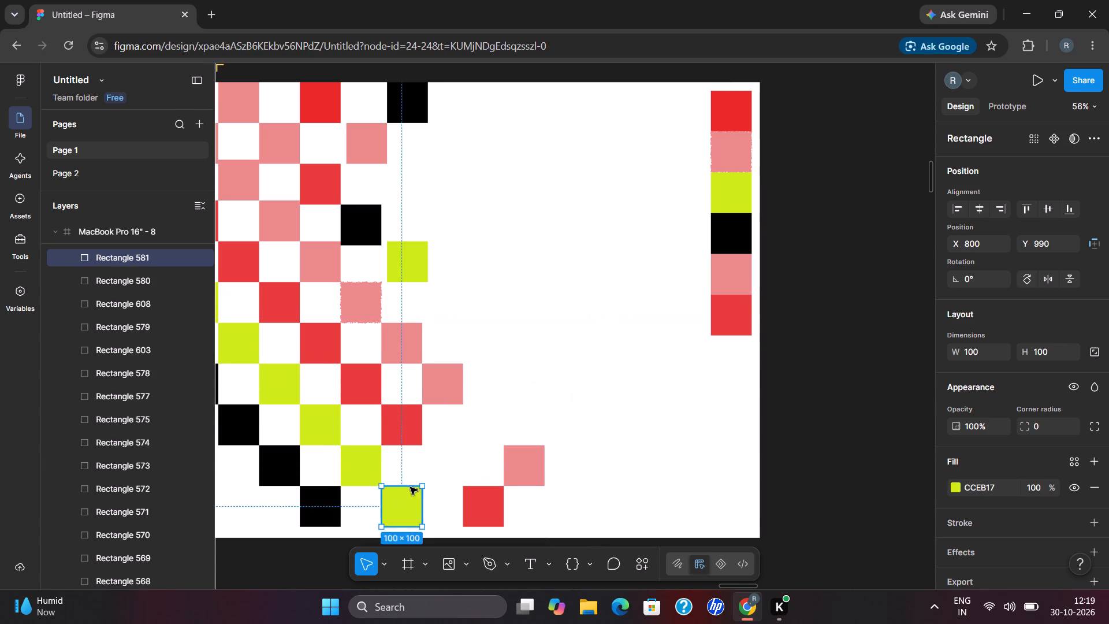
left_click_drag(410, 487, 724, 347)
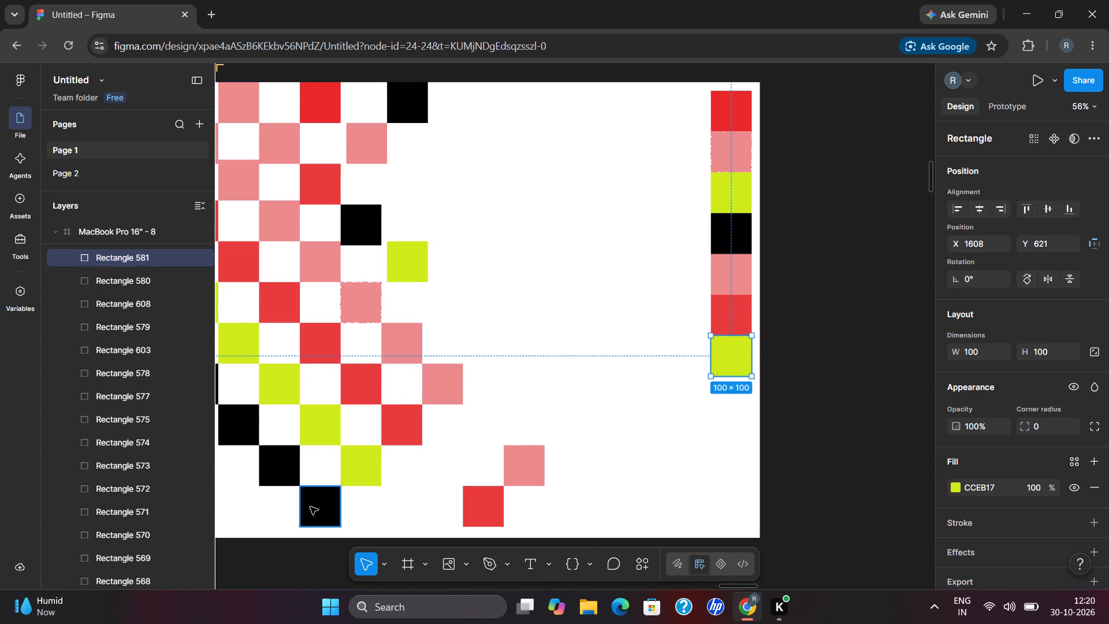
left_click(374, 231)
left_click_drag(374, 231, 492, 303)
left_click(492, 303)
left_click(492, 303)
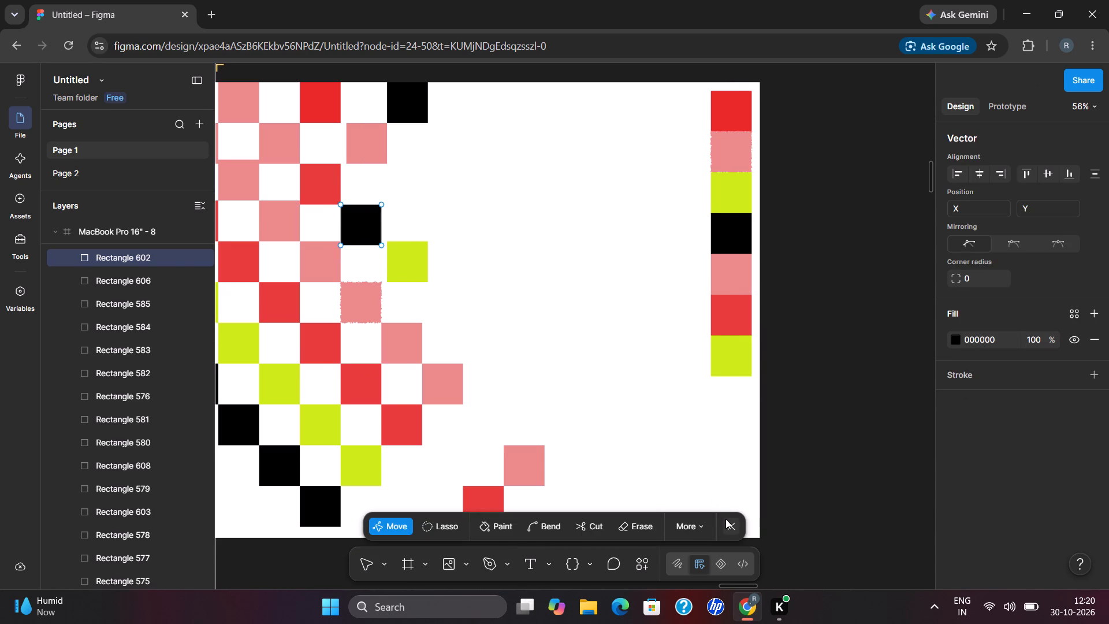
left_click(725, 519)
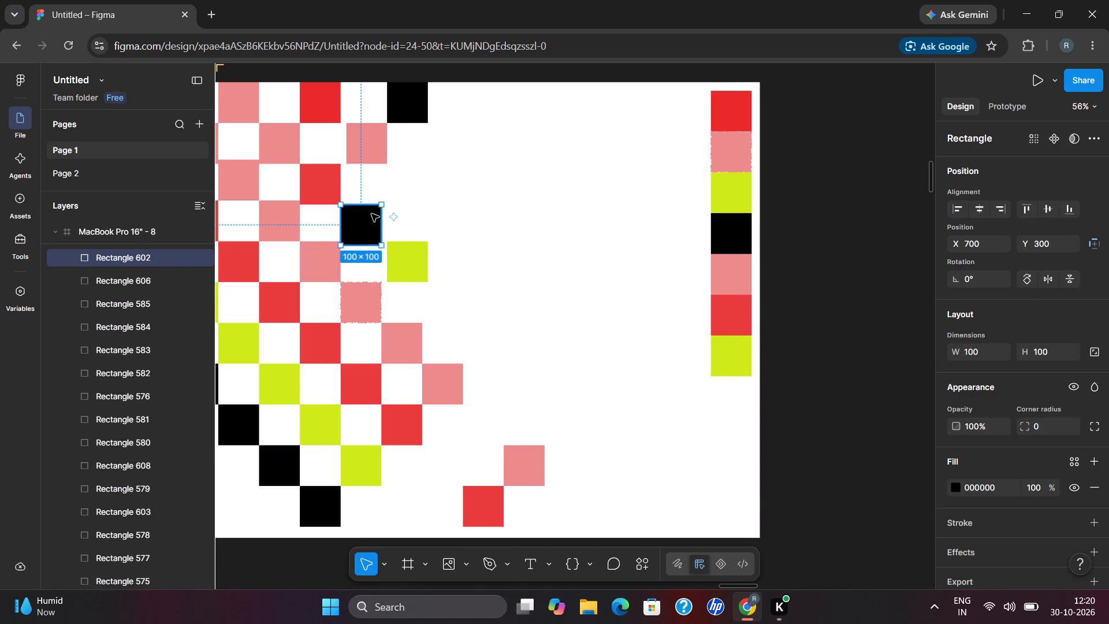
left_click_drag(371, 214, 737, 388)
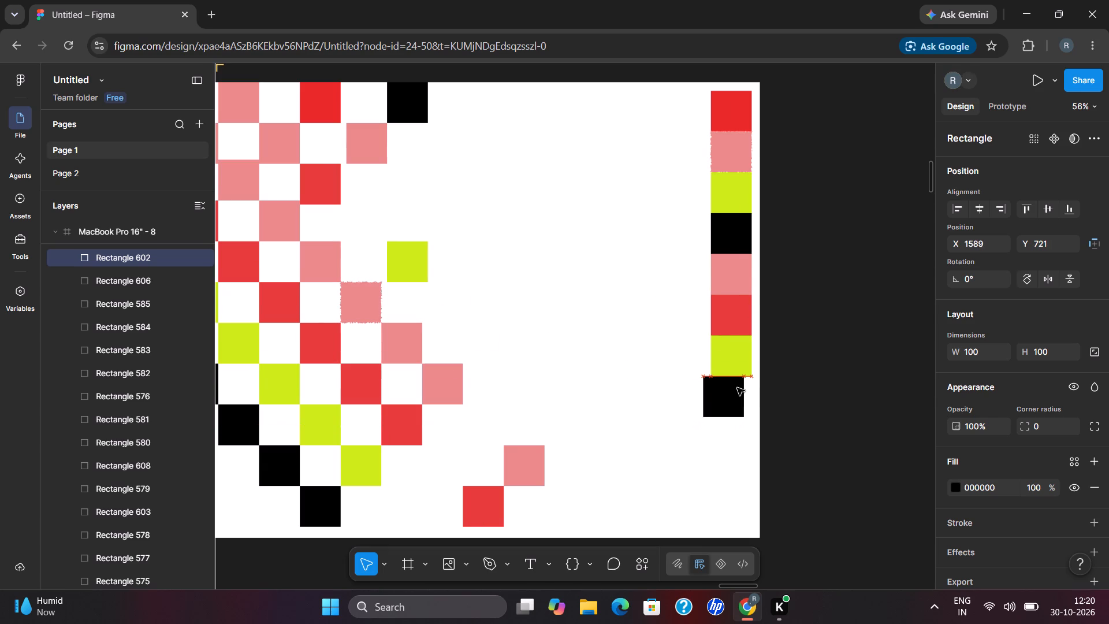
left_click_drag(737, 388, 743, 381)
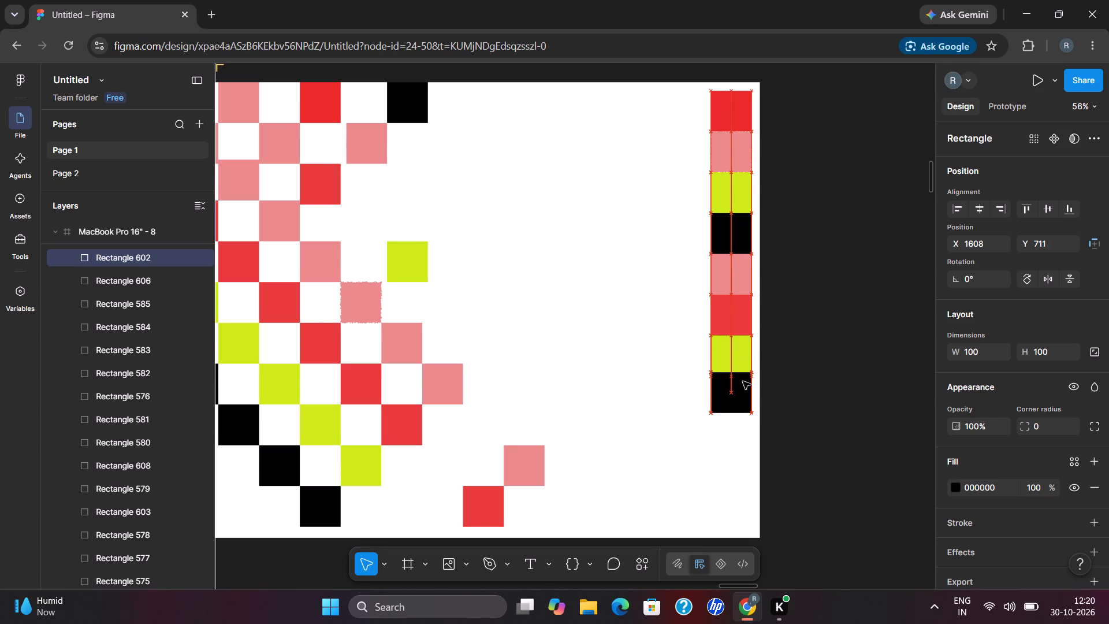
left_click_drag(743, 381, 743, 385)
Add a lime CCEB17 square to the column at X 1608, Y 821 and a pink EA8A8A square beneath it at X 1600, Y 921.
left_click(555, 417)
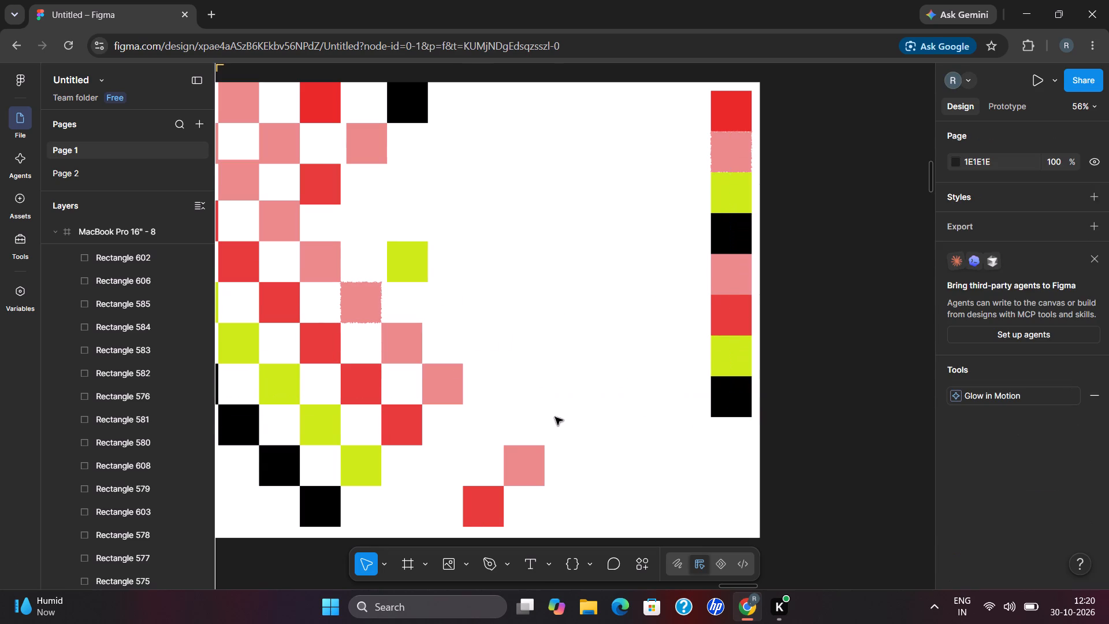
left_click_drag(366, 463, 732, 440)
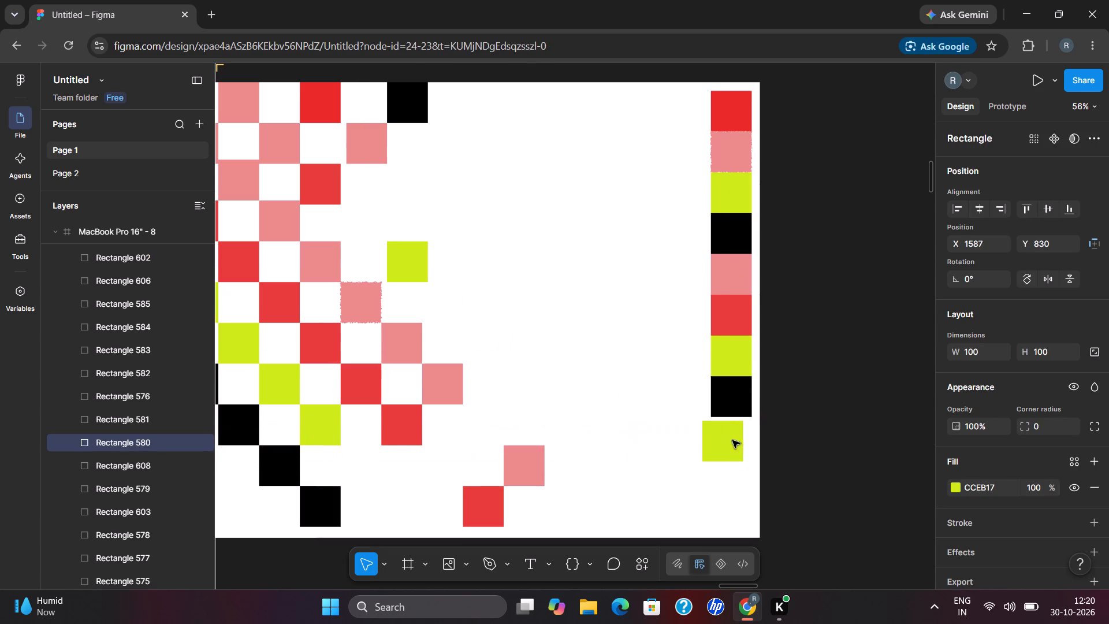
left_click_drag(732, 440, 736, 436)
scroll(507, 389, "right", 1)
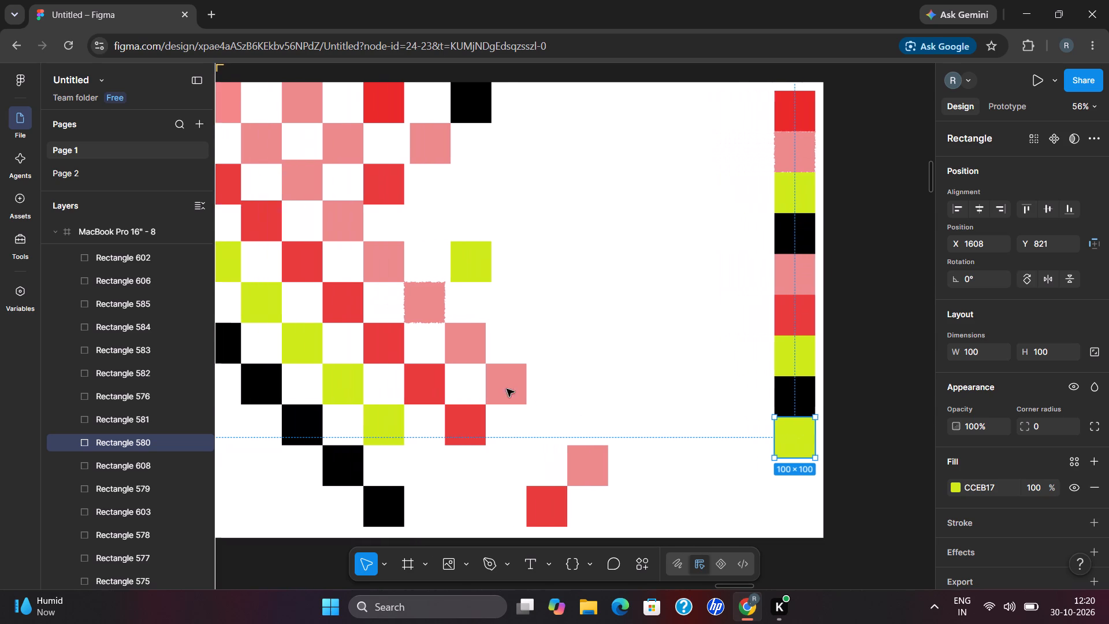
scroll(507, 389, "right", 1)
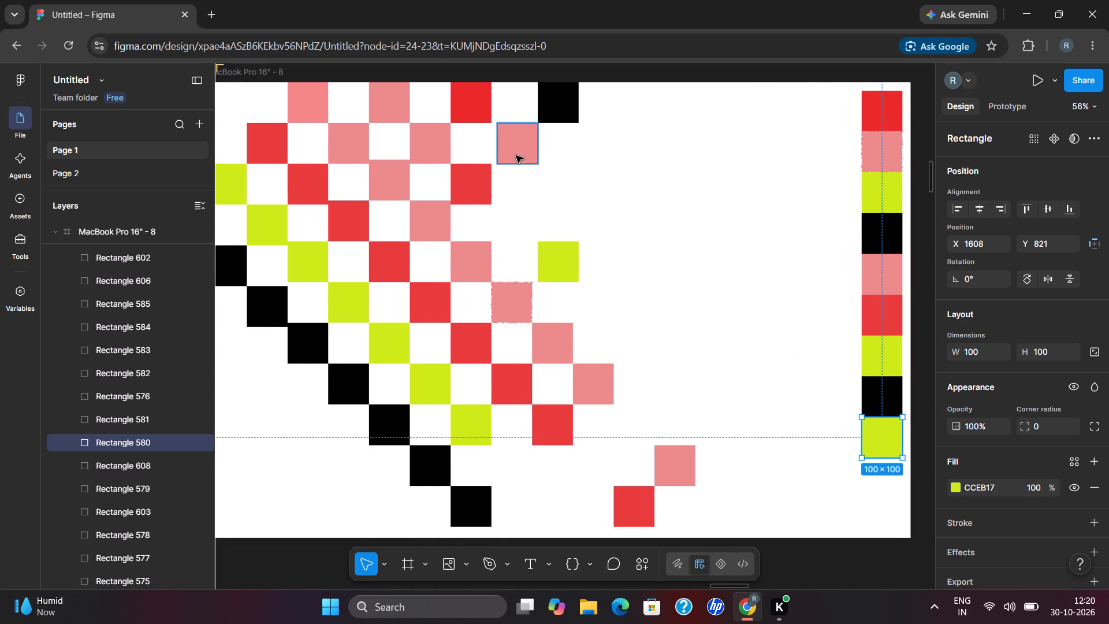
left_click_drag(516, 155, 769, 486)
scroll(608, 235, "up", 1)
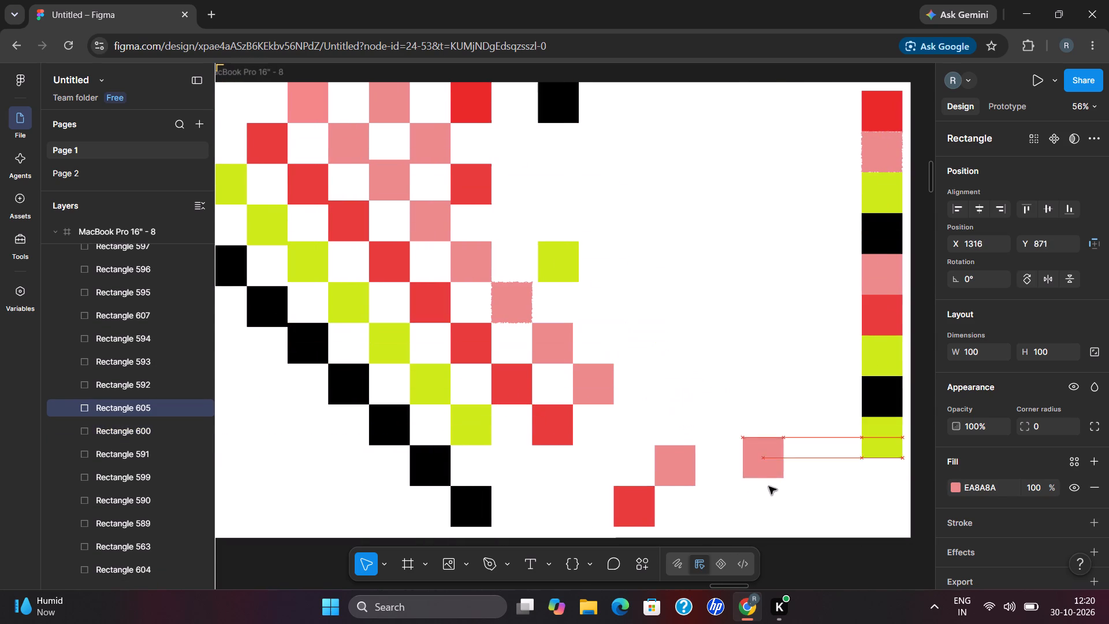
left_click_drag(769, 486, 878, 487)
scroll(777, 485, "right", 1)
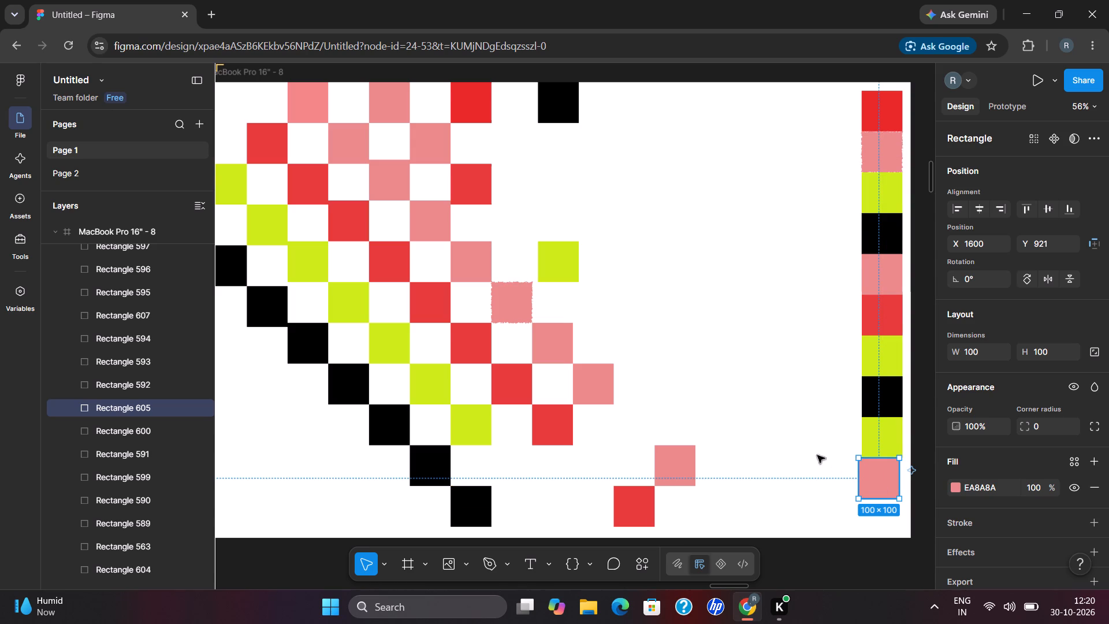
left_click(802, 445)
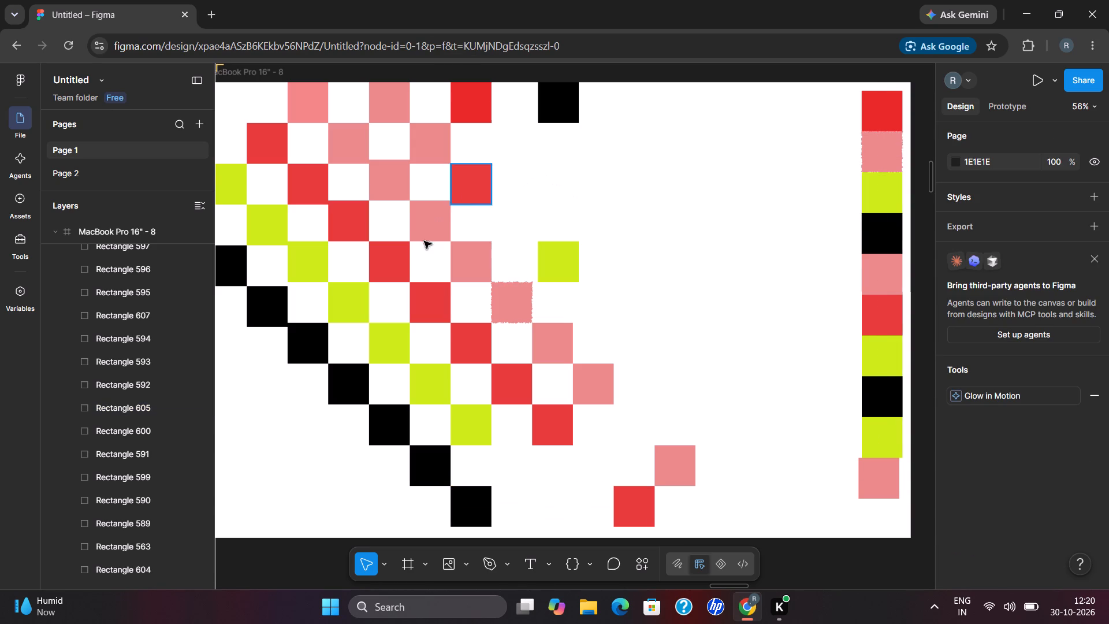
Move a red E73B3B square from the diagonal to the column's foot, directly below the last pink square.
left_click_drag(391, 273, 777, 538)
scroll(537, 332, "up", 1)
scroll(678, 555, "right", 1)
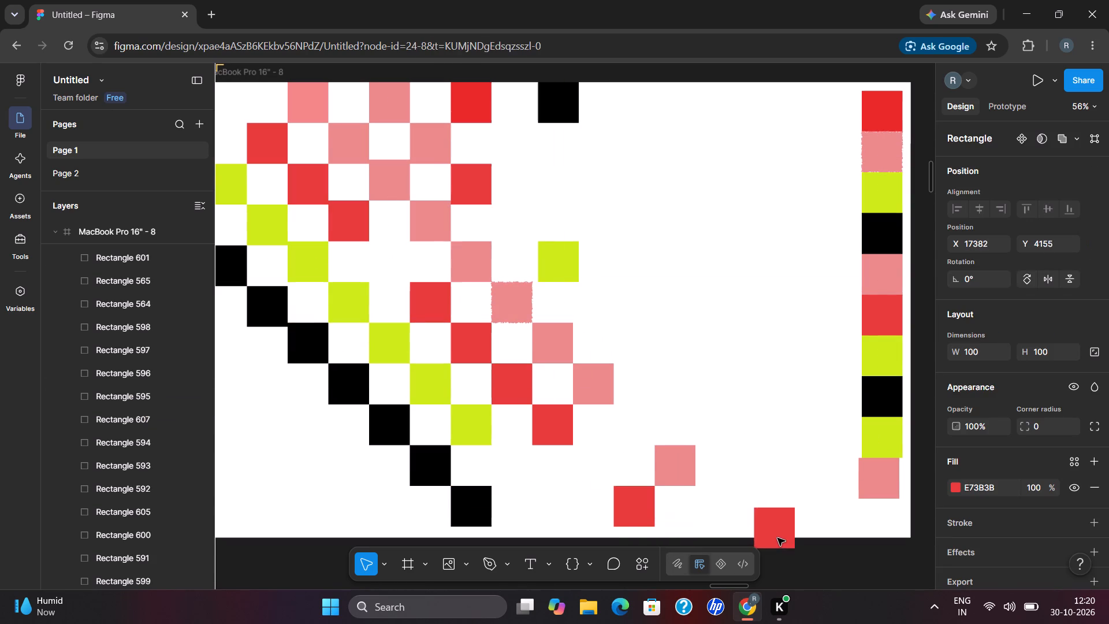
scroll(777, 538, "right", 1)
left_click_drag(777, 538, 883, 528)
left_click(776, 437)
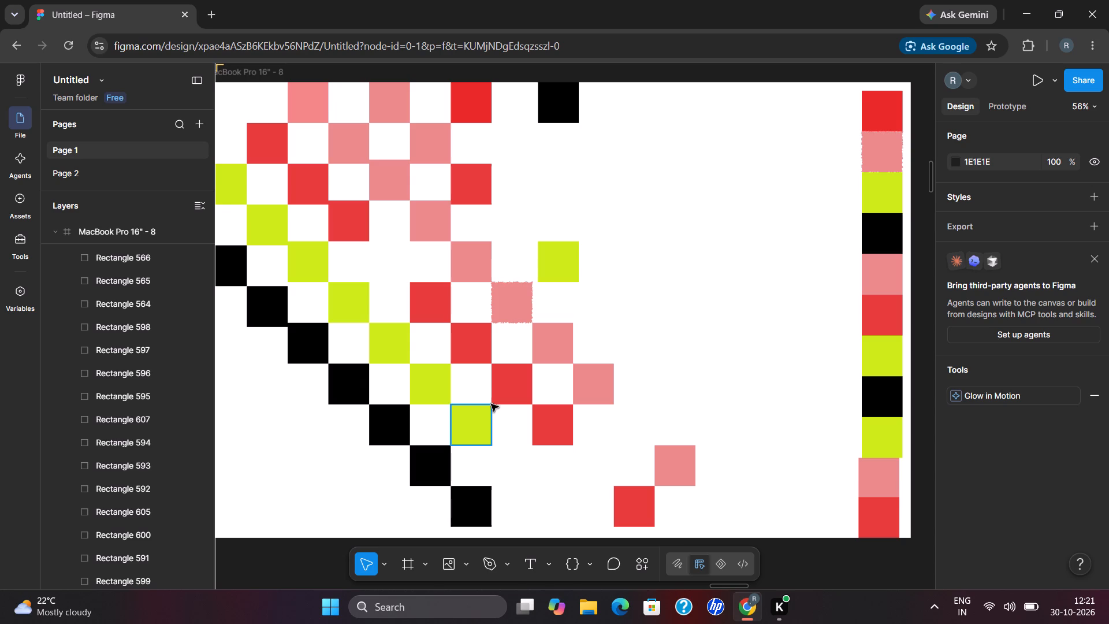
Start a second column by moving a lime square to X 1200, Y 21 and the top-edge red square to X 1200, Y 121.
left_click_drag(471, 411, 615, 280)
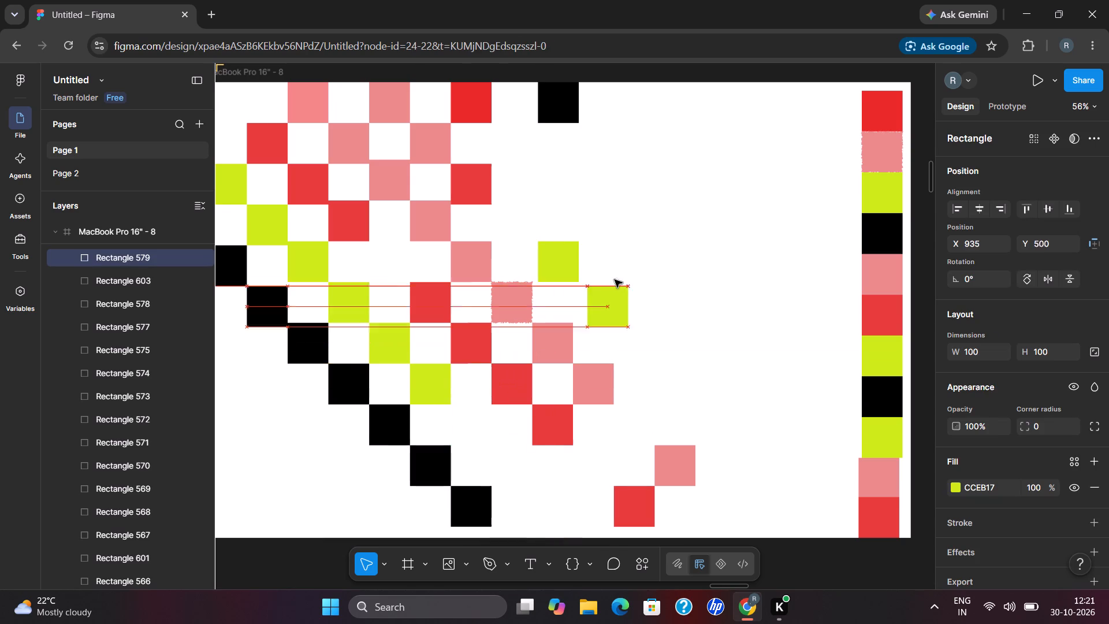
left_click_drag(615, 280, 754, 95)
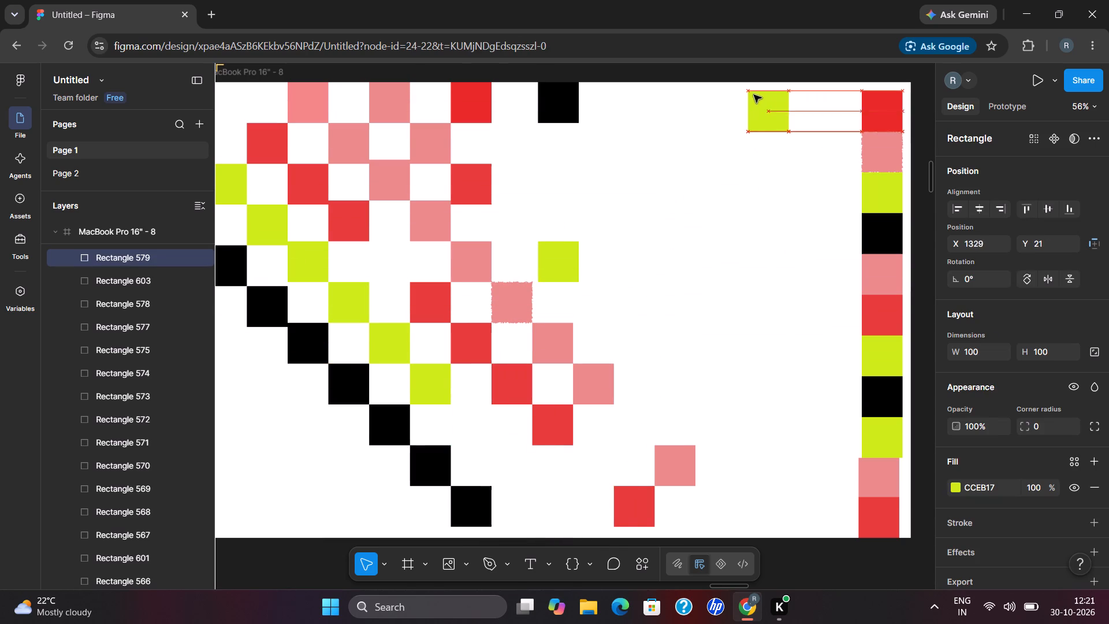
left_click_drag(754, 95, 705, 90)
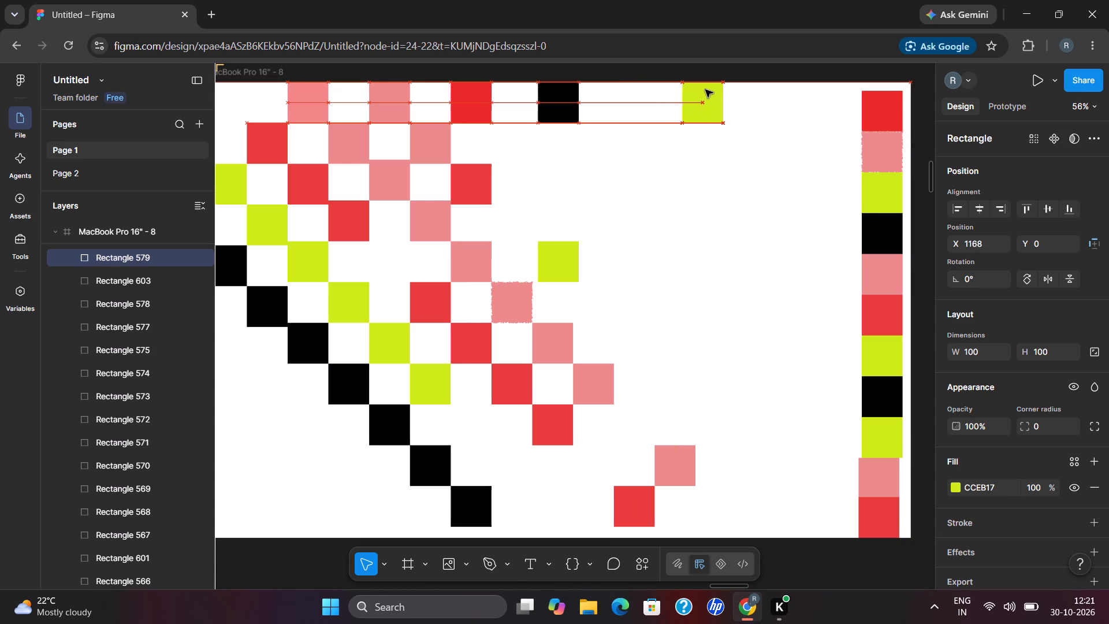
left_click_drag(705, 90, 715, 101)
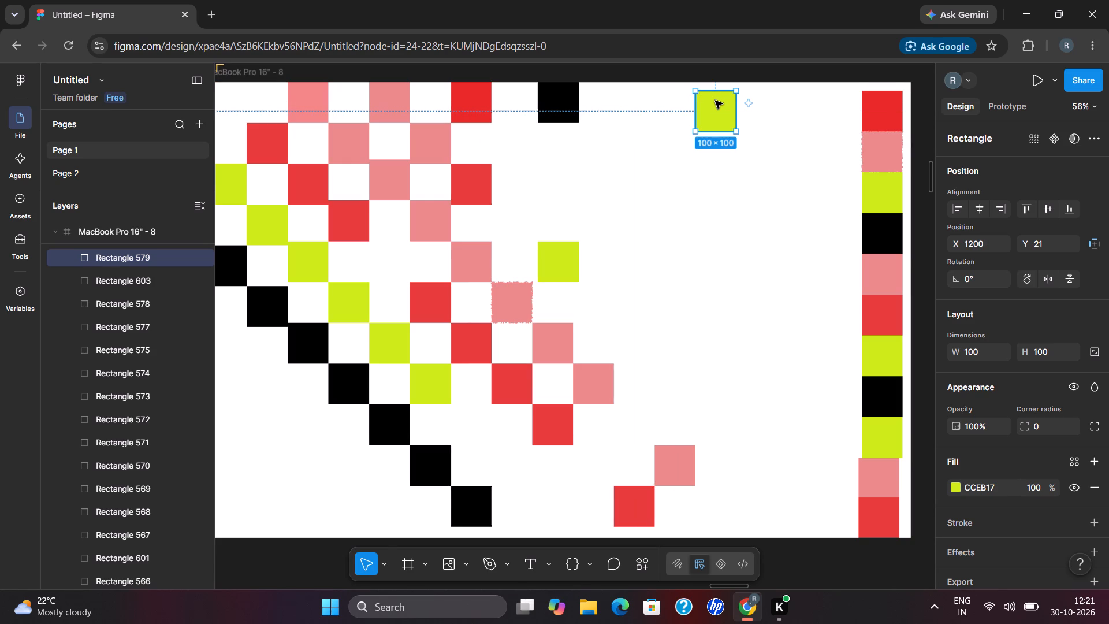
left_click_drag(479, 109, 502, 128)
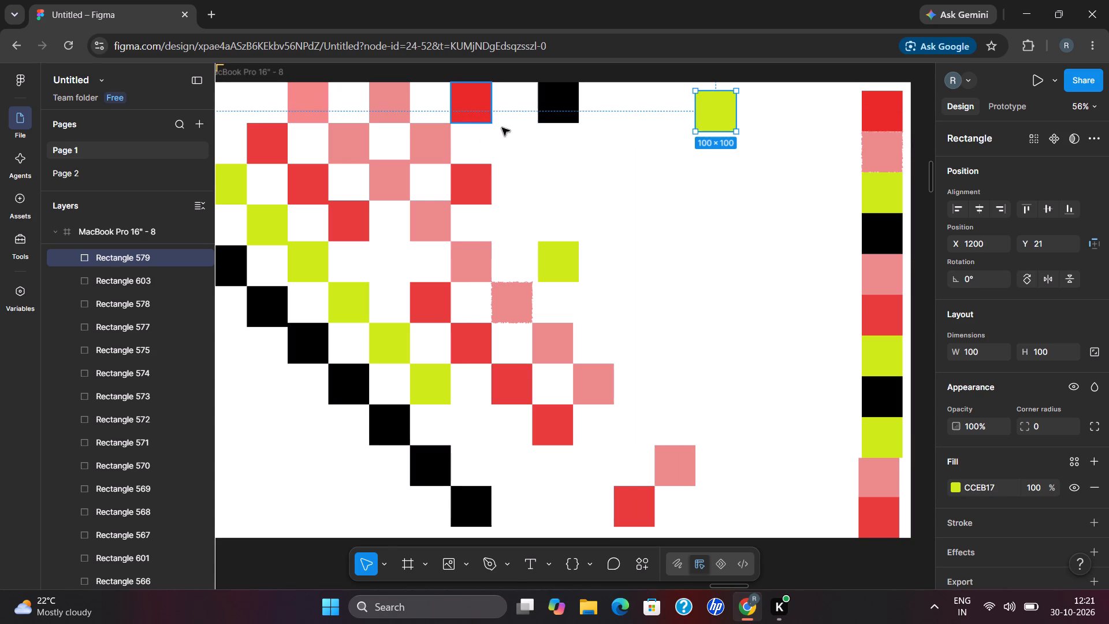
left_click_drag(502, 128, 729, 160)
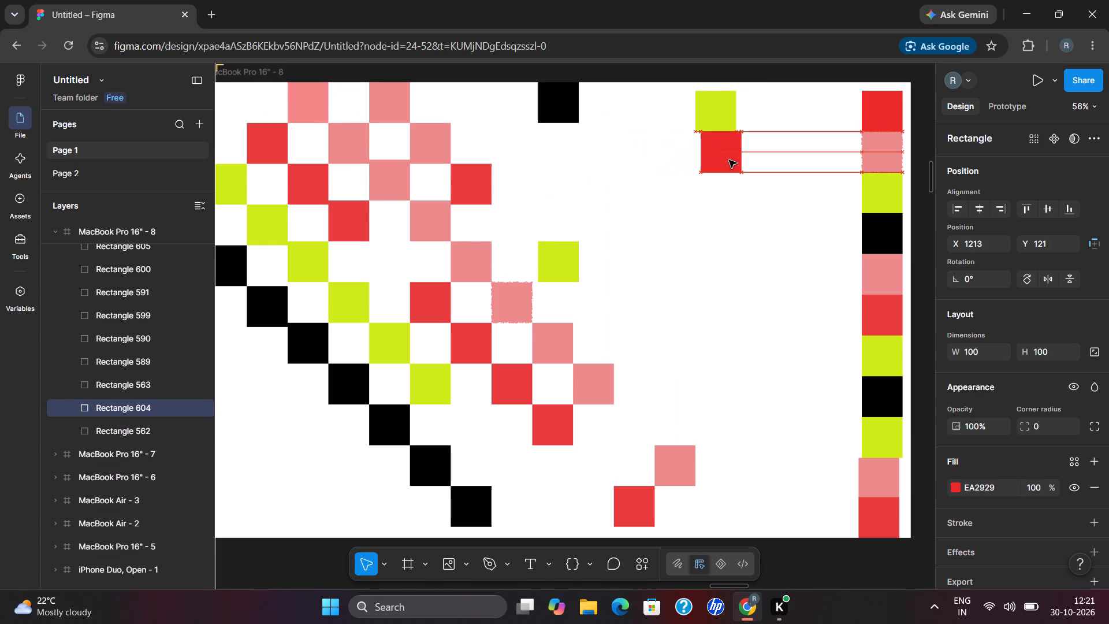
left_click_drag(729, 160, 725, 160)
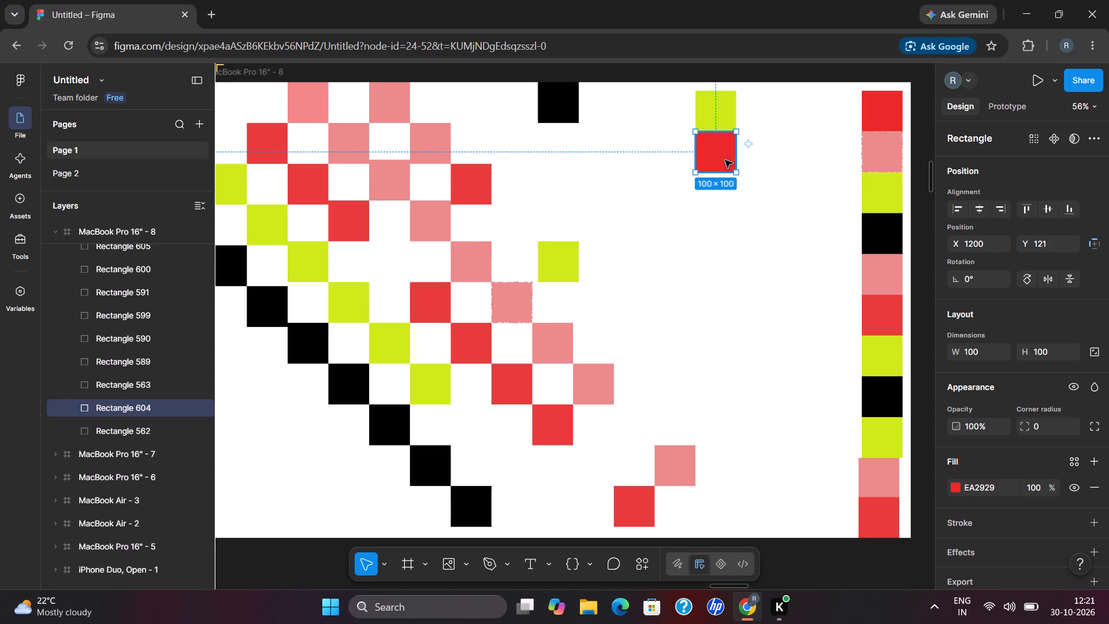
Extend the second column with a pink square directly below the red one and the lime square from X 500, Y 690 at X 1200, Y 321.
left_click(725, 160)
left_click(725, 160)
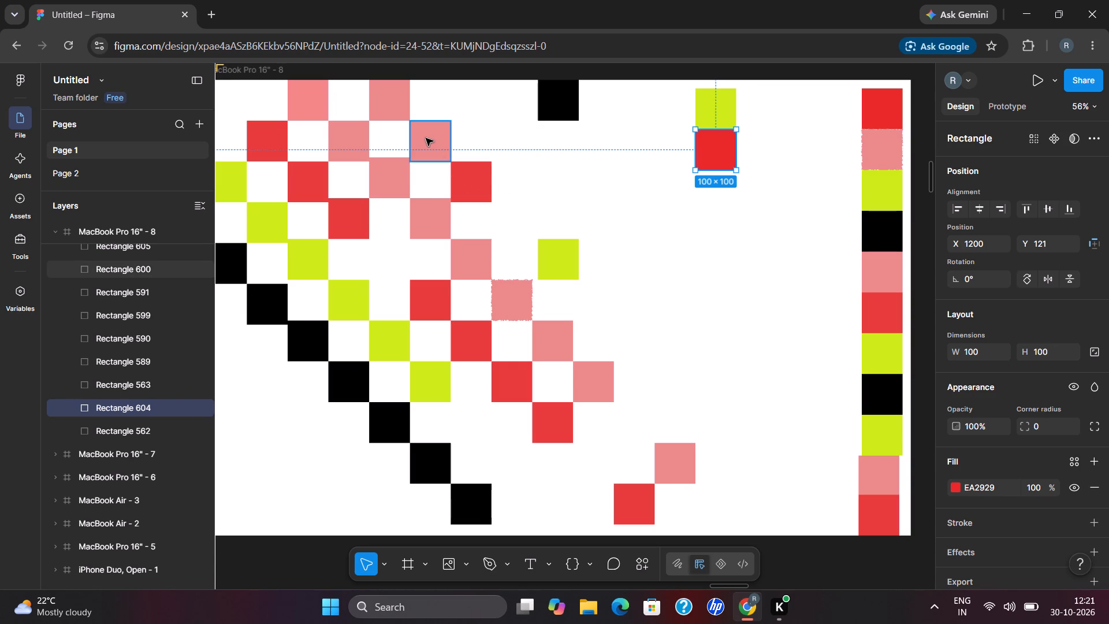
left_click_drag(424, 139, 708, 190)
left_click_drag(429, 390, 684, 259)
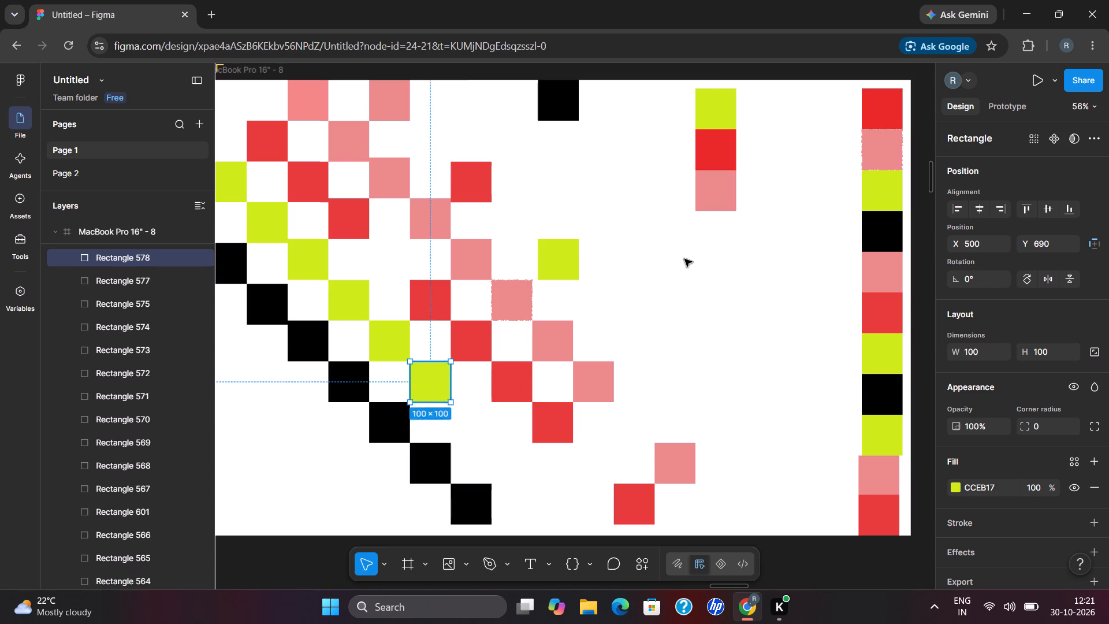
left_click_drag(684, 259, 714, 239)
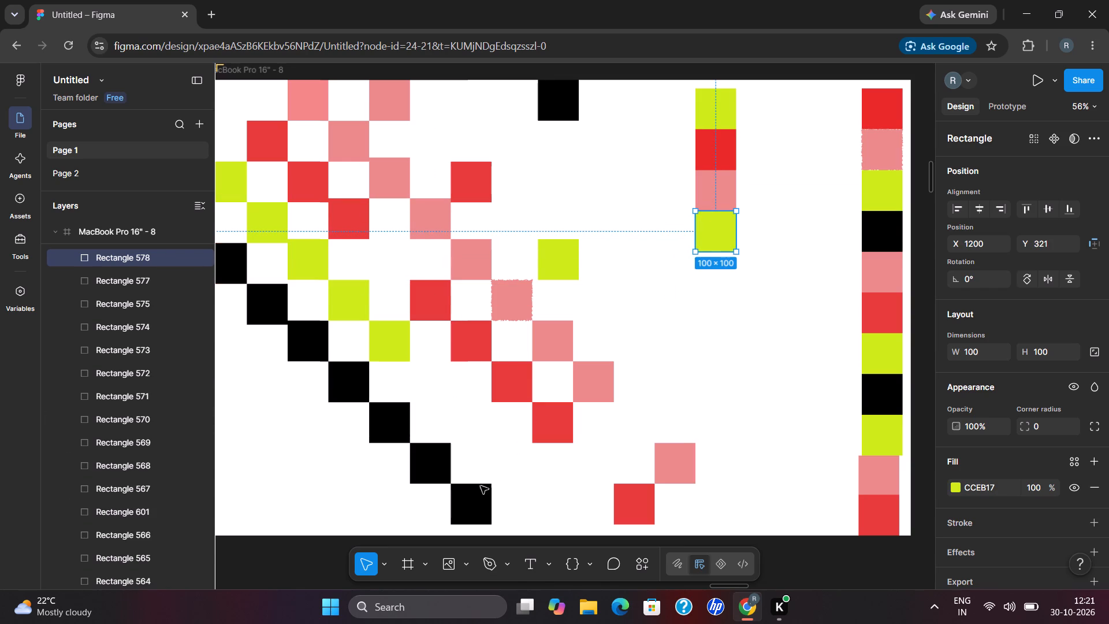
Add the lowest diagonal black square to the second column at X 1191, Y 421 and a pink EA8A8A square at X 1204, Y 521.
left_click_drag(479, 489, 720, 264)
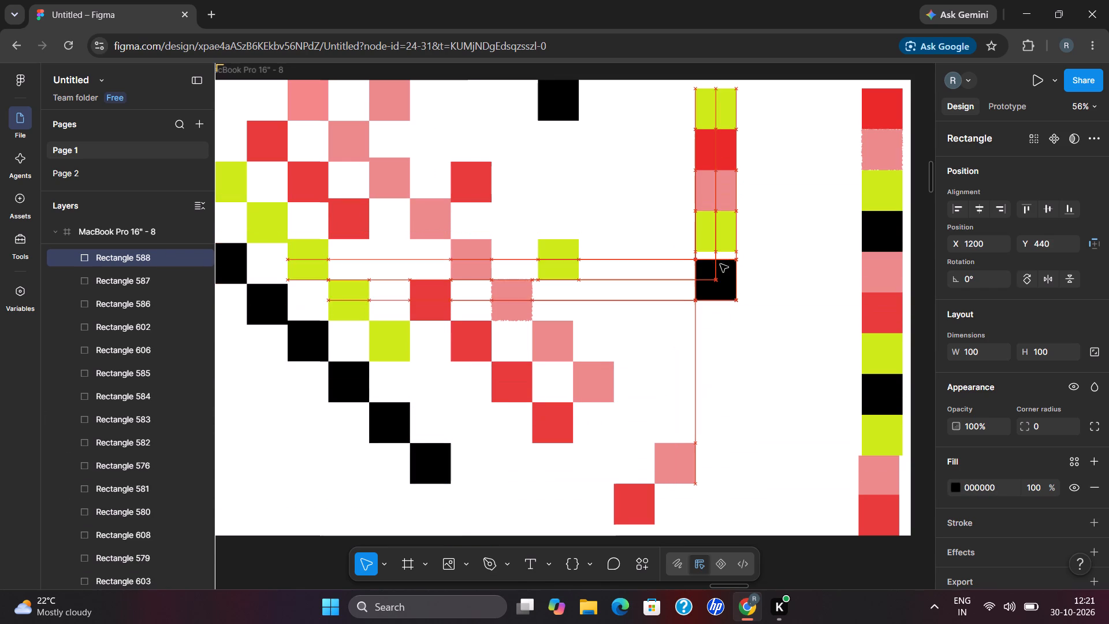
left_click_drag(720, 264, 720, 258)
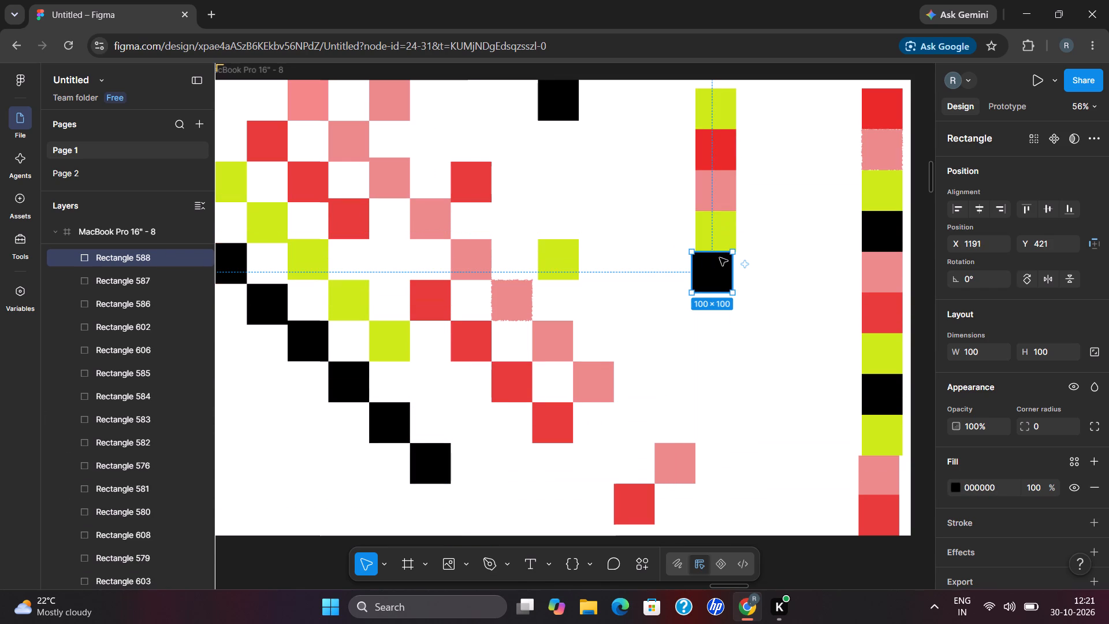
left_click_drag(588, 383, 723, 301)
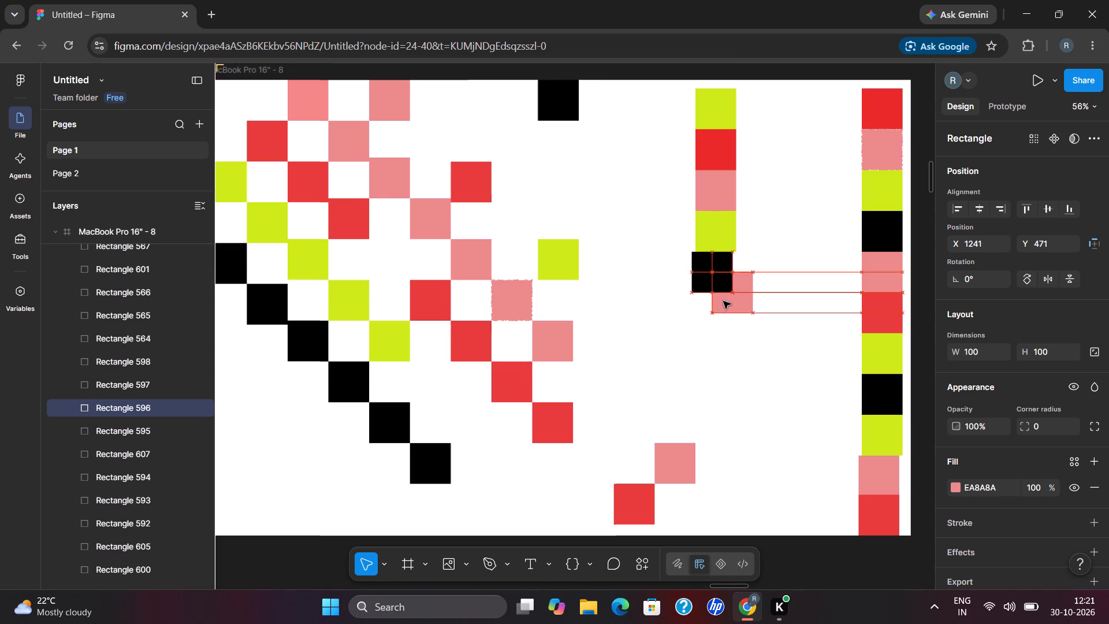
left_click_drag(723, 301, 713, 313)
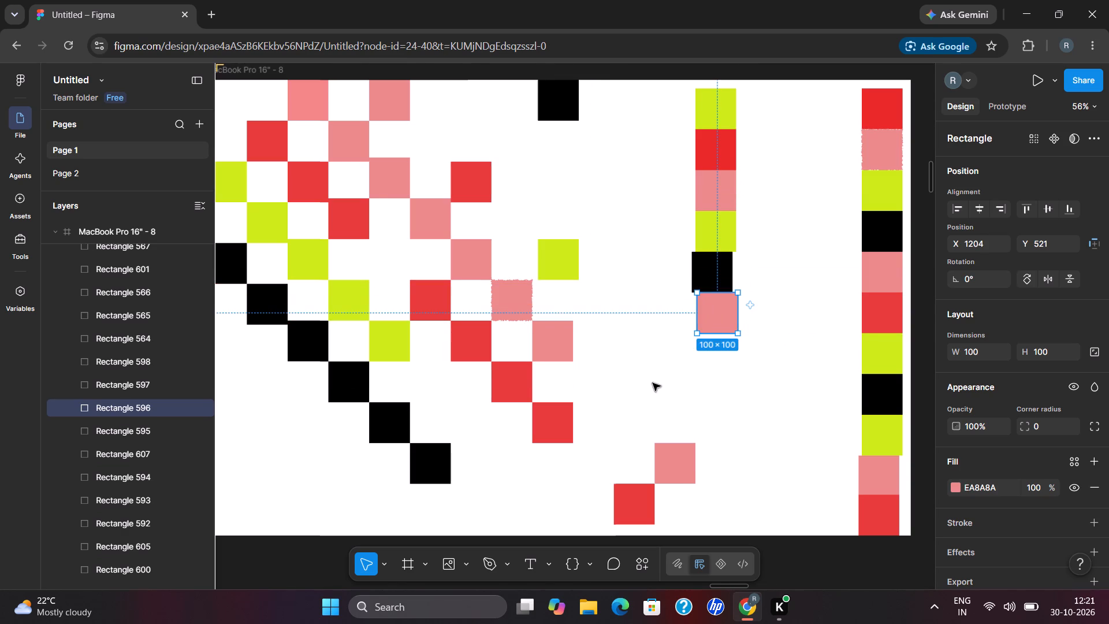
left_click(653, 383)
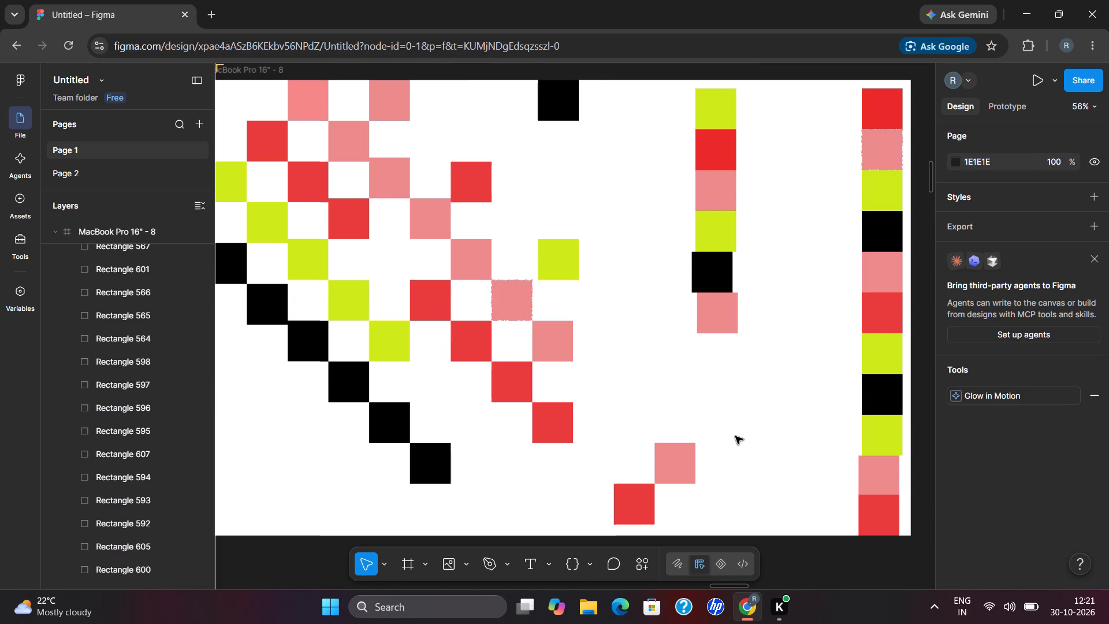
Move the lowest loose pink square to X 1200, Y 621 and the lowest remaining diagonal black square to X 1191, Y 721.
left_click_drag(680, 476, 714, 362)
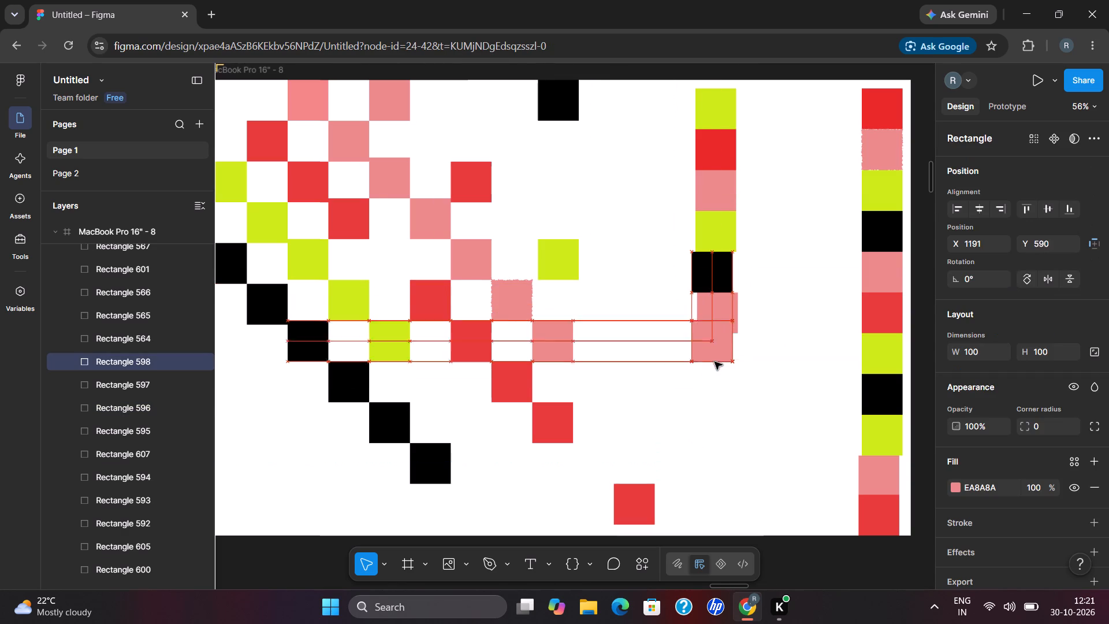
left_click_drag(714, 362, 721, 369)
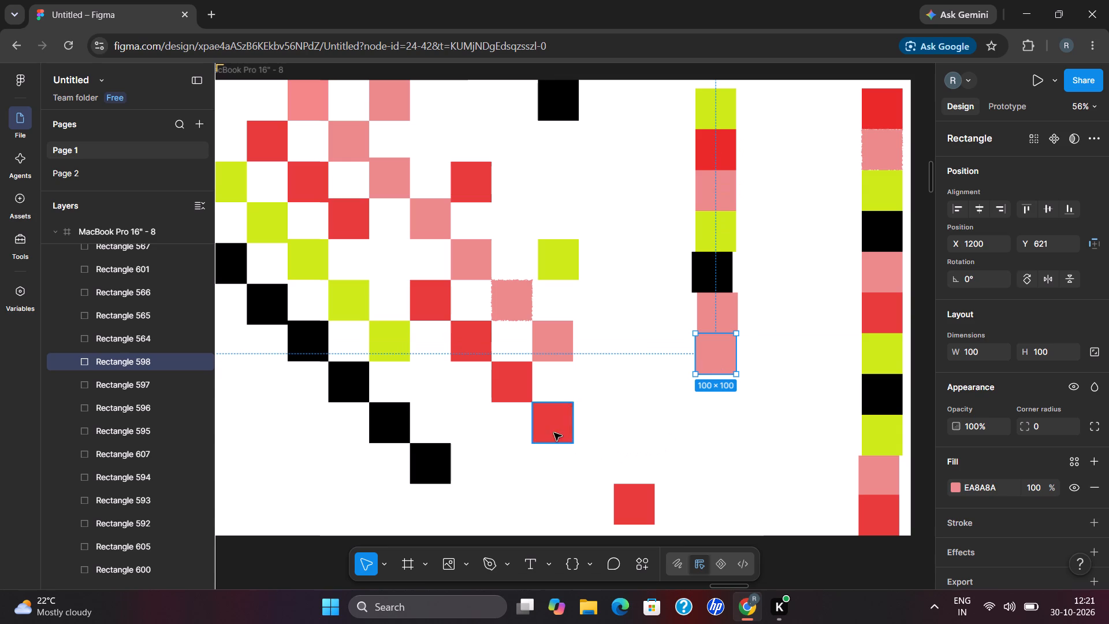
left_click_drag(426, 455, 656, 423)
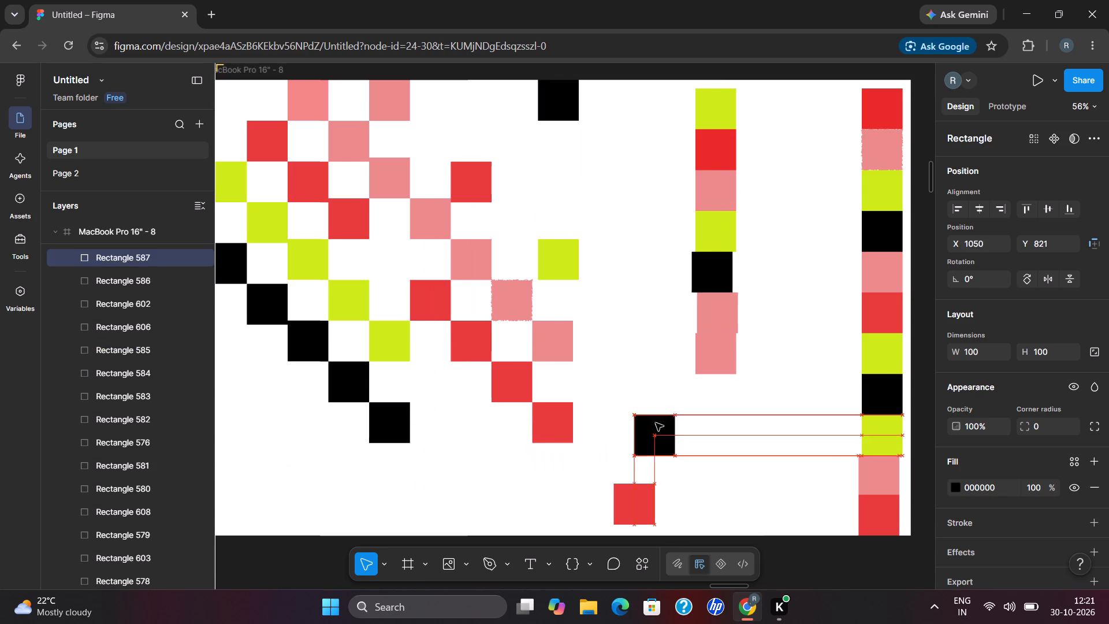
left_click_drag(656, 423, 709, 384)
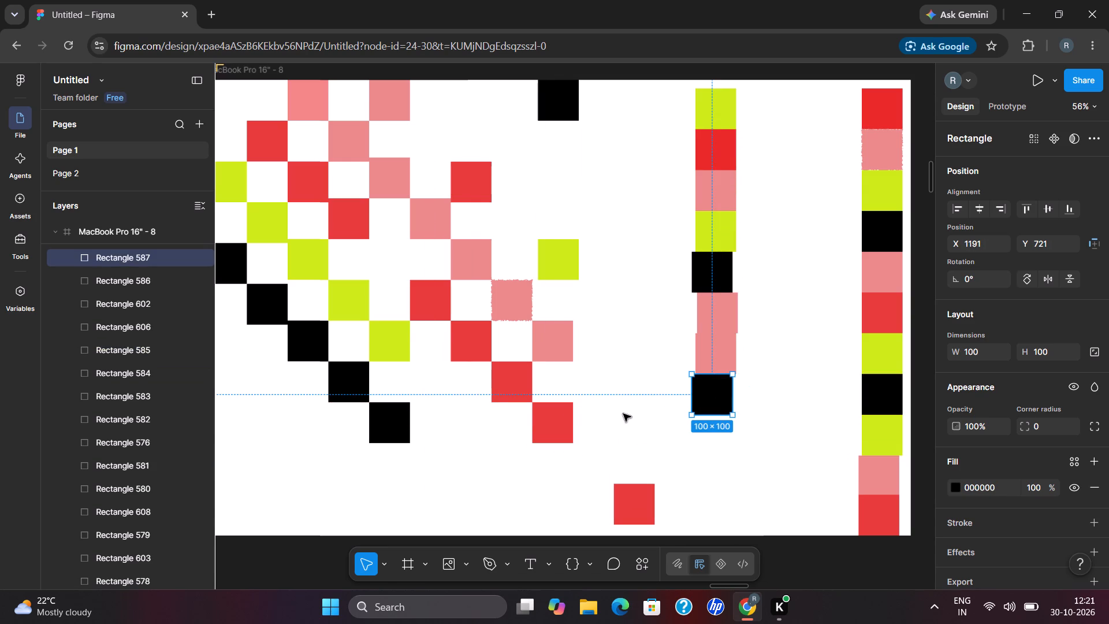
left_click(623, 414)
Move the red square from X 700, Y 690 to X 1191, Y 821 and place a pink EA8A8A square just below it.
left_click_drag(518, 370, 606, 415)
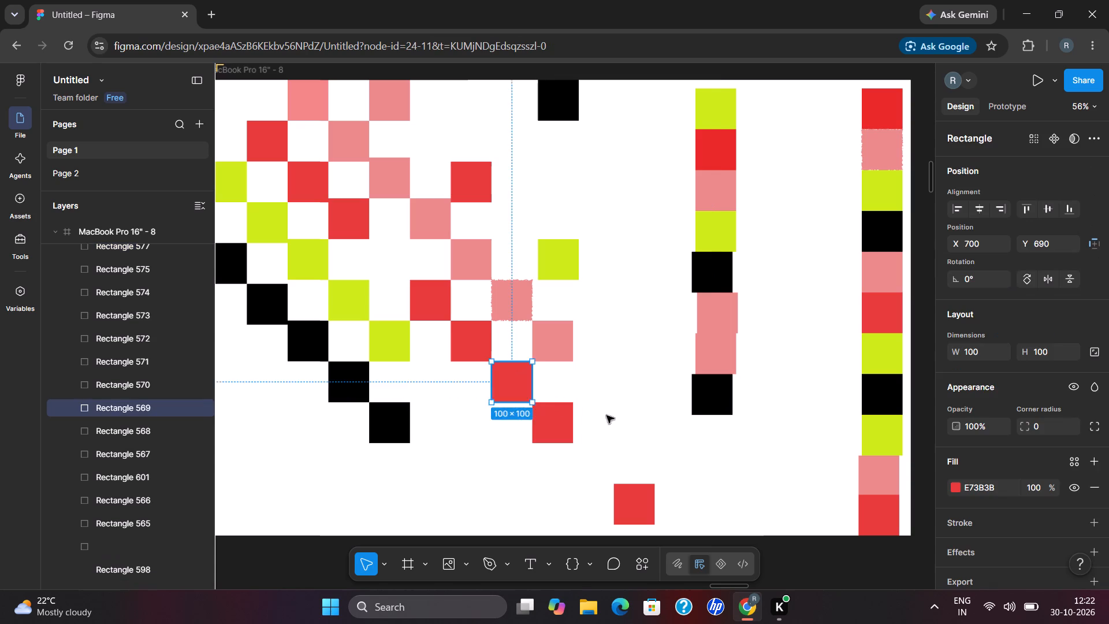
left_click_drag(606, 415, 718, 423)
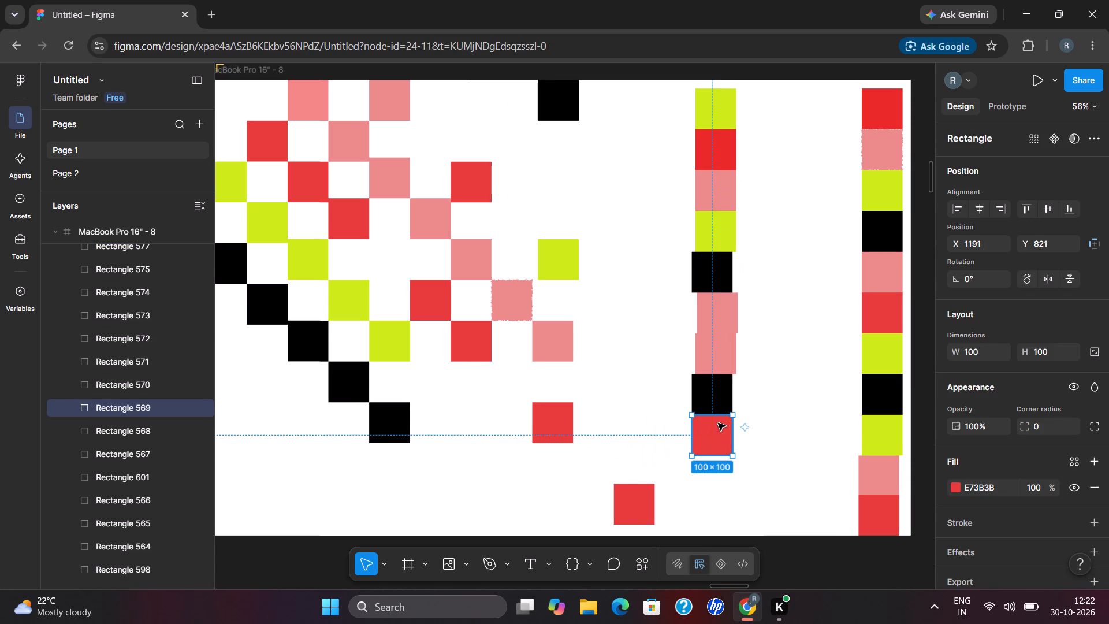
left_click_drag(534, 334, 682, 454)
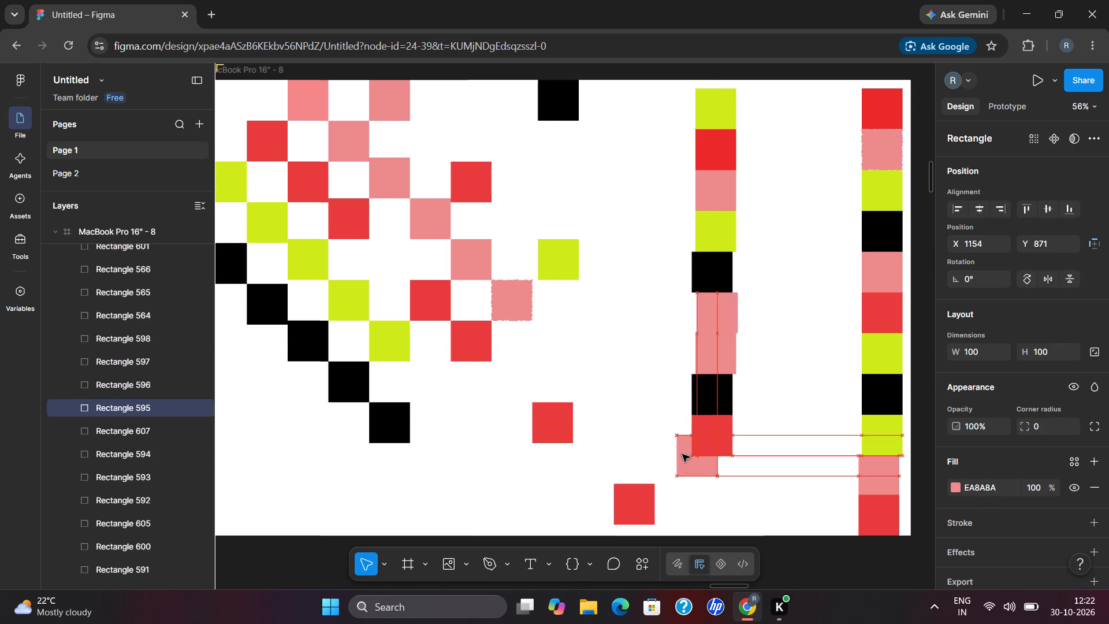
left_click_drag(682, 454, 695, 471)
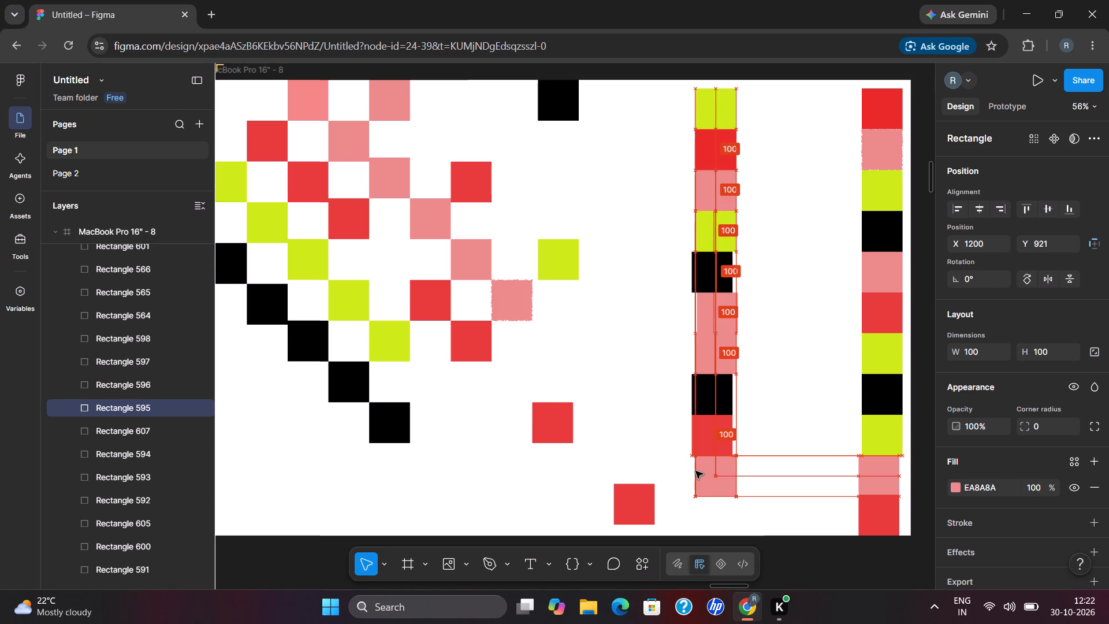
left_click_drag(695, 471, 696, 473)
Finish the second column's foot with the isolated lime CCEB17 square at X 1200, Y 1040.
left_click_drag(560, 246, 631, 325)
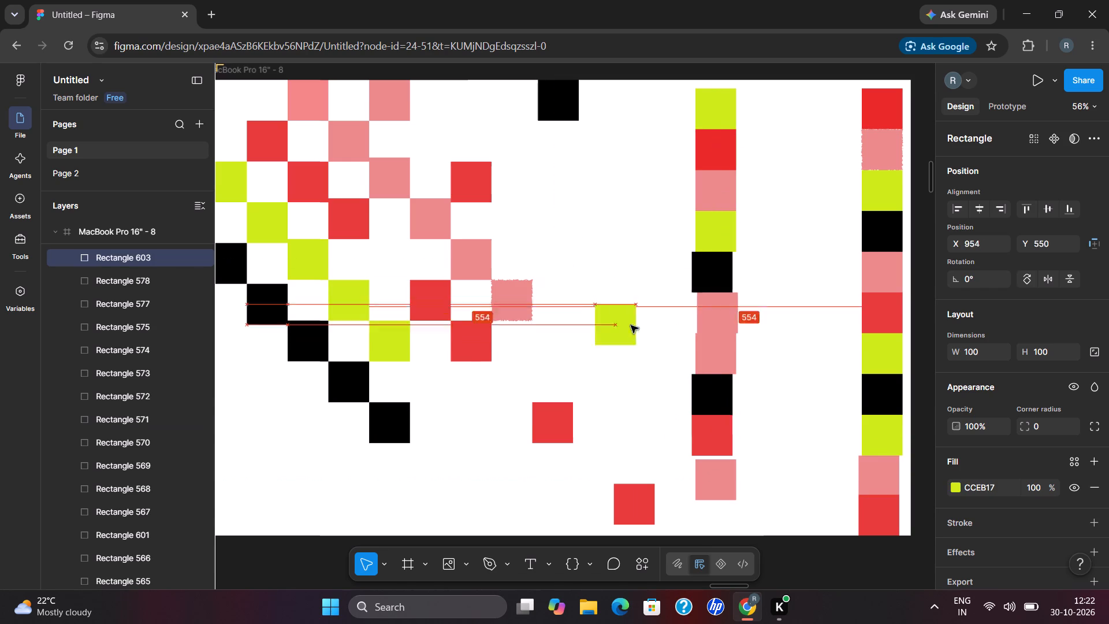
left_click_drag(631, 325, 707, 562)
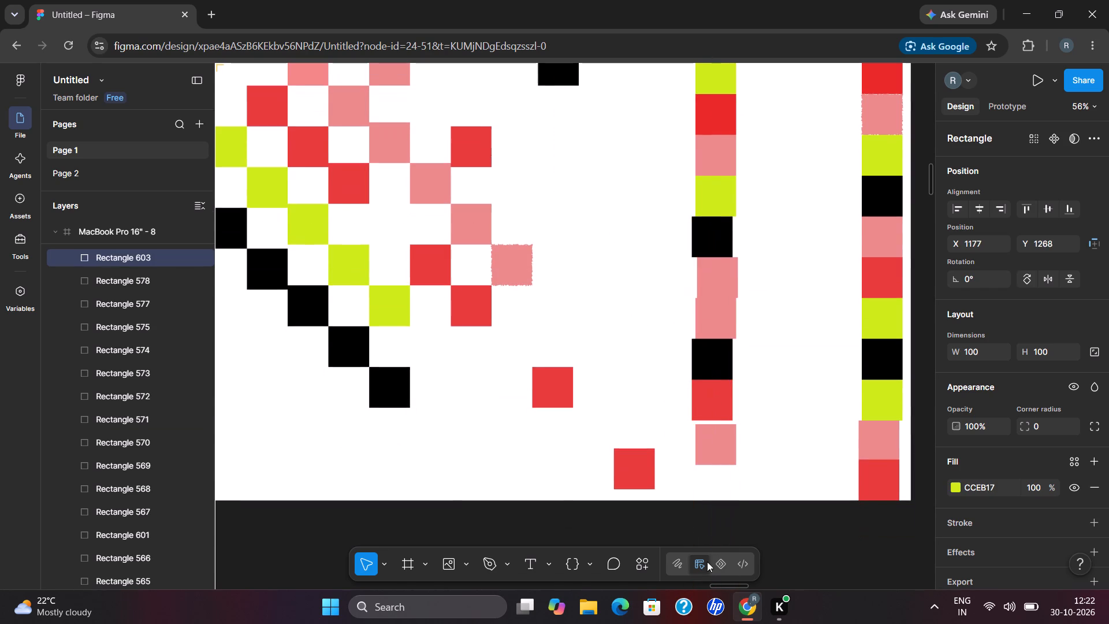
left_click_drag(707, 562, 716, 472)
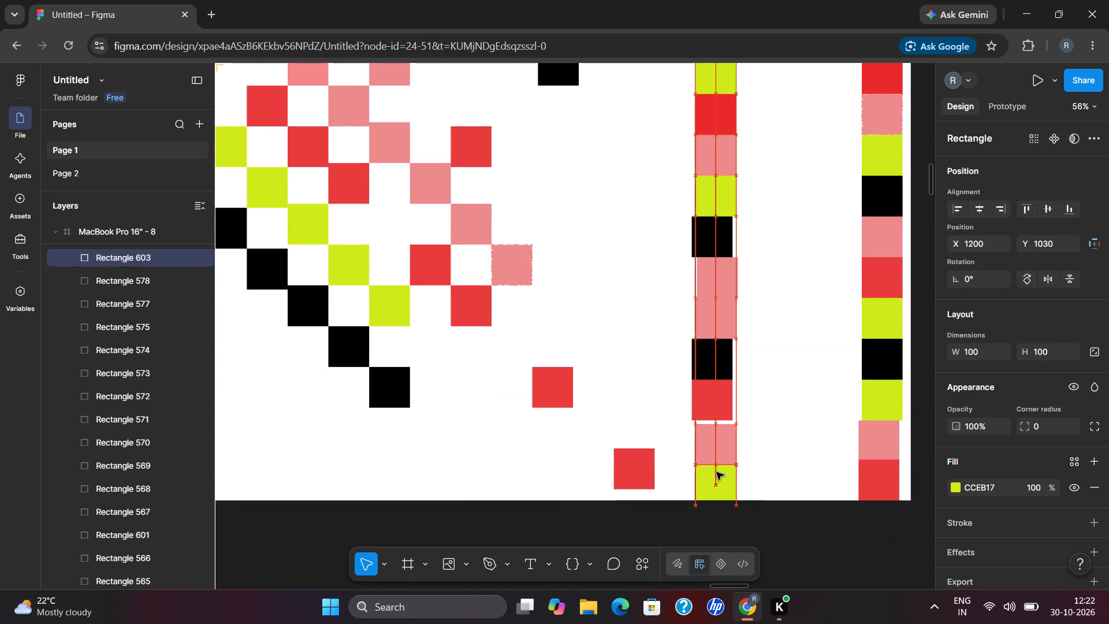
left_click_drag(716, 472, 716, 479)
Start a third column under the top-edge black square with a red square at X 814, Y 100 and the textured pink square at Y 200.
scroll(600, 332, "up", 1)
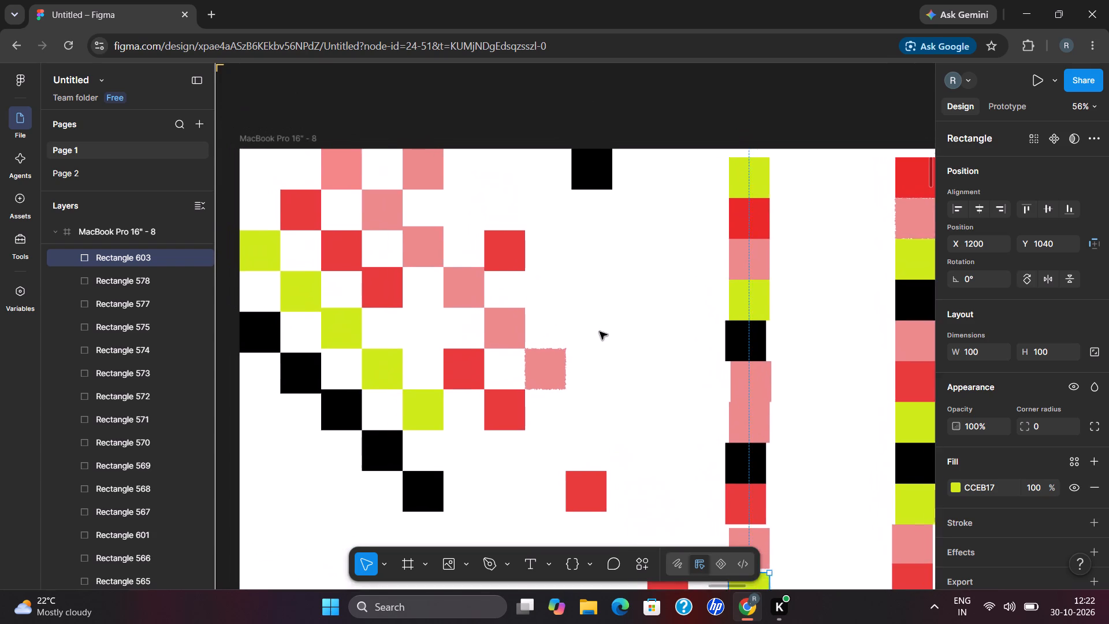
scroll(600, 332, "up", 1)
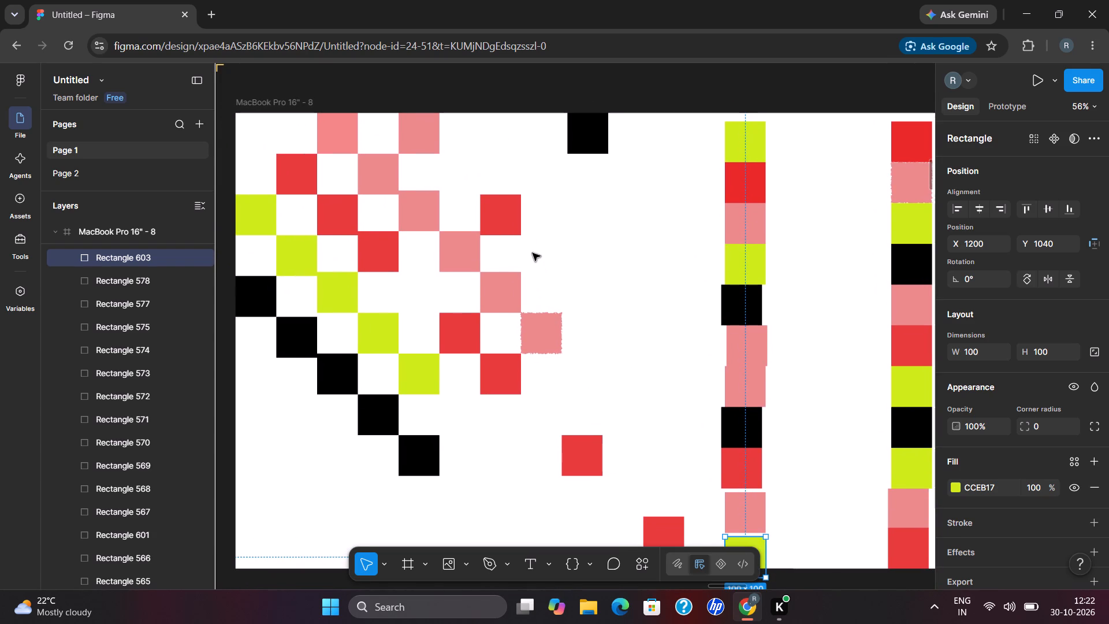
left_click_drag(507, 228, 538, 225)
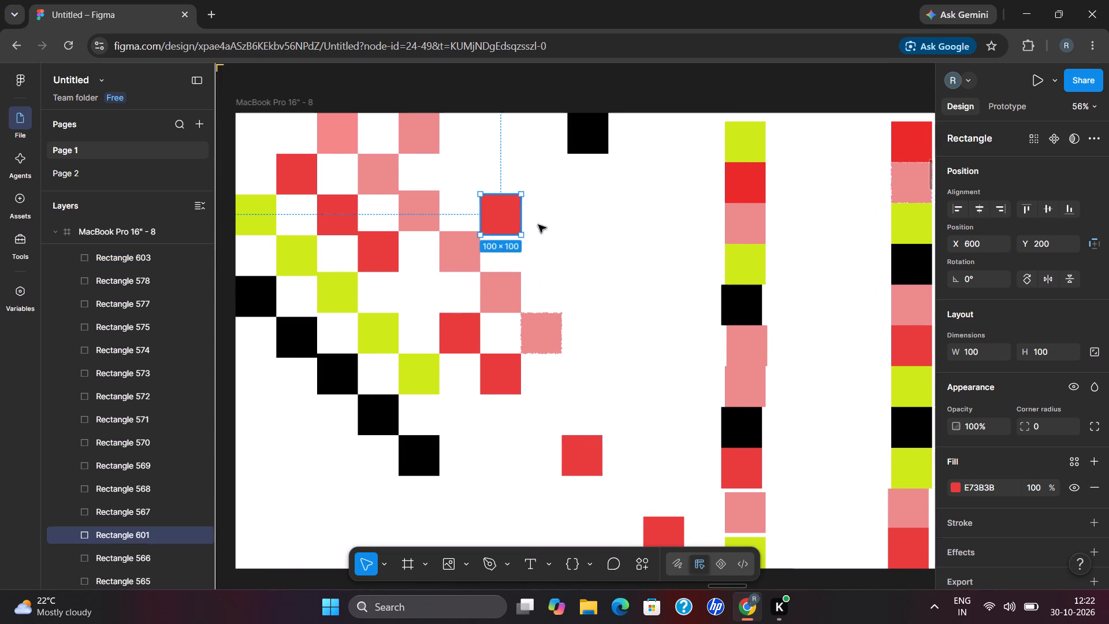
left_click_drag(538, 225, 595, 186)
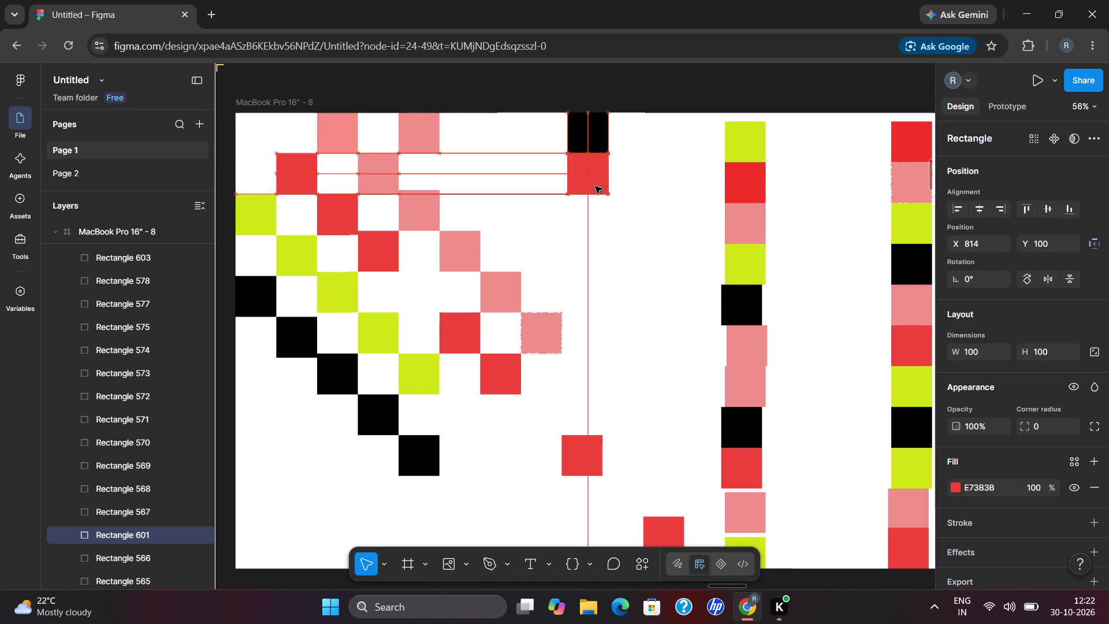
left_click_drag(595, 186, 595, 185)
left_click_drag(532, 339, 577, 261)
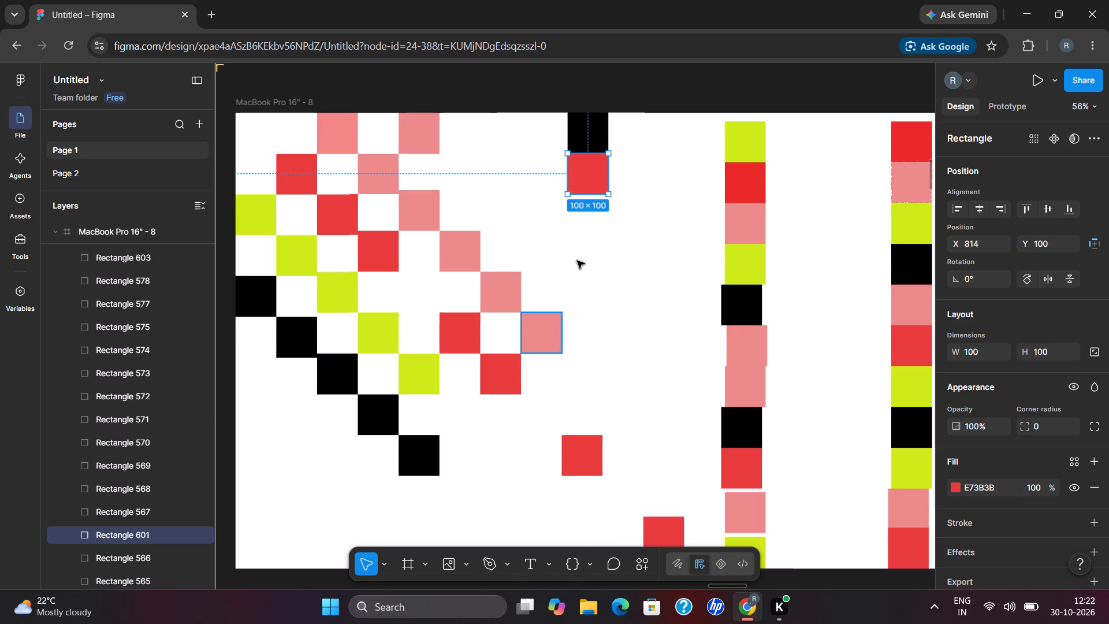
left_click_drag(577, 261, 580, 222)
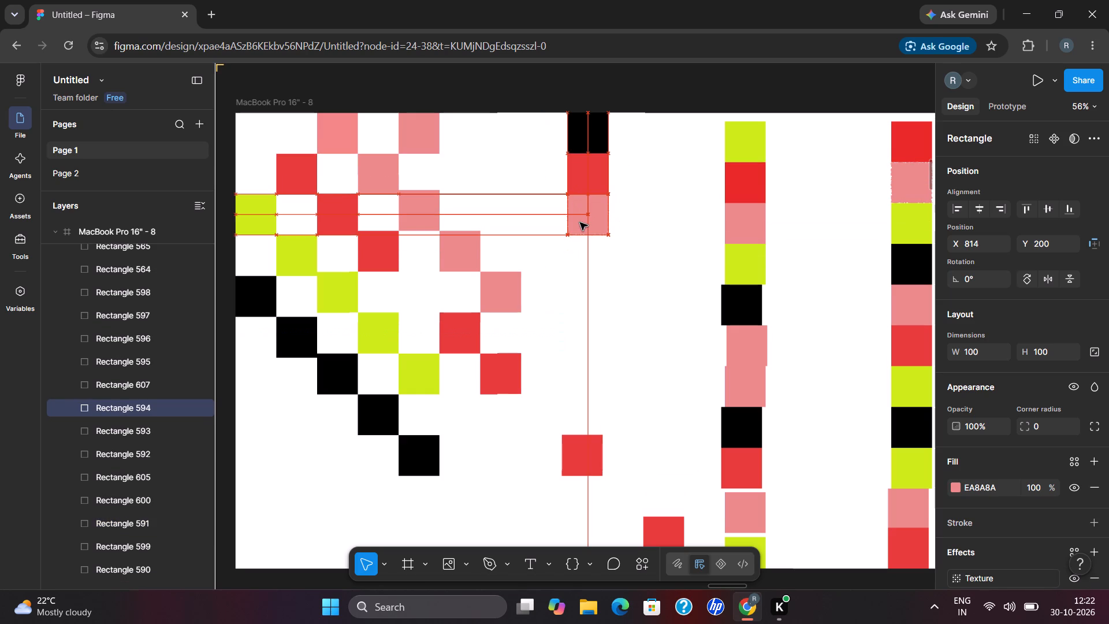
left_click_drag(580, 222, 580, 224)
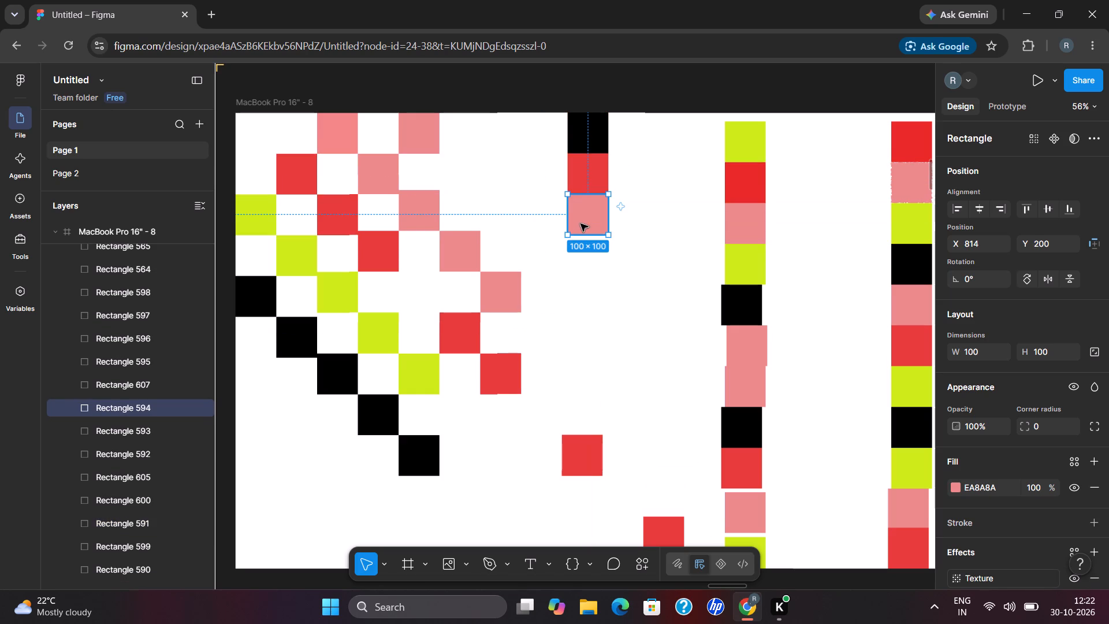
Extend the third column with the lowest diagonal black square at X 814, Y 300 and the red square from X 600, Y 590 at Y 400.
left_click_drag(416, 466, 576, 310)
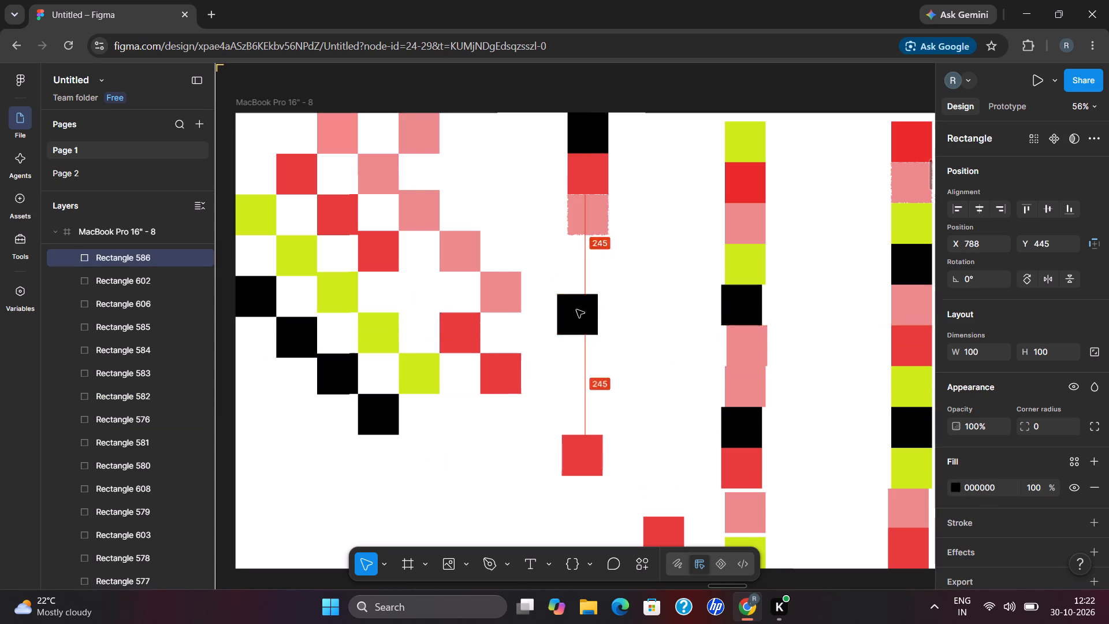
left_click_drag(576, 310, 583, 270)
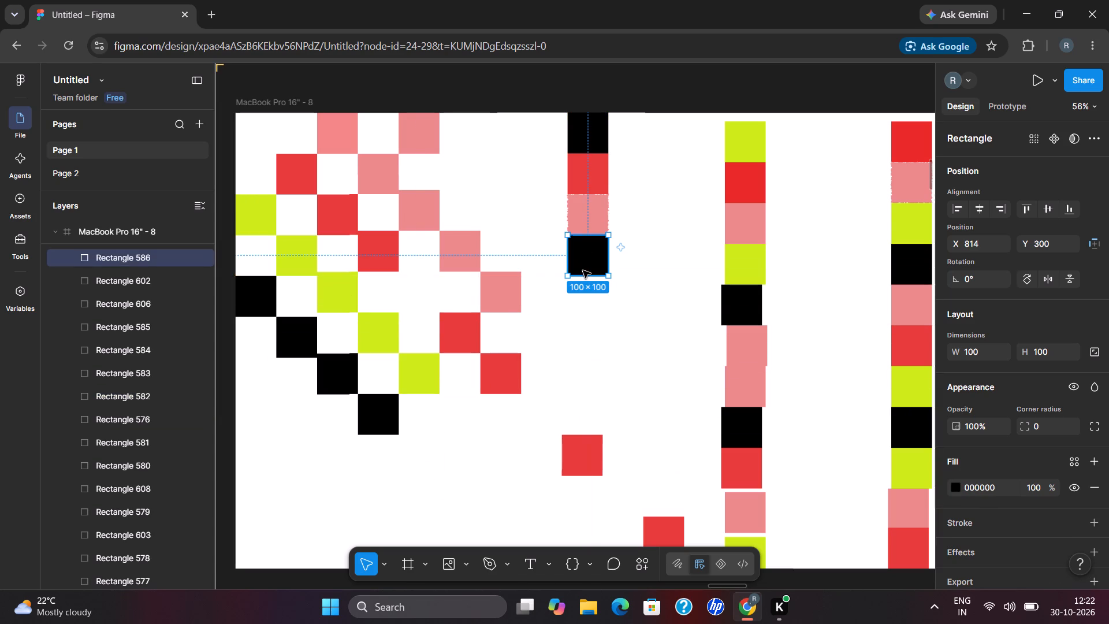
left_click(453, 519)
left_click_drag(483, 391, 560, 355)
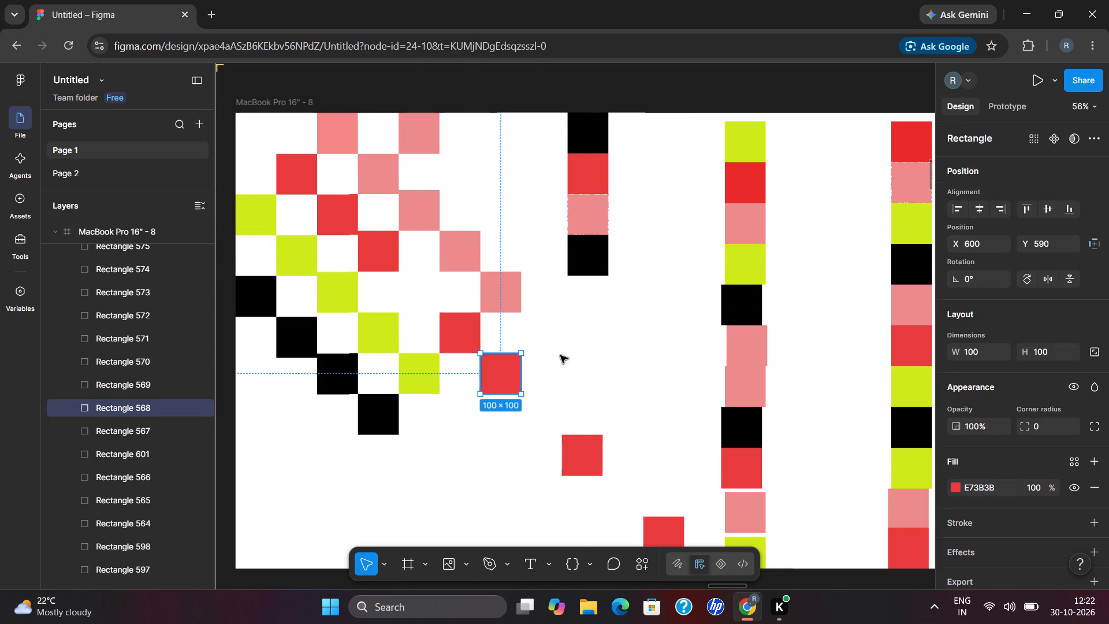
left_click_drag(560, 355, 572, 315)
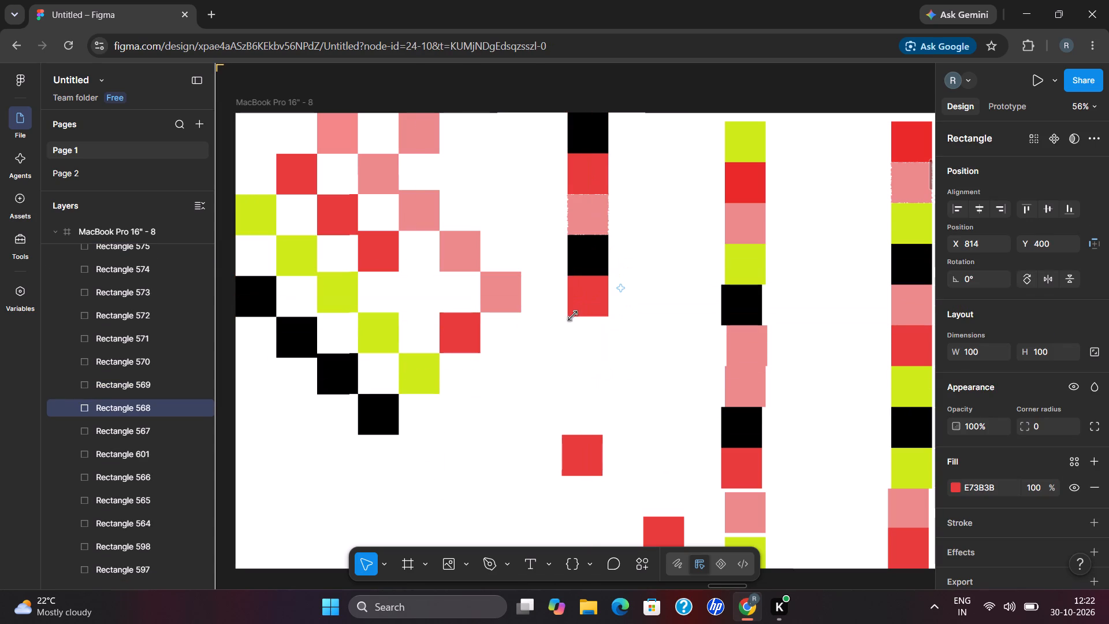
Extend the third column with a pink EA8A8A square at X 814, Y 509, a lime square at X 800, Y 621 and the red square at Y 730.
left_click_drag(509, 307, 591, 354)
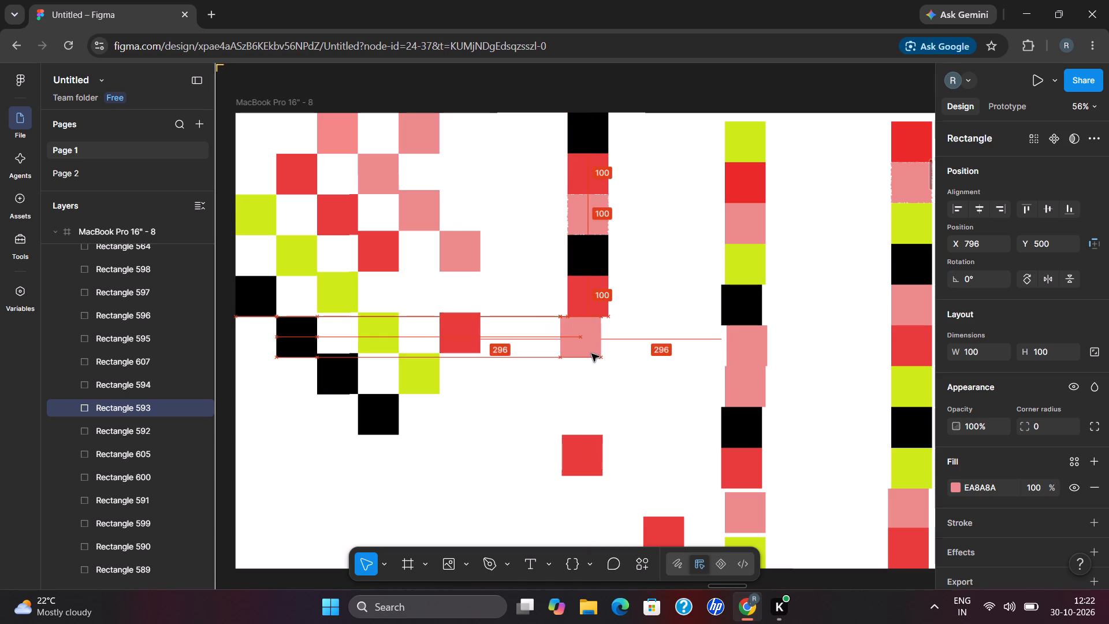
left_click_drag(591, 354, 593, 351)
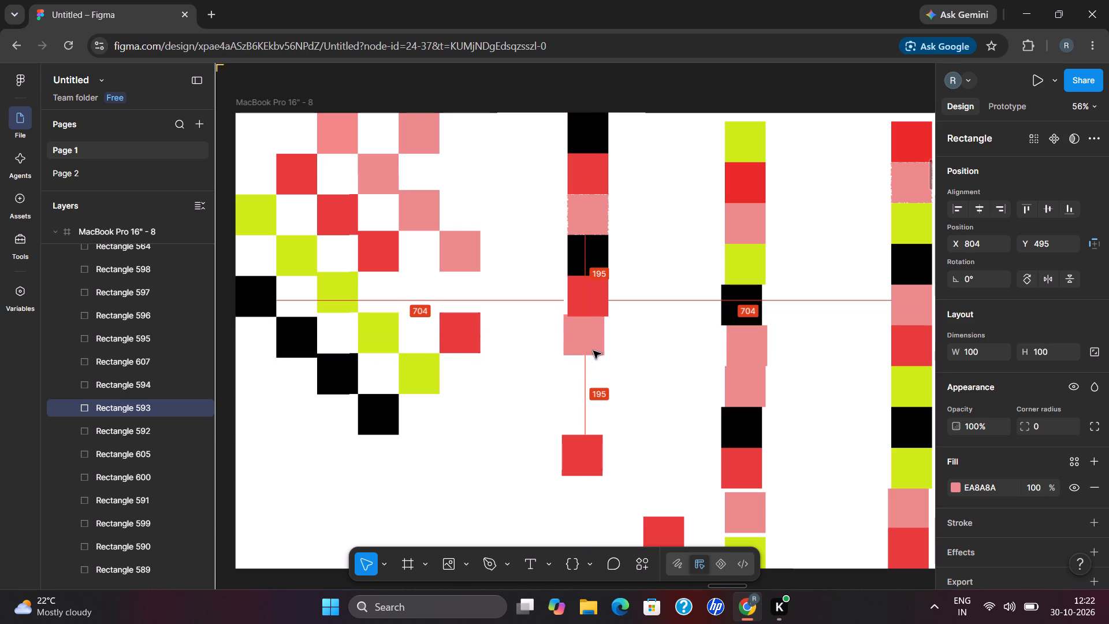
left_click_drag(593, 351, 596, 354)
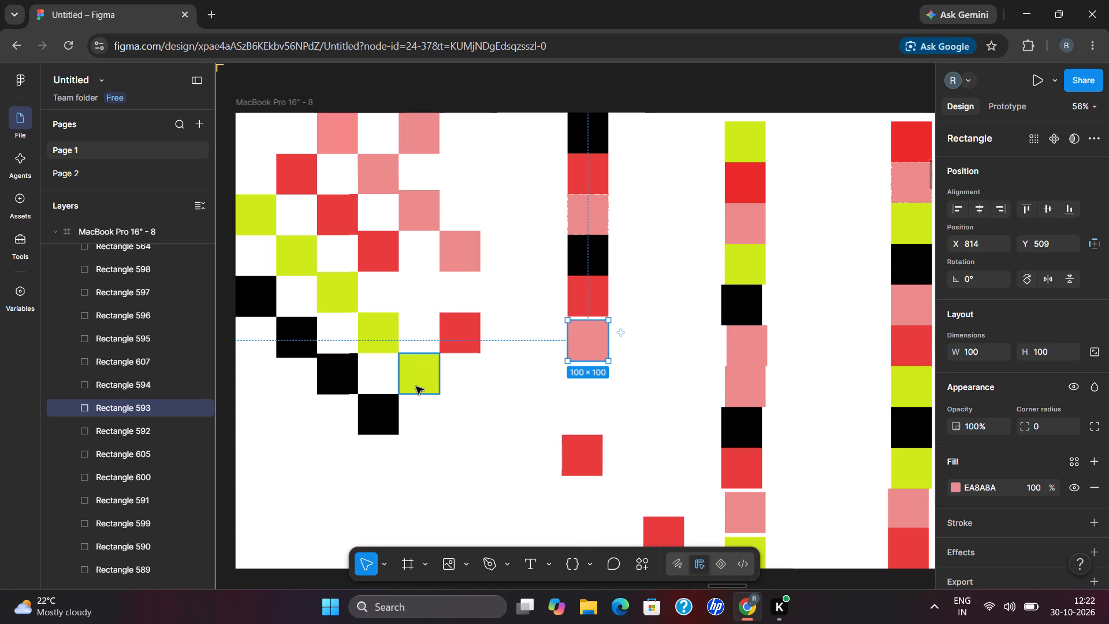
left_click_drag(407, 384, 571, 395)
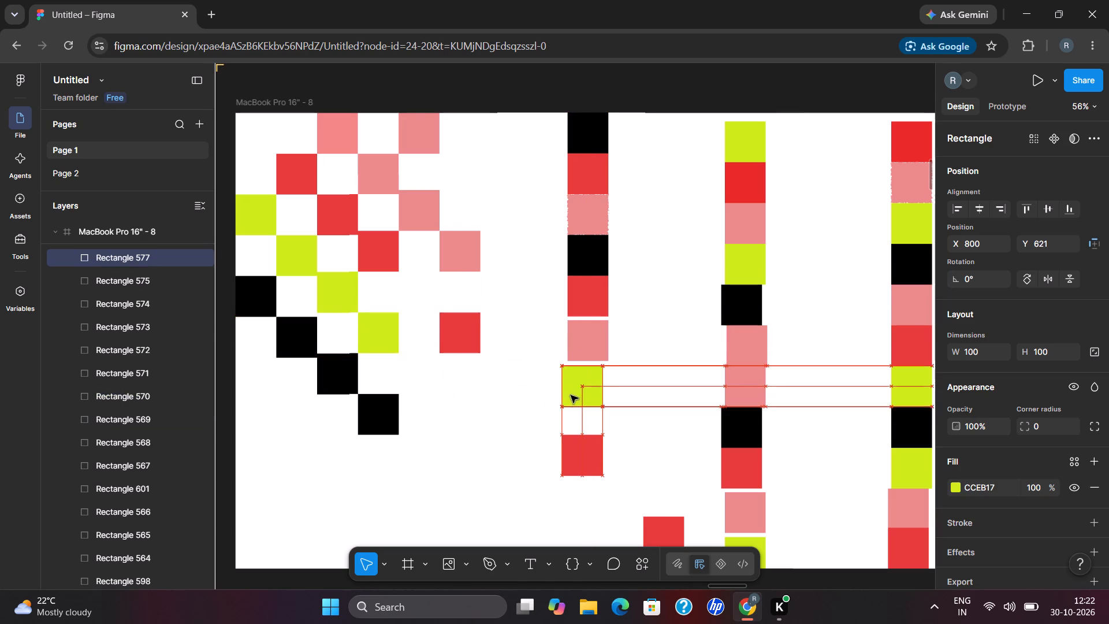
left_click_drag(571, 395, 572, 396)
left_click_drag(578, 468, 582, 440)
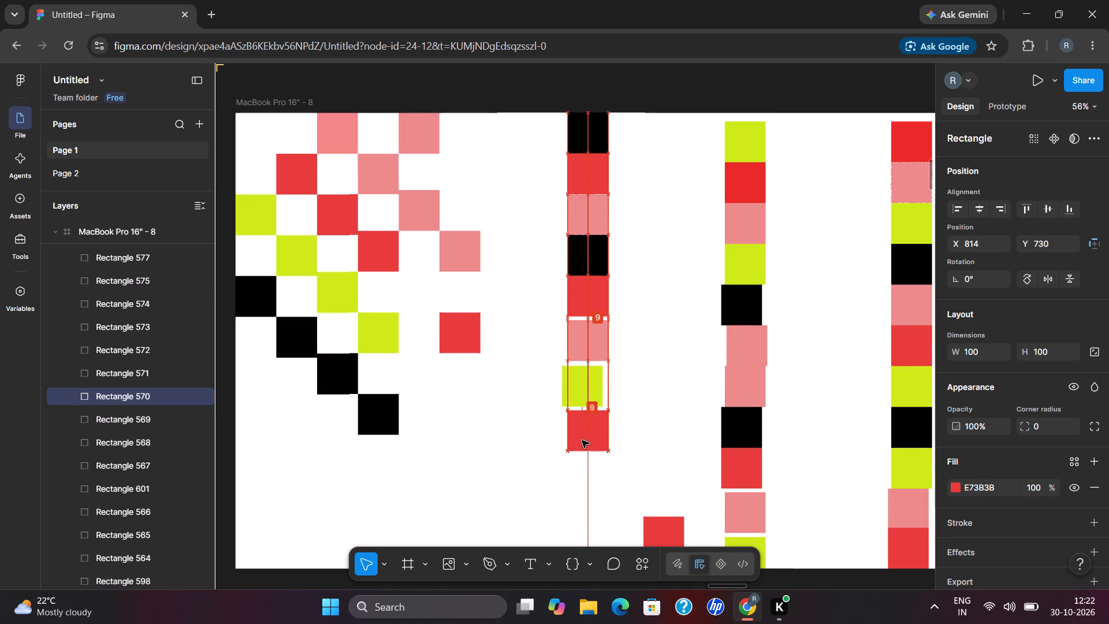
left_click_drag(582, 440, 579, 443)
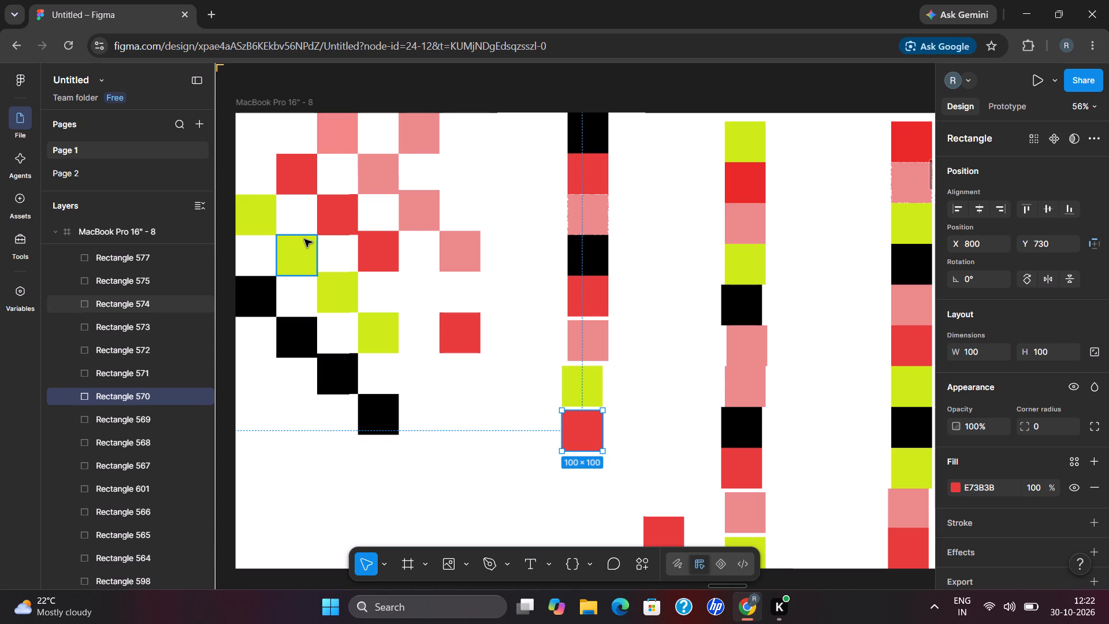
Finish the third column's foot with a lime CCEB17 square at X 800, Y 830 and the isolated red square at Y 942.
left_click_drag(304, 239, 583, 456)
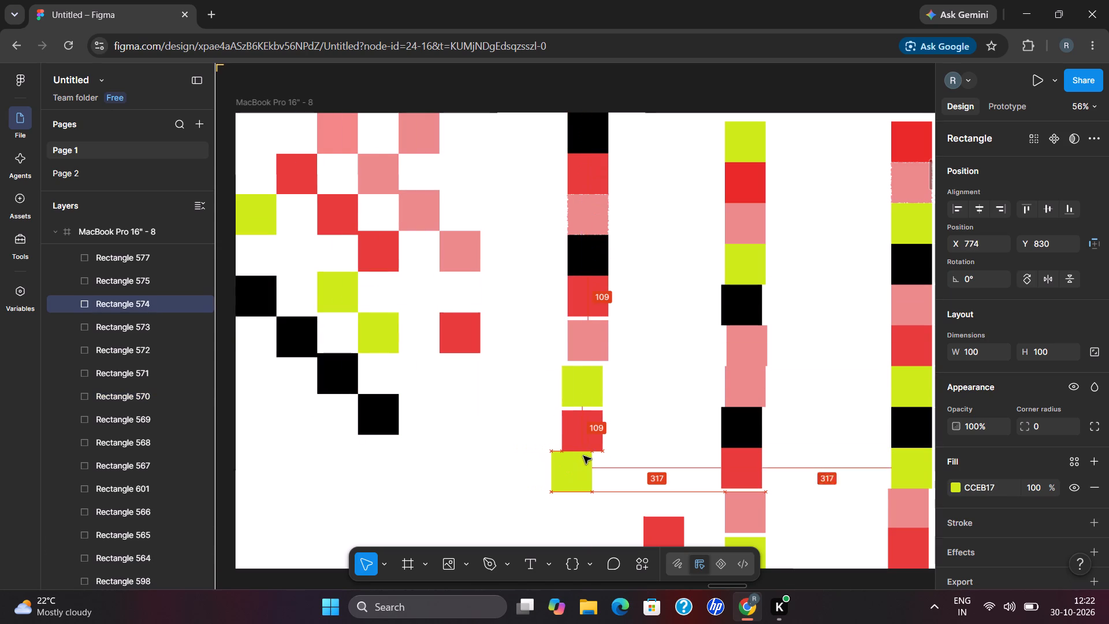
left_click_drag(583, 456, 590, 456)
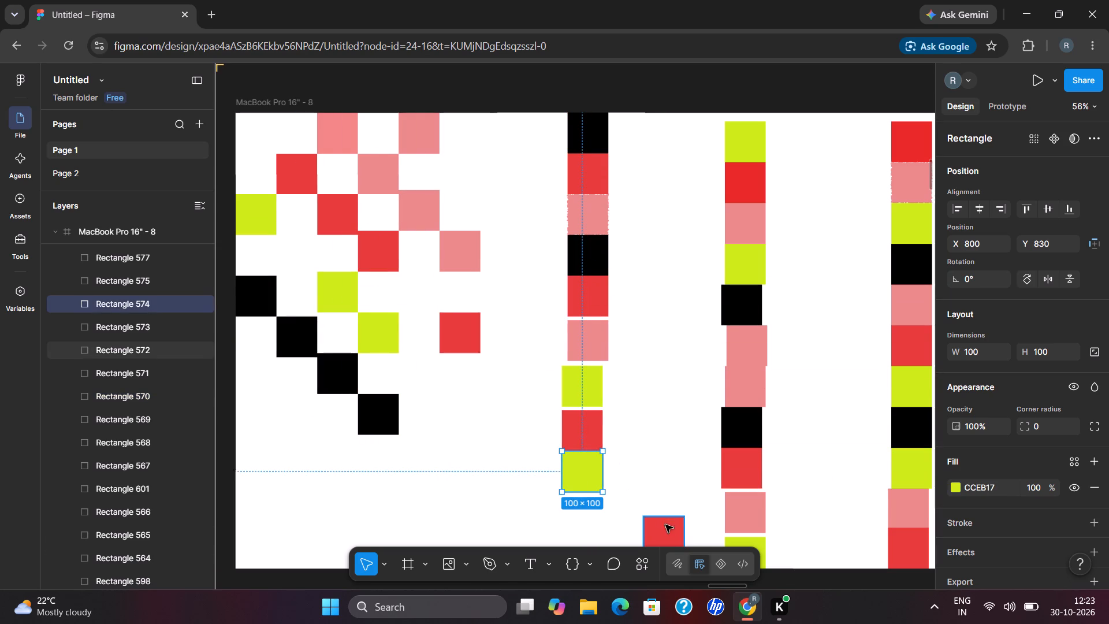
left_click_drag(664, 528, 583, 507)
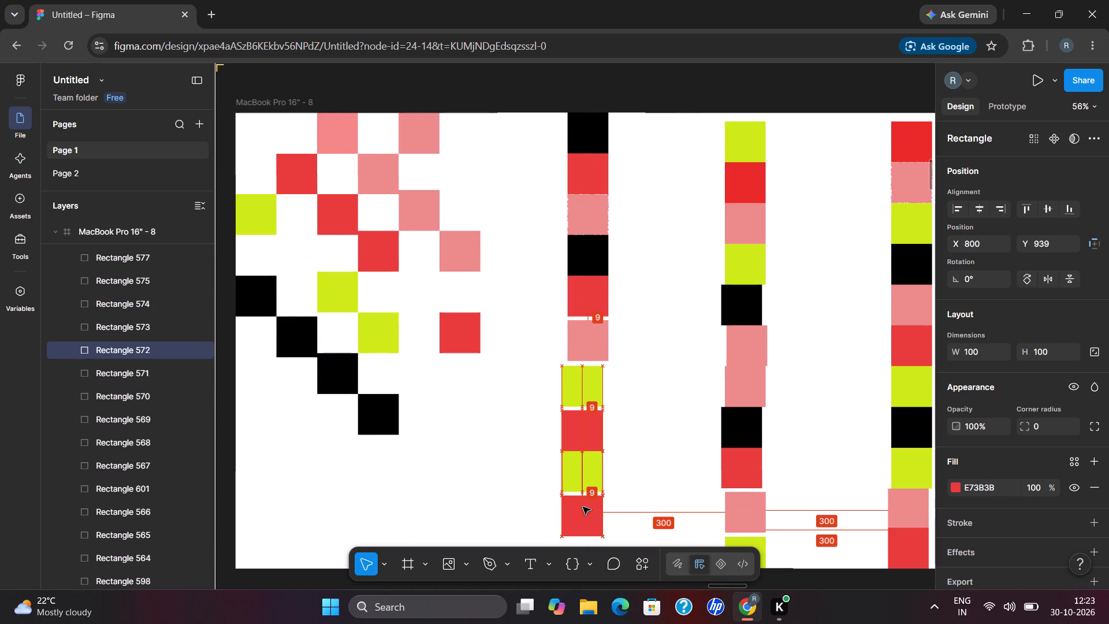
left_click_drag(583, 507, 583, 508)
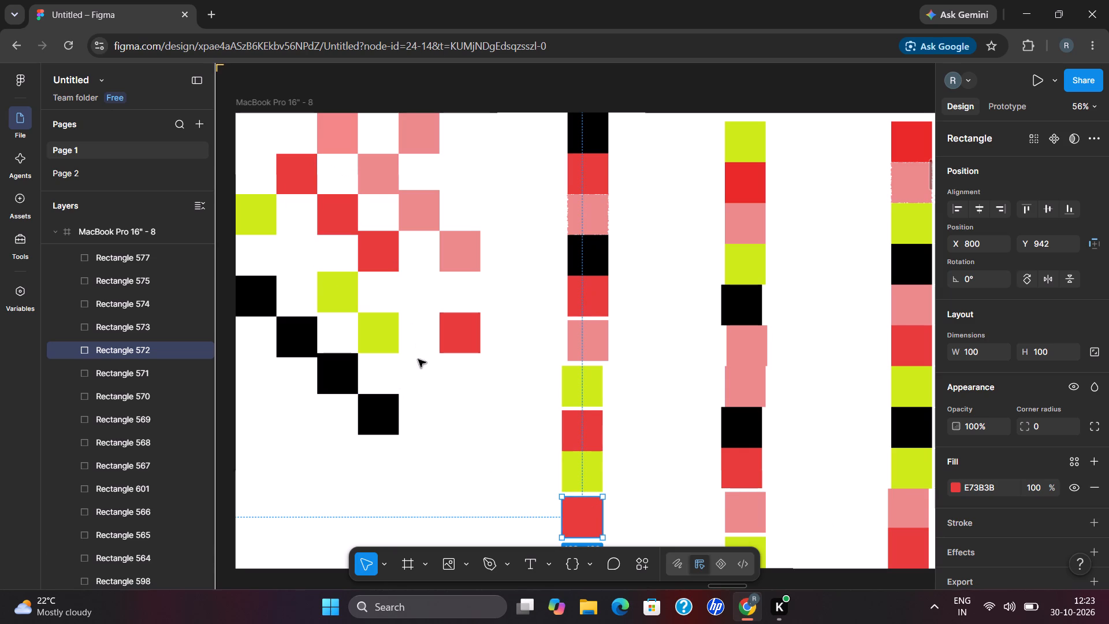
left_click(442, 447)
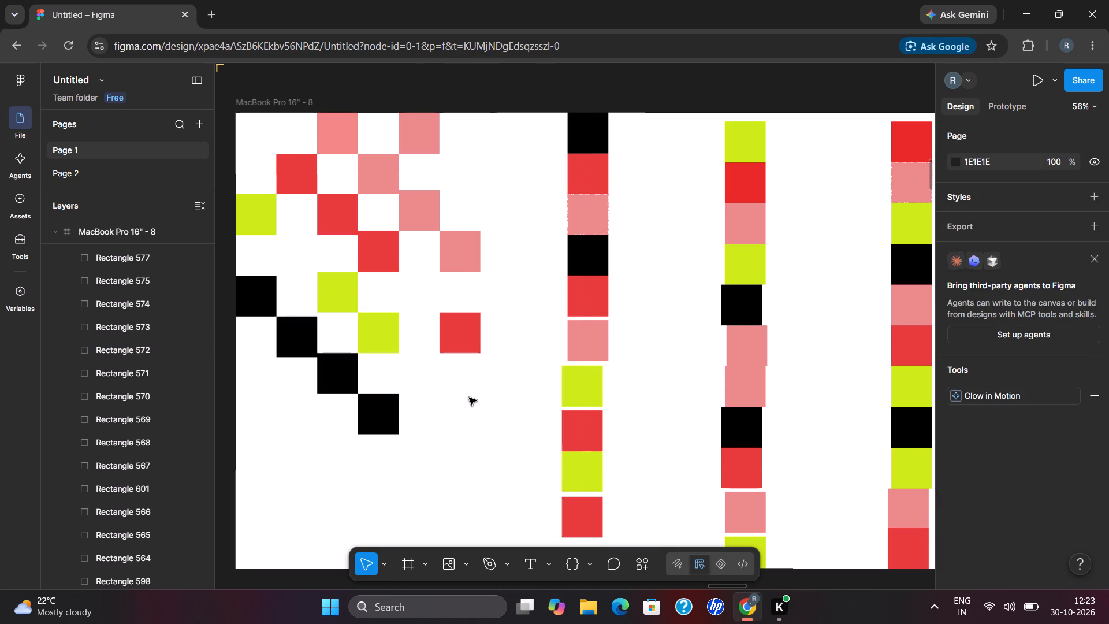
Start a fourth column with pink squares at X 450, Y 0 and Y 200, red between them, moving the X 500 pink square down to Y 599.
left_click_drag(430, 134, 453, 133)
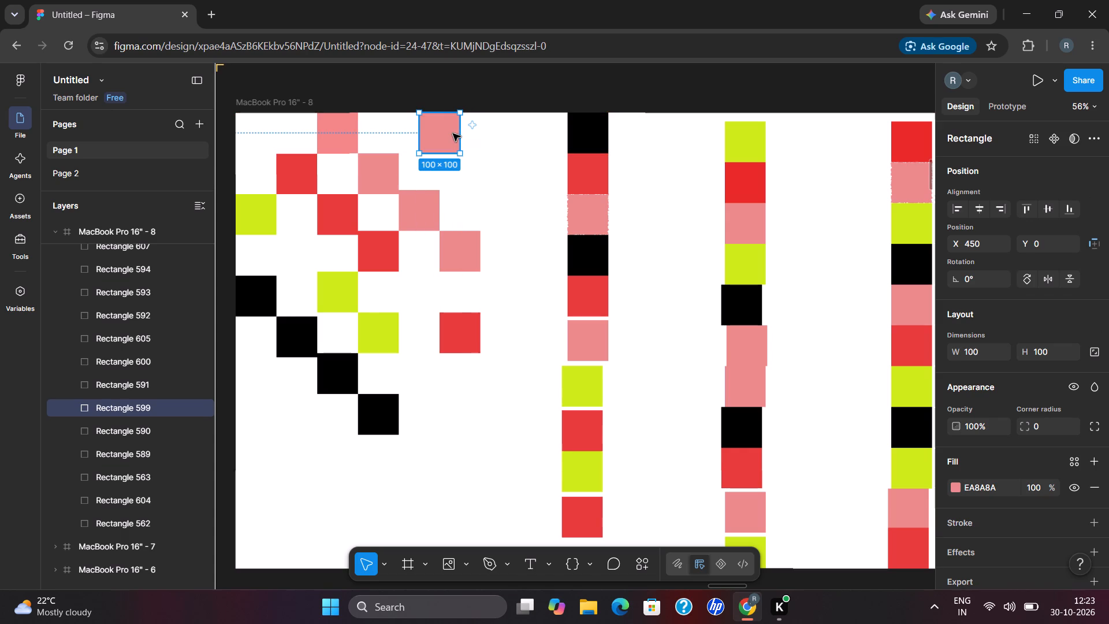
left_click_drag(388, 242, 448, 165)
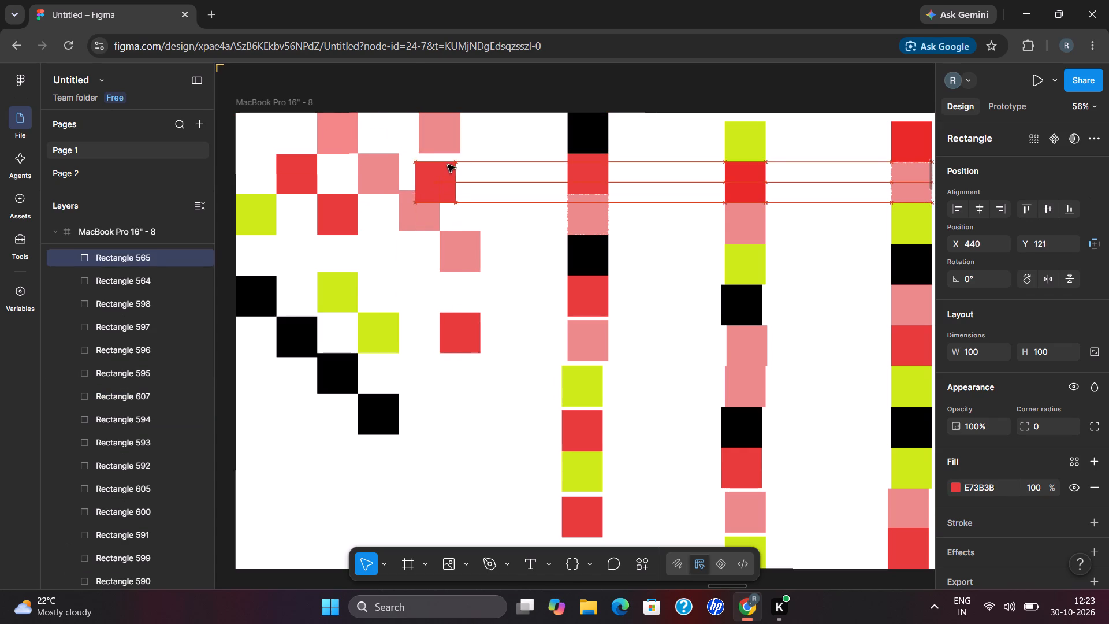
left_click_drag(448, 165, 447, 168)
left_click_drag(452, 236, 442, 284)
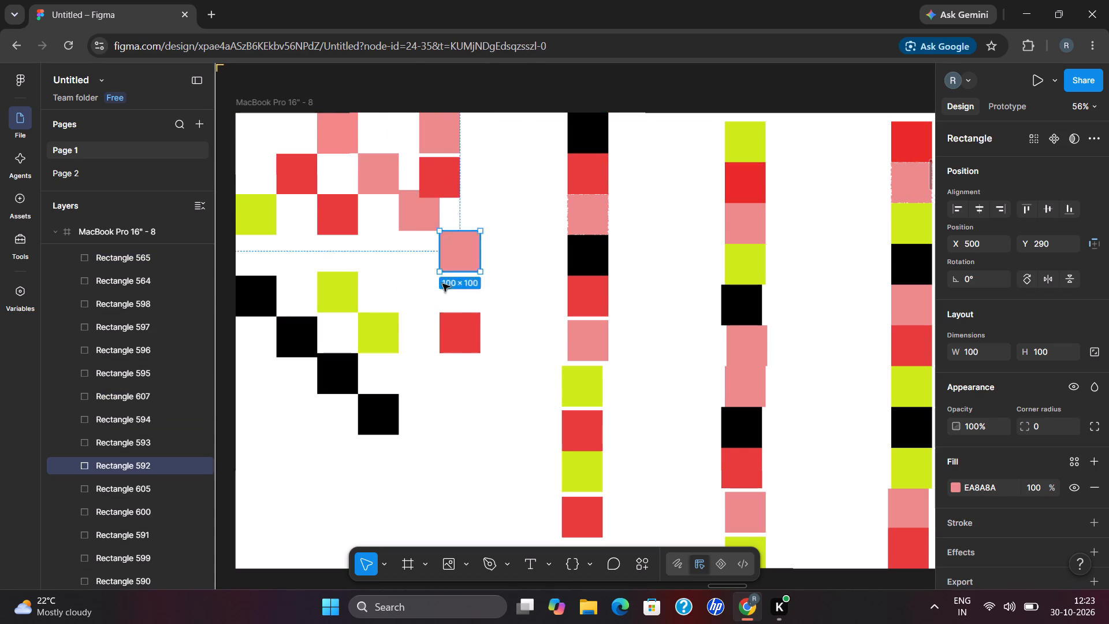
left_click_drag(442, 284, 456, 361)
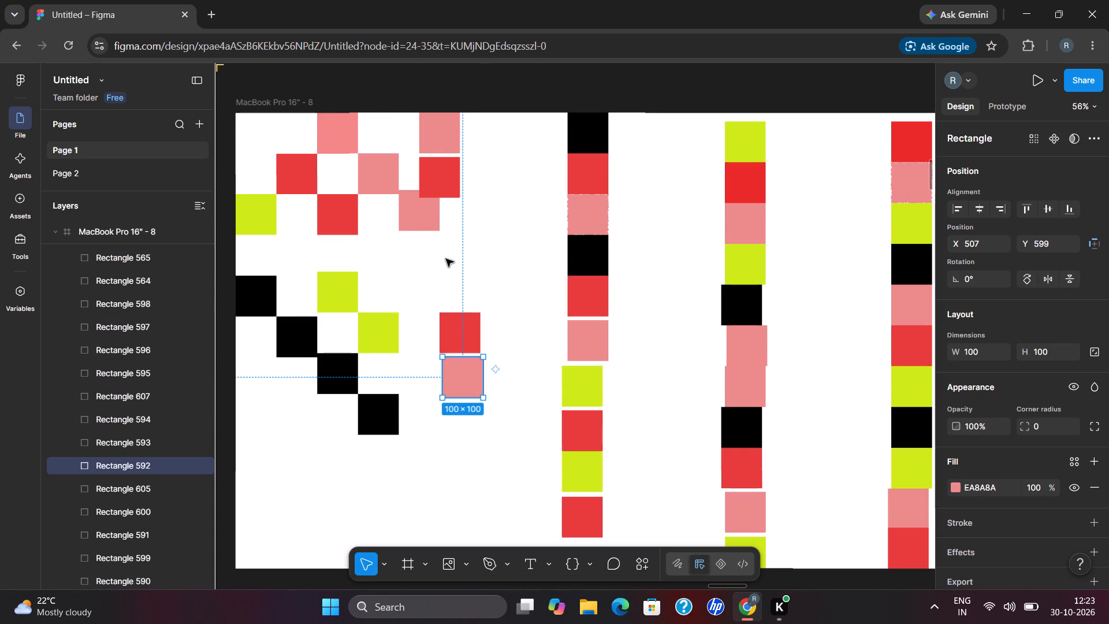
left_click_drag(420, 222, 441, 224)
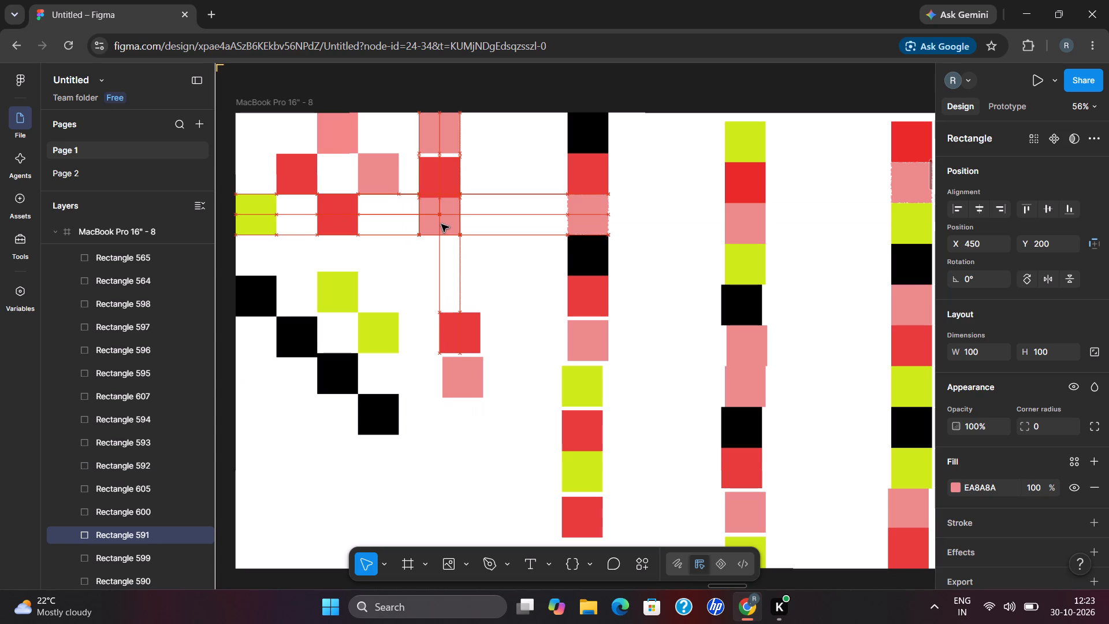
left_click_drag(441, 224, 439, 228)
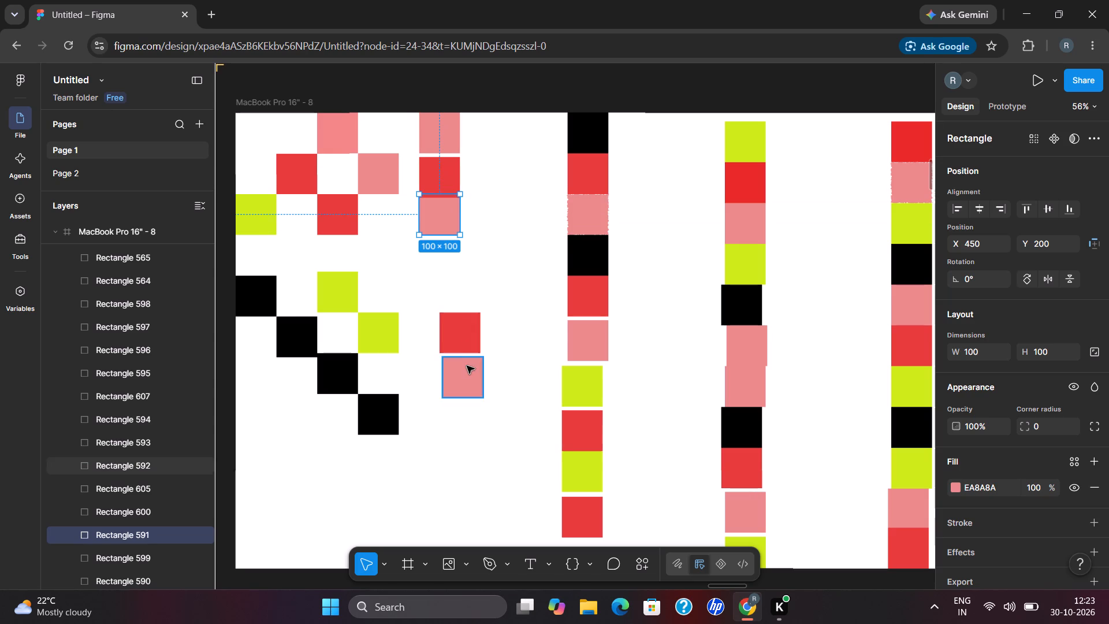
Extend the fourth column with a lime square below Y 200, then red at X 457, Y 409, pink at Y 518 and black at Y 621.
left_click_drag(379, 332, 442, 255)
left_click_drag(460, 328, 441, 291)
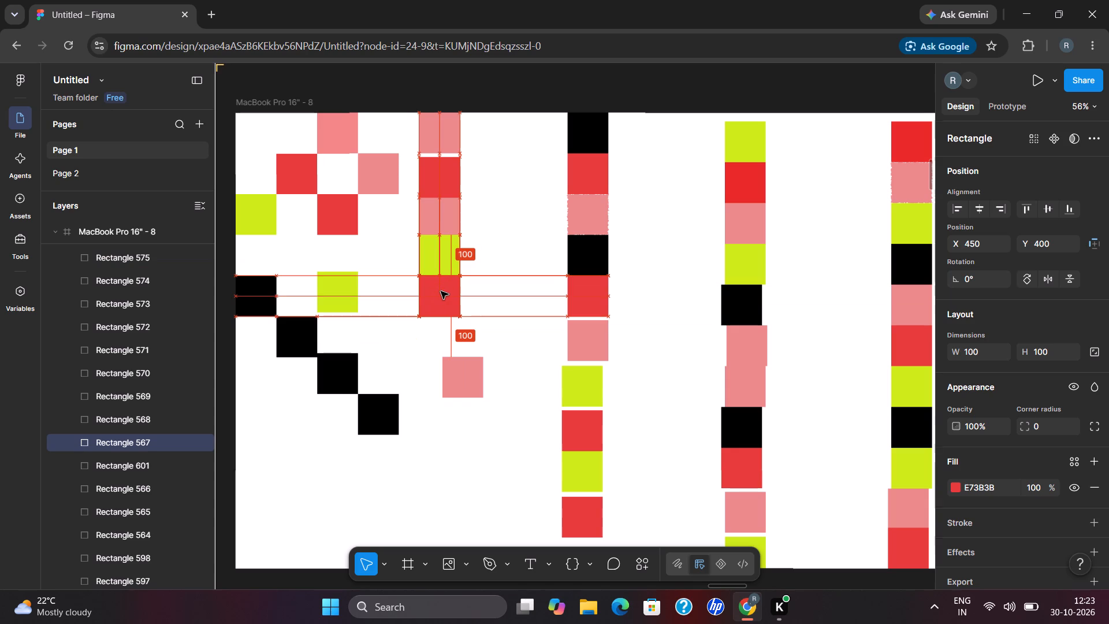
left_click_drag(441, 291, 442, 296)
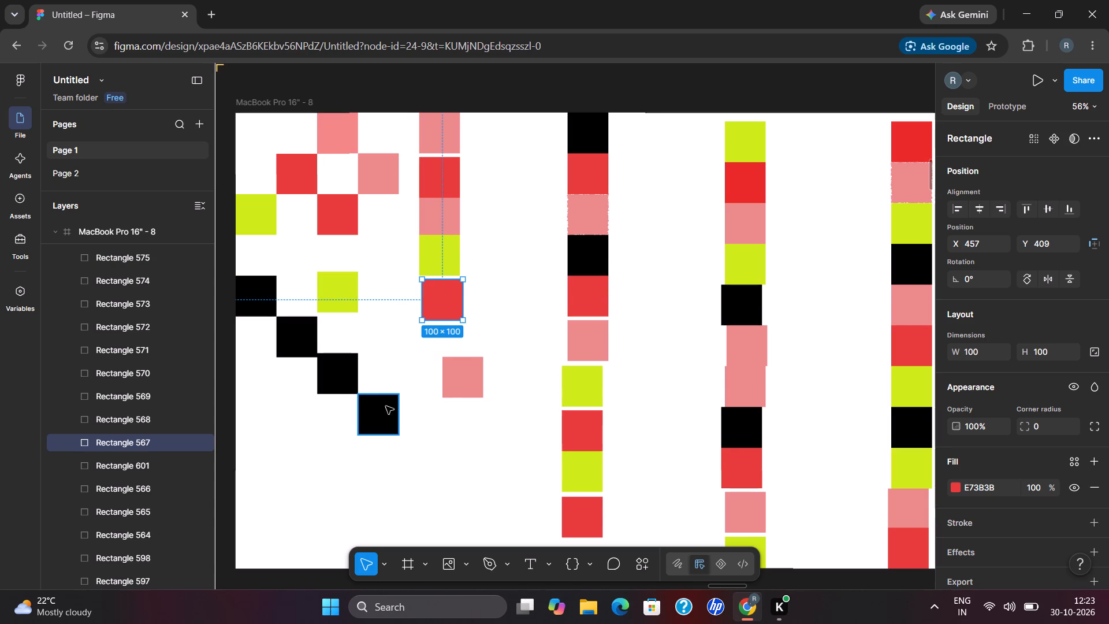
left_click_drag(473, 384, 453, 349)
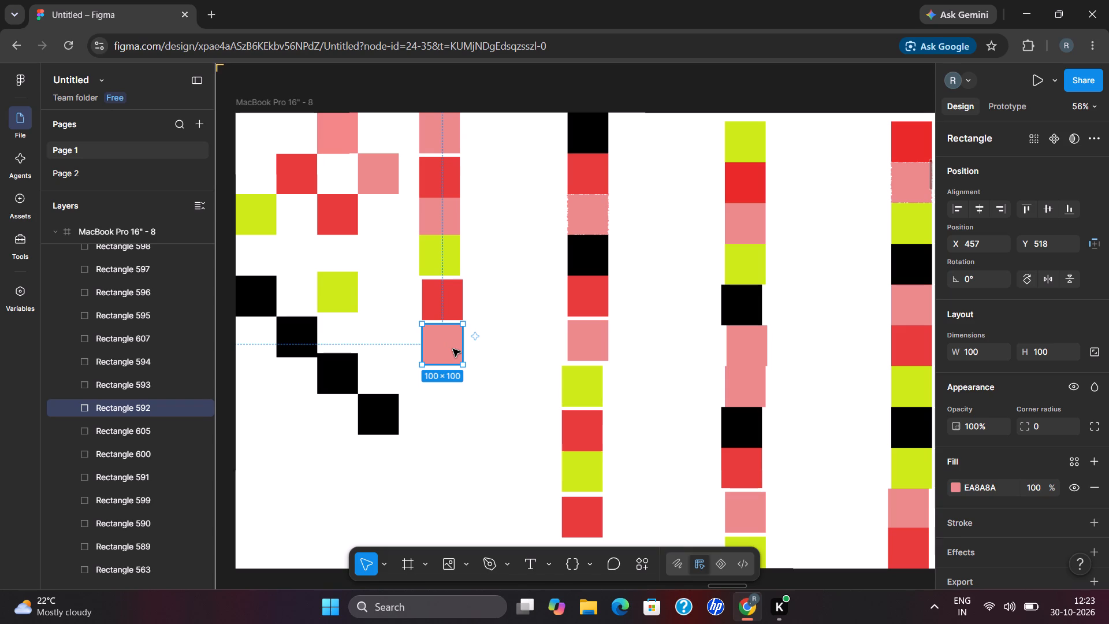
left_click_drag(363, 417, 436, 384)
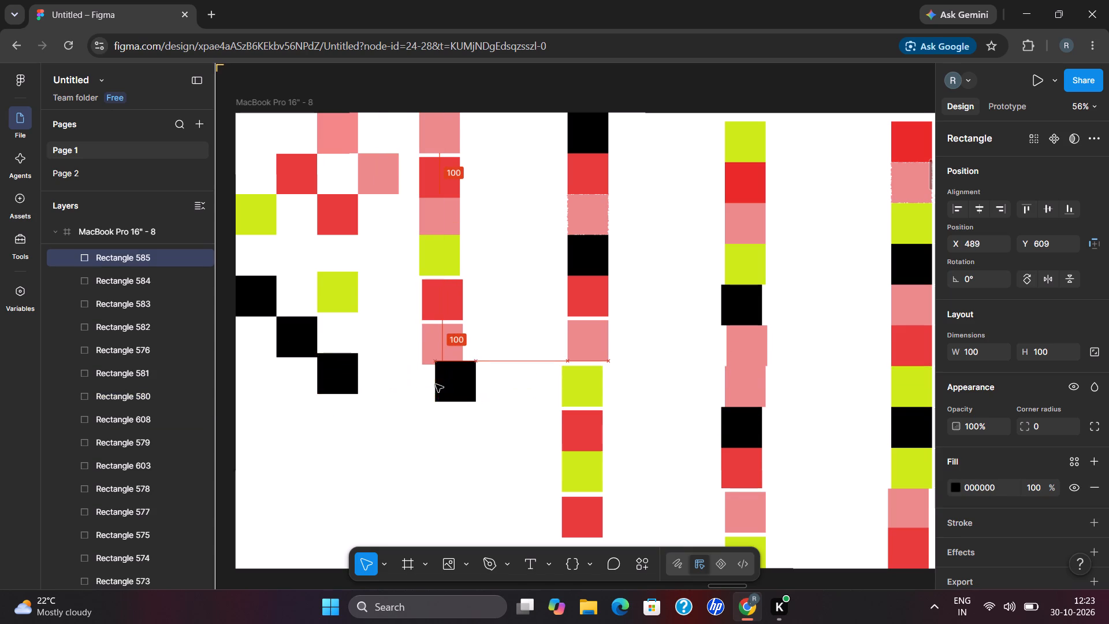
left_click_drag(436, 384, 429, 388)
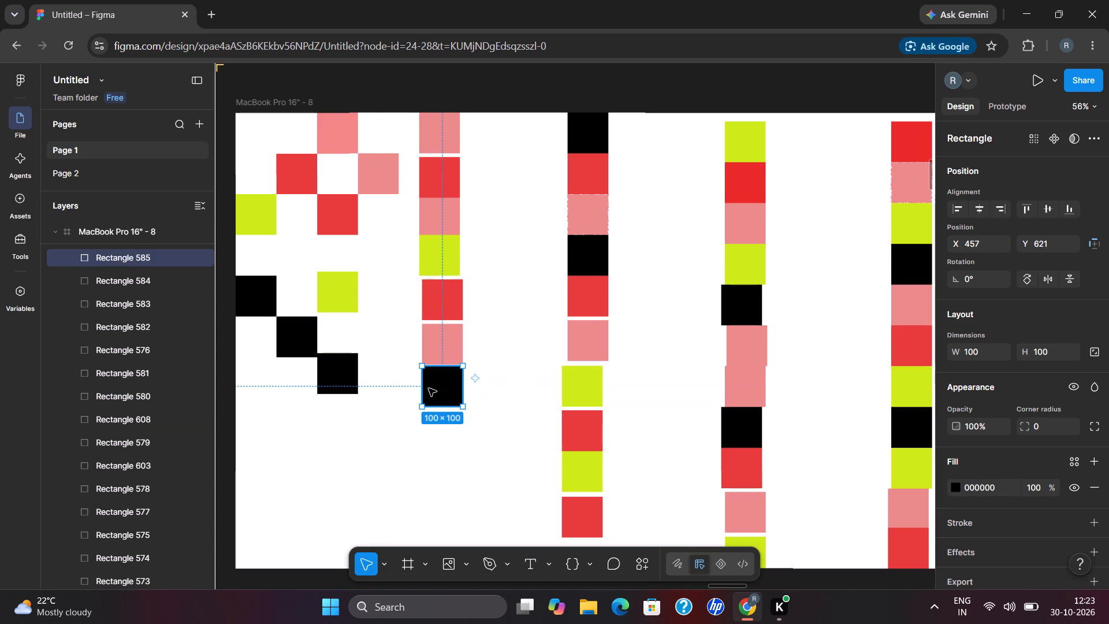
left_click(395, 476)
Finish the fourth column with a lime square under the black one, the pink F18787 square at X 457, Y 830 and a red square at about Y 936.
left_click_drag(347, 305, 376, 366)
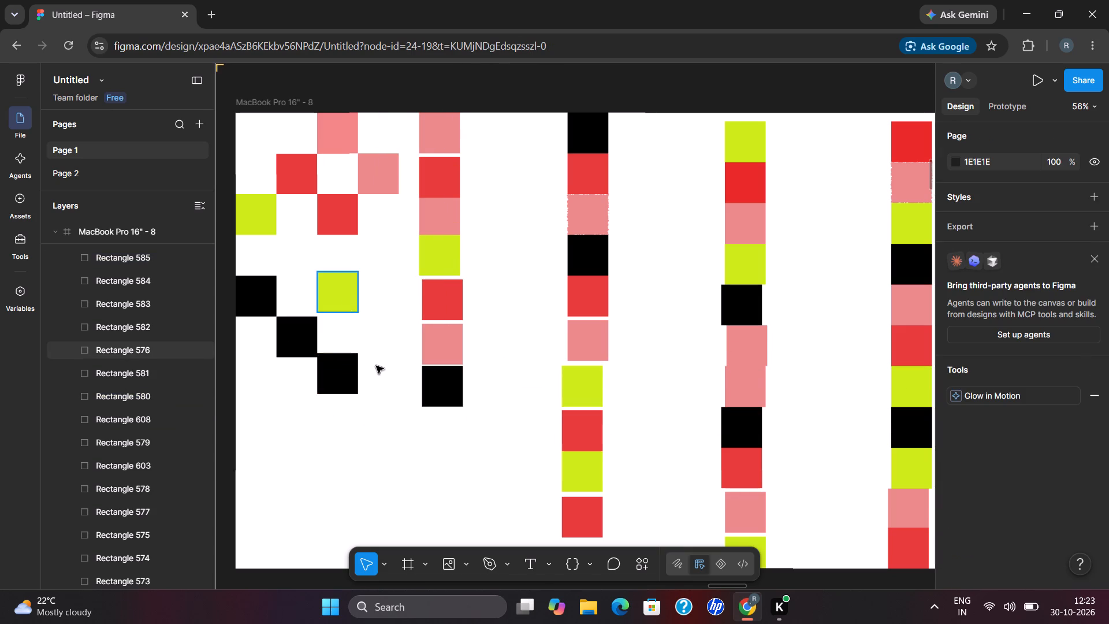
left_click_drag(376, 366, 452, 442)
left_click(403, 475)
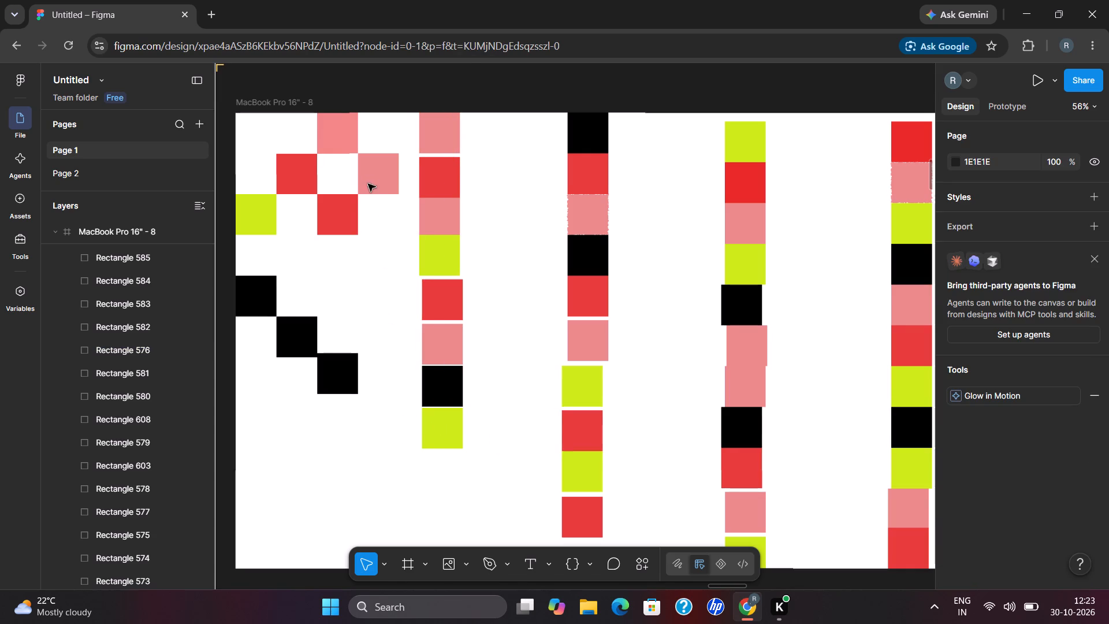
left_click_drag(328, 151, 424, 429)
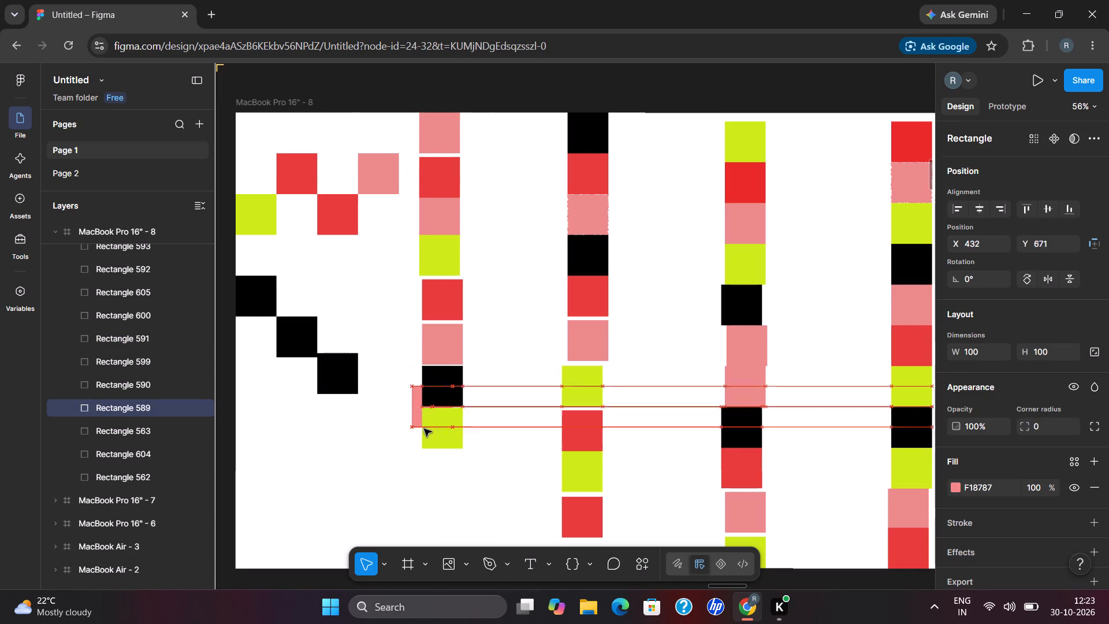
left_click_drag(424, 429, 430, 507)
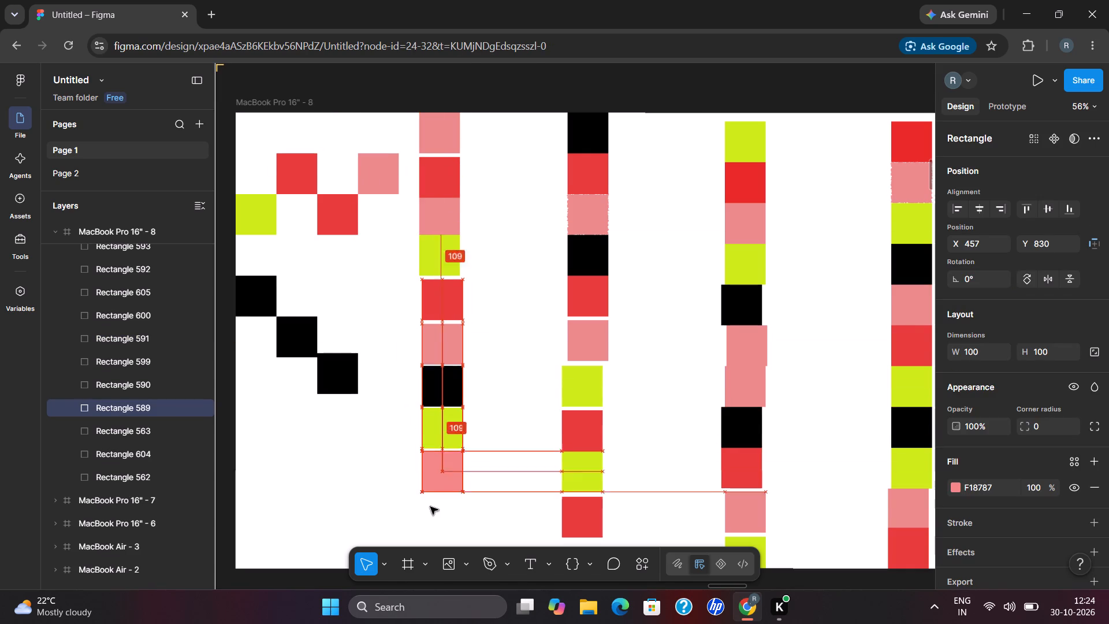
left_click_drag(430, 507, 432, 489)
left_click(405, 490)
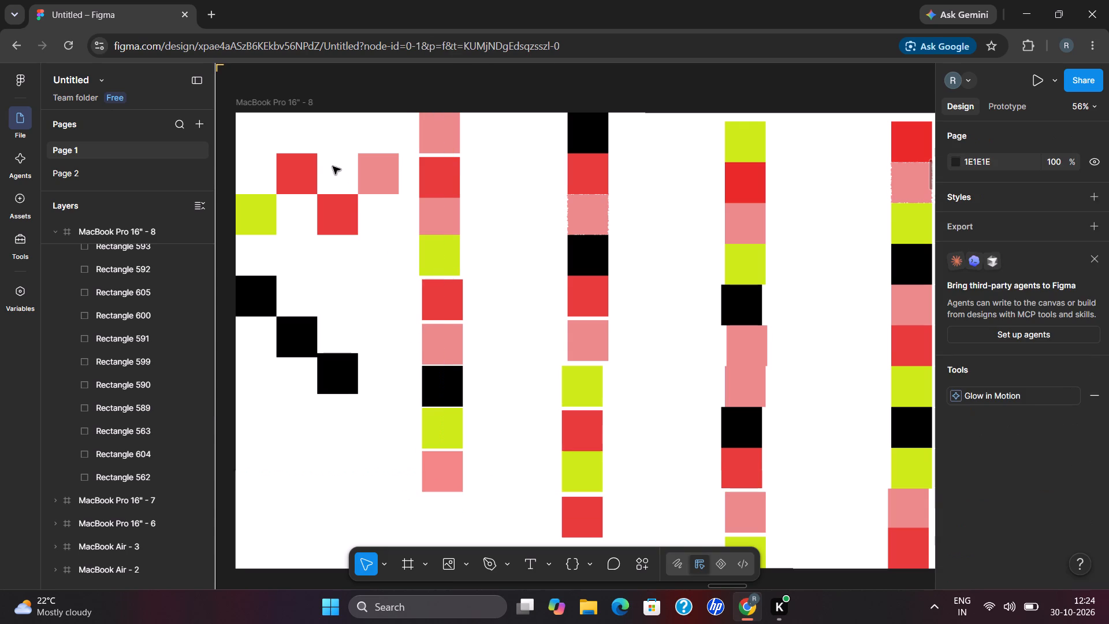
left_click_drag(314, 166, 452, 506)
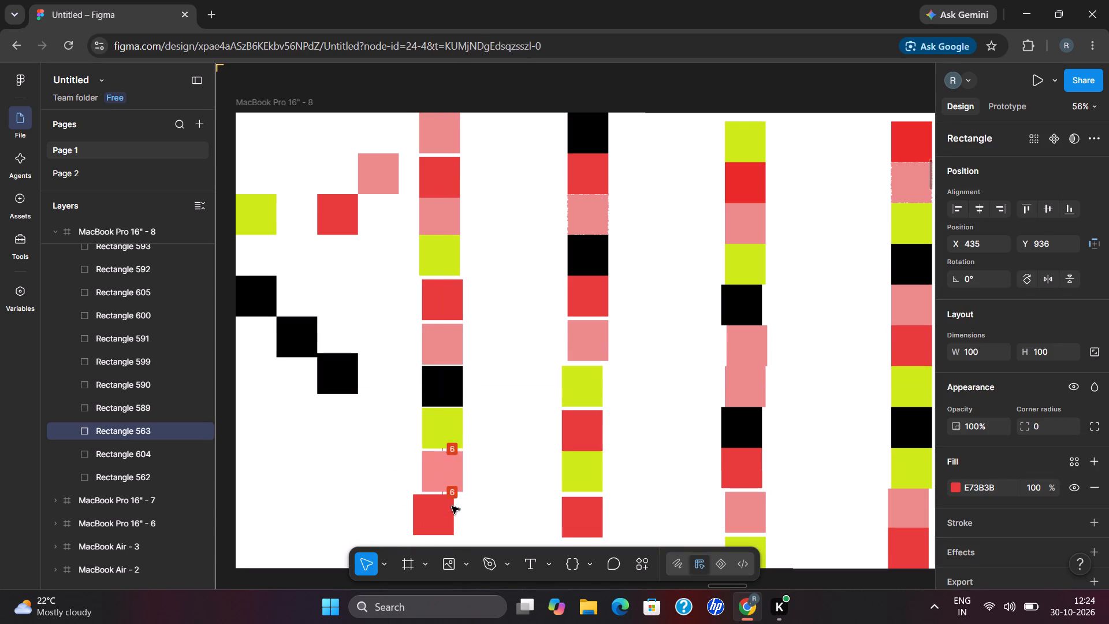
left_click_drag(452, 506, 457, 507)
left_click(397, 485)
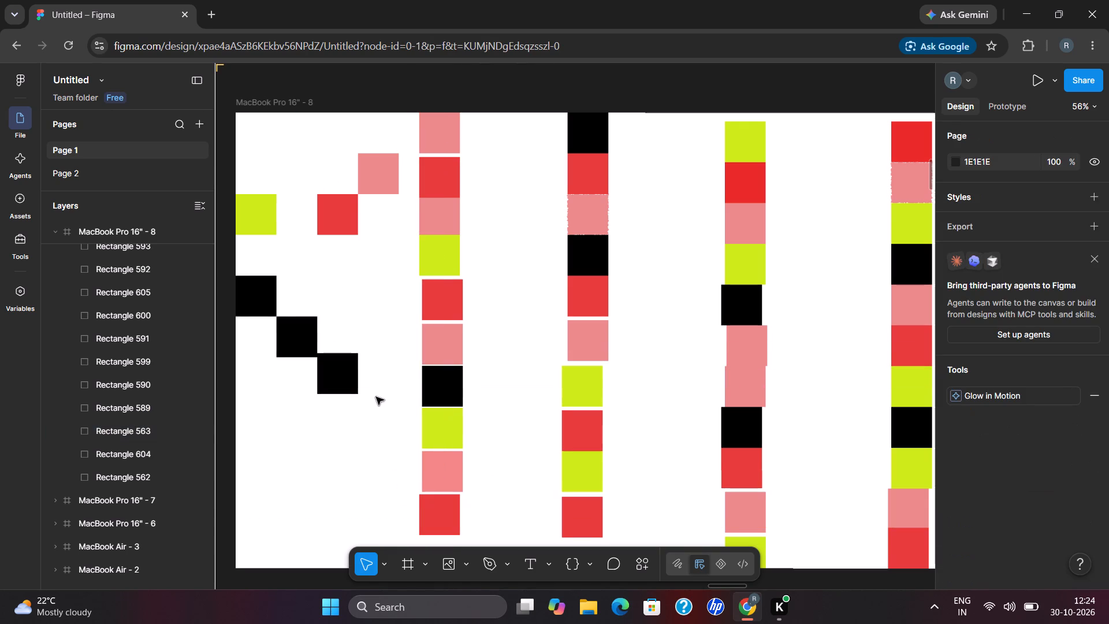
Look over the MacBook Pro 16" - 8 frame as a whole and the other frames around it on Page 1.
scroll(554, 368, "right", 1)
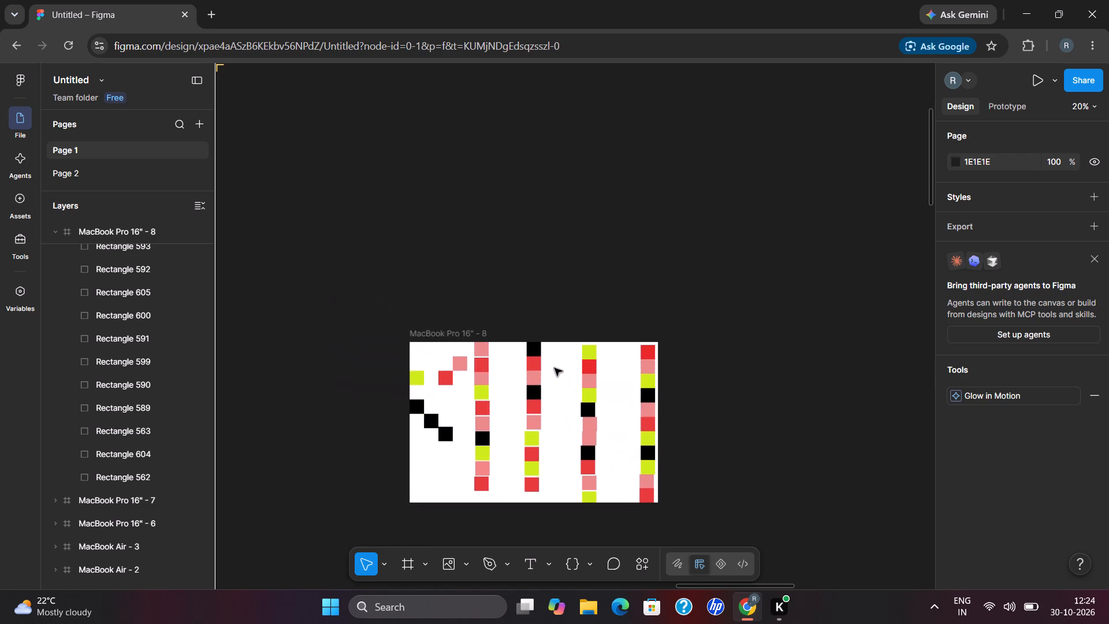
scroll(554, 368, "right", 1)
scroll(554, 368, "down", 3)
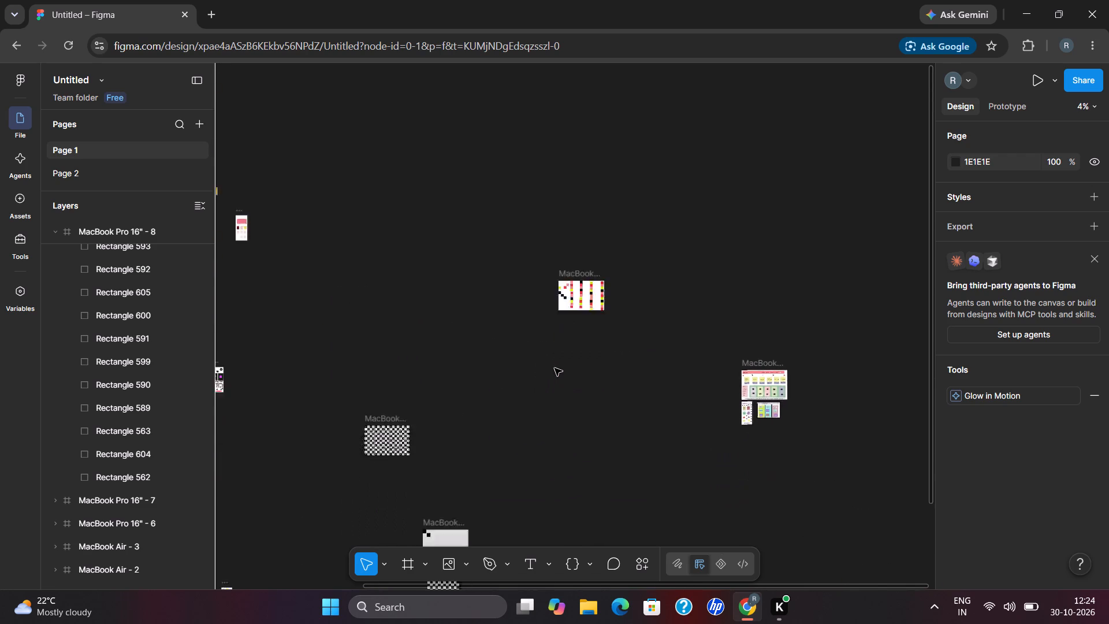
scroll(554, 368, "down", 1)
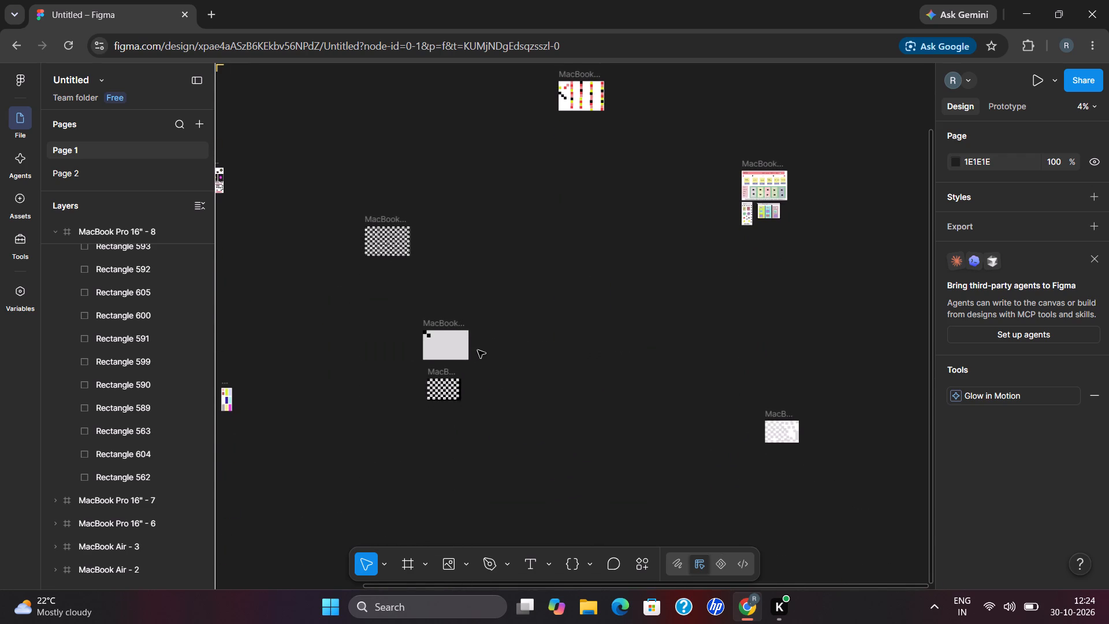
scroll(478, 350, "right", 3)
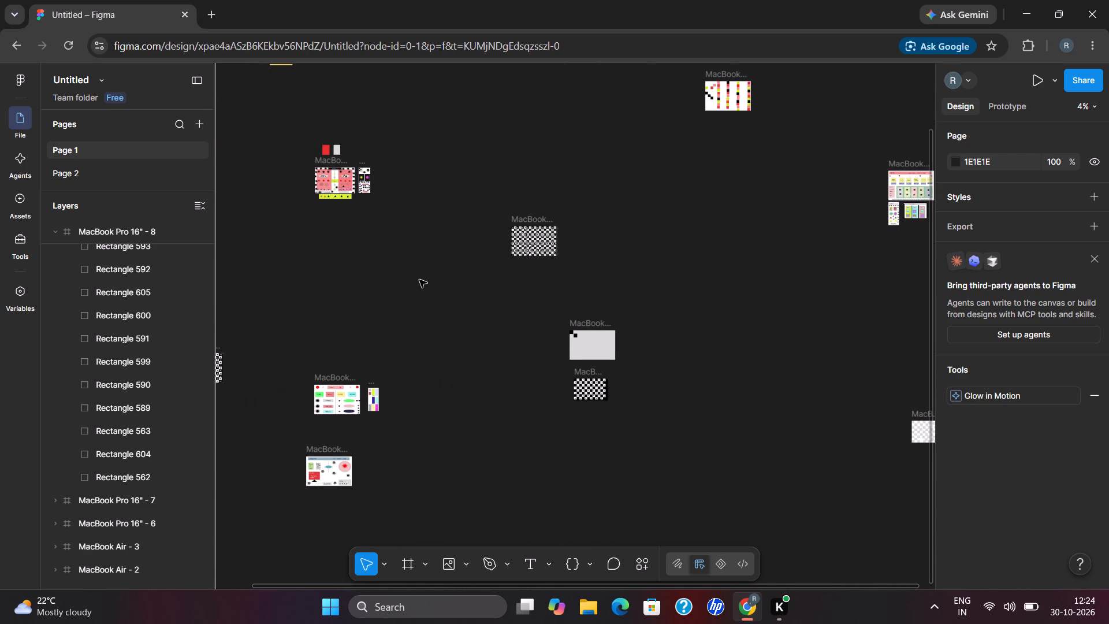
scroll(665, 226, "left", 5)
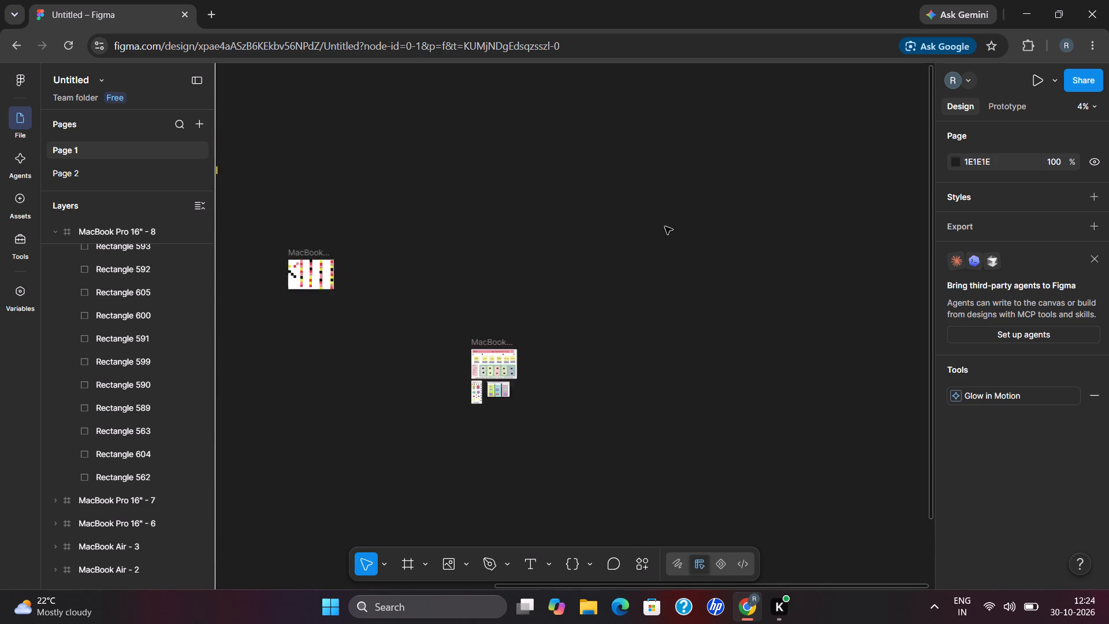
scroll(665, 226, "left", 1)
scroll(665, 226, "up", 5)
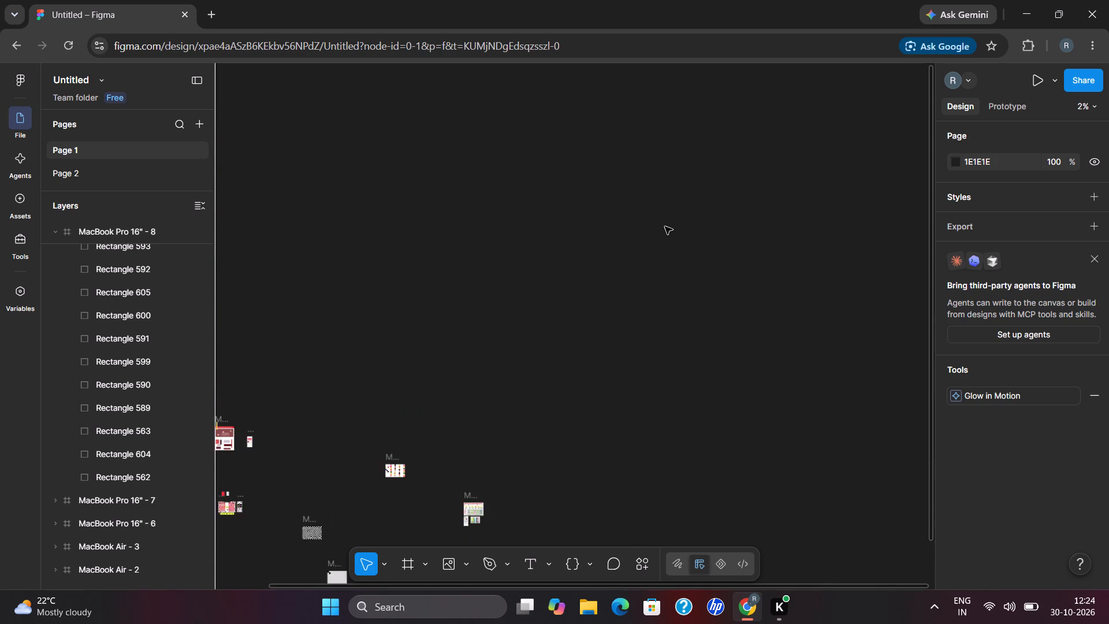
Move the lowest loose black square to the bottom of the fourth column, under the red one, at X 450, Y 1036.
scroll(584, 335, "down", 3)
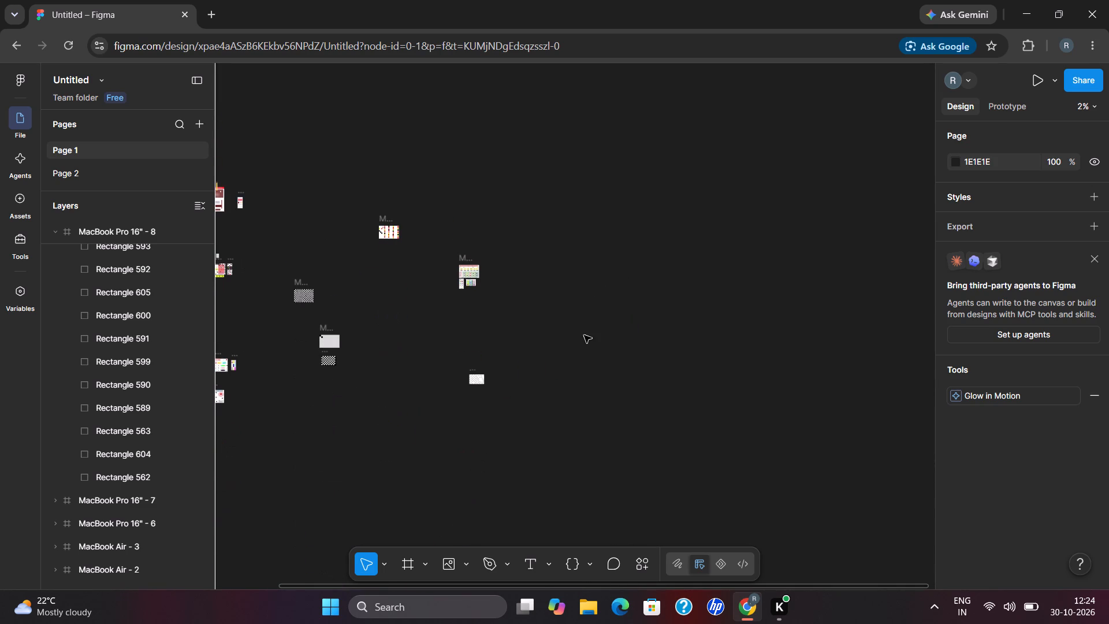
scroll(432, 347, "right", 5)
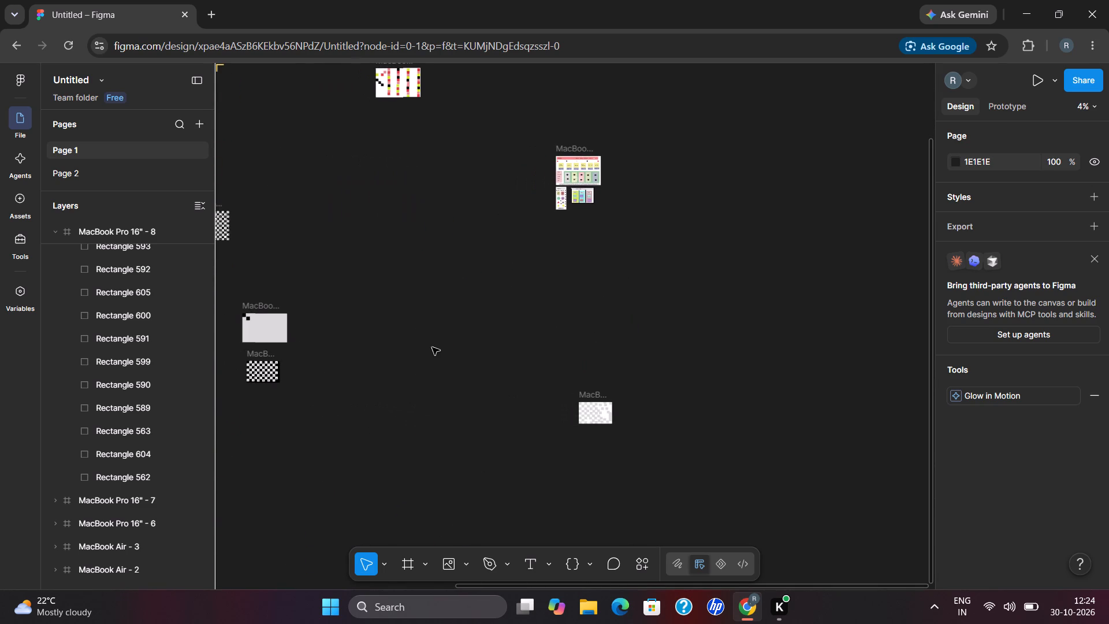
scroll(431, 215, "up", 2)
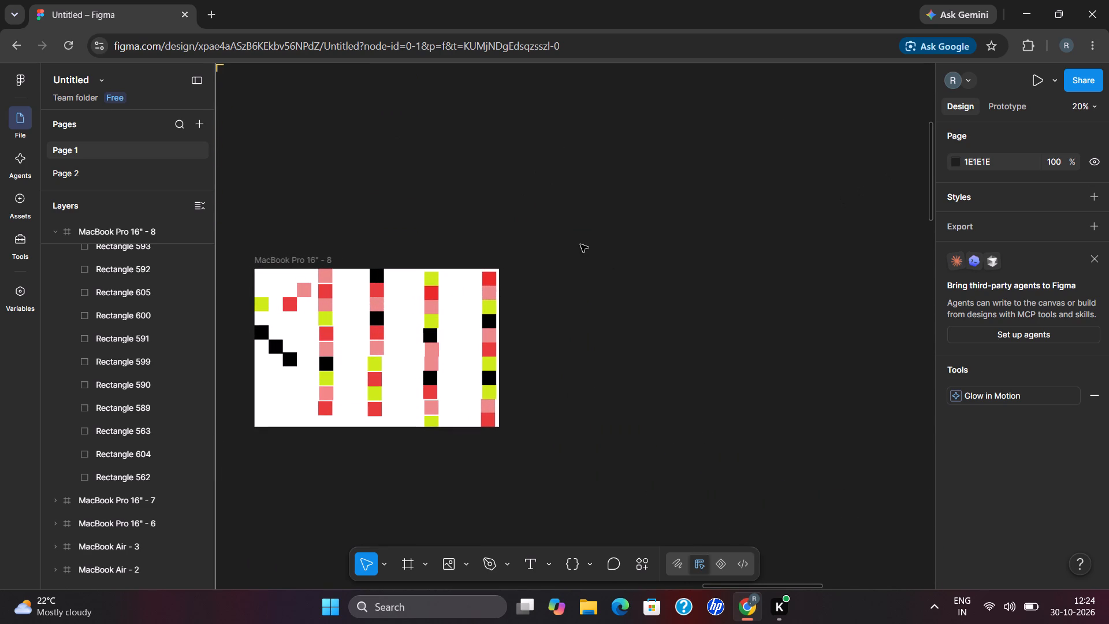
scroll(363, 358, "right", 1)
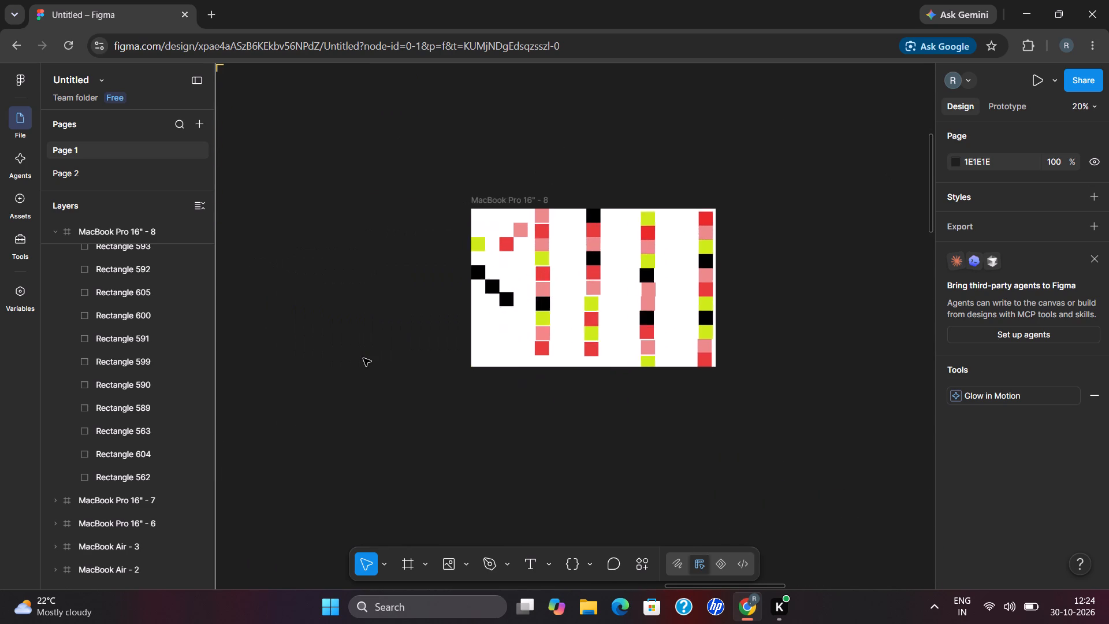
scroll(363, 358, "right", 1)
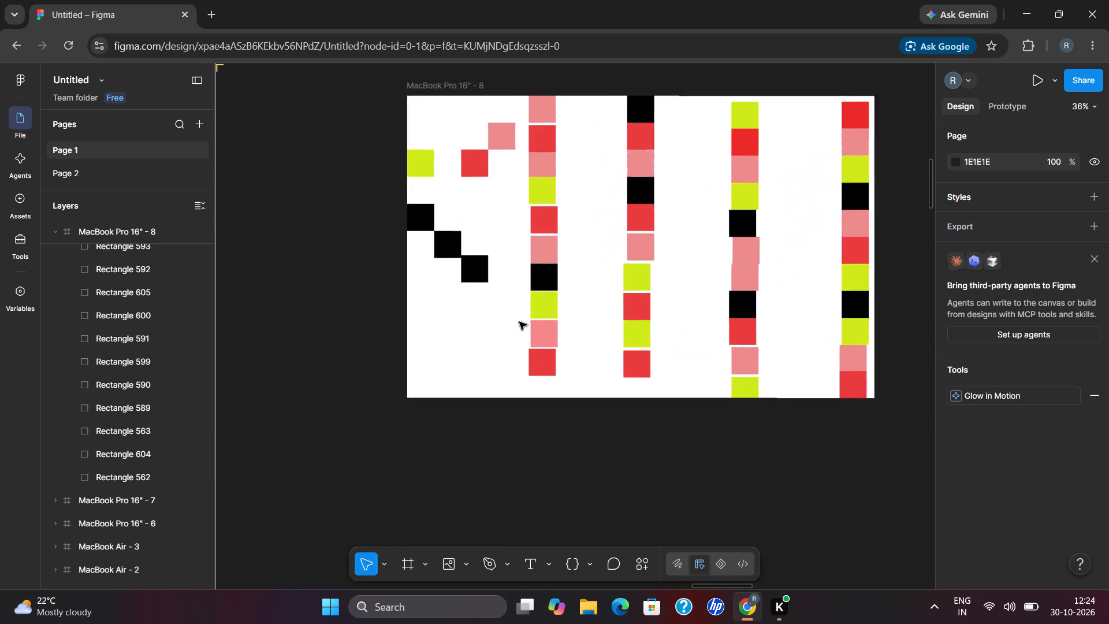
scroll(635, 244, "left", 1)
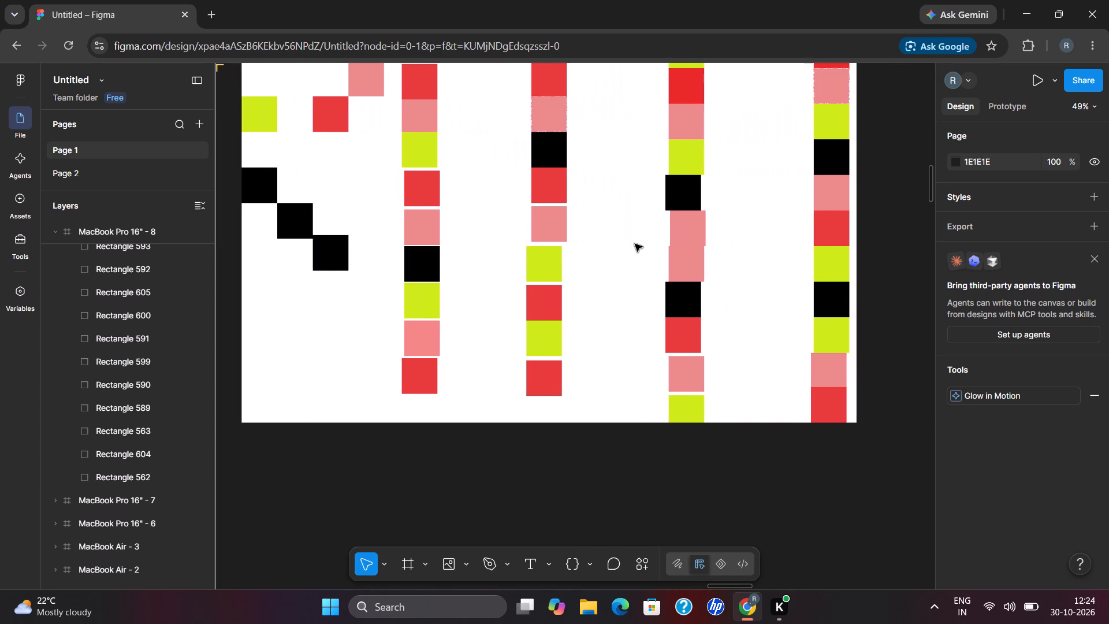
scroll(635, 244, "left", 1)
scroll(596, 168, "up", 1)
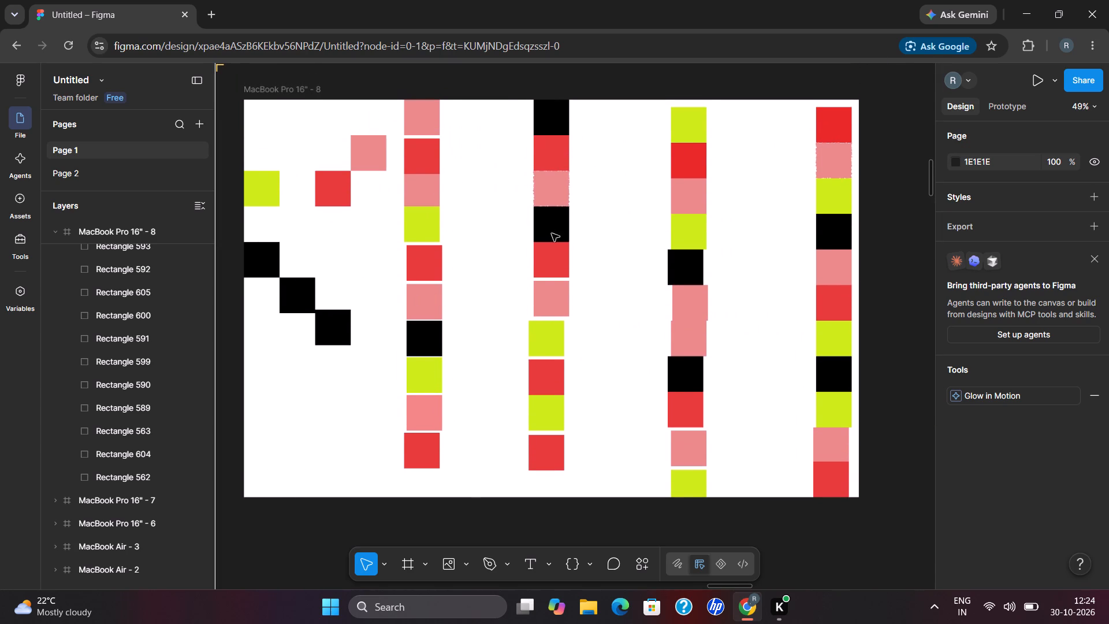
left_click(337, 326)
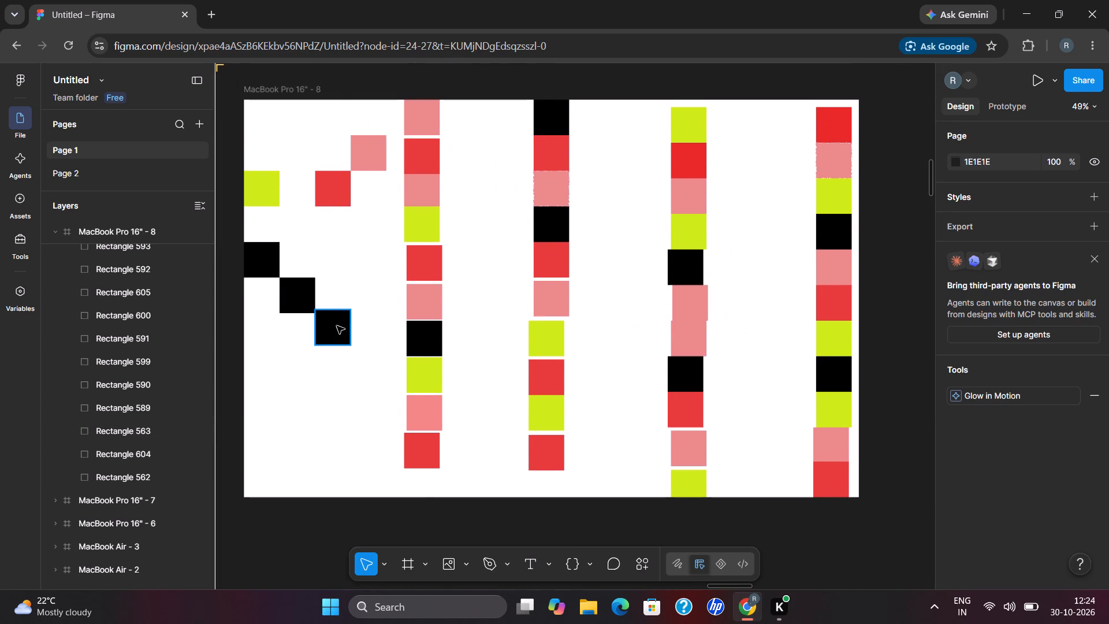
left_click_drag(338, 330, 377, 422)
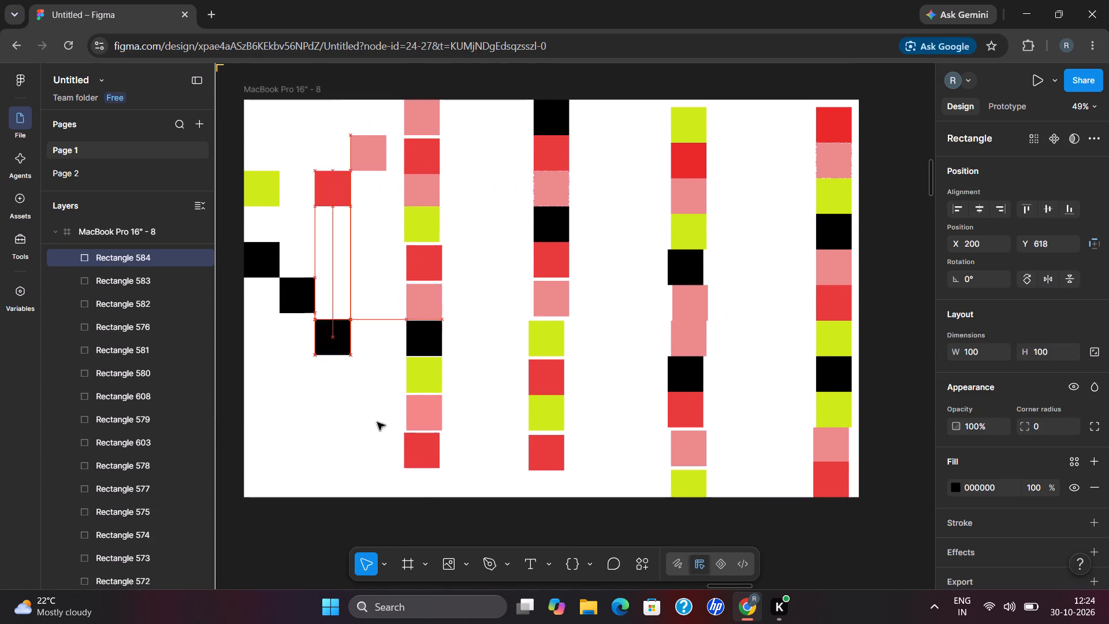
left_click_drag(377, 422, 427, 488)
left_click(427, 488)
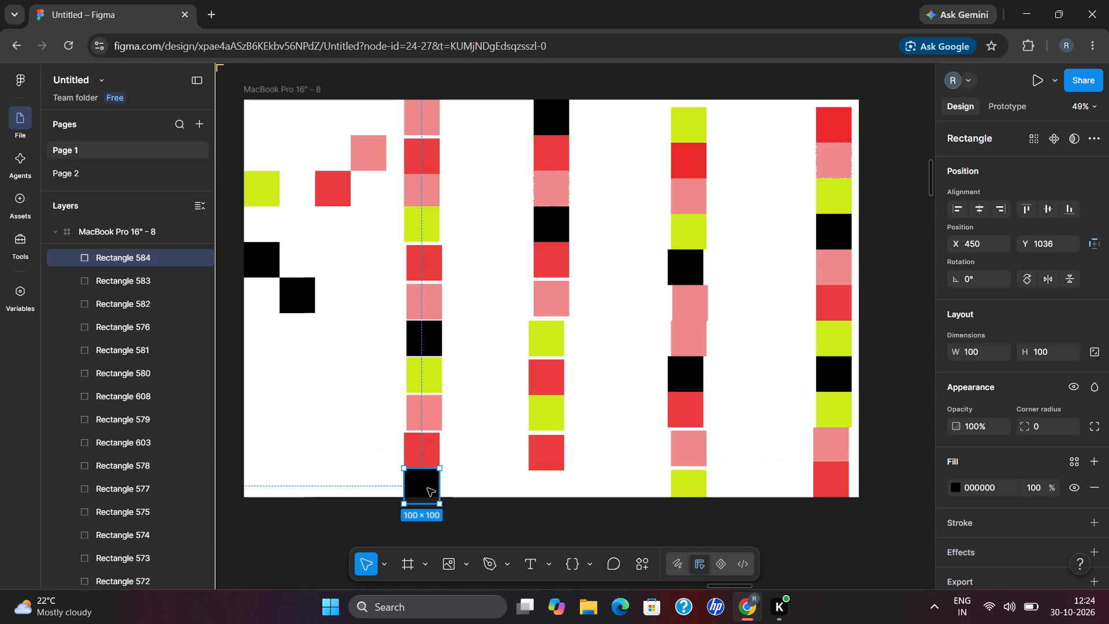
left_click(356, 441)
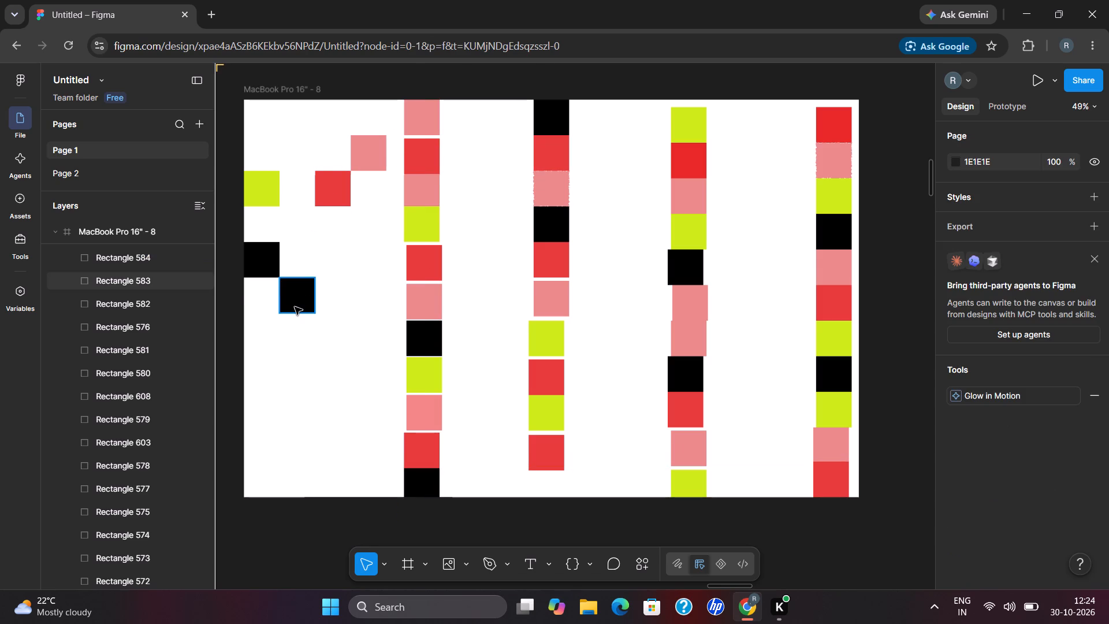
Start a fifth column with black at X 169, Y 0, red at Y 100, pink and lime below, and the last black square near the frame's bottom edge.
left_click_drag(295, 307, 319, 130)
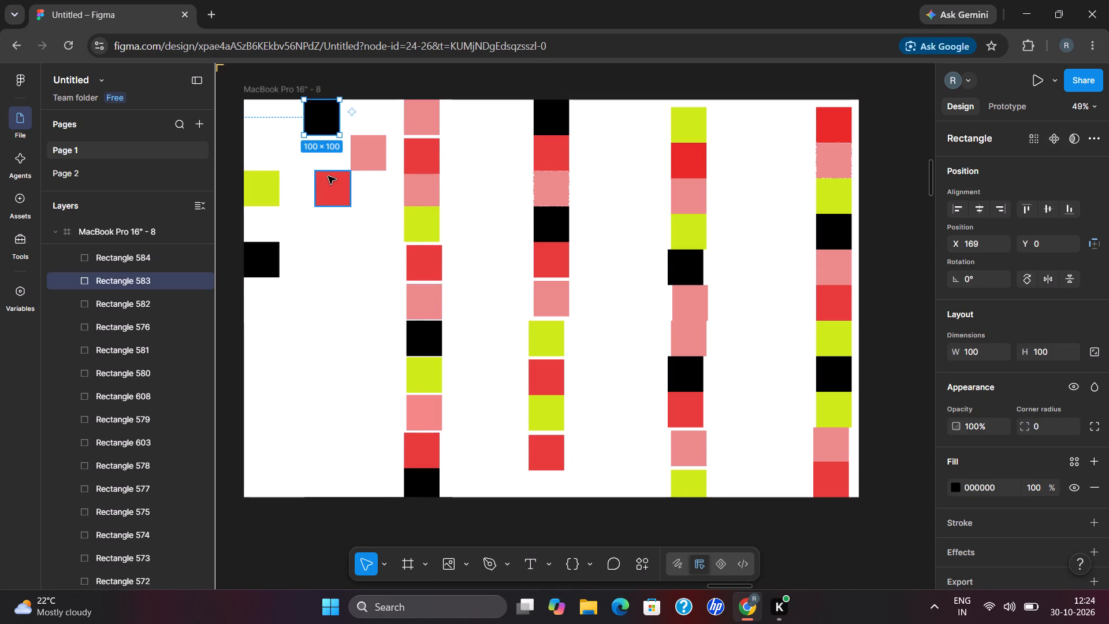
left_click_drag(332, 186, 320, 151)
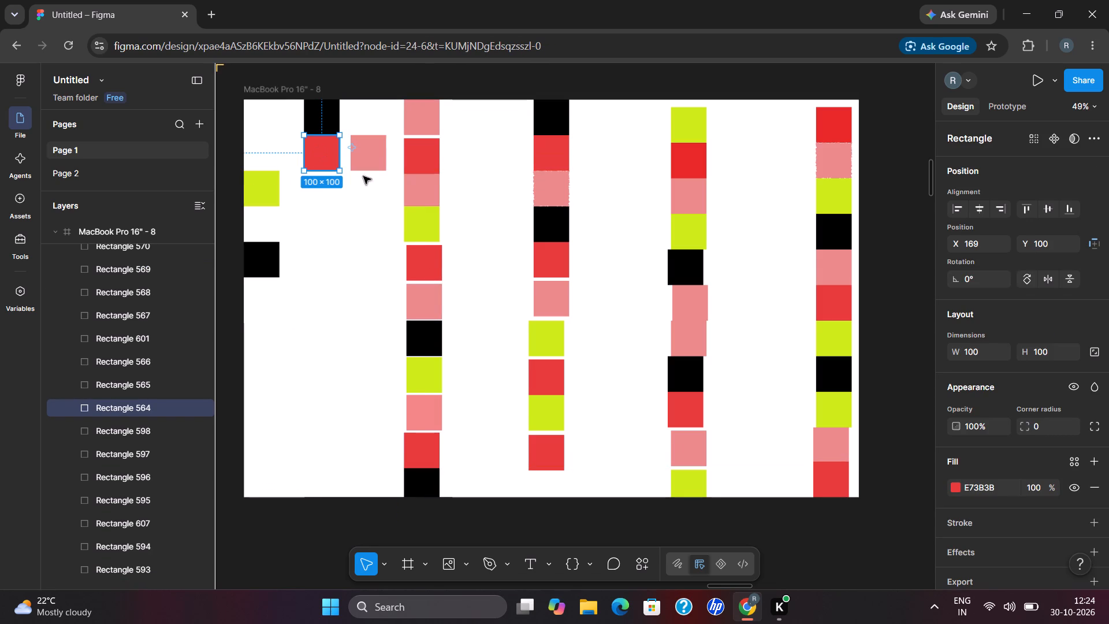
left_click_drag(366, 161, 323, 195)
left_click_drag(257, 195, 296, 216)
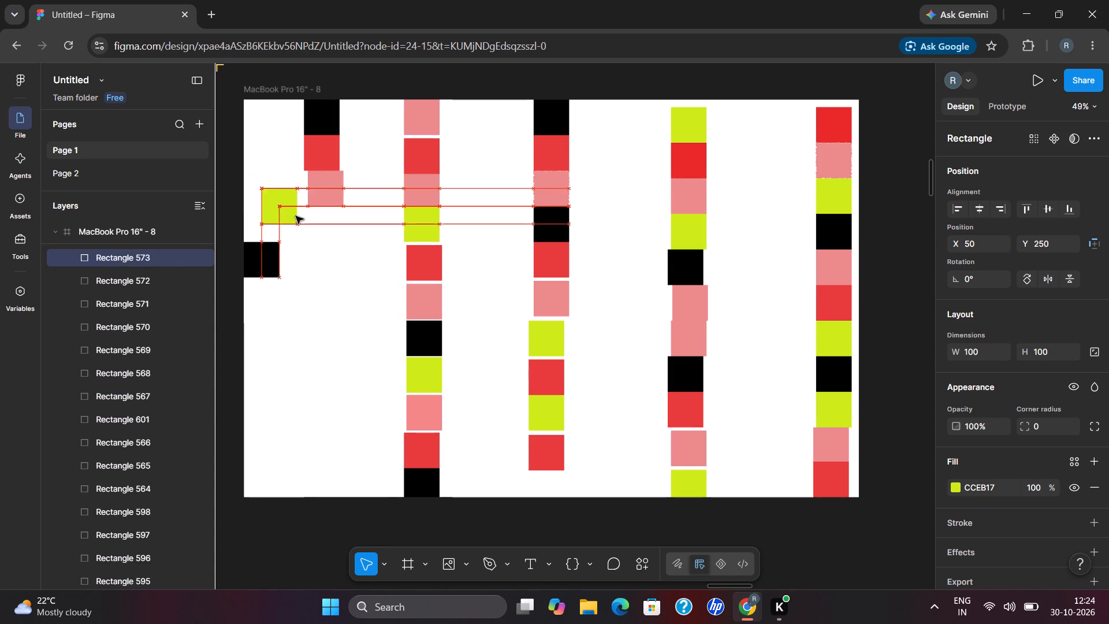
left_click_drag(296, 216, 317, 231)
left_click_drag(276, 252, 340, 479)
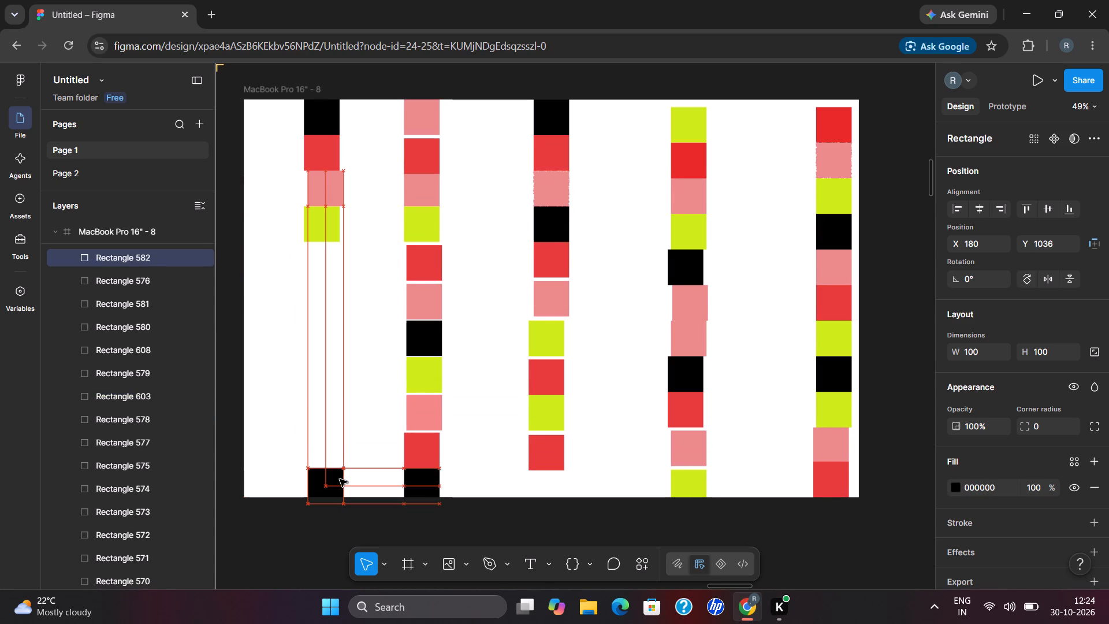
left_click_drag(340, 479, 338, 477)
left_click(288, 415)
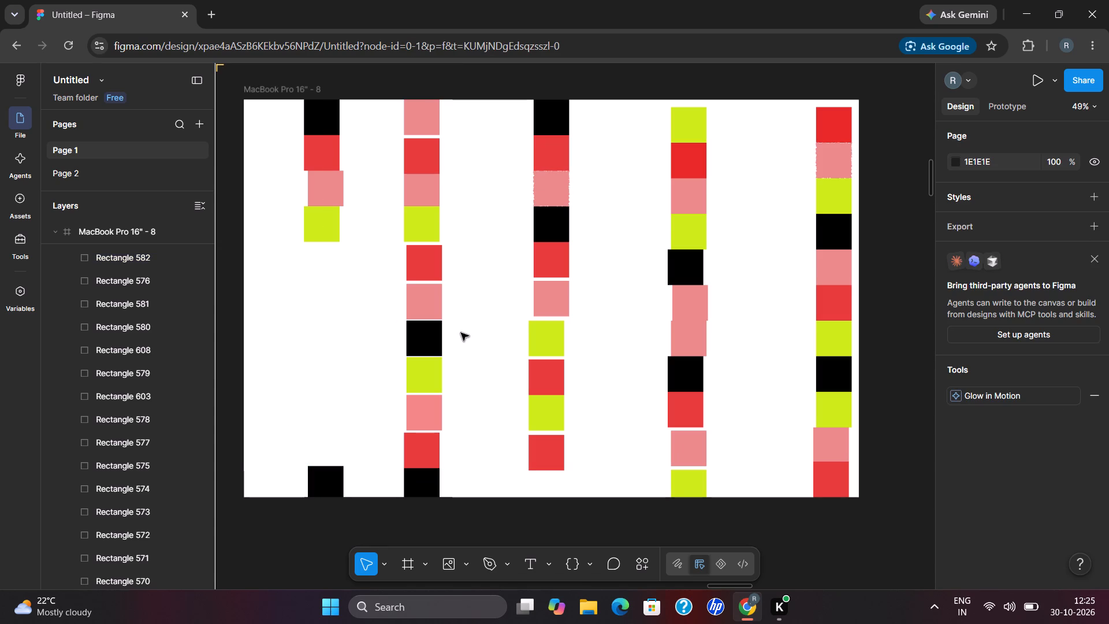
Extend the fifth column with copies of the fourth column's red square at X 169, Y 400 and lime square at Y 509.
left_click_drag(425, 270, 326, 255)
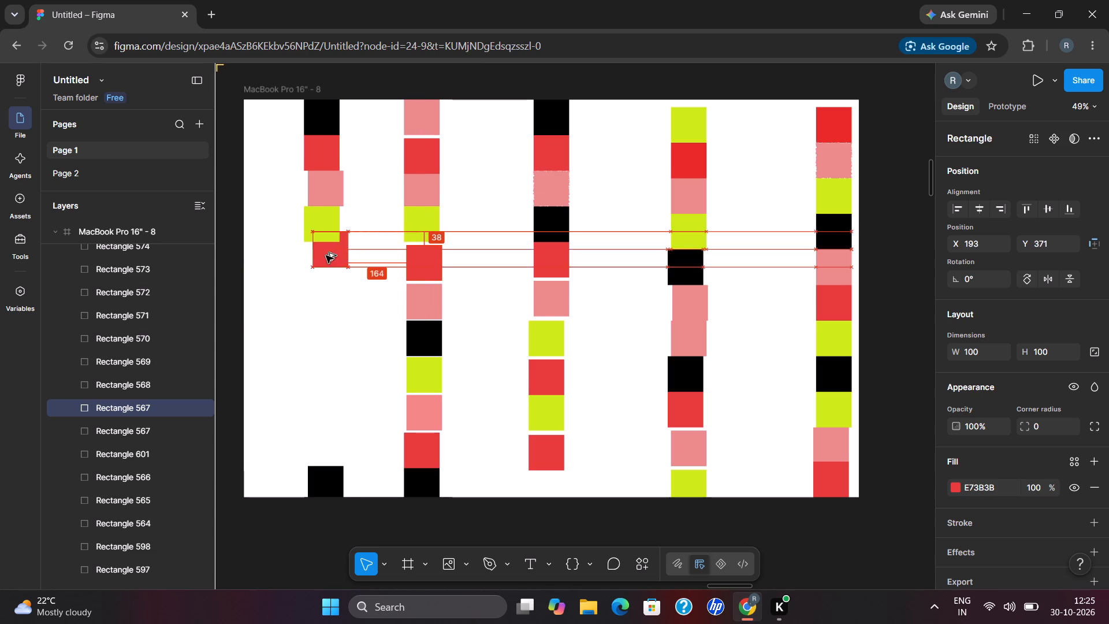
left_click_drag(326, 255, 320, 264)
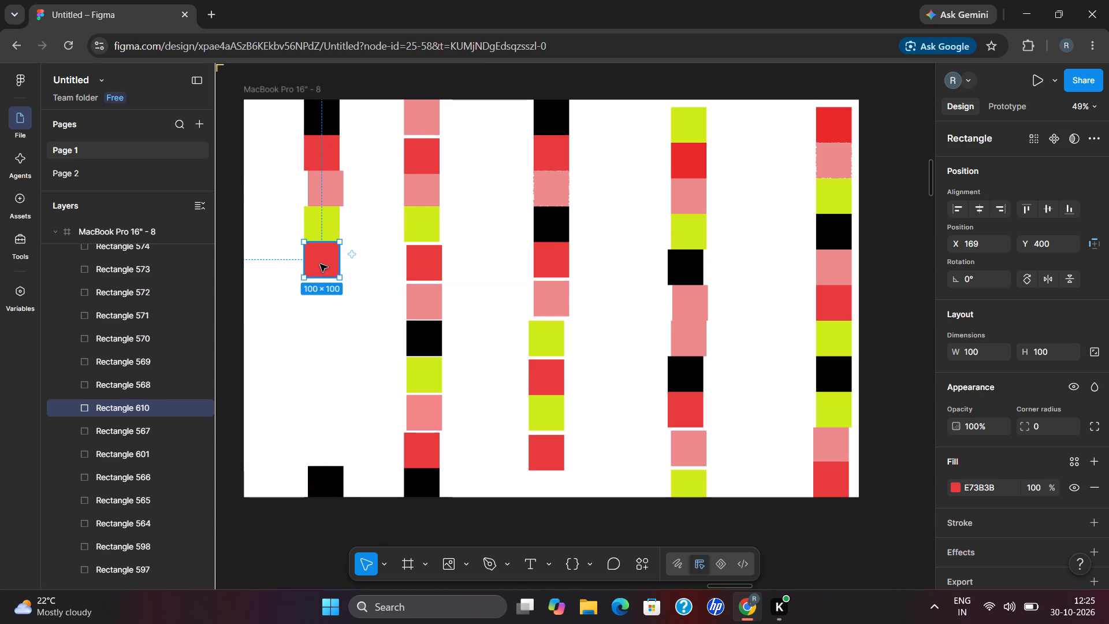
left_click(286, 357)
left_click_drag(426, 369, 321, 292)
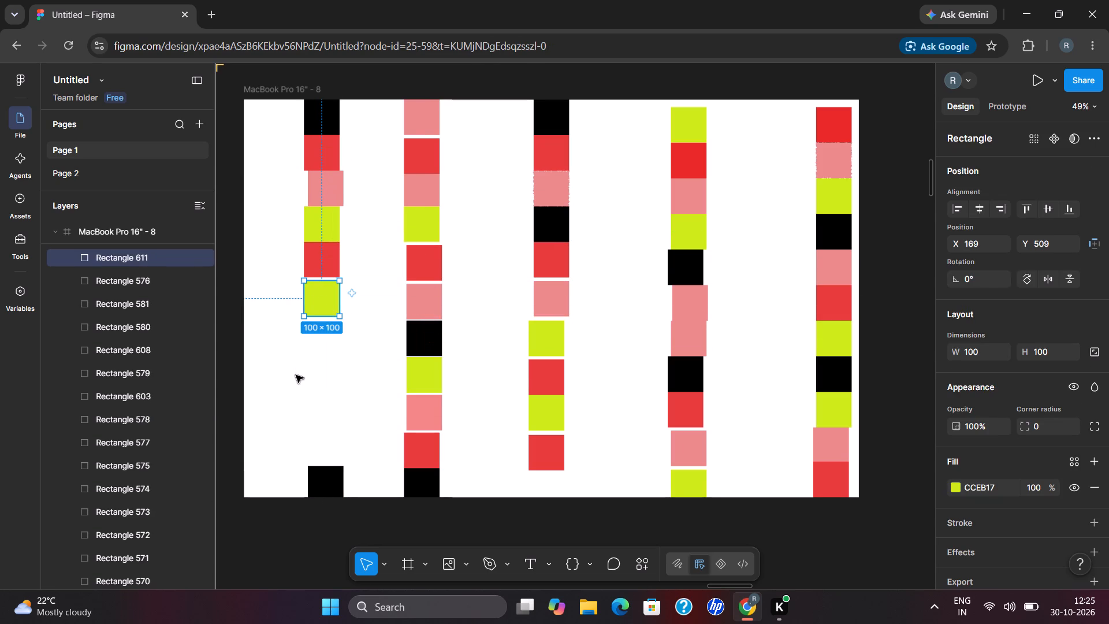
left_click(296, 375)
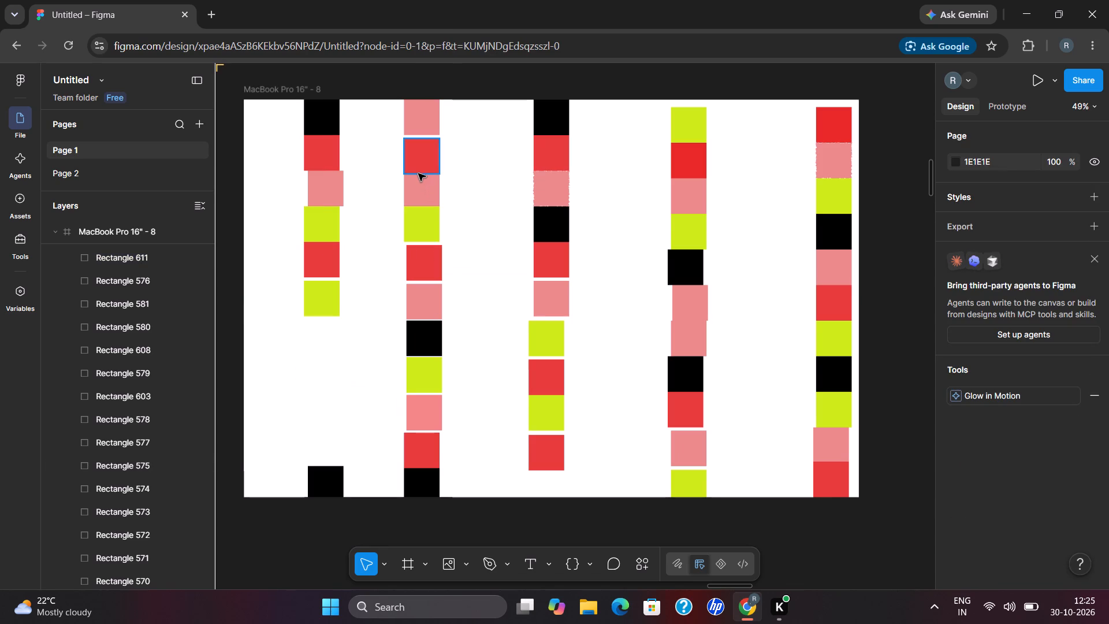
Stack copies of a lime square at X 180, Y 930 and a red square at Y 830 above the fifth column's bottom black square.
left_click(418, 174)
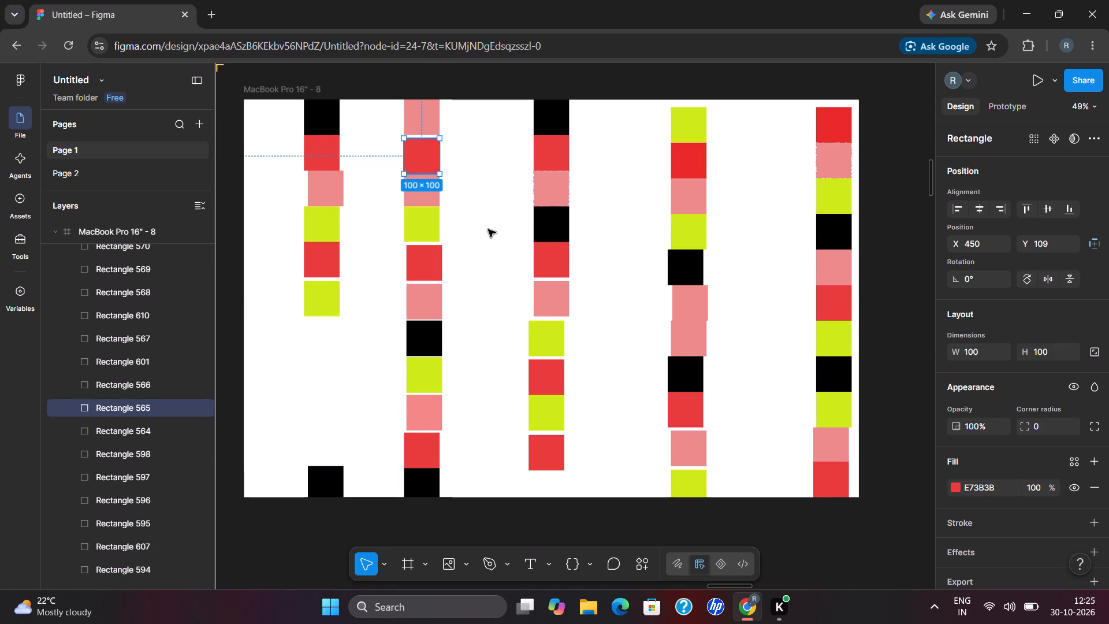
left_click_drag(676, 233, 641, 230)
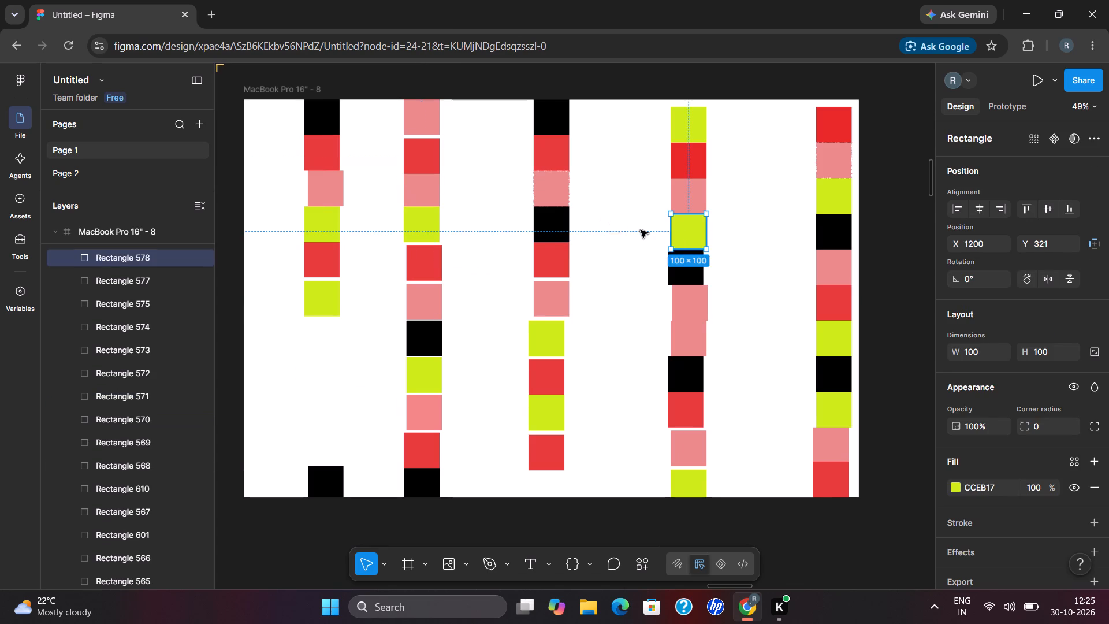
left_click_drag(641, 230, 310, 365)
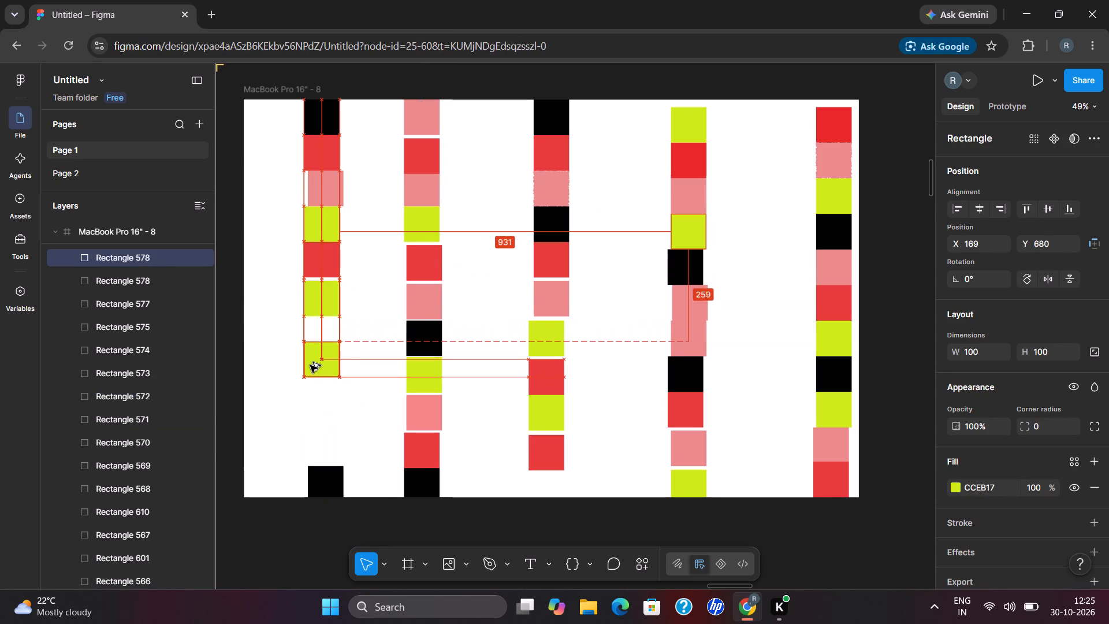
left_click_drag(310, 365, 315, 451)
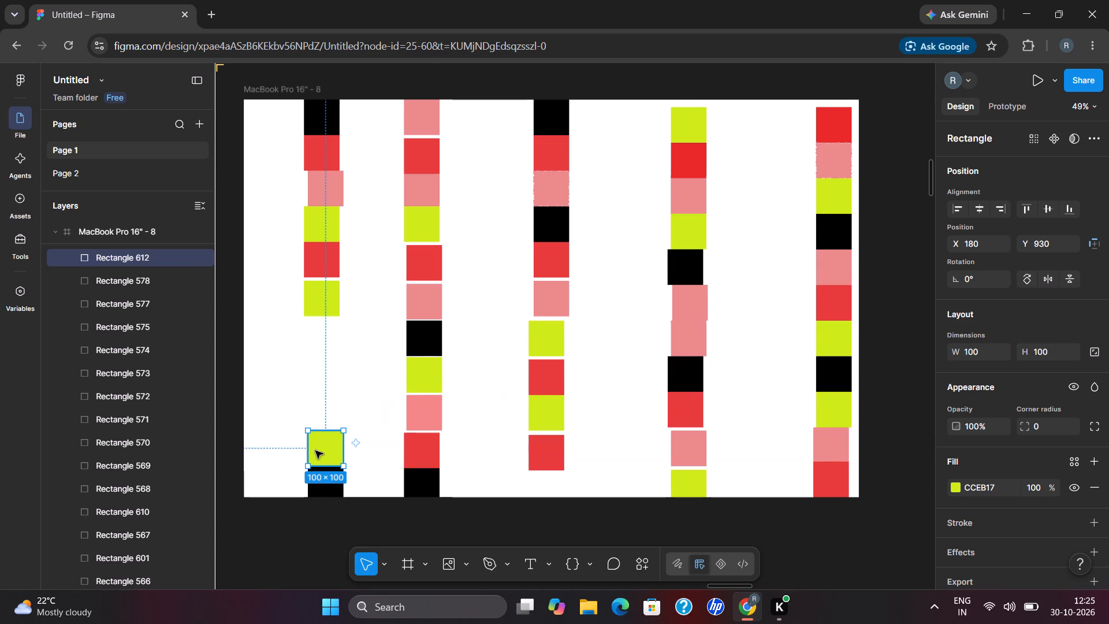
left_click_drag(426, 460, 325, 417)
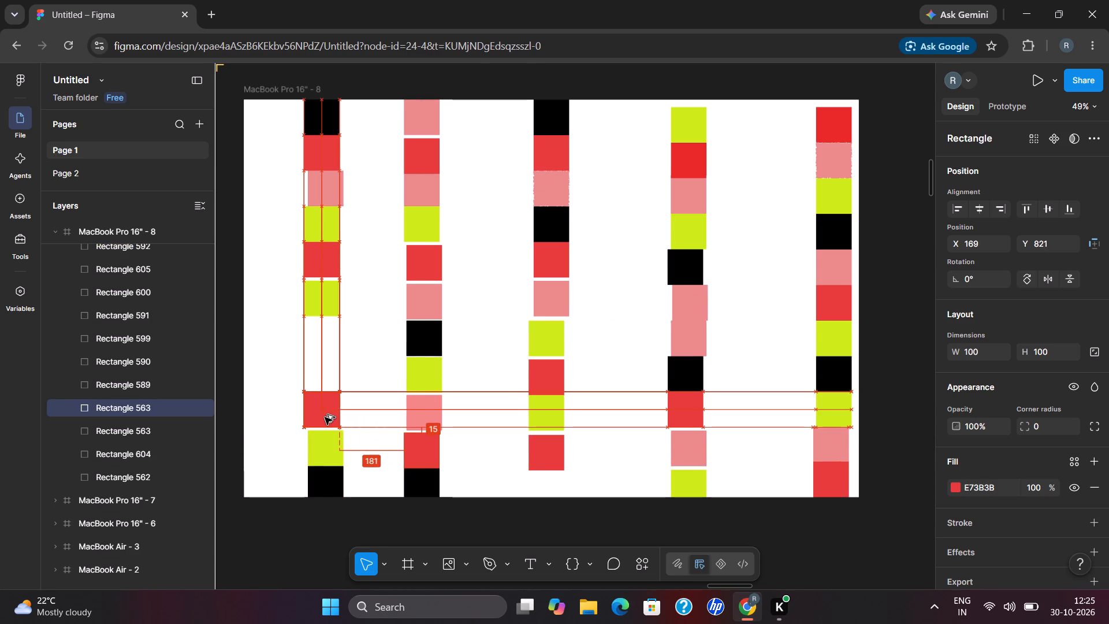
left_click_drag(325, 417, 332, 424)
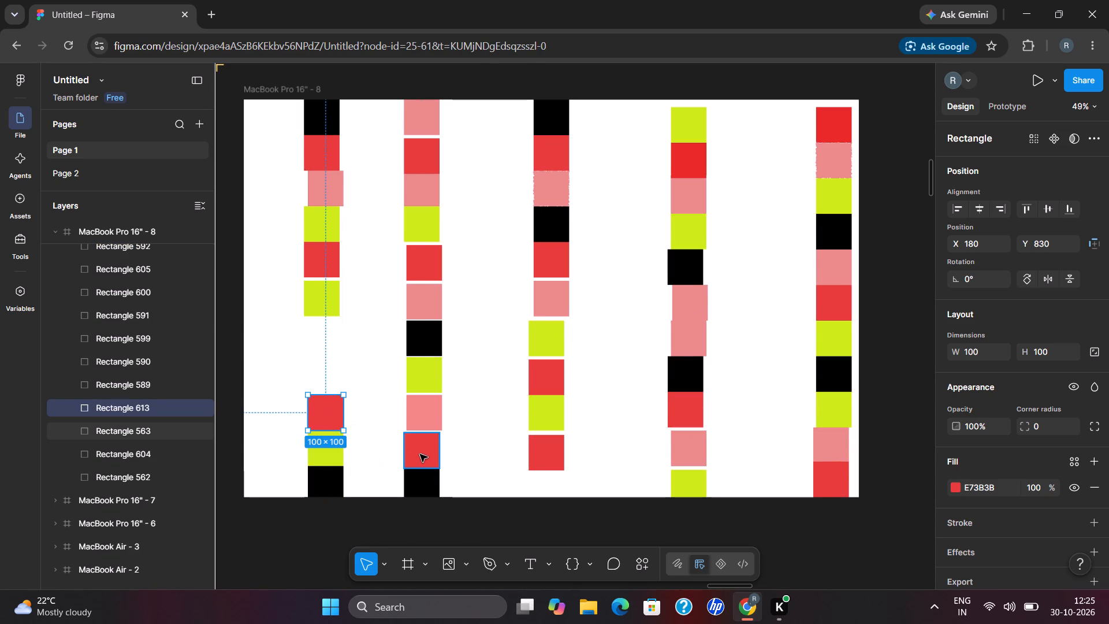
Fill the fifth column's gap with a red square copy directly below the Y 509 lime square and a lime copy at X 180, Y 720.
left_click_drag(421, 454, 323, 336)
left_click_drag(416, 388, 349, 382)
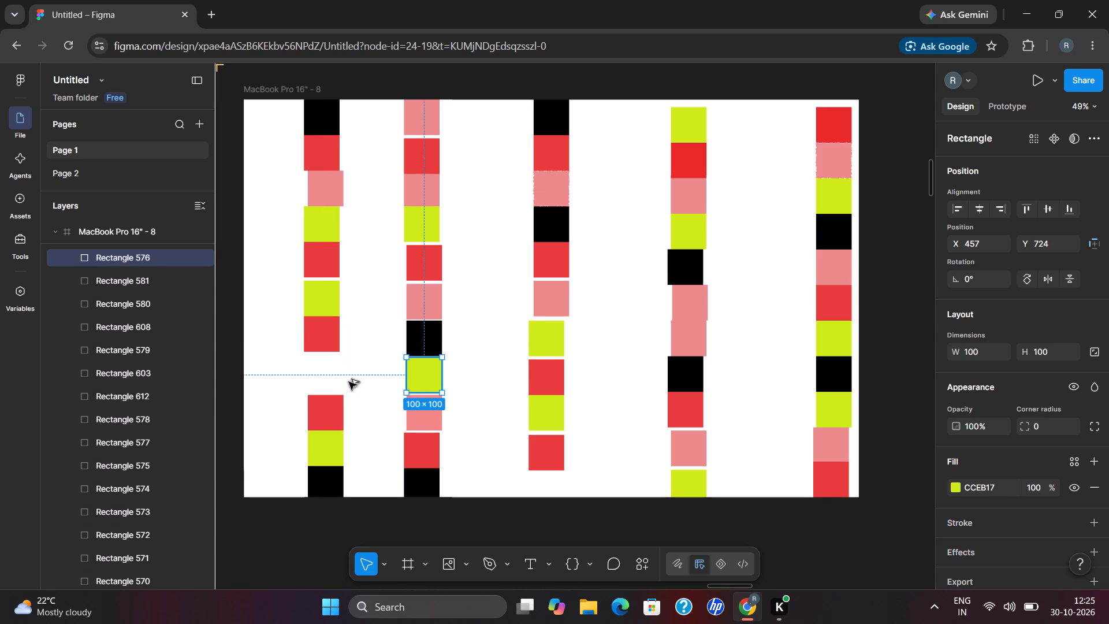
left_click_drag(349, 382, 321, 385)
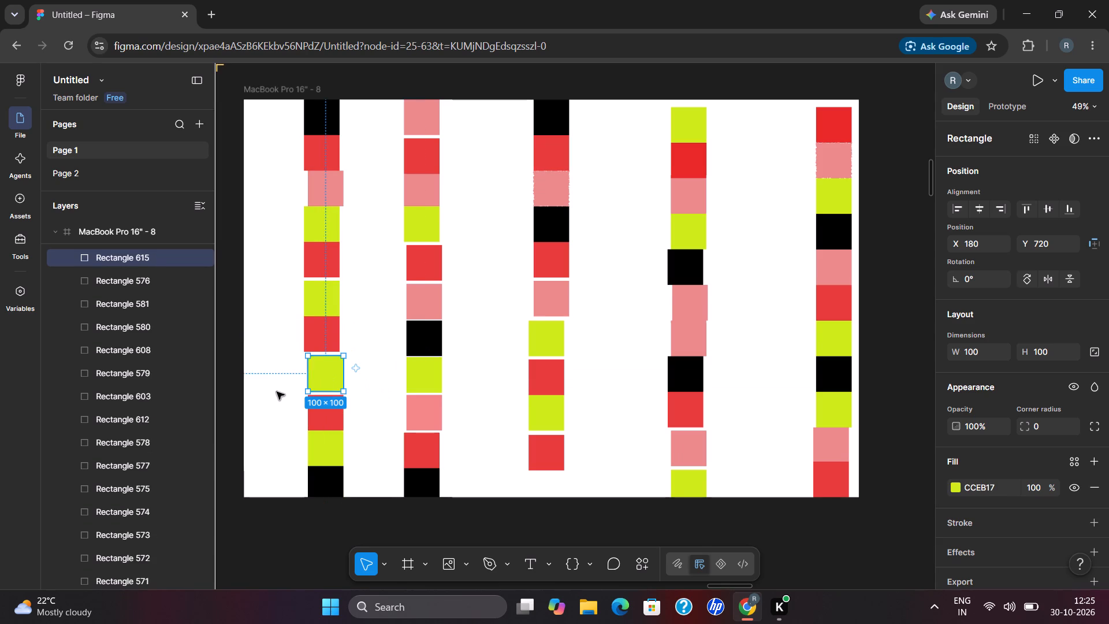
left_click(272, 388)
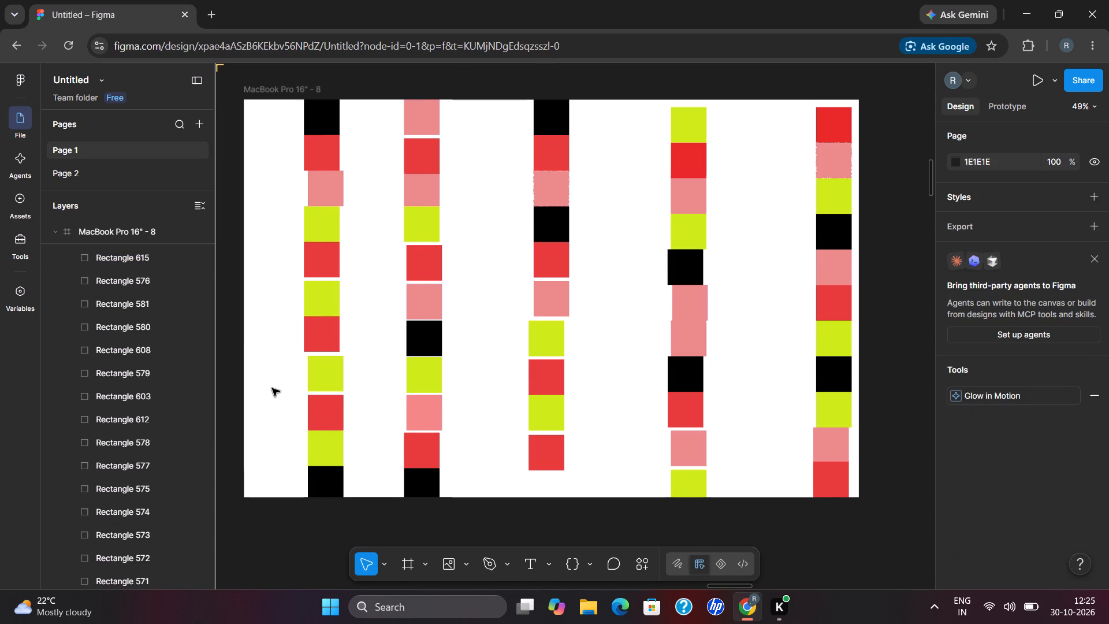
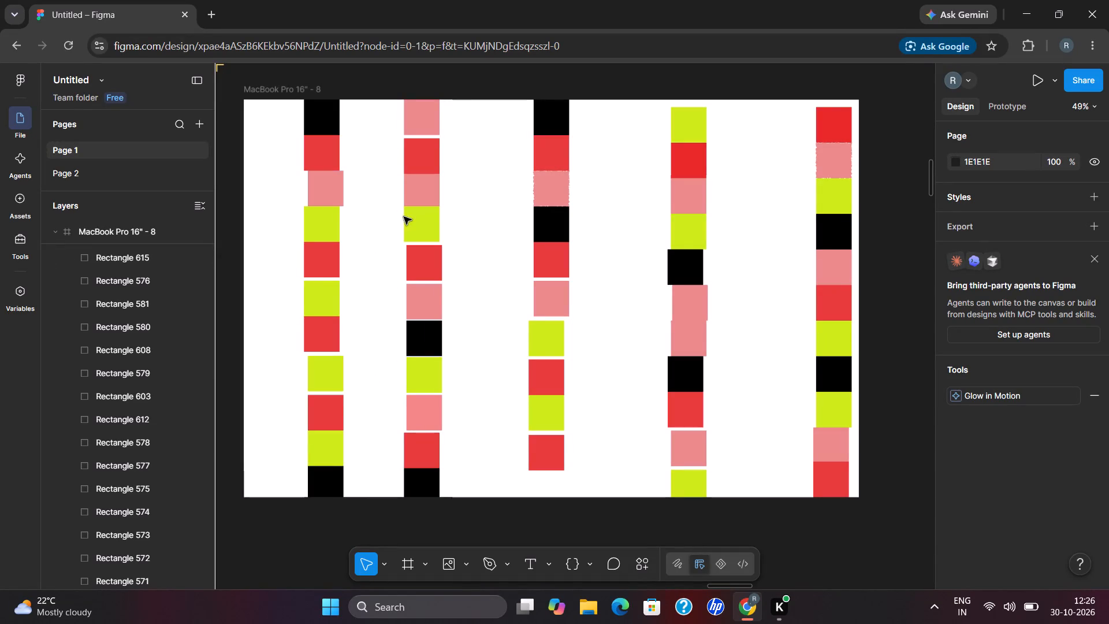
Draw a rectangle strip about 63 × 1117 at X 653, Y 0, between the second and third columns from the frame's left edge.
left_click(466, 563)
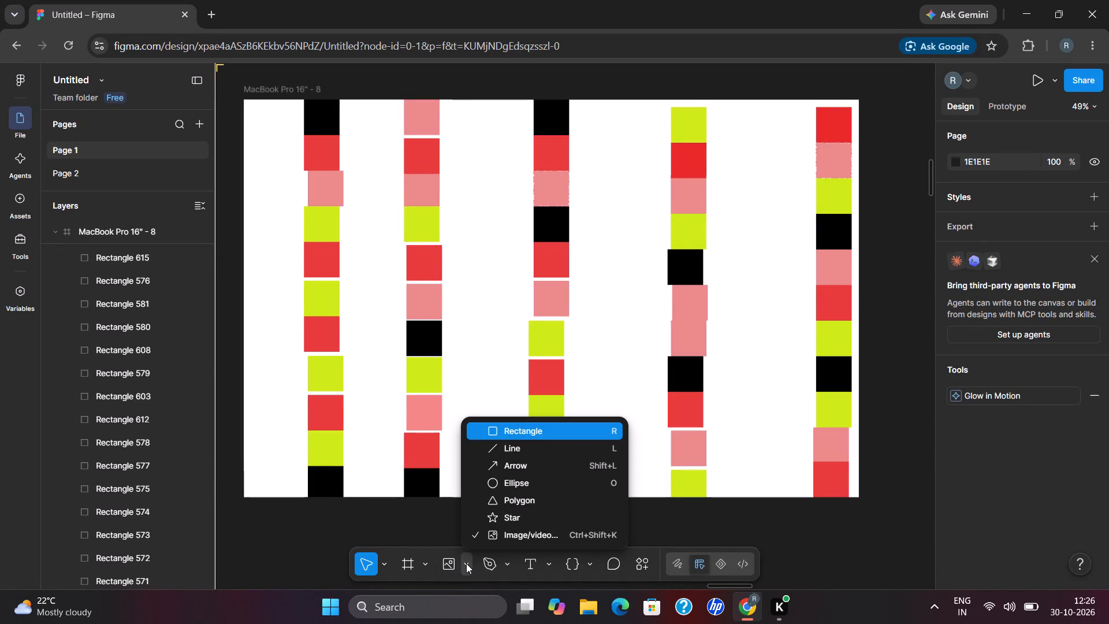
left_click(520, 429)
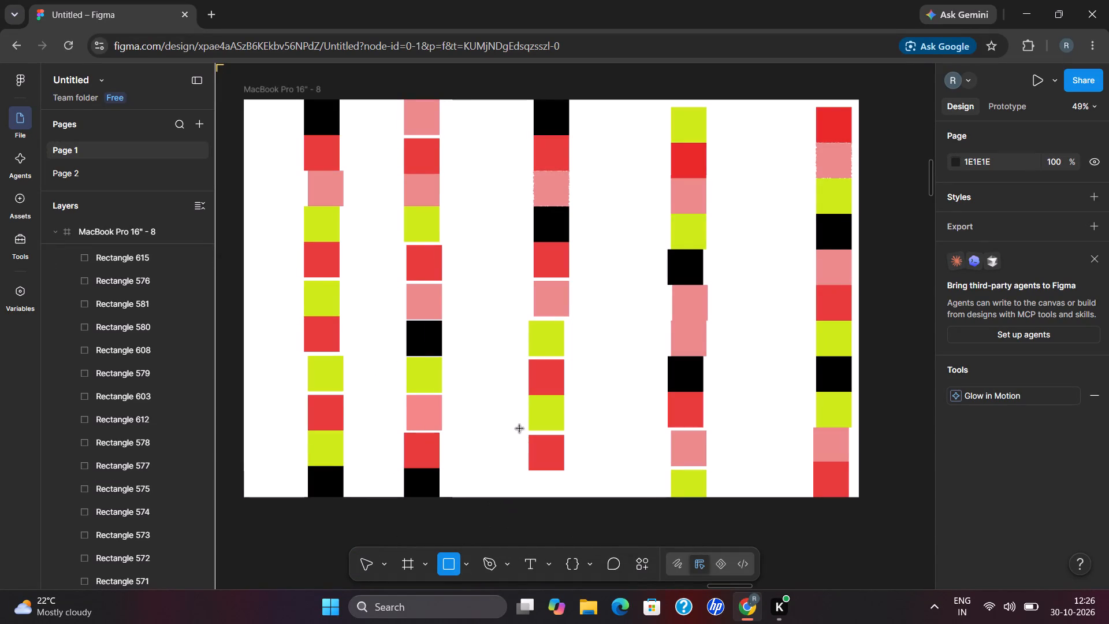
left_click_drag(476, 105, 477, 269)
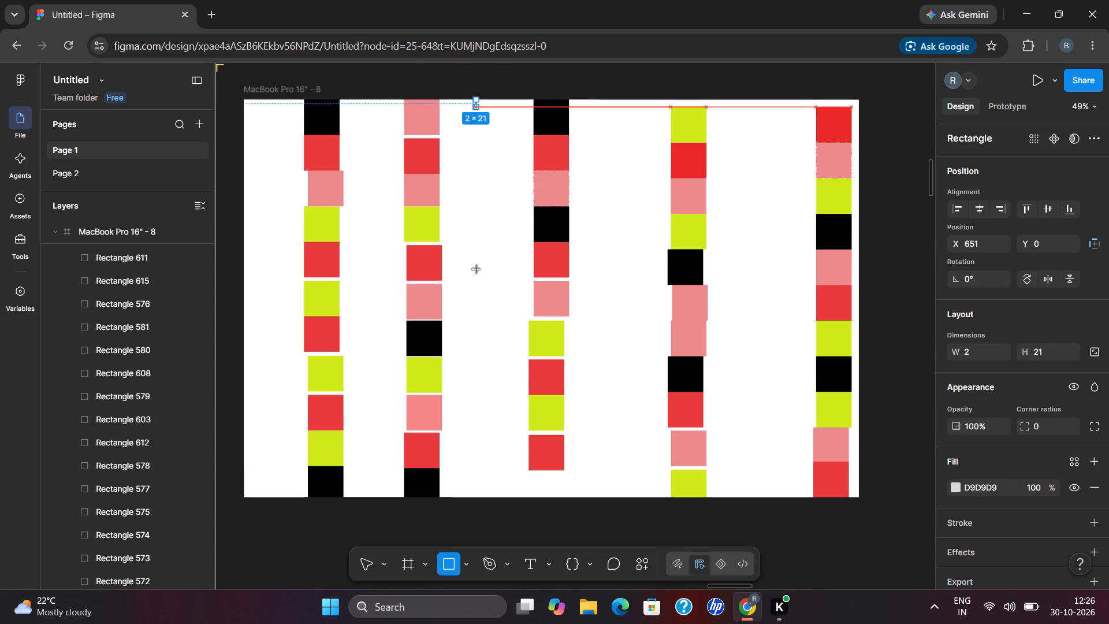
left_click_drag(477, 269, 501, 483)
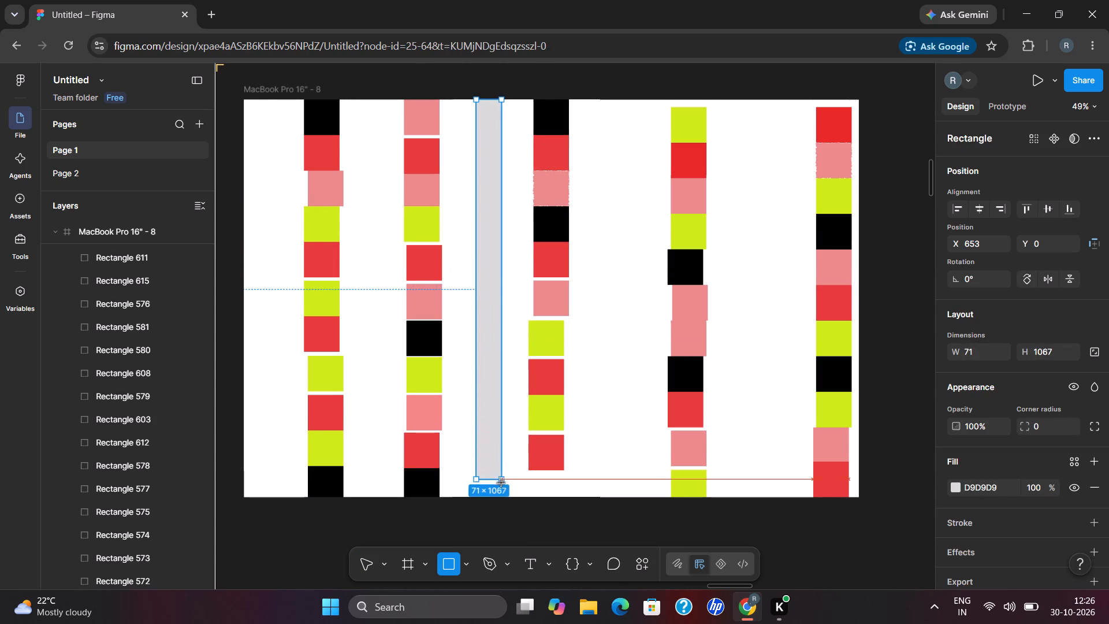
left_click_drag(501, 483, 498, 496)
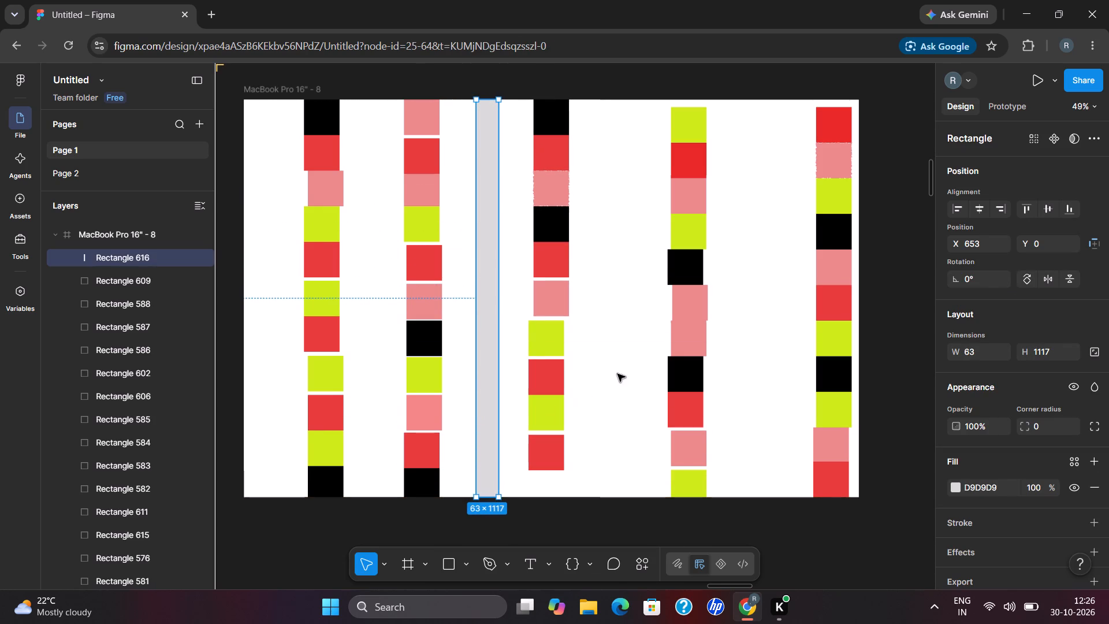
left_click(617, 374)
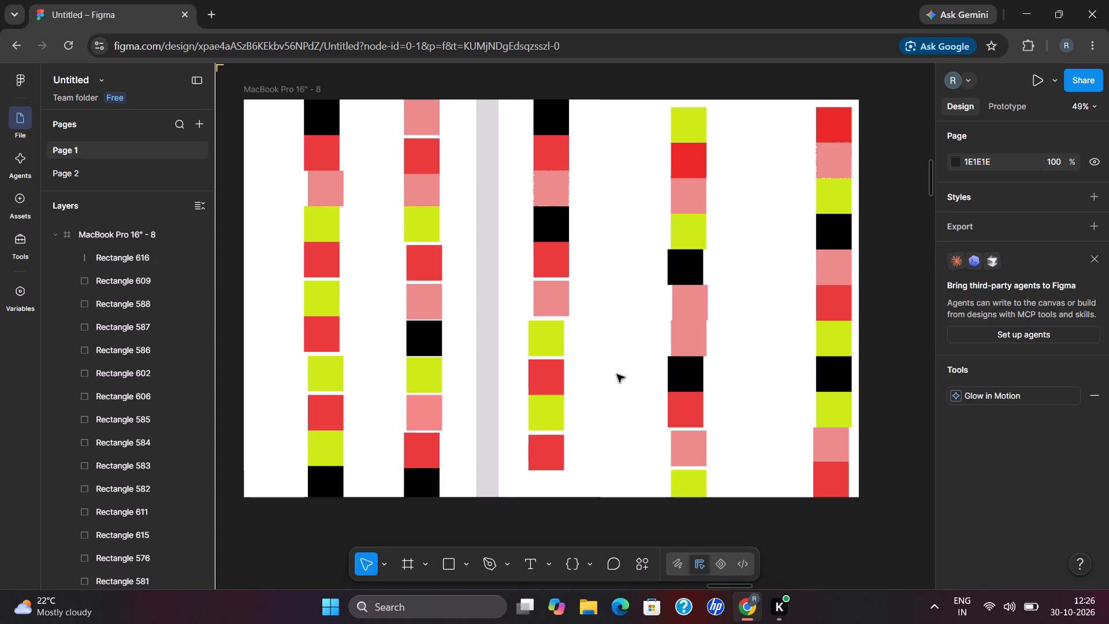
Draw a full-height rectangle strip about 73 × 1117 at X 1024, Y 0, in the gap right of the middle column.
left_click(452, 572)
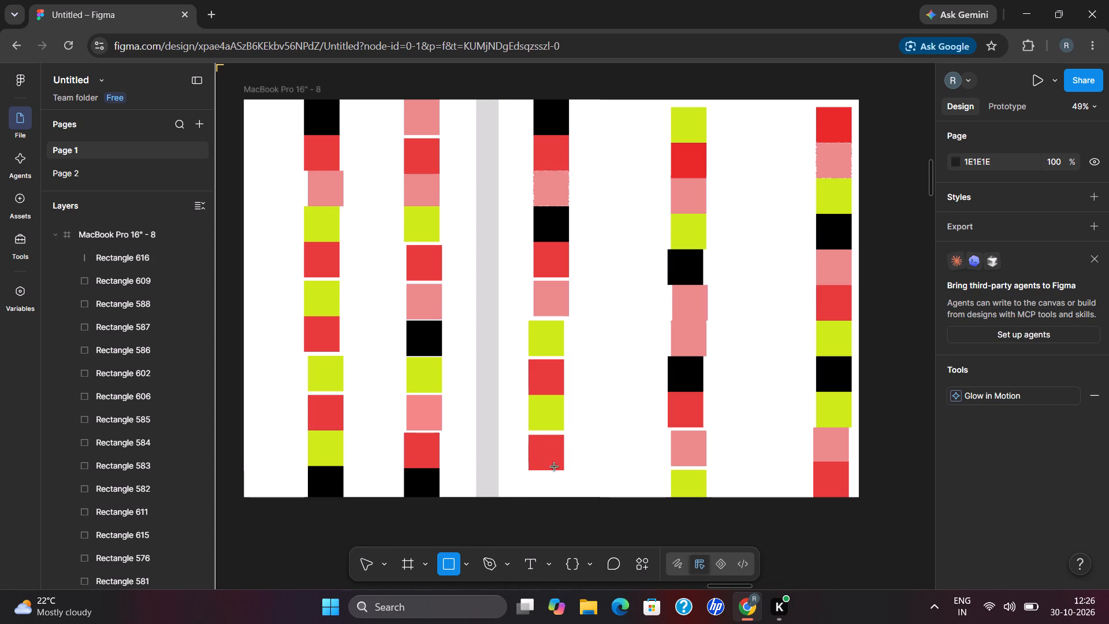
left_click_drag(608, 105, 617, 272)
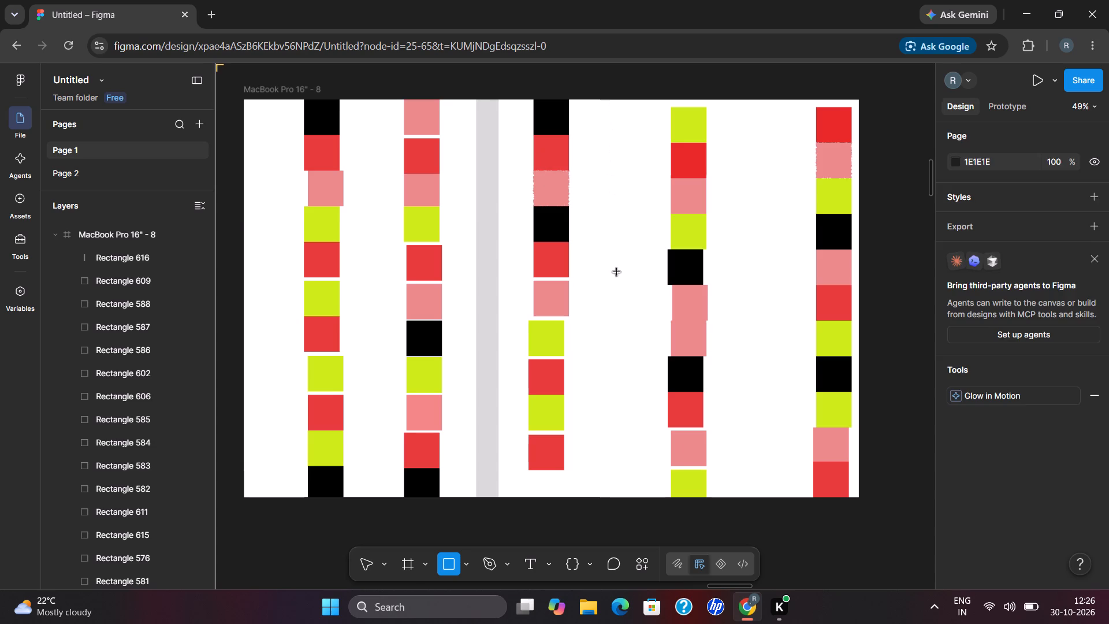
left_click_drag(617, 272, 634, 488)
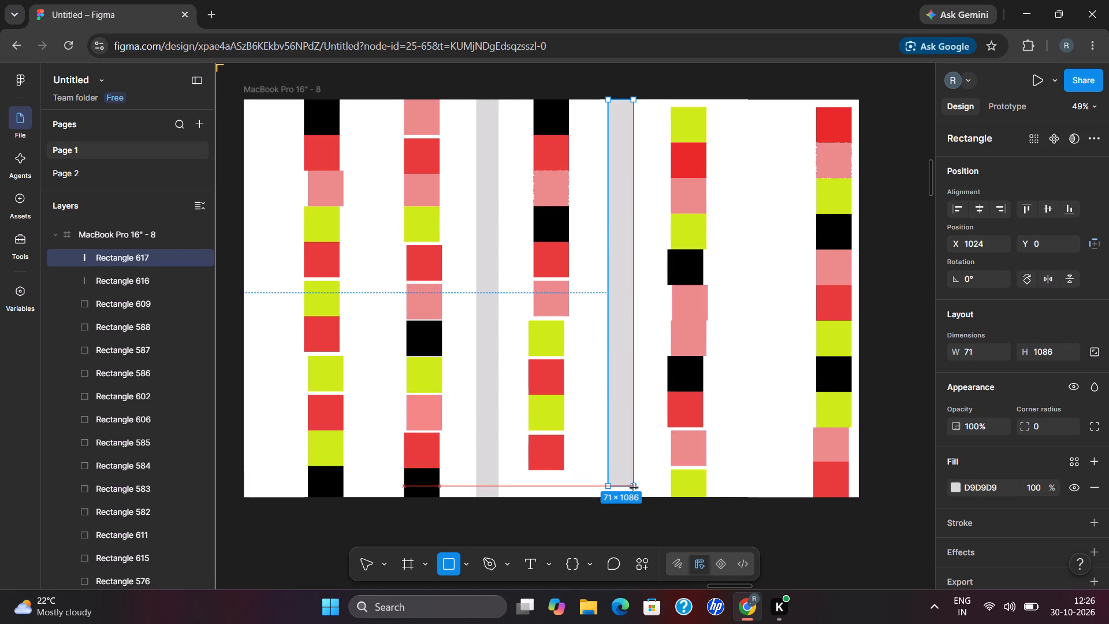
left_click_drag(634, 488, 634, 498)
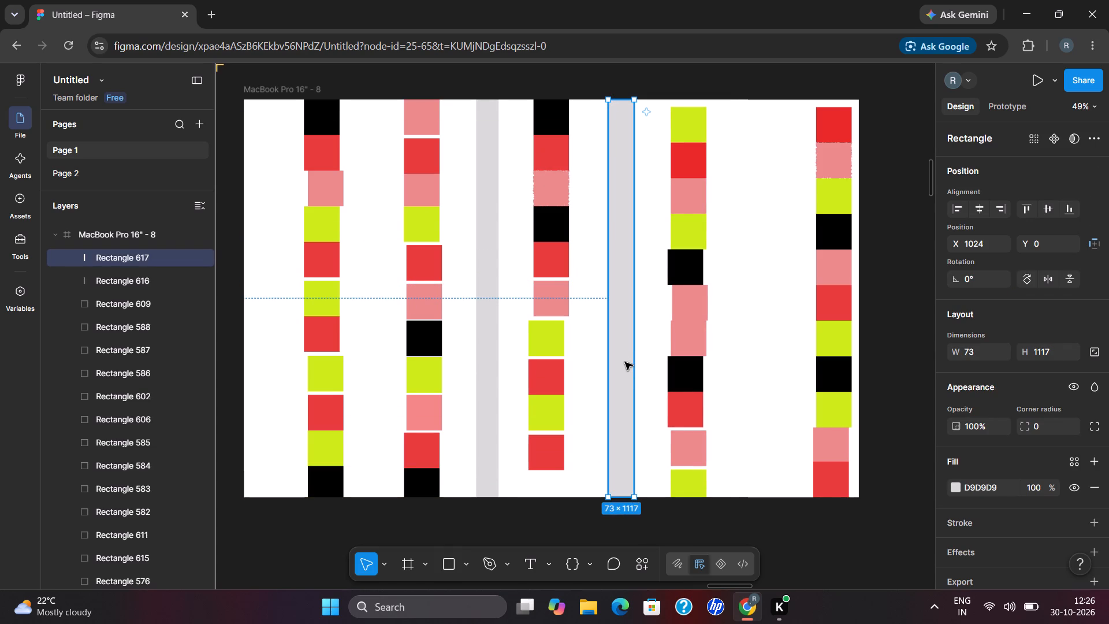
left_click(653, 351)
Draw a rectangle strip about 108 × 1098 at X 1371, Y 19, in the gap before the frame's rightmost column.
left_click(451, 558)
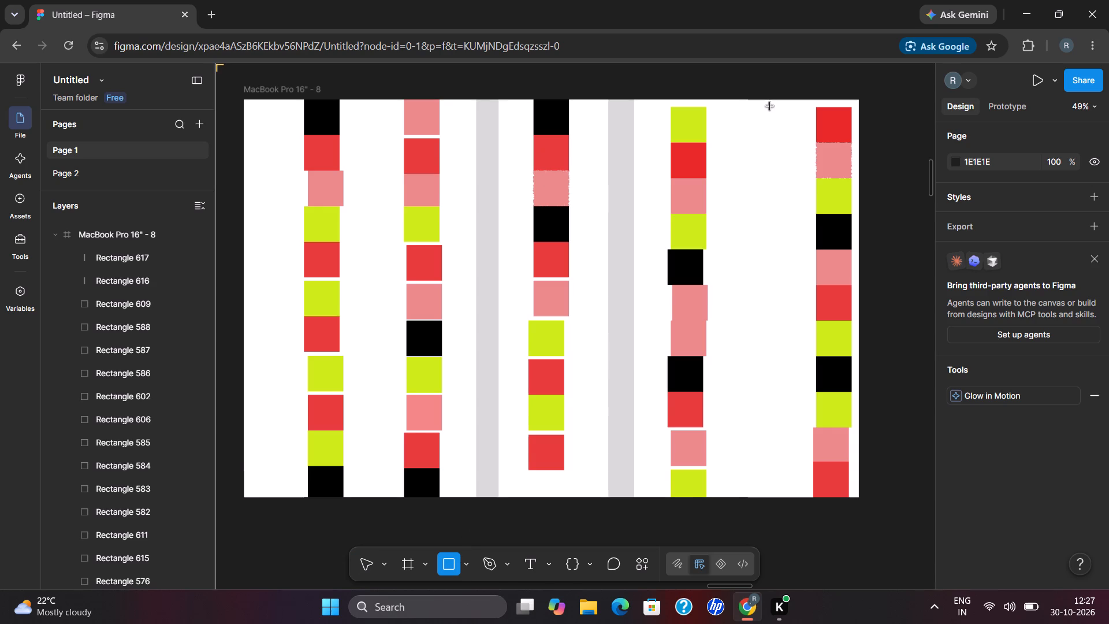
left_click_drag(770, 106, 749, 419)
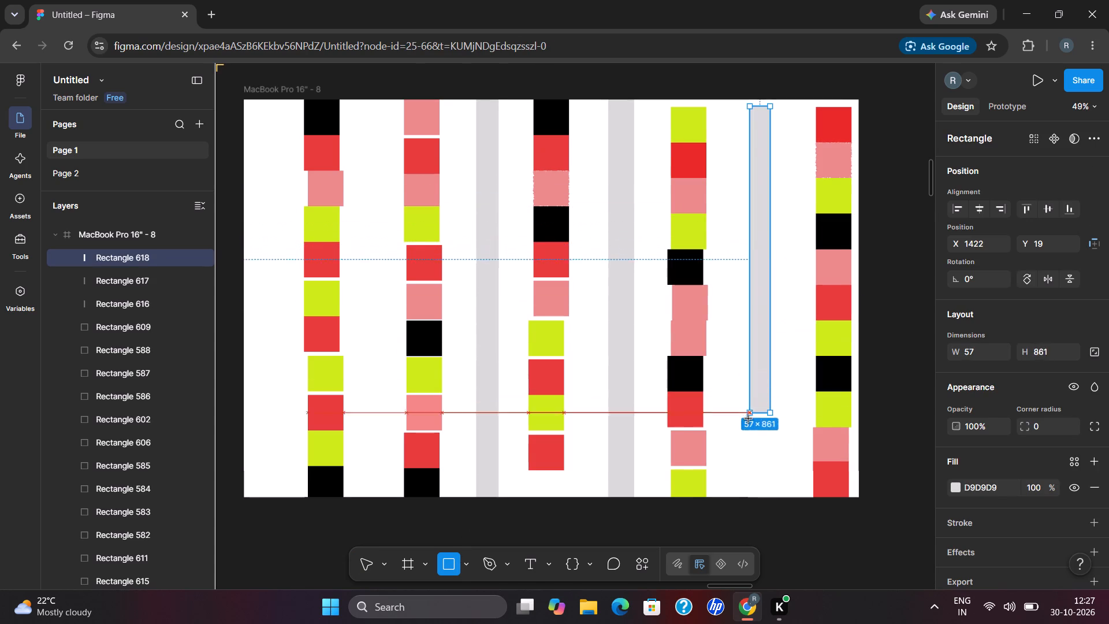
left_click_drag(749, 419, 730, 502)
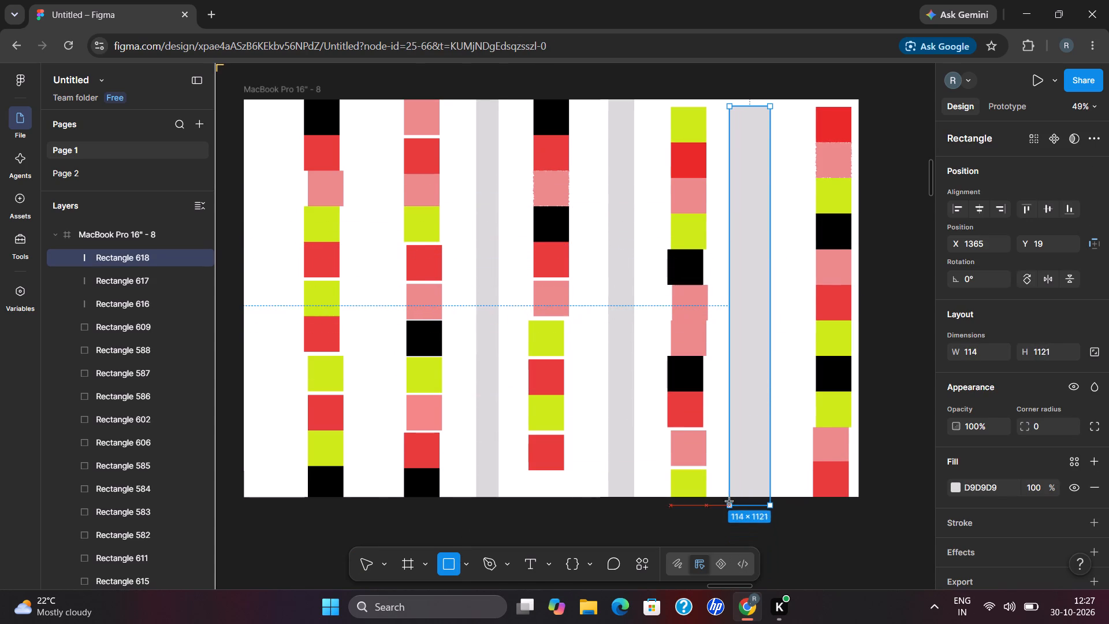
left_click_drag(730, 502, 731, 496)
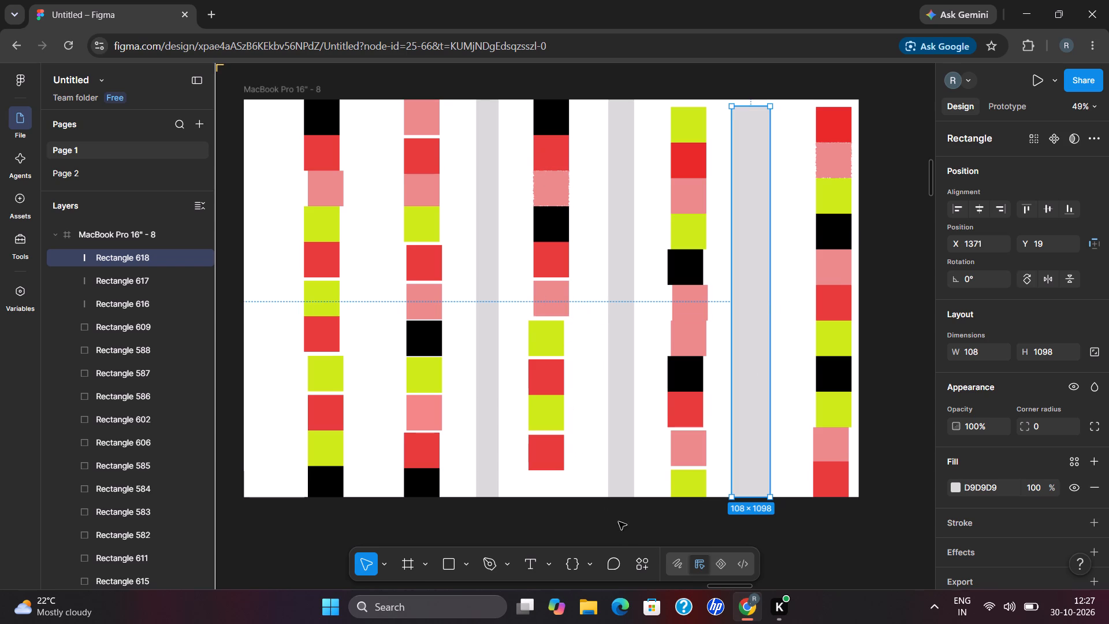
Draw a rectangle strip about 58 × 1136 beside the frame's left edge and place it at about X 42, Y -6.
left_click(459, 560)
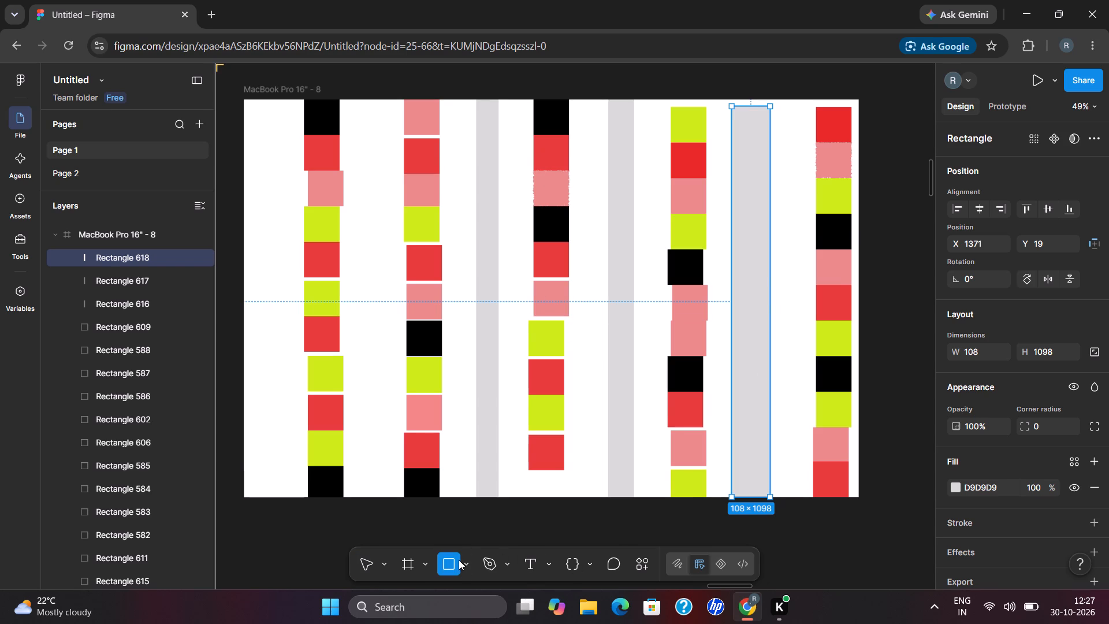
left_click_drag(269, 103, 267, 200)
left_click_drag(267, 200, 255, 522)
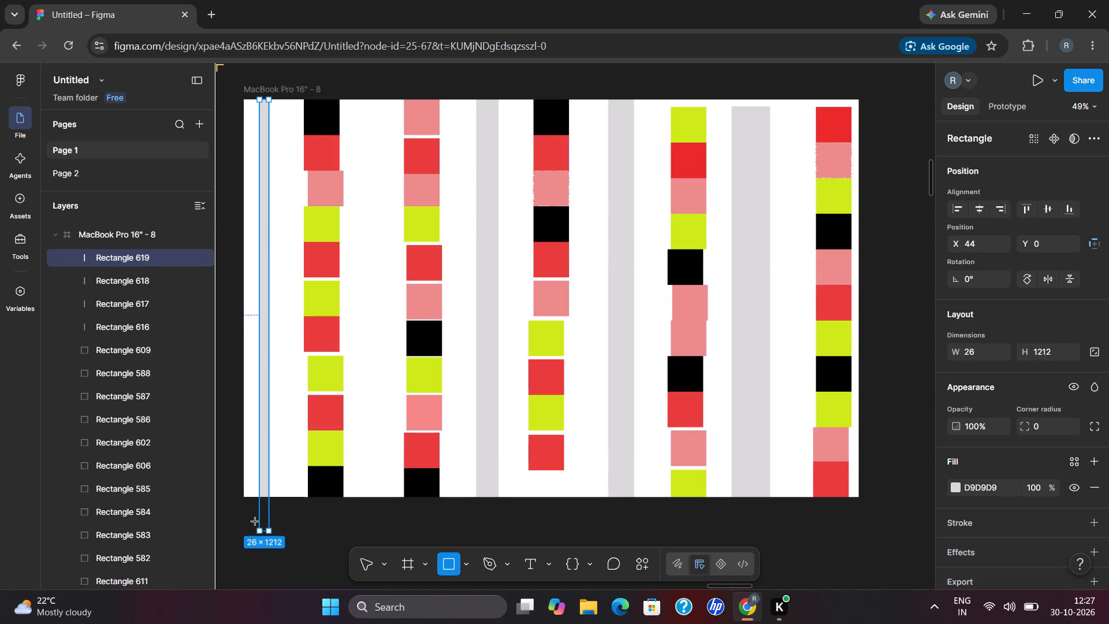
left_click_drag(255, 522, 248, 503)
left_click_drag(257, 402, 259, 398)
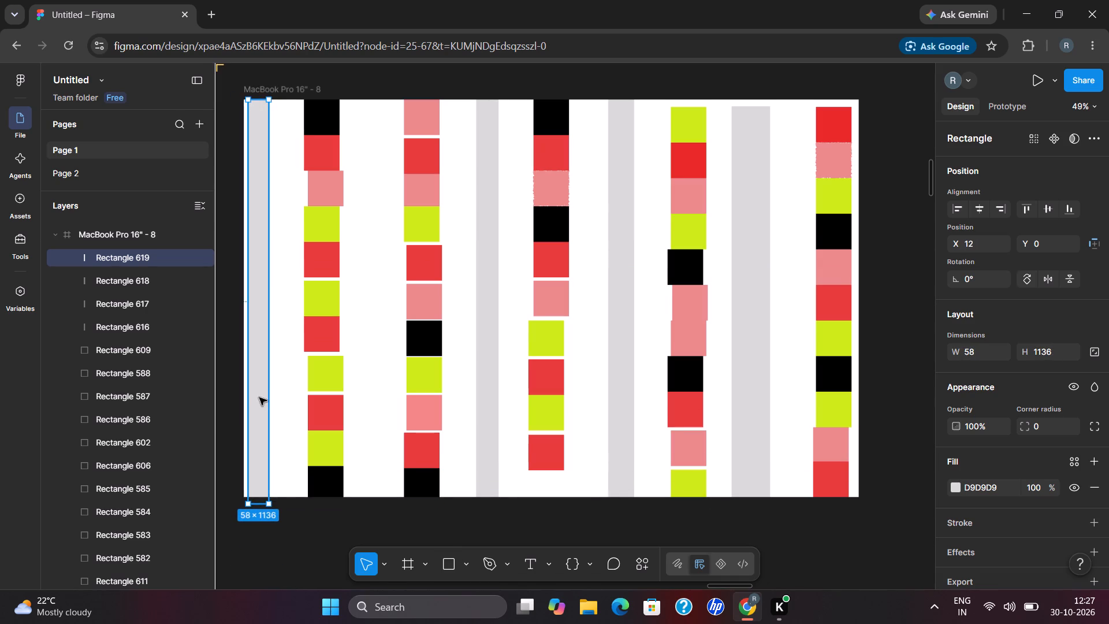
left_click_drag(259, 398, 268, 400)
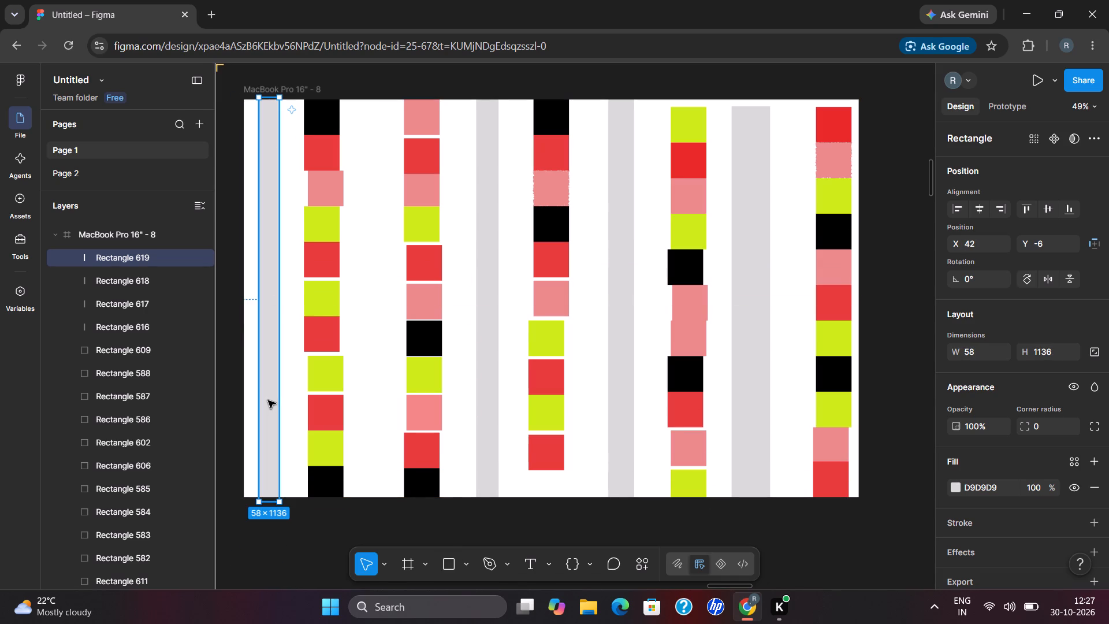
left_click(506, 538)
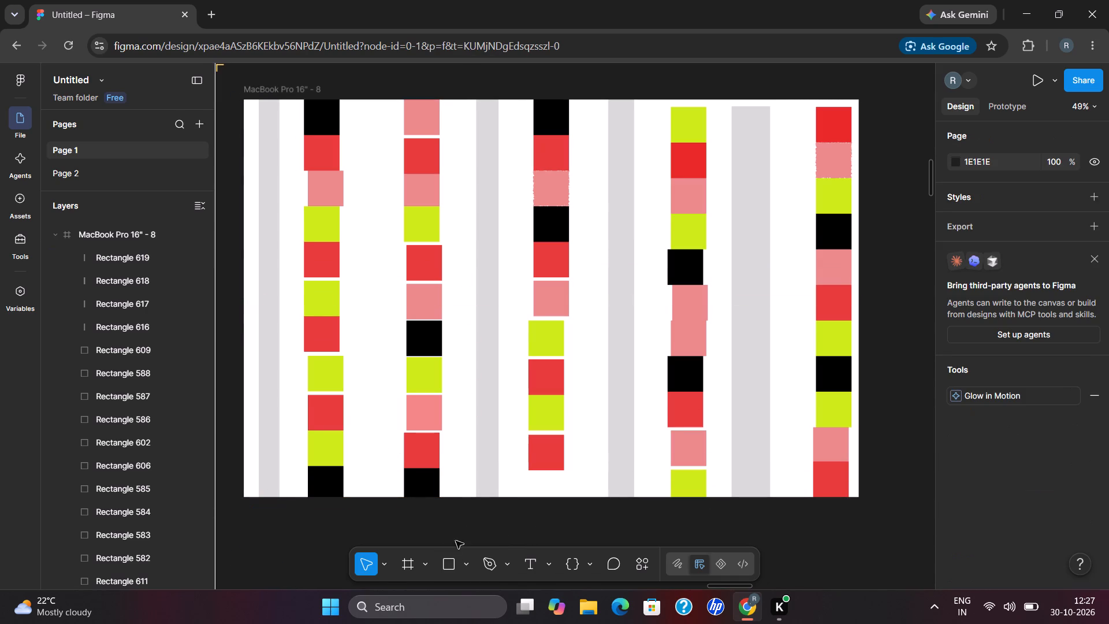
Draw a narrow strip between the two leftmost columns, placed at about X 346, Y -23 and sized about 37 × 1140.
left_click(444, 558)
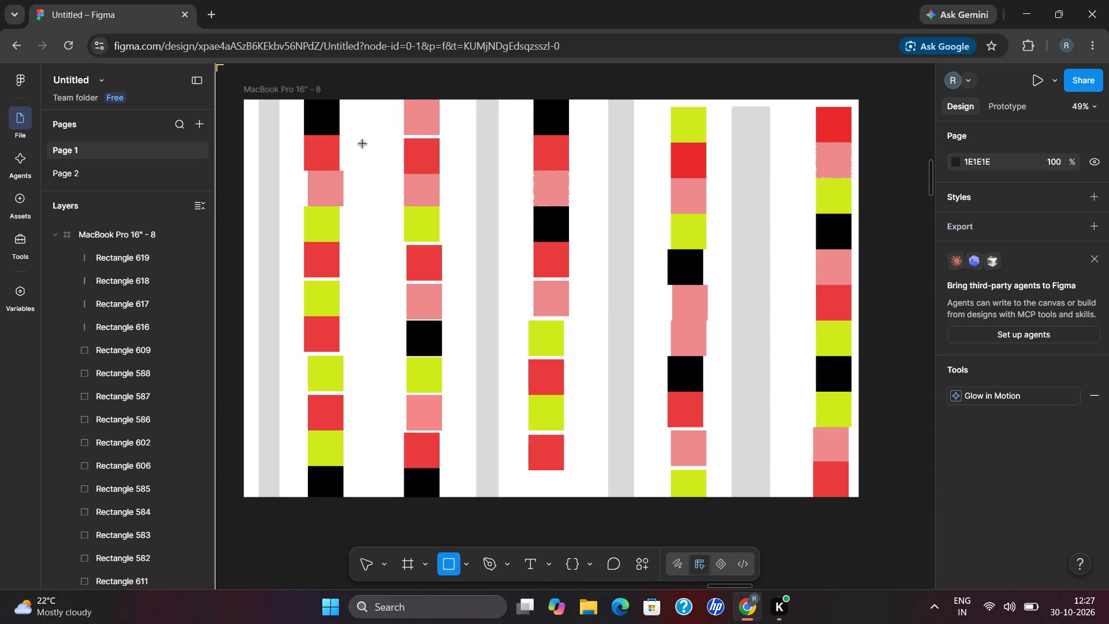
left_click_drag(367, 114, 371, 387)
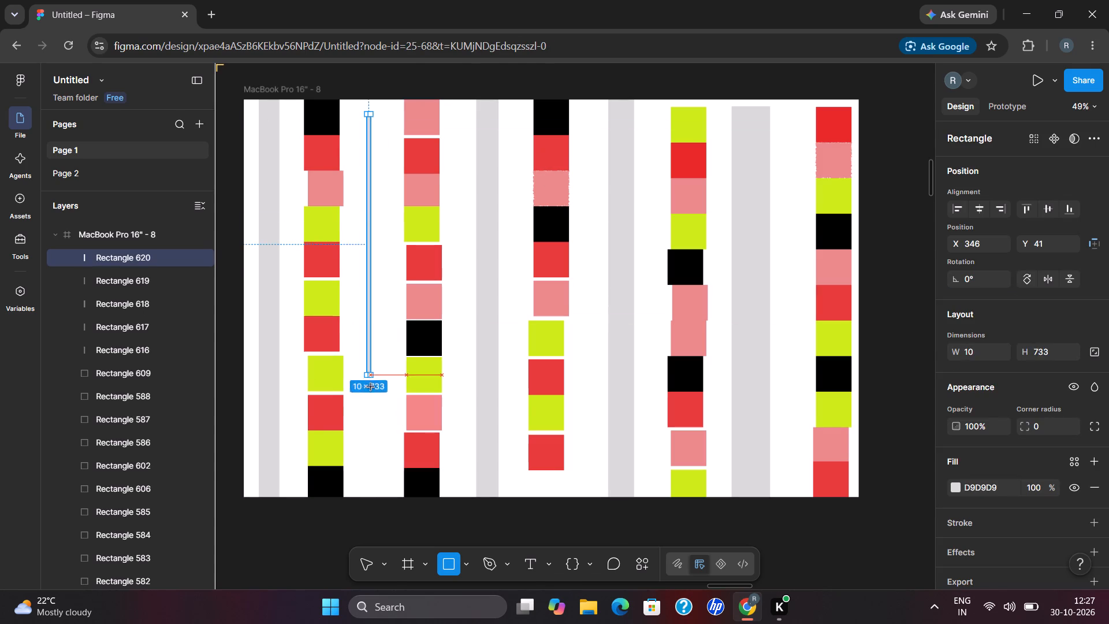
left_click_drag(371, 387, 380, 568)
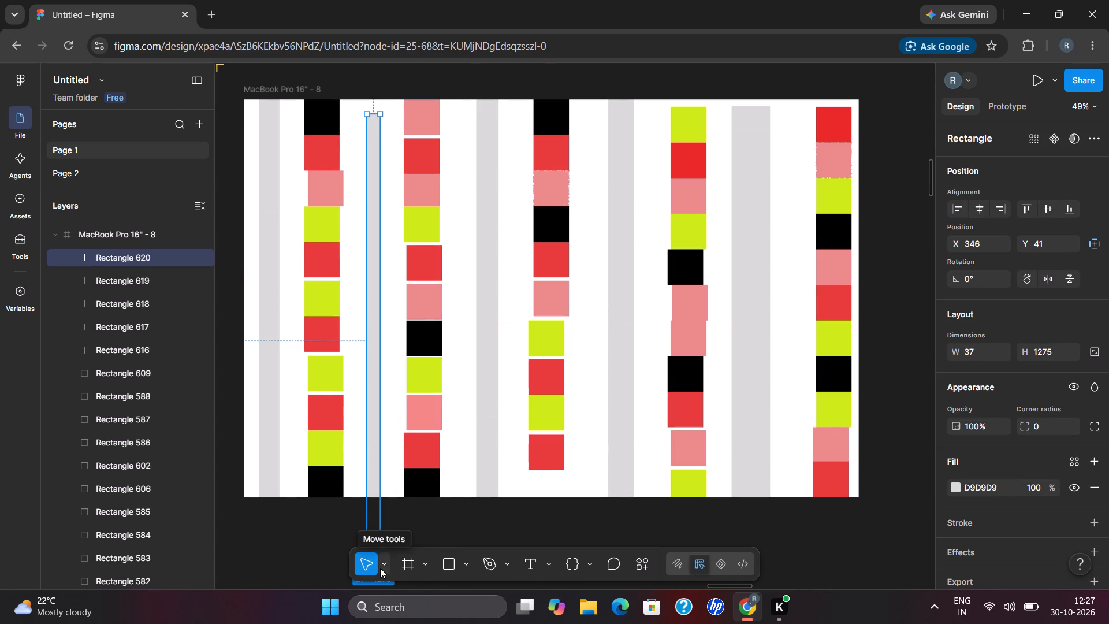
left_click(382, 488)
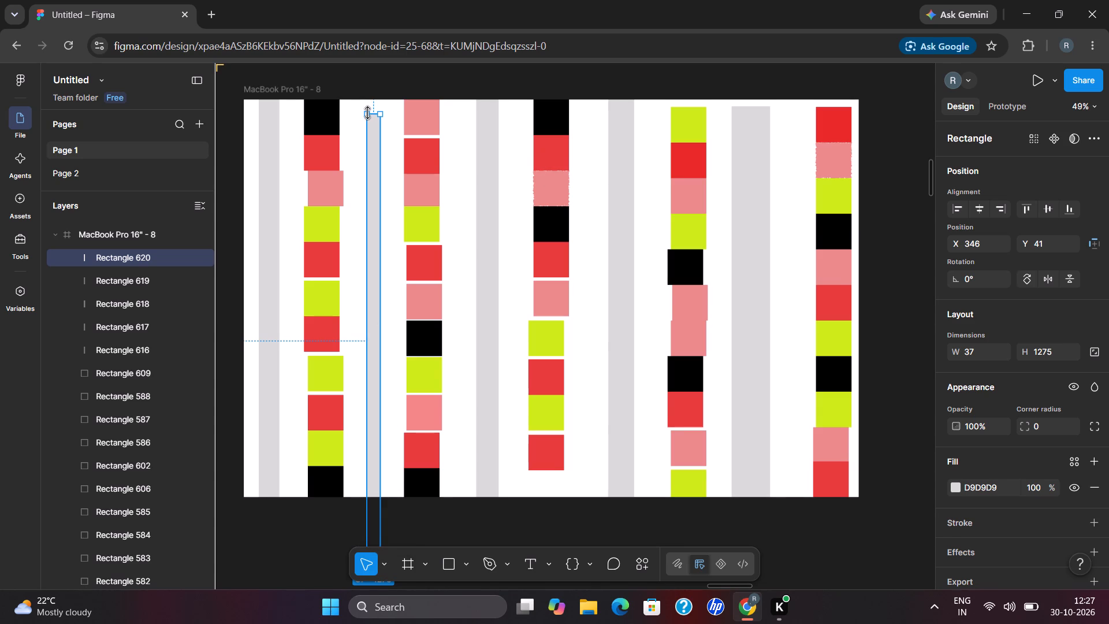
left_click_drag(368, 113, 368, 128)
left_click_drag(371, 183, 371, 172)
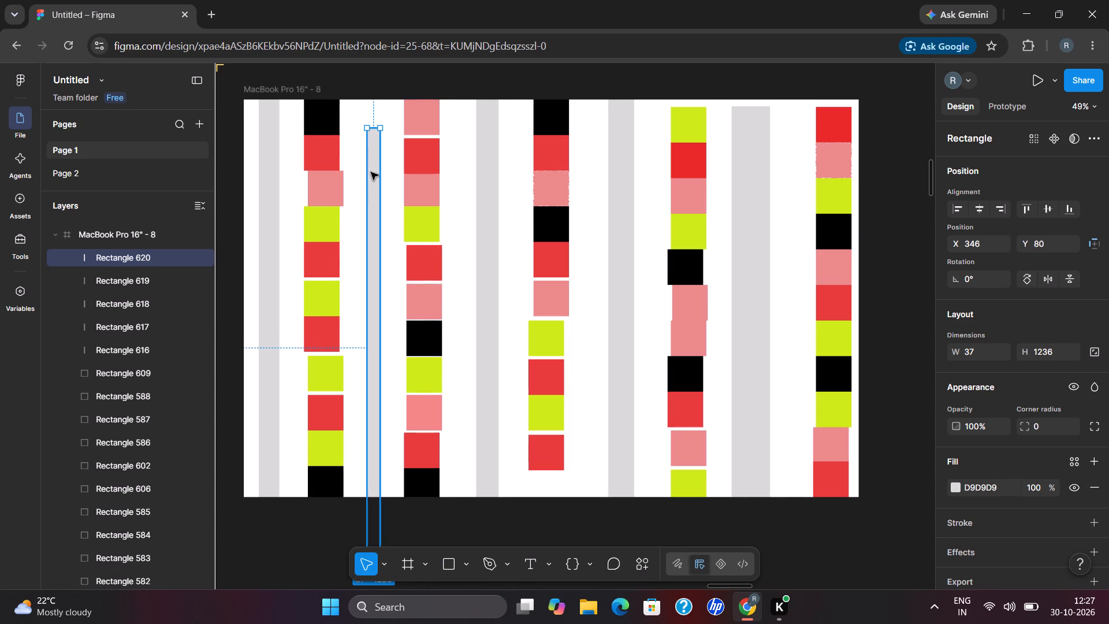
left_click_drag(371, 172, 371, 146)
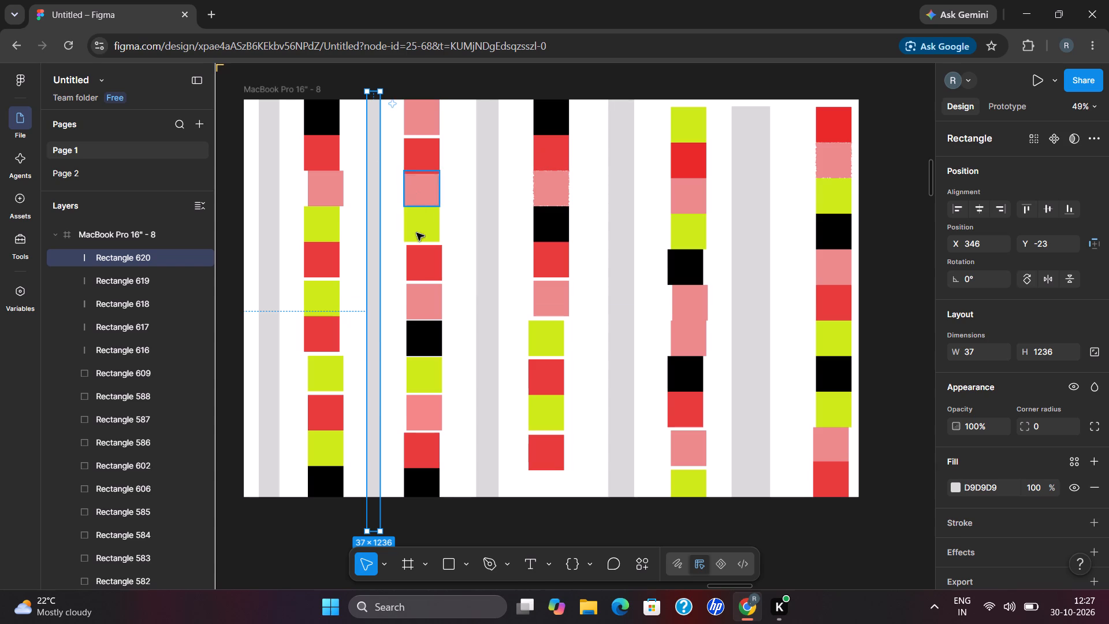
left_click_drag(367, 532, 370, 499)
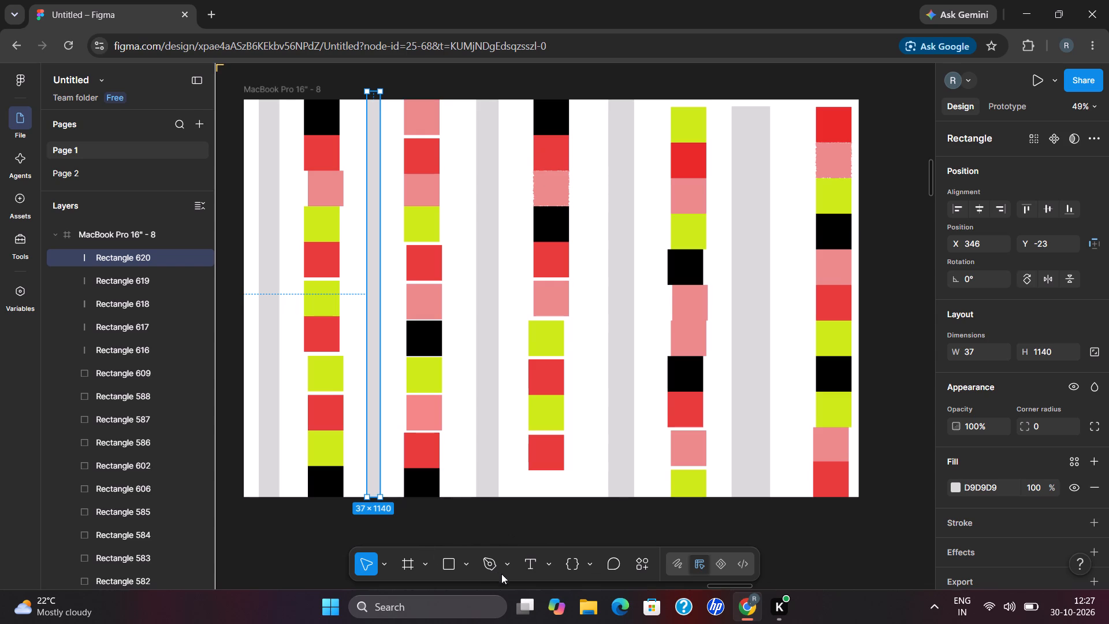
Fill the strip beside the frame's left edge with the pink page colour EA8A8A.
left_click(271, 392)
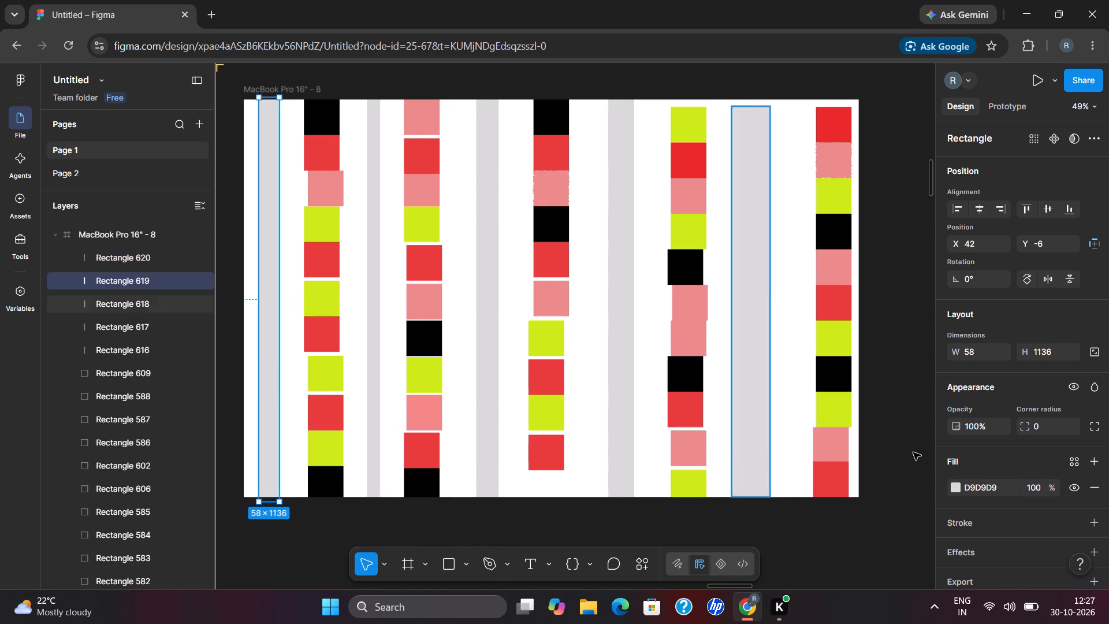
left_click(951, 486)
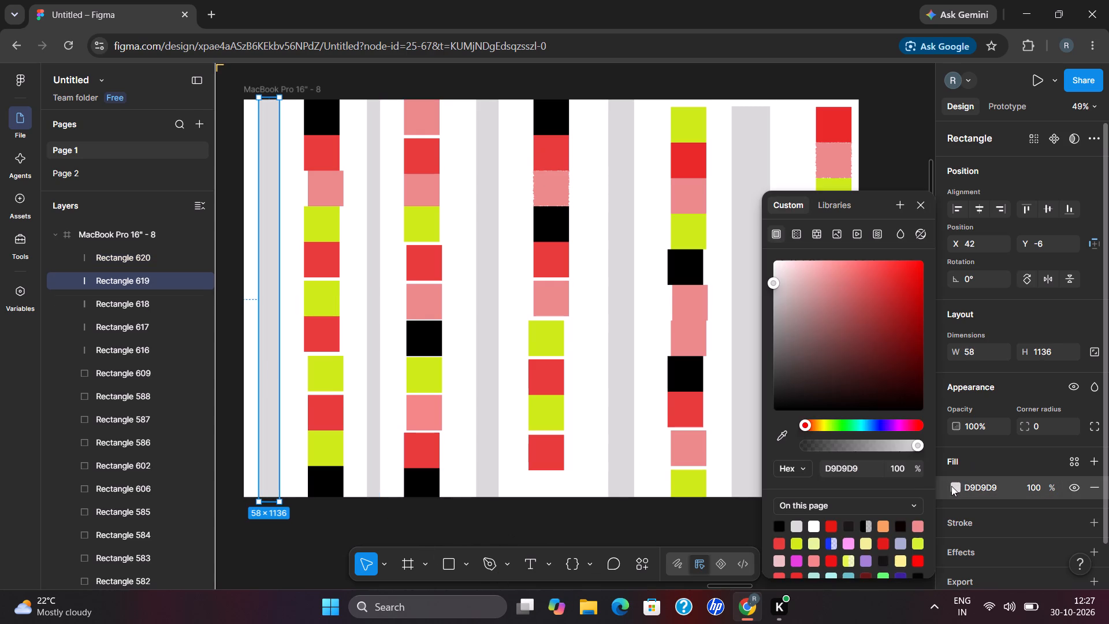
left_click(918, 533)
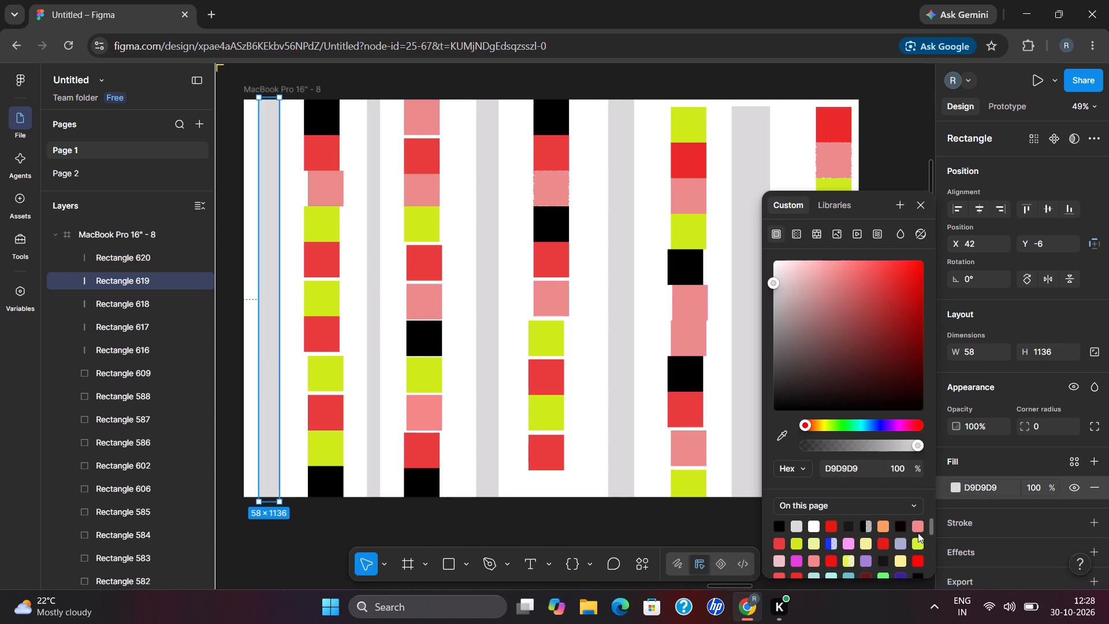
left_click(916, 518)
left_click(917, 524)
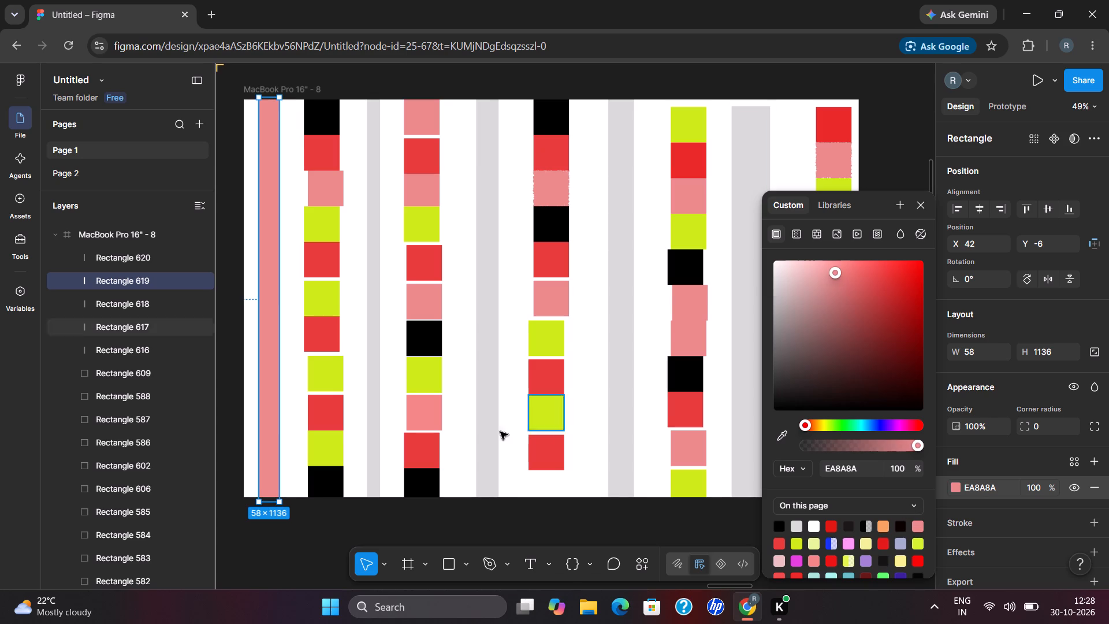
Fill the narrow strip at X 346 with the page colour E2F64B at 33% opacity.
left_click(371, 404)
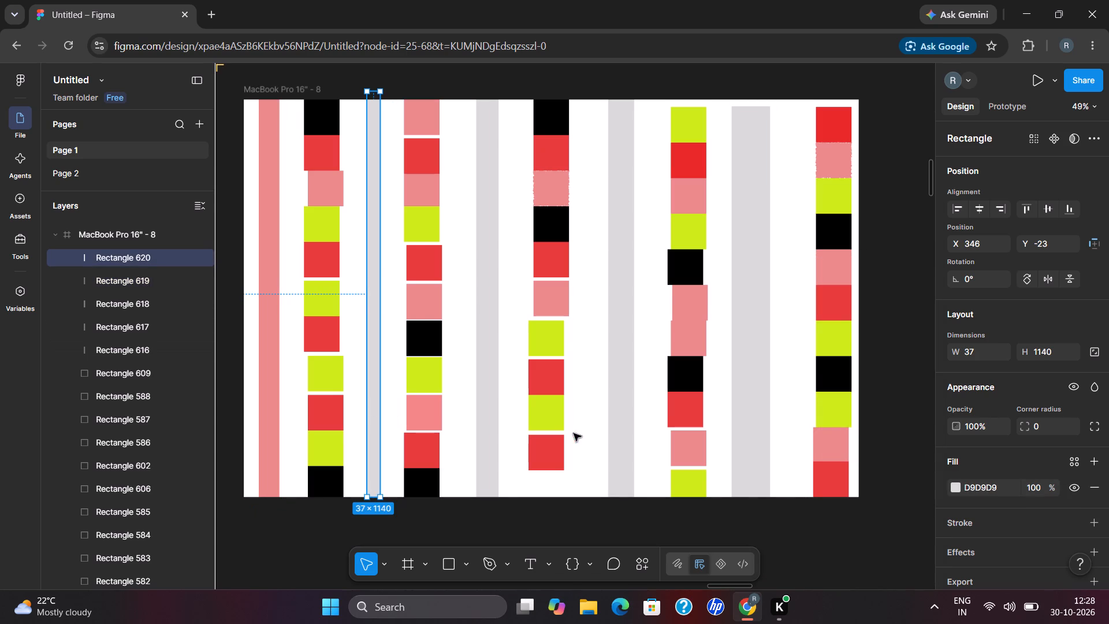
left_click(959, 489)
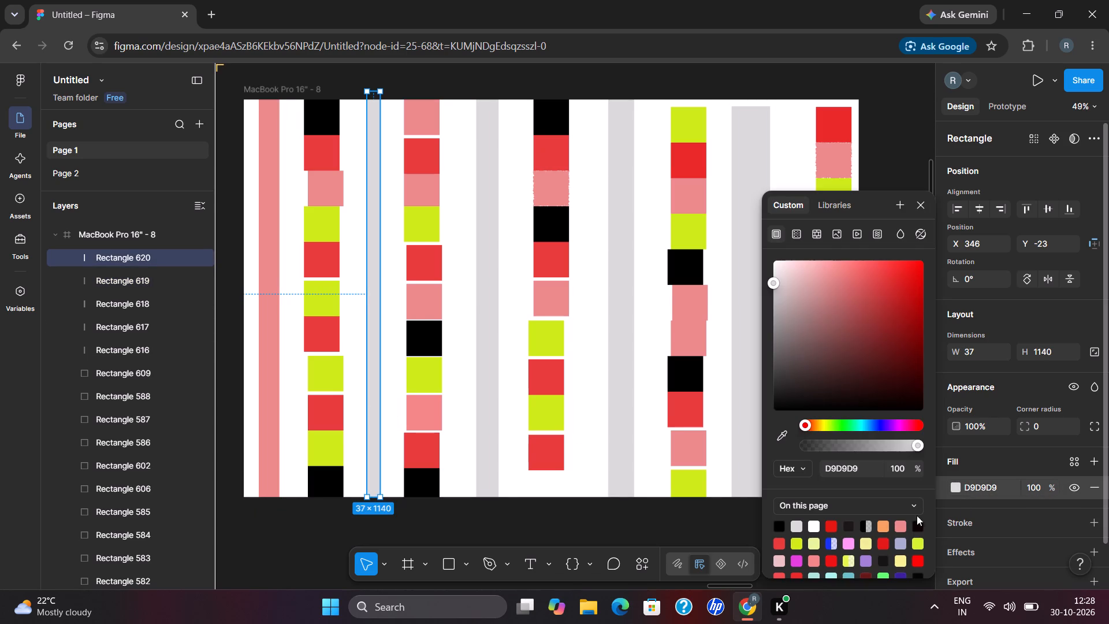
left_click(849, 561)
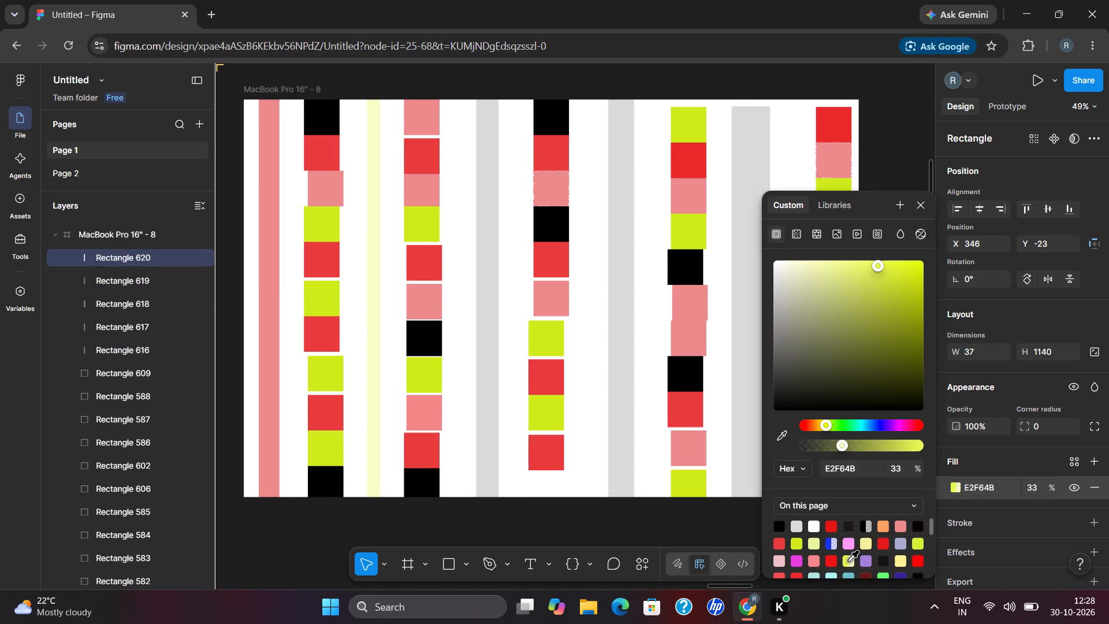
Fill the grey strip at X 653 with the page colour FAF091.
left_click(493, 423)
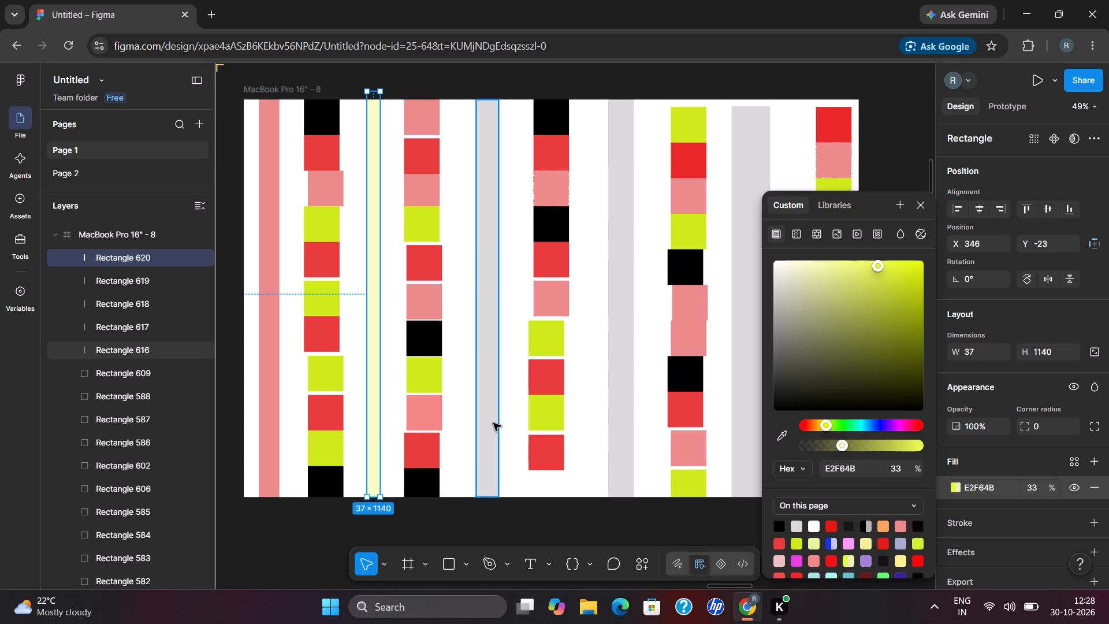
left_click(955, 488)
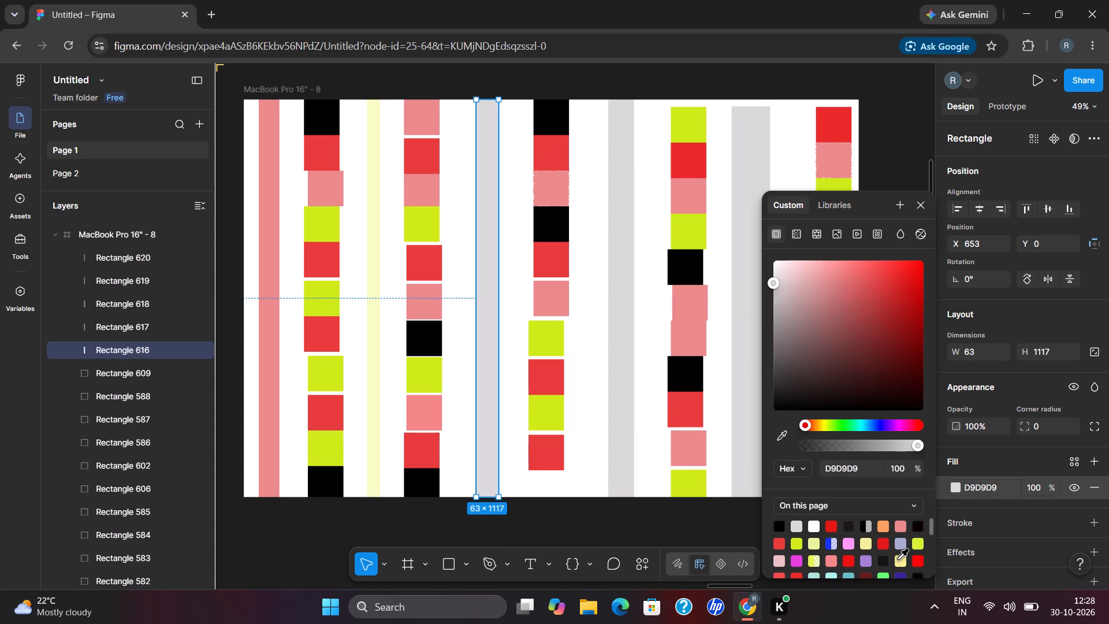
left_click(898, 562)
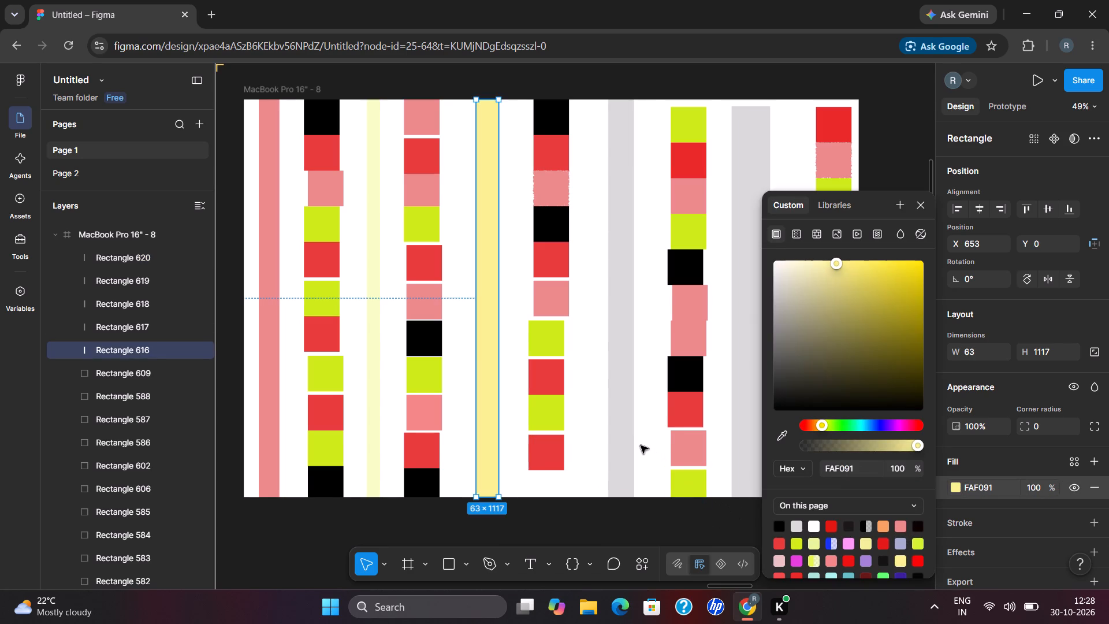
Fill the grey strip at X 1024 with the purple page colour A280D5.
left_click(623, 435)
left_click(958, 487)
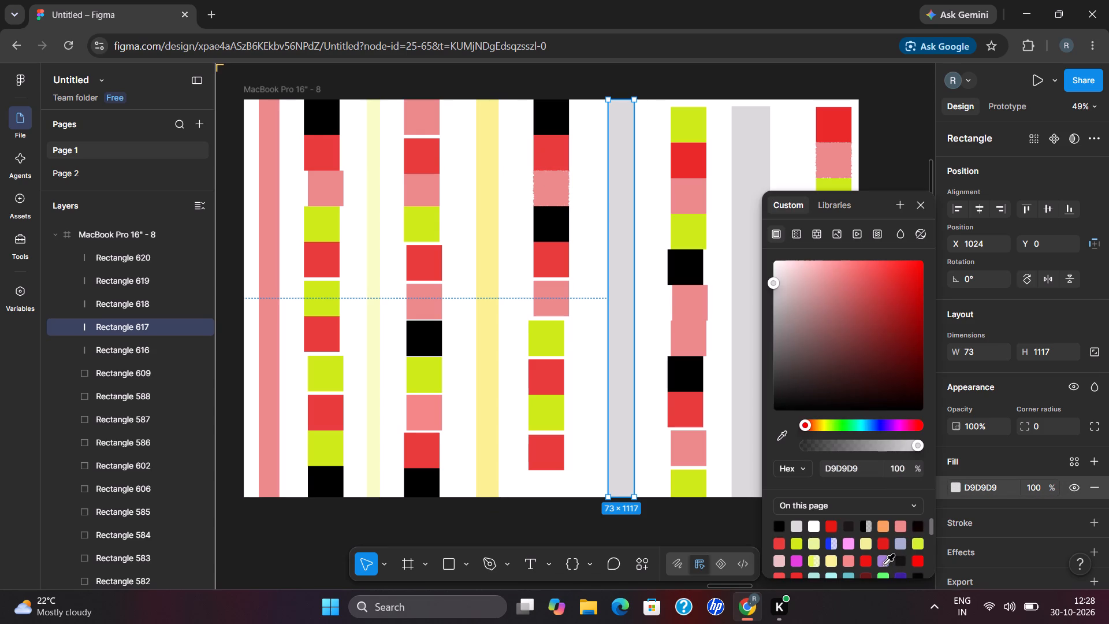
left_click(884, 564)
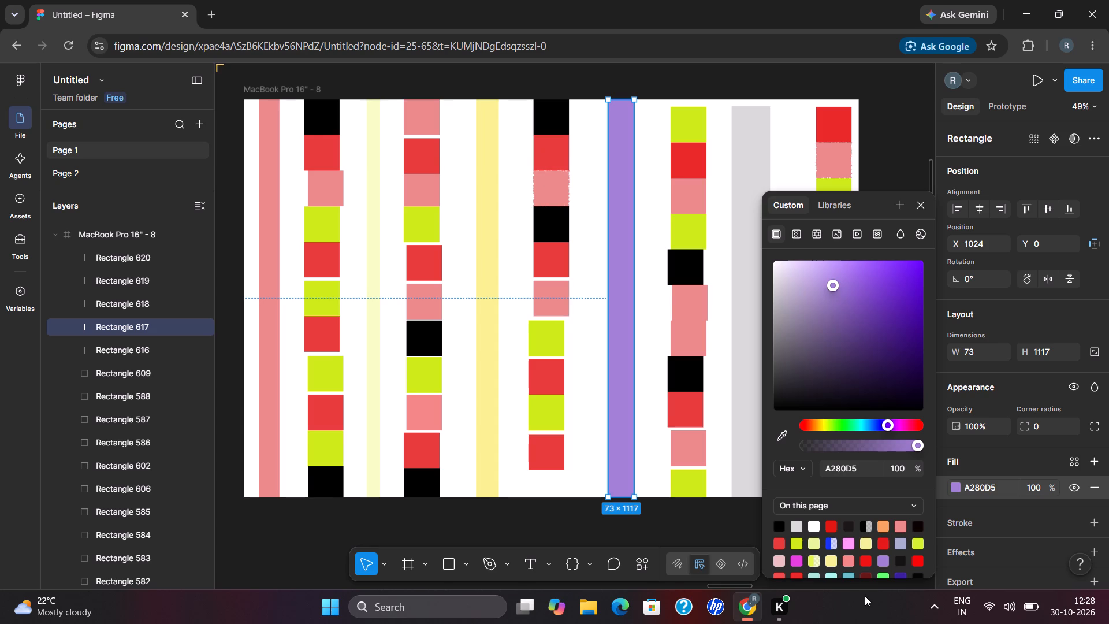
Fill the remaining grey strip at X 1371 with a custom light purple, D6A7EE.
left_click(754, 362)
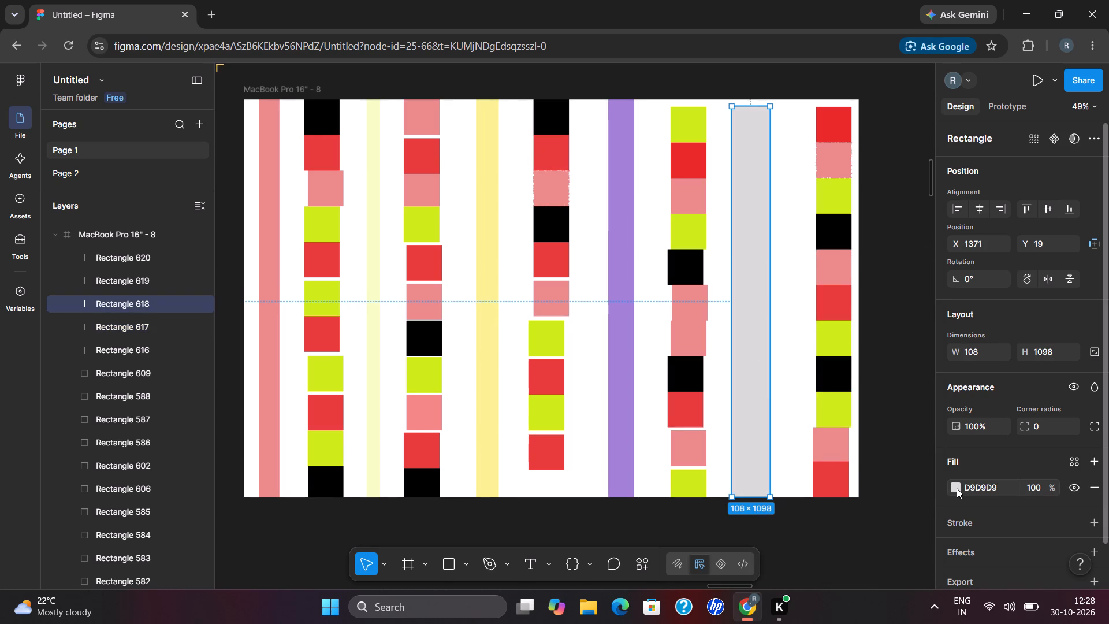
left_click(957, 488)
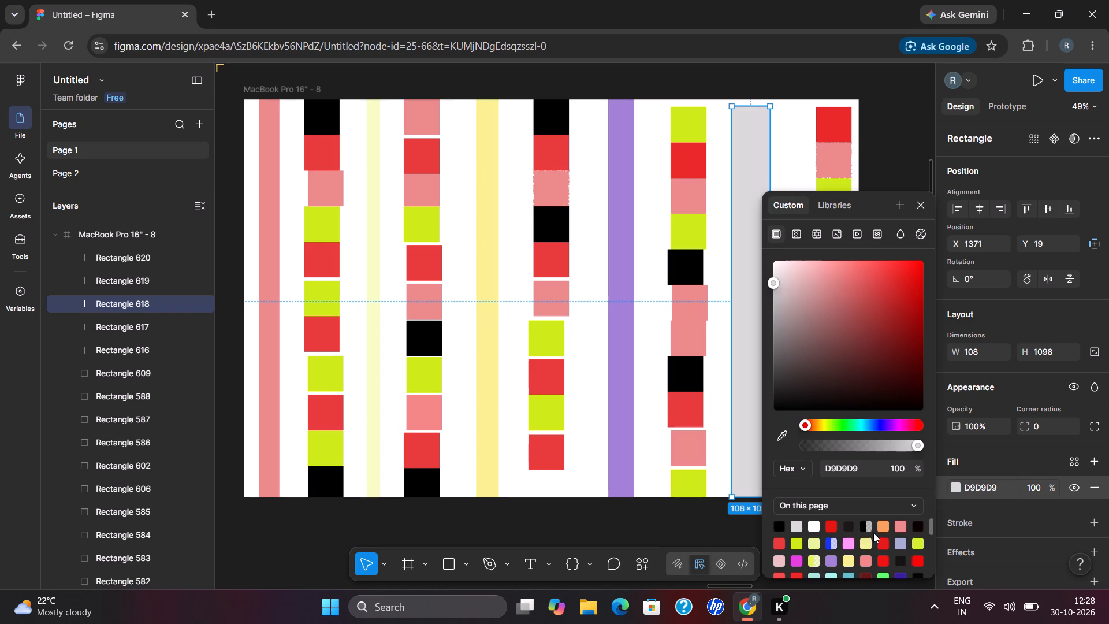
left_click(893, 425)
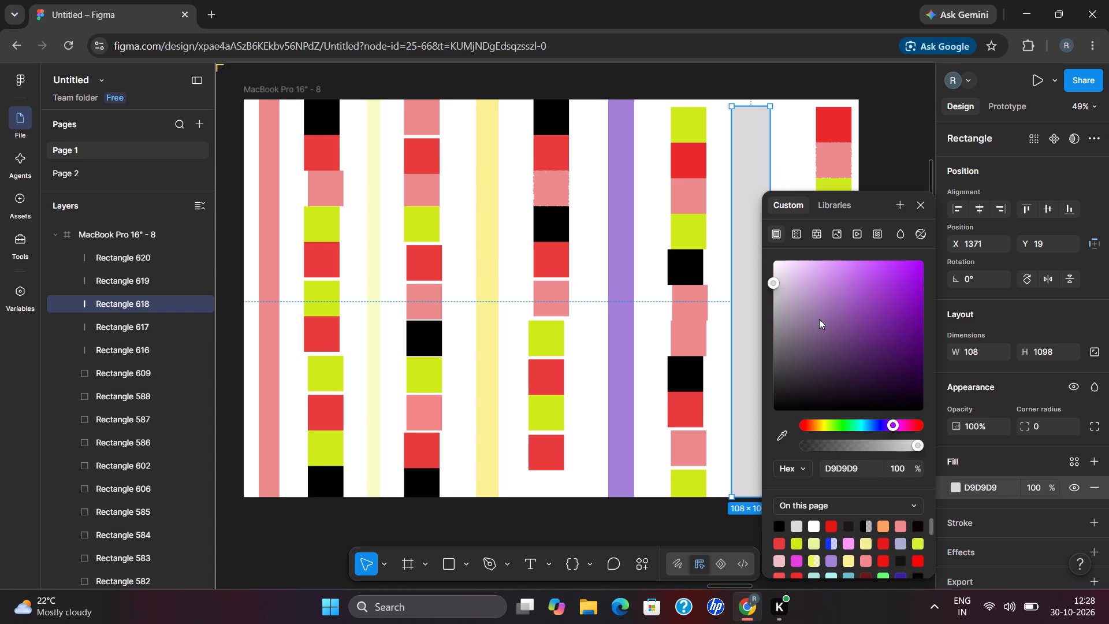
left_click(818, 270)
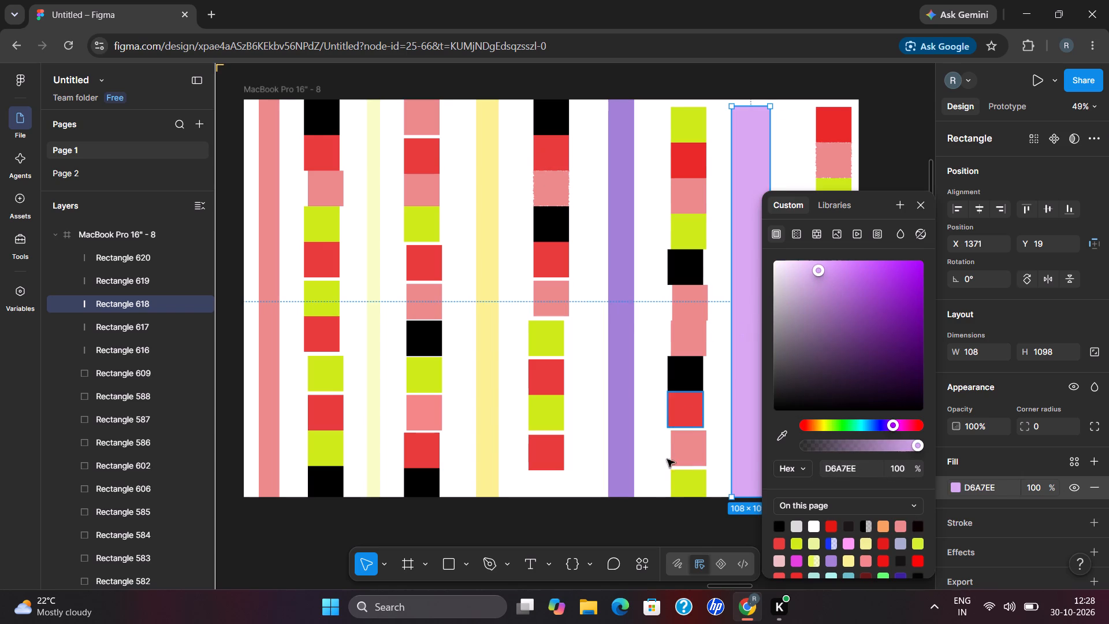
left_click(633, 512)
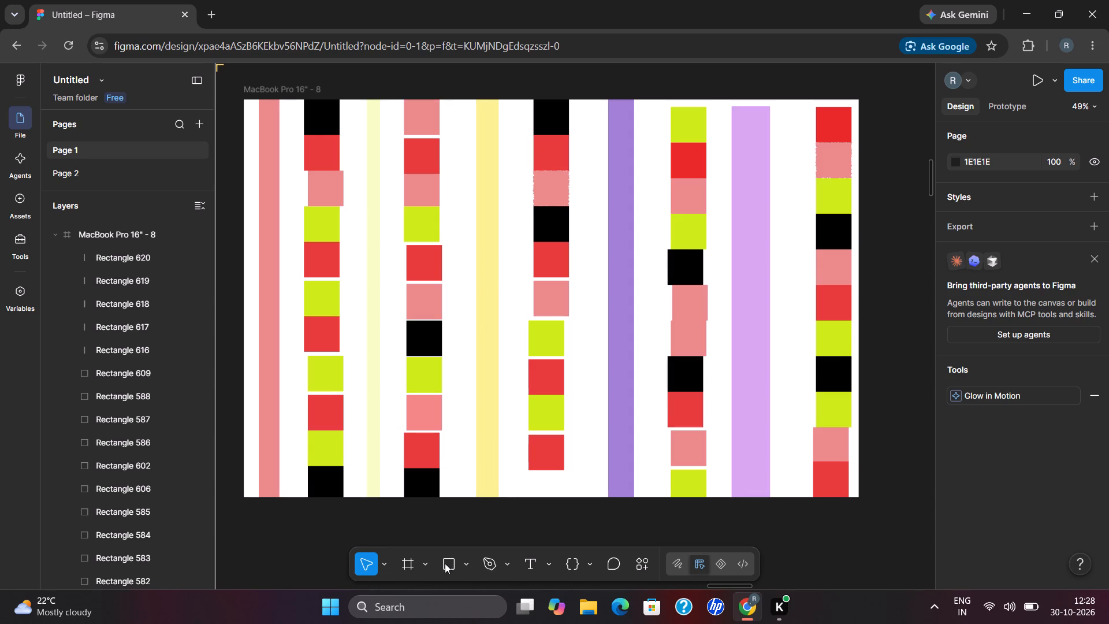
Draw a five-point star about 32 × 46 at the top of the pink strip, placed at about X 60, Y 19.
left_click(468, 565)
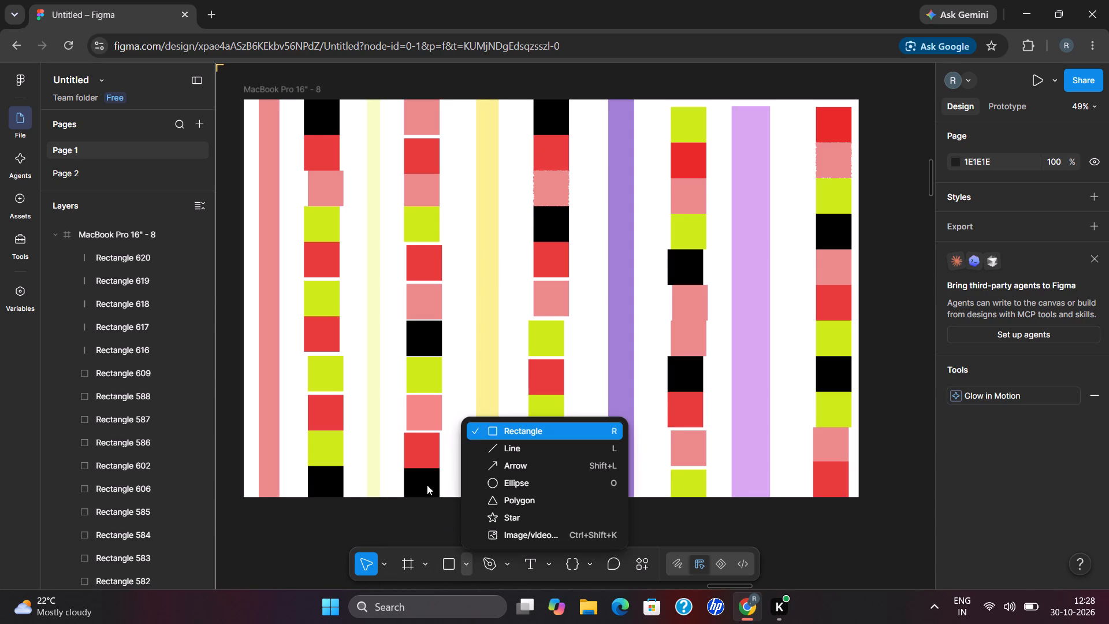
left_click(492, 515)
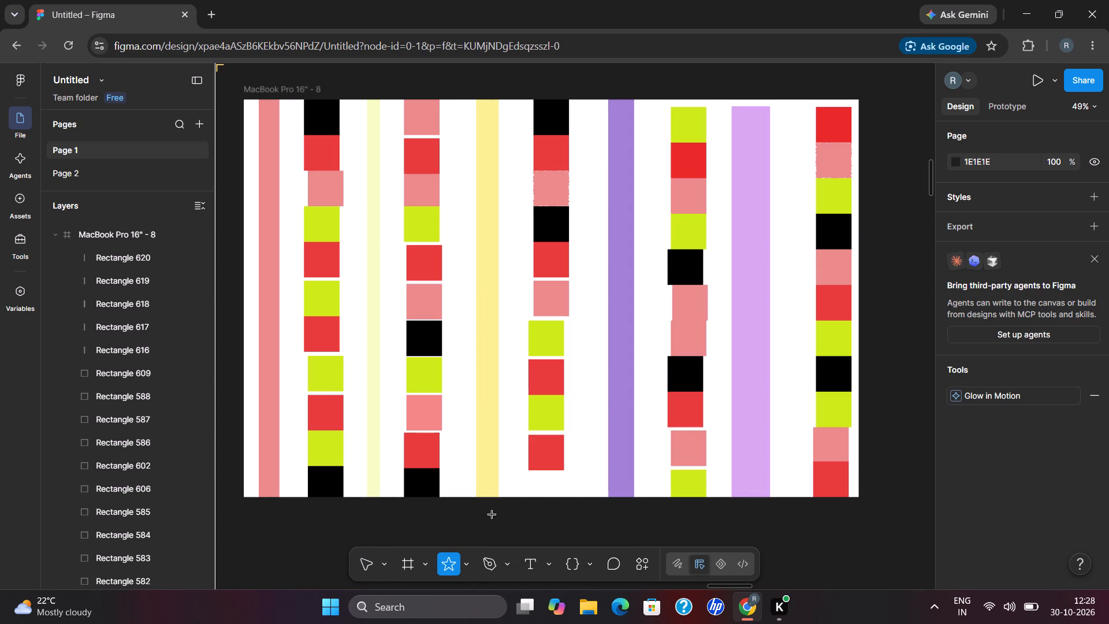
left_click_drag(268, 109, 280, 125)
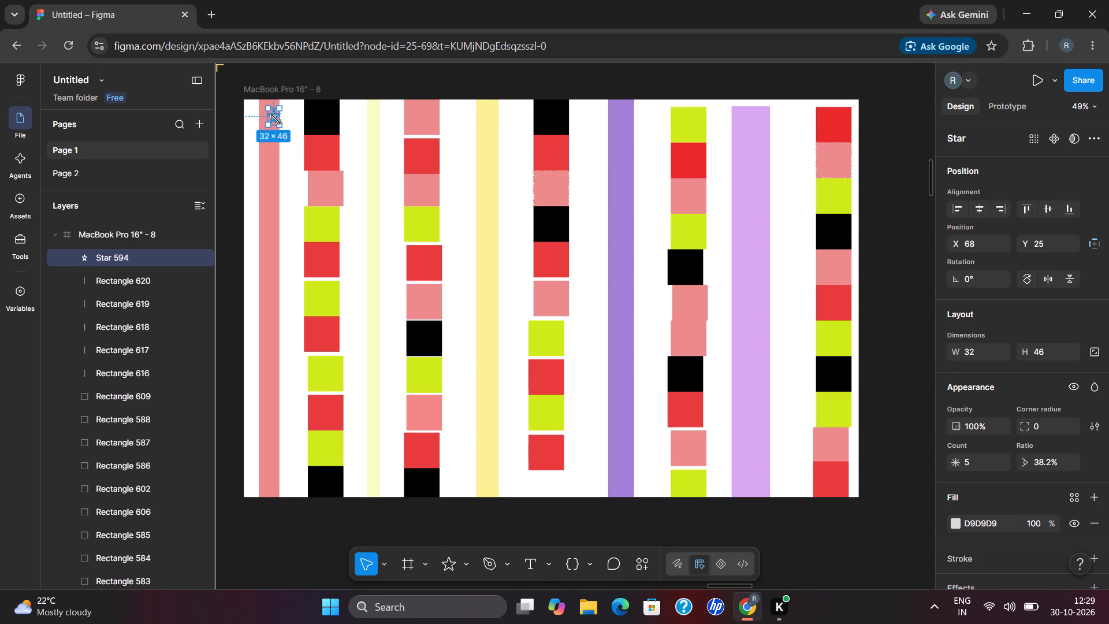
left_click(273, 120)
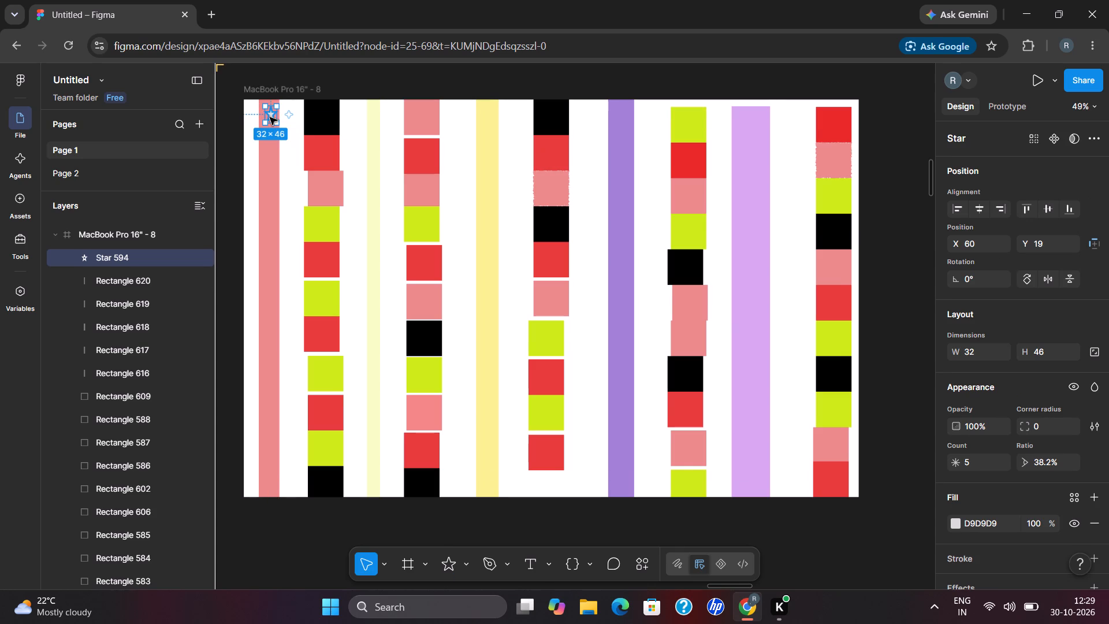
Fill the star with black, 000000.
left_click(957, 520)
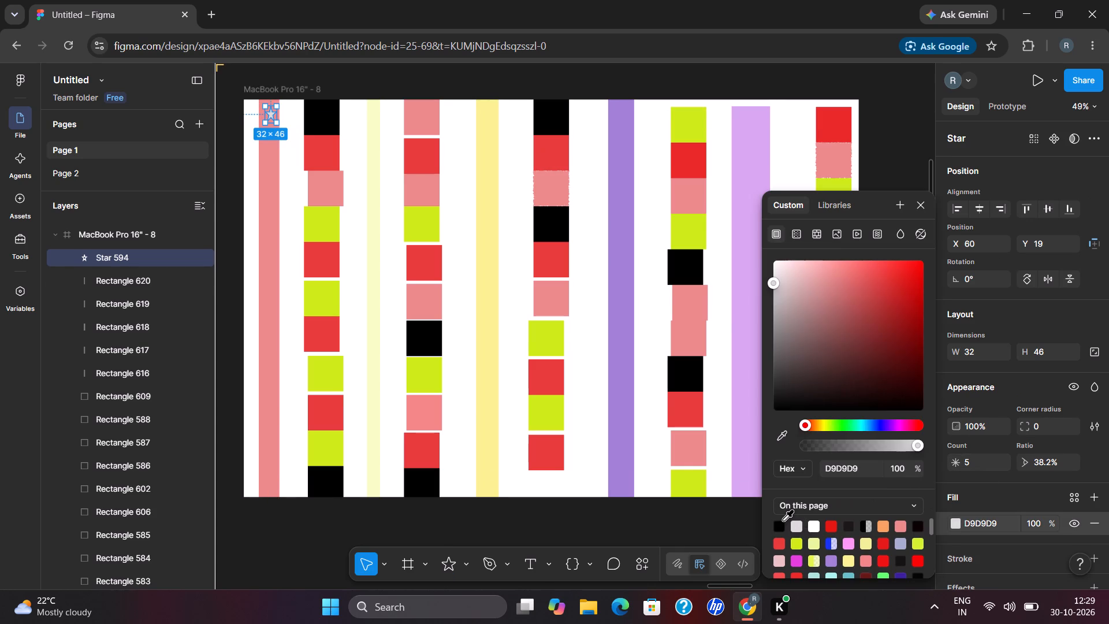
left_click(783, 528)
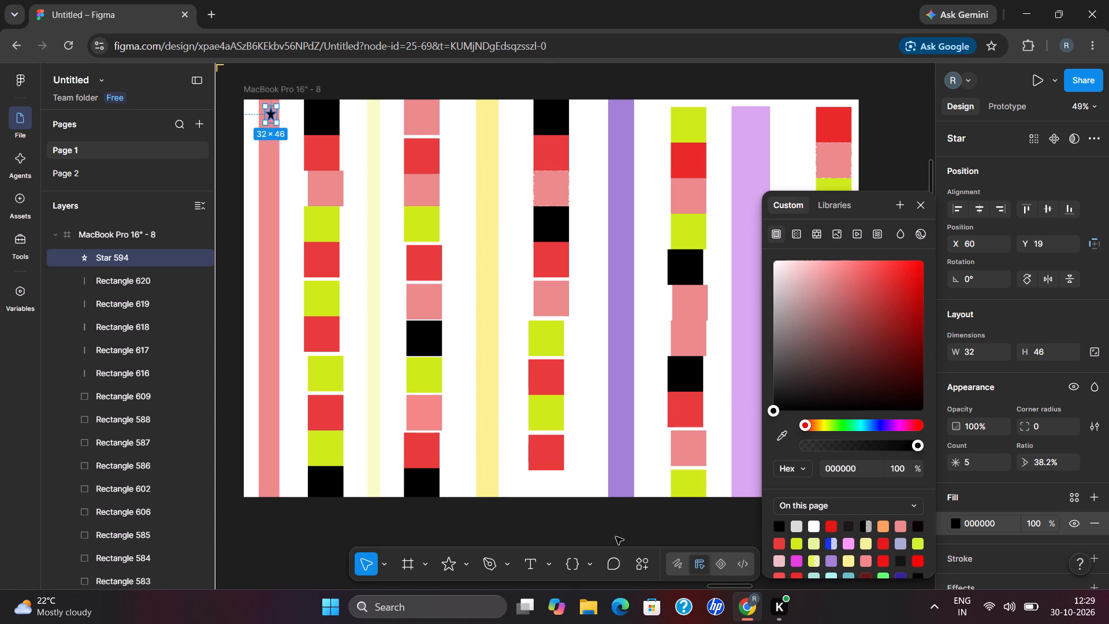
left_click(616, 537)
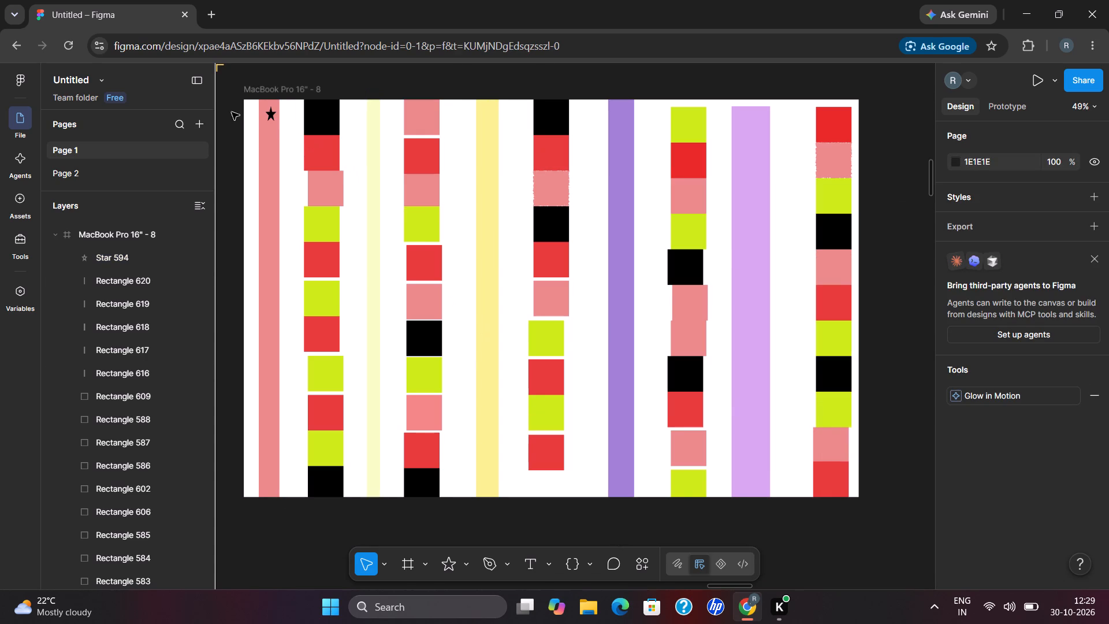
Duplicate the black star three times down the pink strip, at X 60 and about Y 86, 177 and 248.
left_click_drag(268, 115, 269, 133)
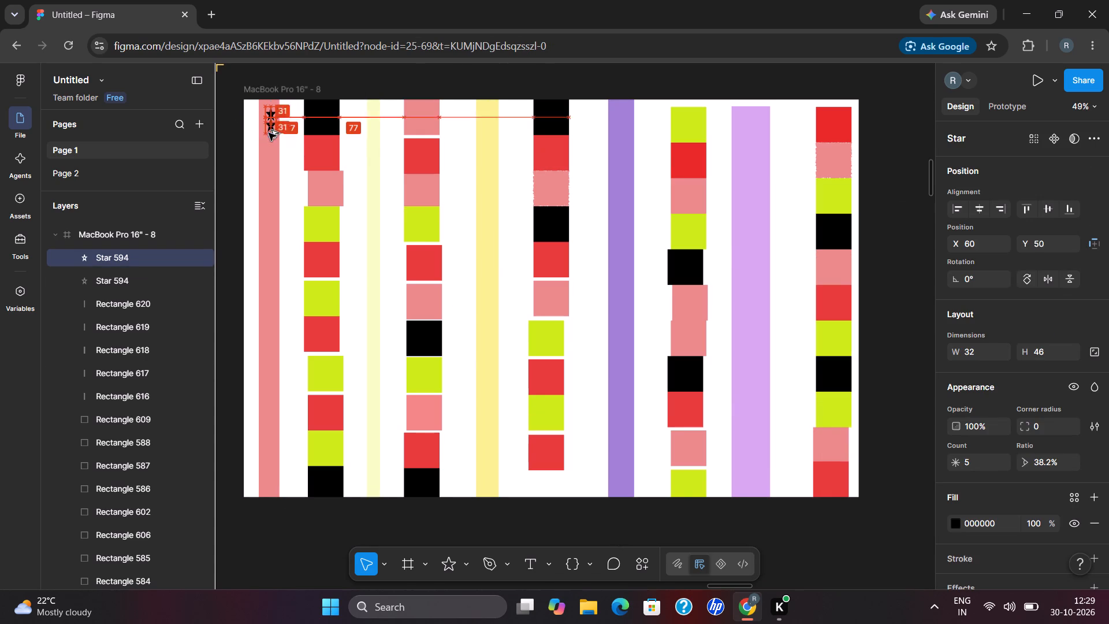
left_click_drag(269, 133, 268, 141)
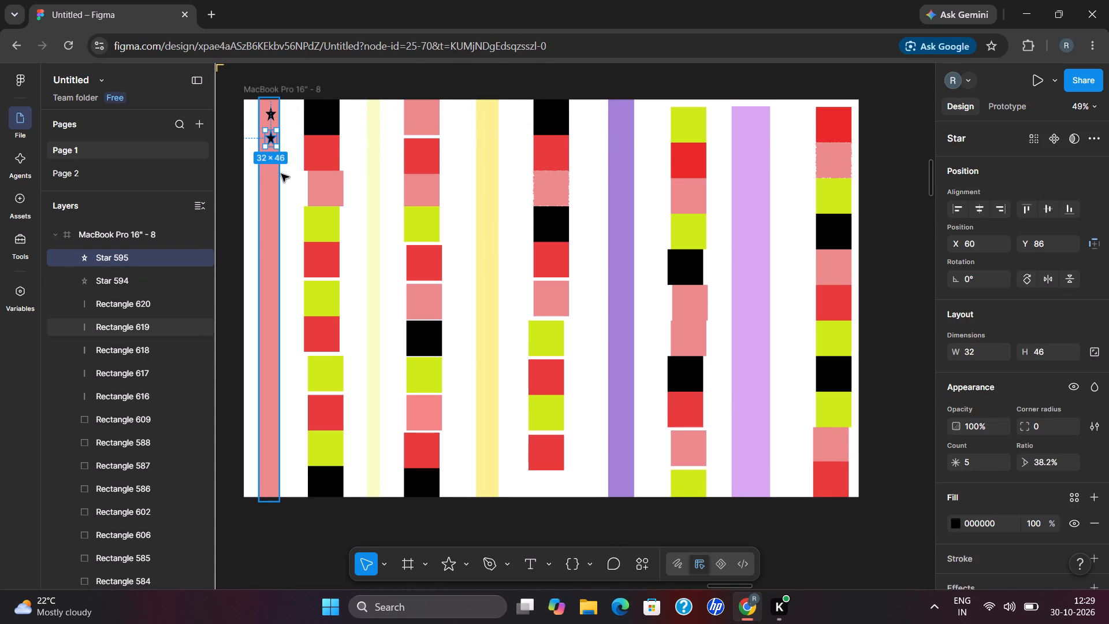
left_click(287, 176)
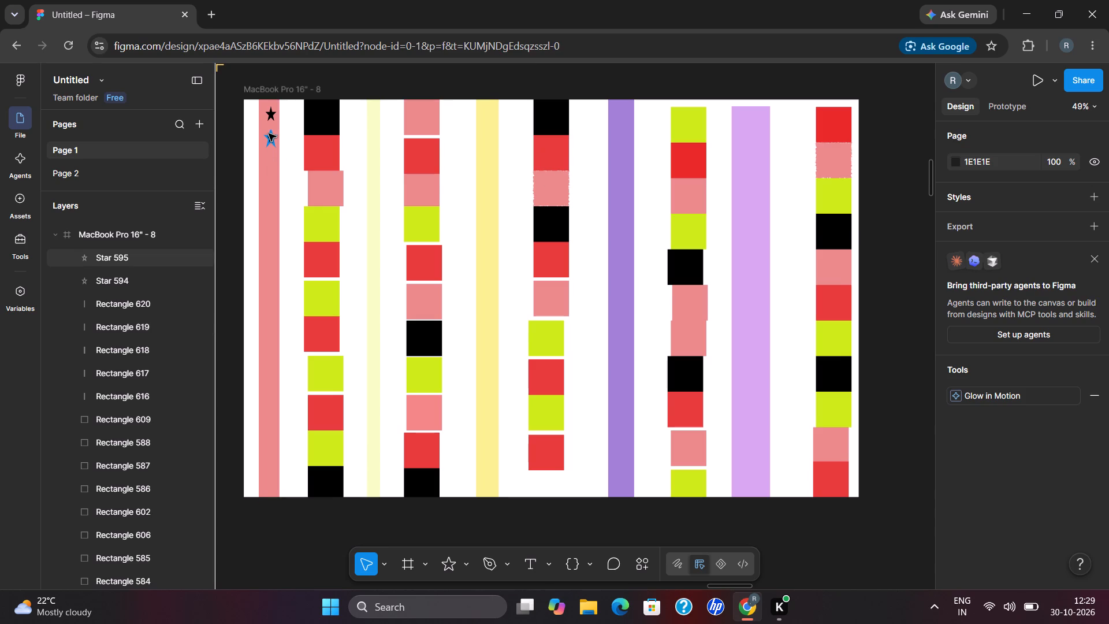
left_click_drag(269, 133, 268, 166)
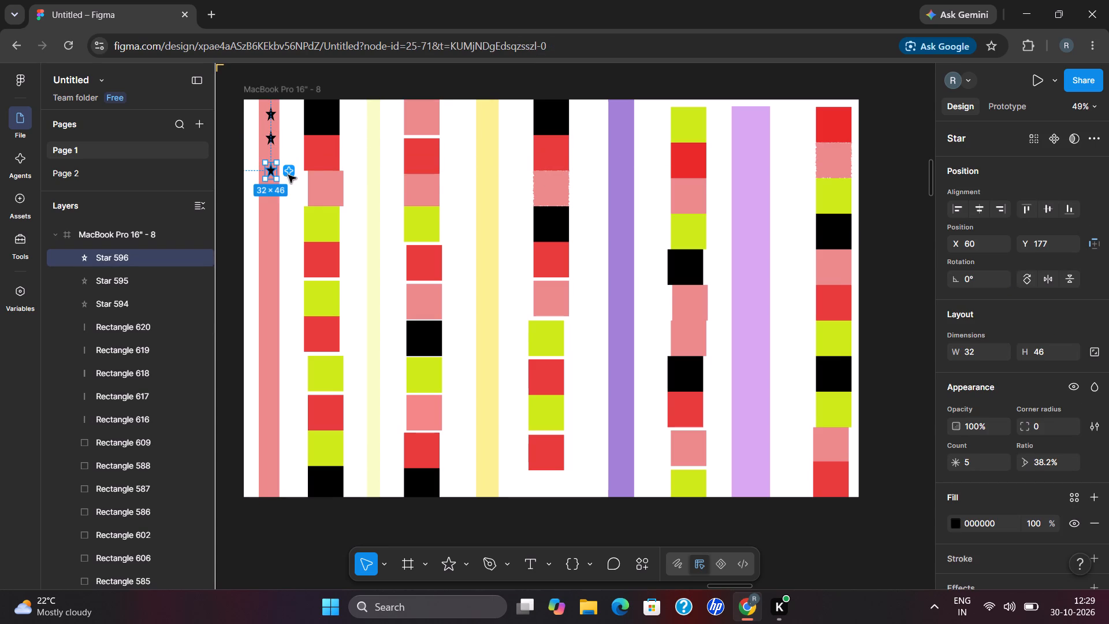
left_click(288, 175)
left_click(291, 191)
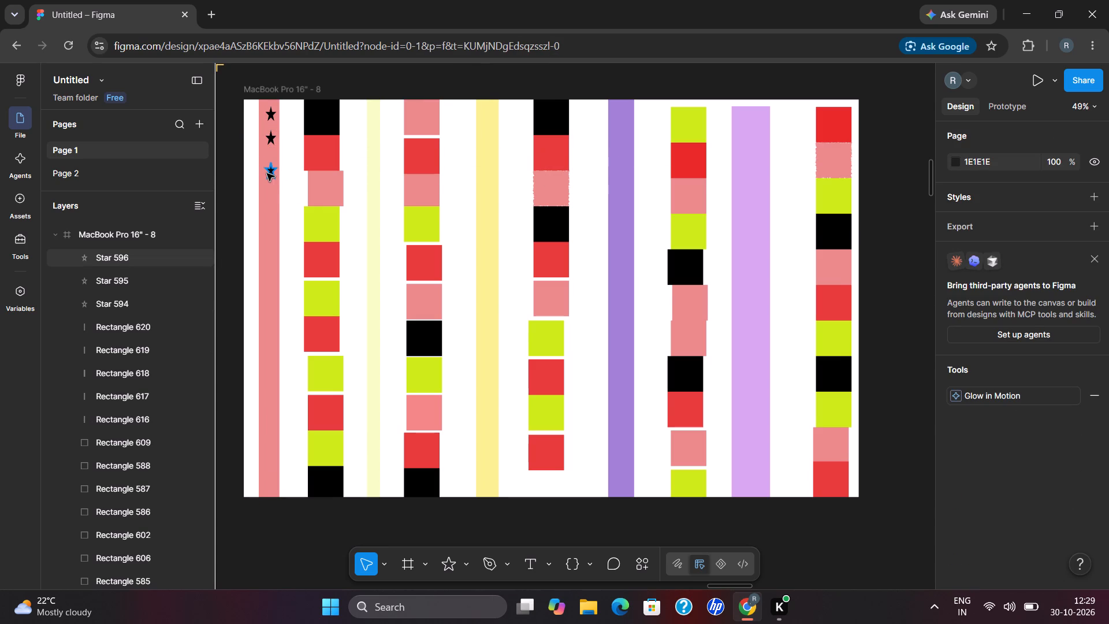
left_click_drag(267, 173, 266, 199)
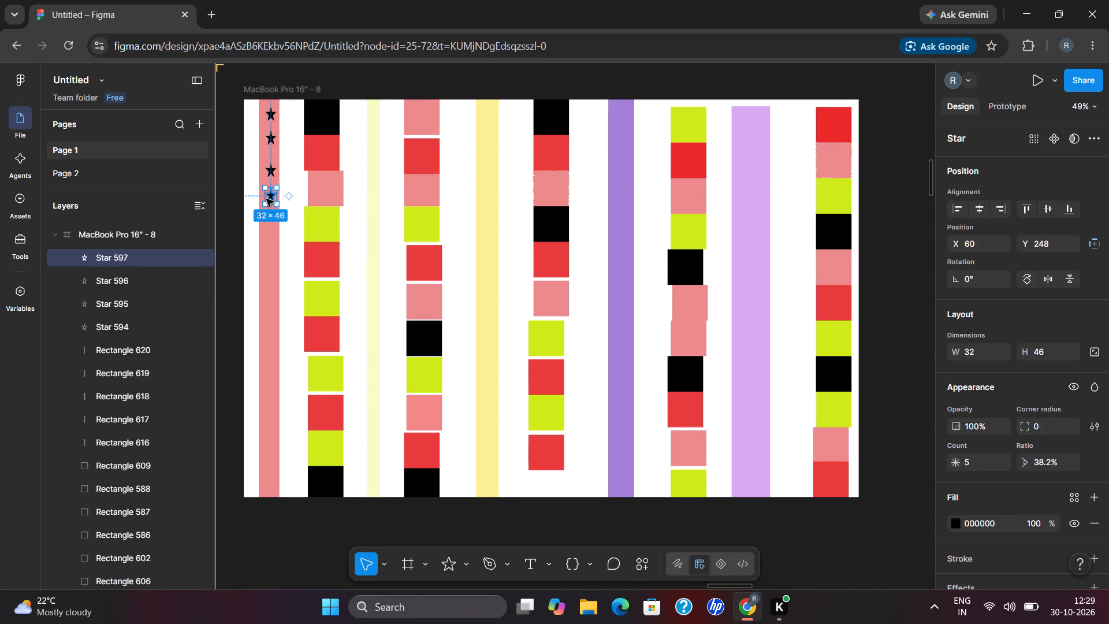
left_click(292, 228)
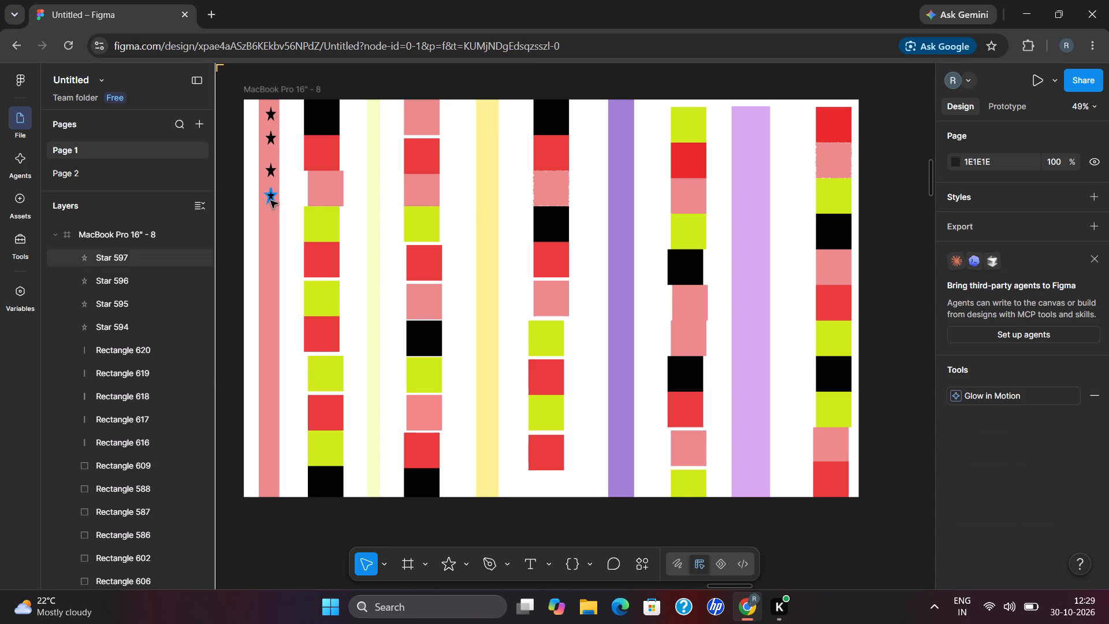
Add three more star copies below on the pink strip, at X 55 and about Y 319, 390 and 454.
left_click_drag(270, 200, 269, 226)
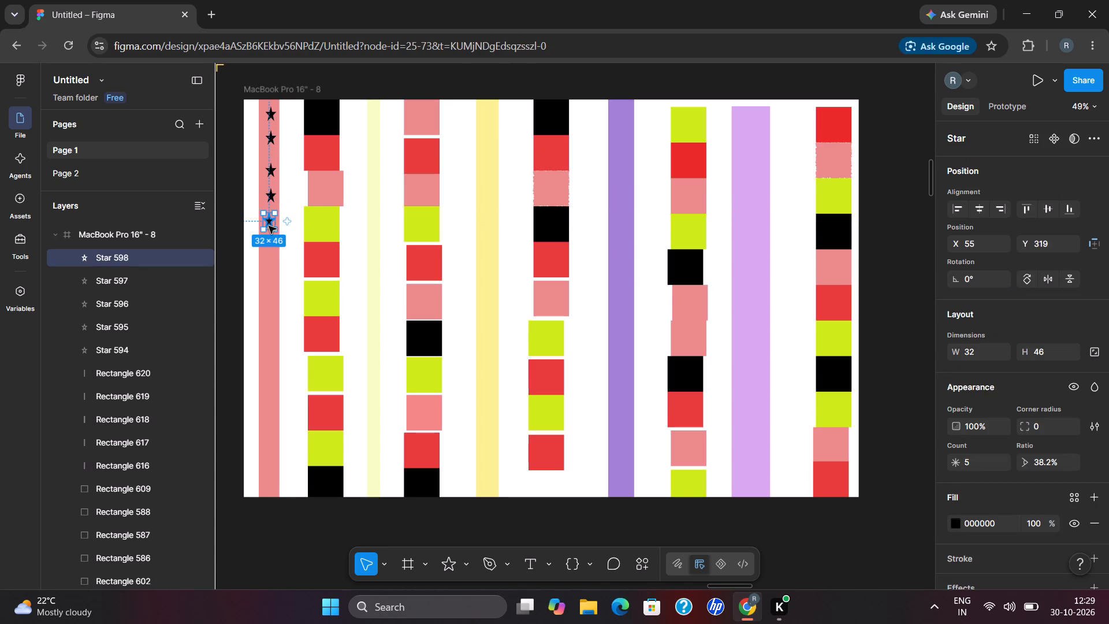
left_click(293, 251)
left_click_drag(270, 222, 270, 248)
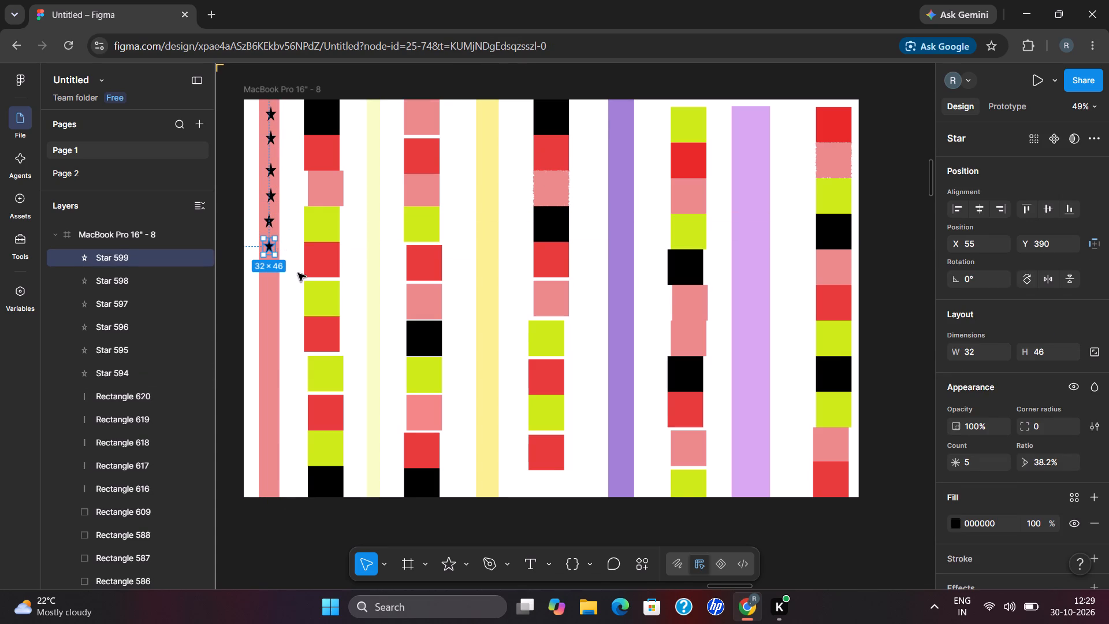
left_click(298, 273)
left_click_drag(270, 249, 270, 272)
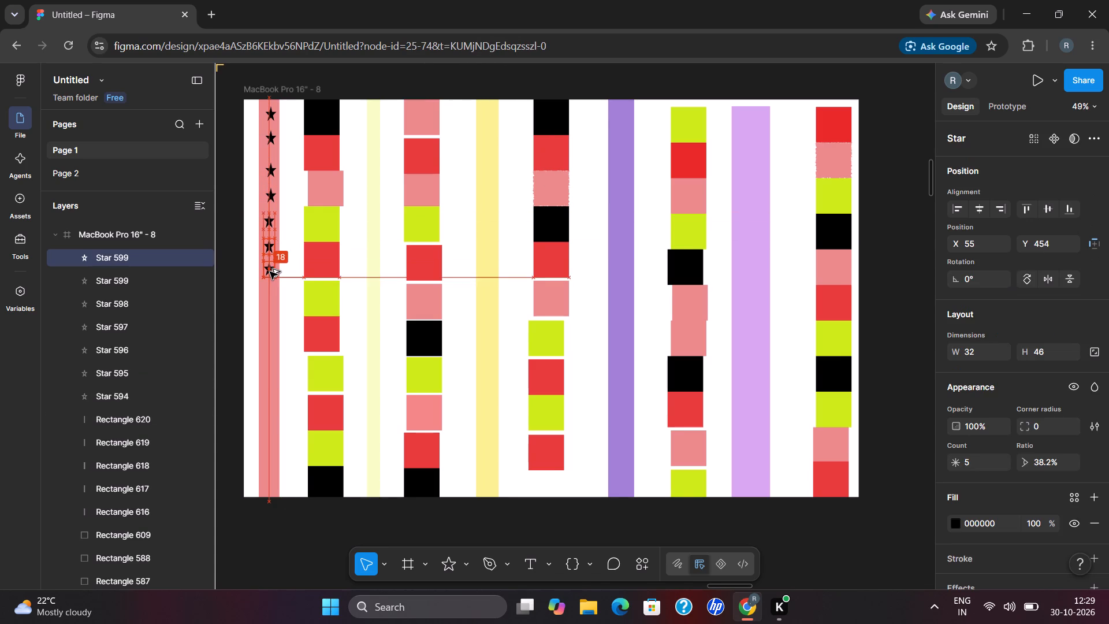
left_click_drag(270, 272, 270, 272)
left_click(300, 291)
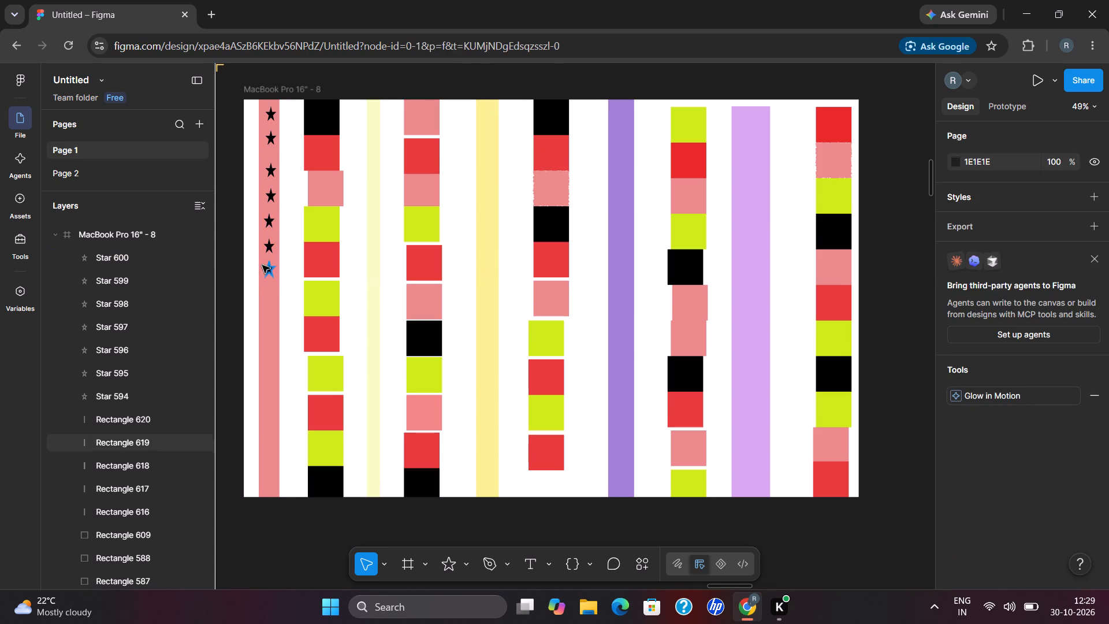
Continue the star column with three more copies, the first at about X 63, Y 536 and the last at about X 55, Y 664.
left_click_drag(262, 265, 265, 292)
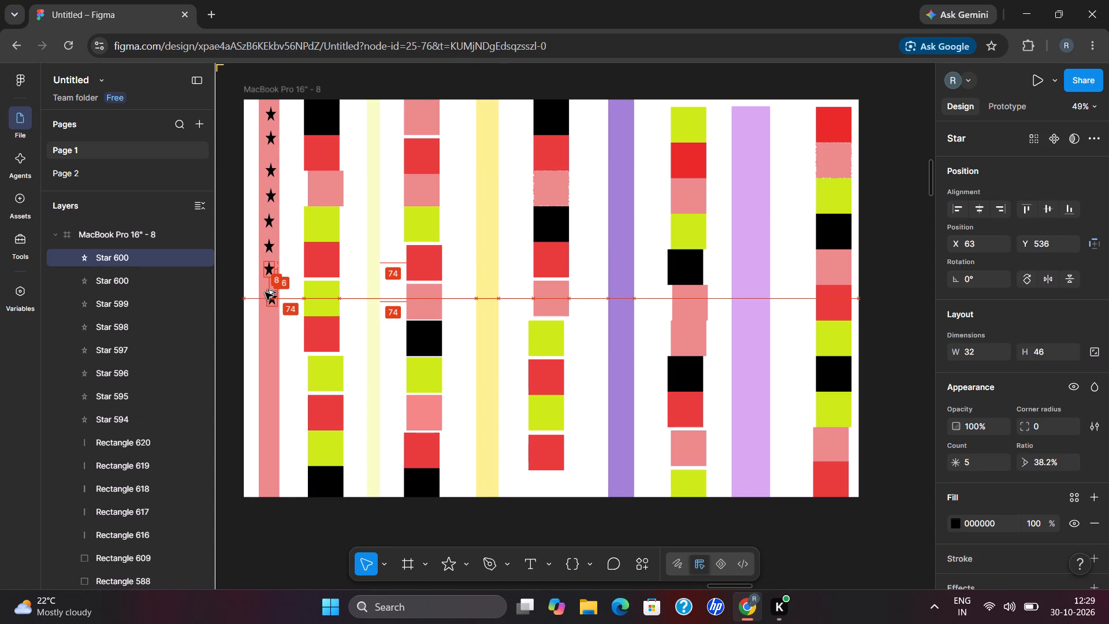
left_click_drag(265, 292, 265, 294)
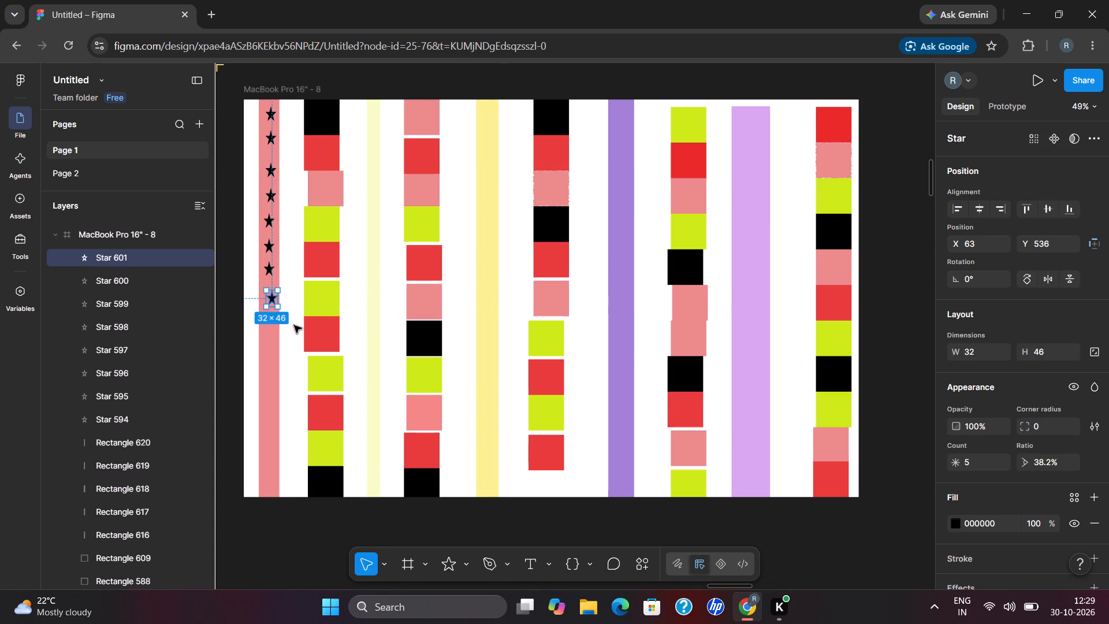
left_click(294, 325)
left_click_drag(274, 302, 271, 325)
left_click(289, 337)
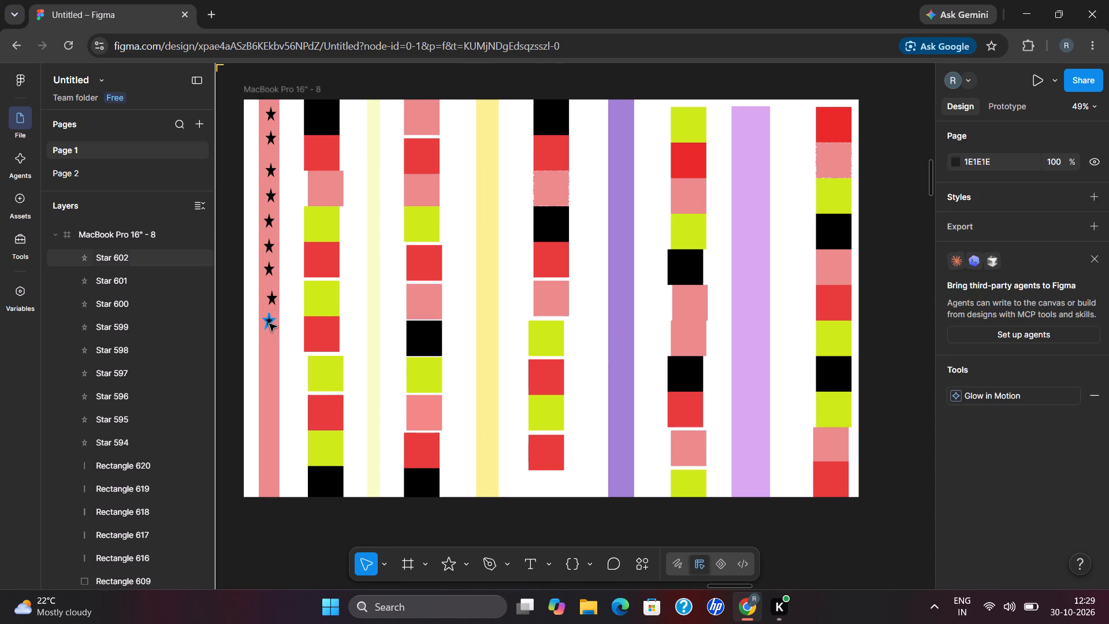
left_click_drag(270, 324, 271, 347)
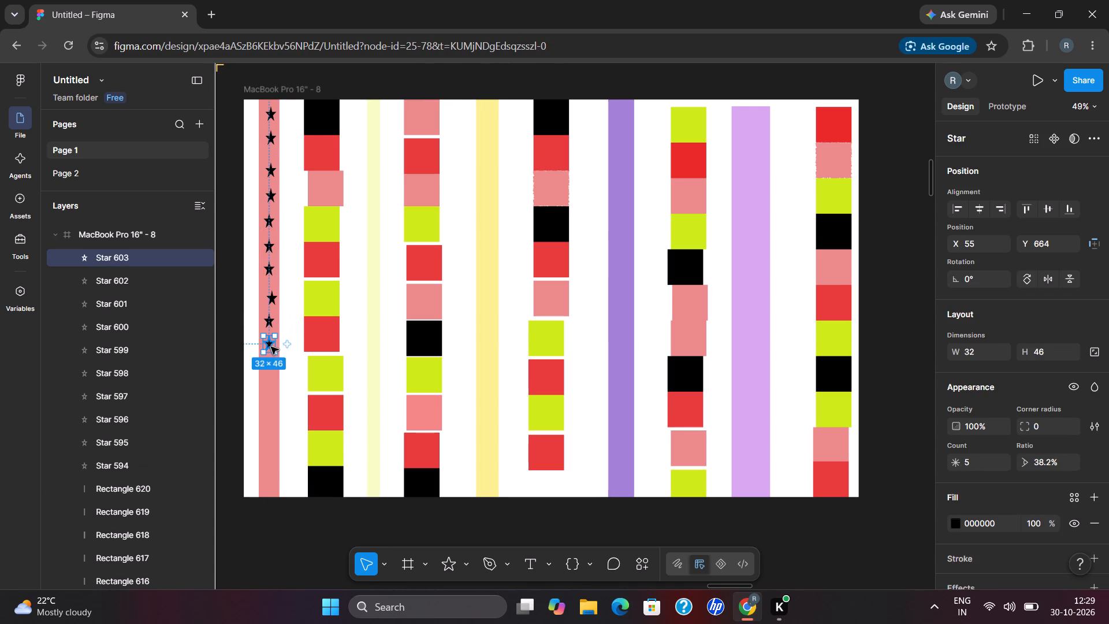
left_click(294, 359)
Extend the star column on the pink strip with three more copies, the first at X 55, Y 730 and the last at X 52, Y 884.
left_click_drag(270, 346, 270, 356)
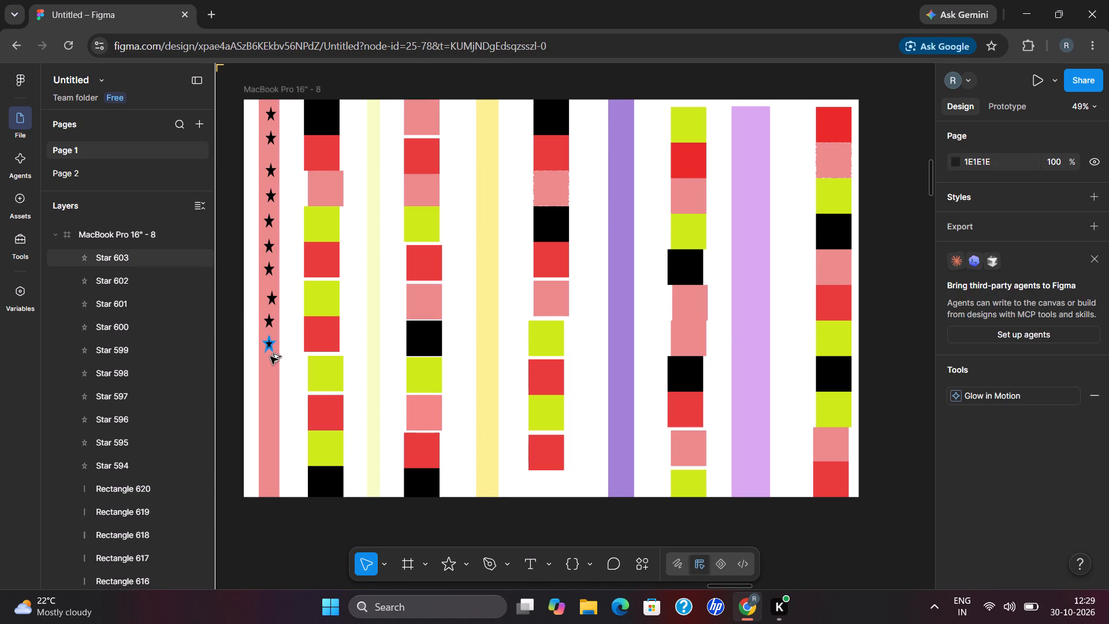
left_click_drag(270, 356, 270, 369)
left_click(294, 382)
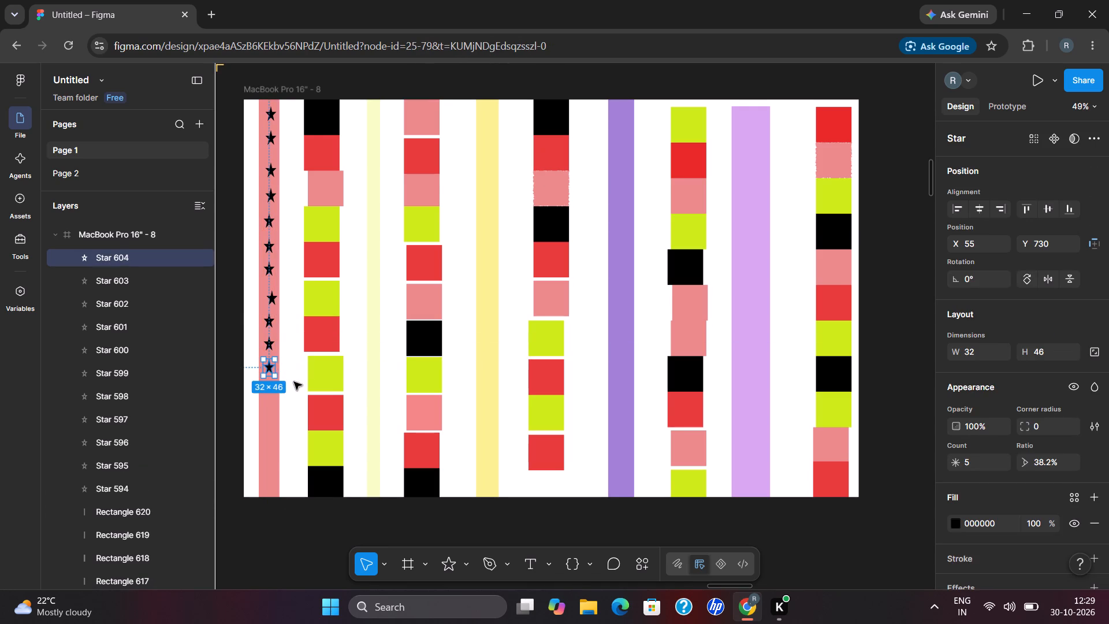
left_click_drag(273, 372, 271, 393)
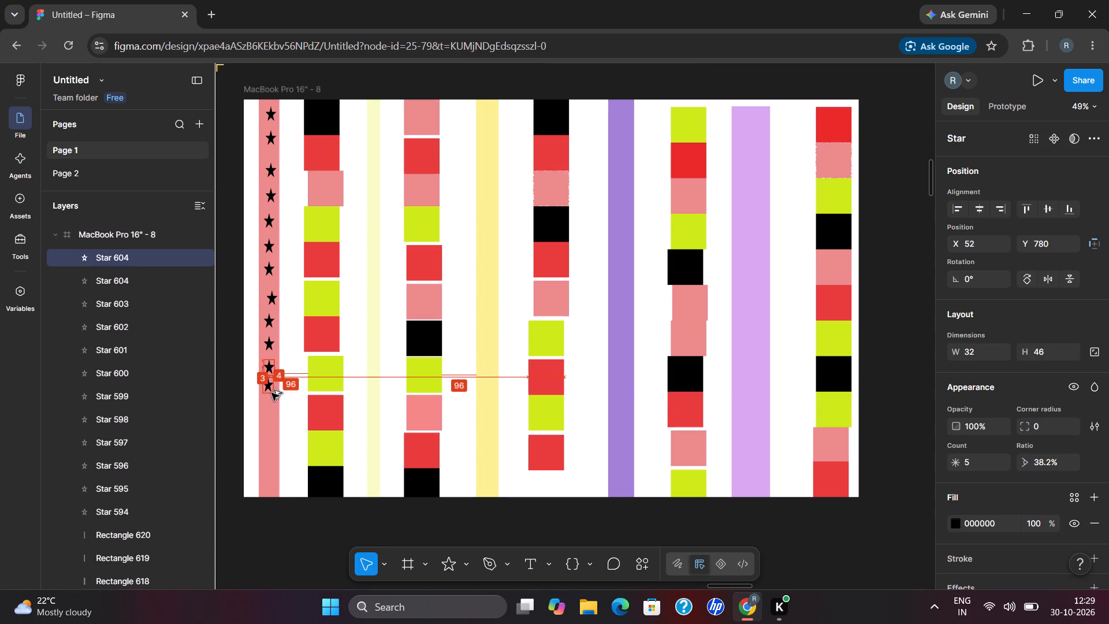
left_click_drag(271, 393, 271, 399)
left_click(297, 410)
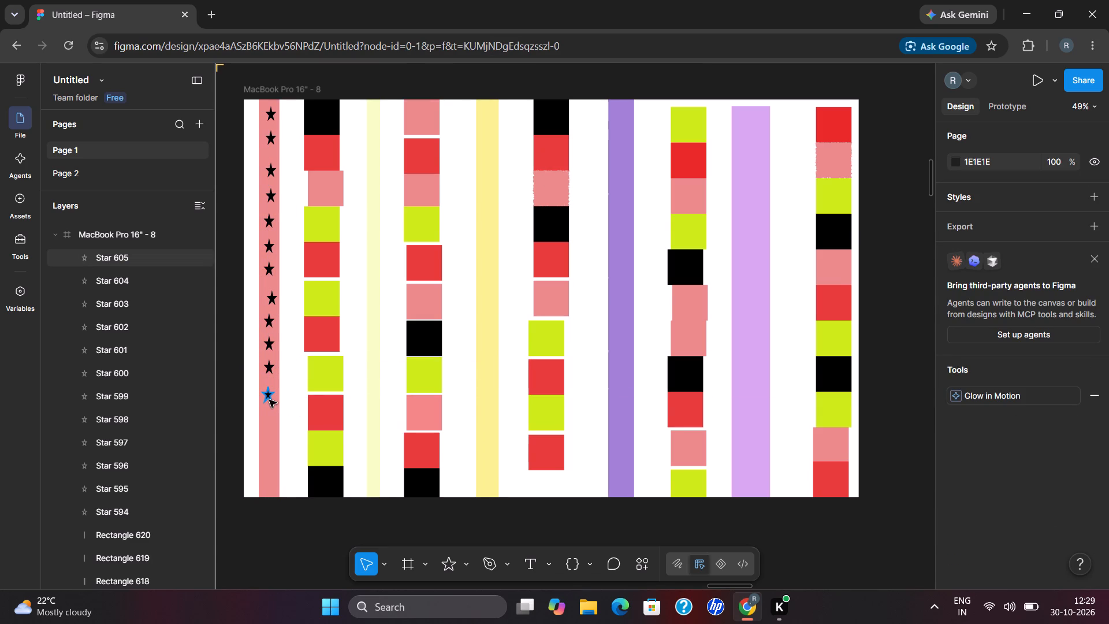
left_click_drag(269, 400, 269, 428)
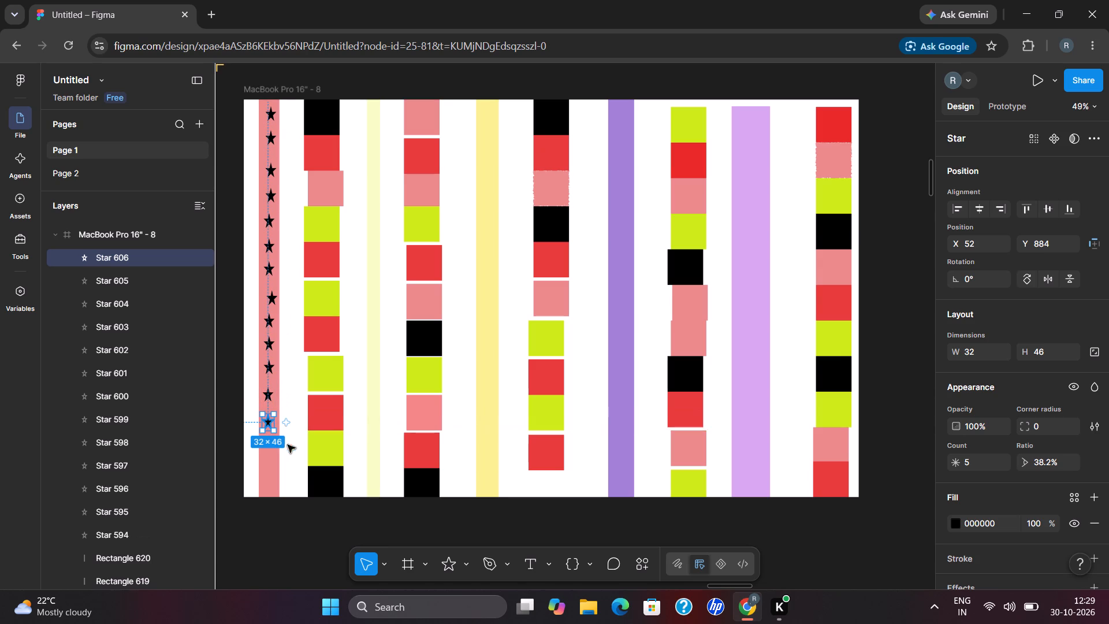
left_click(295, 455)
Finish the pink strip's star column with two more copies, the last one just above the frame's bottom edge.
left_click_drag(268, 426, 268, 450)
left_click_drag(268, 450, 269, 459)
left_click(294, 471)
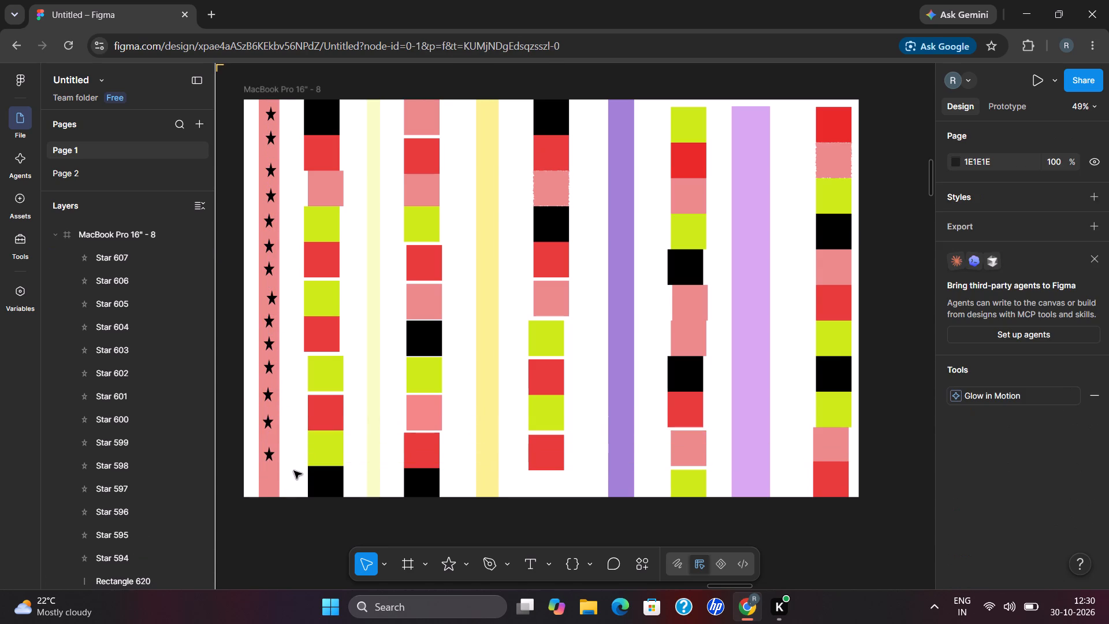
left_click_drag(271, 456, 271, 485)
left_click(304, 513)
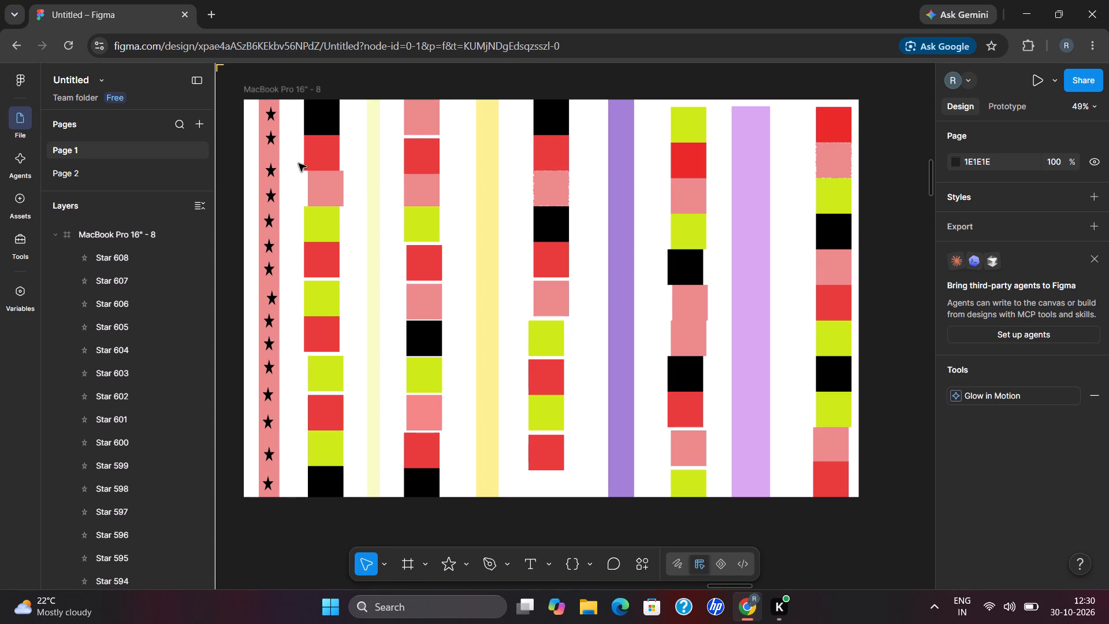
Copy the top star onto the pale yellow strip at about X 349, Y 19, and duplicate it below at Y 86 and Y 159.
left_click_drag(269, 113, 340, 106)
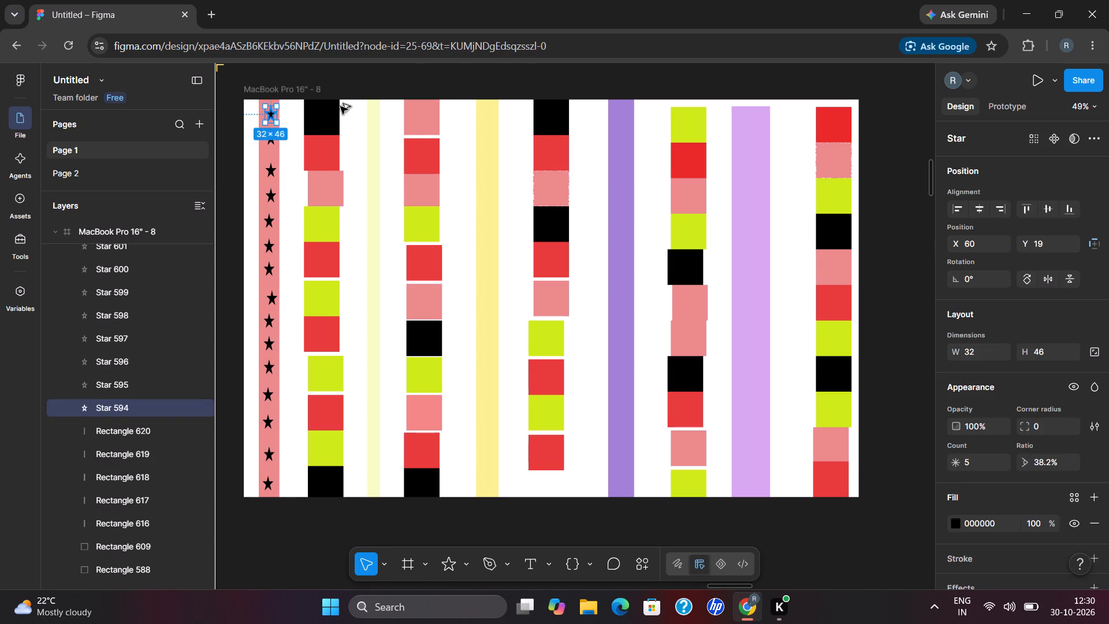
left_click_drag(340, 106, 371, 115)
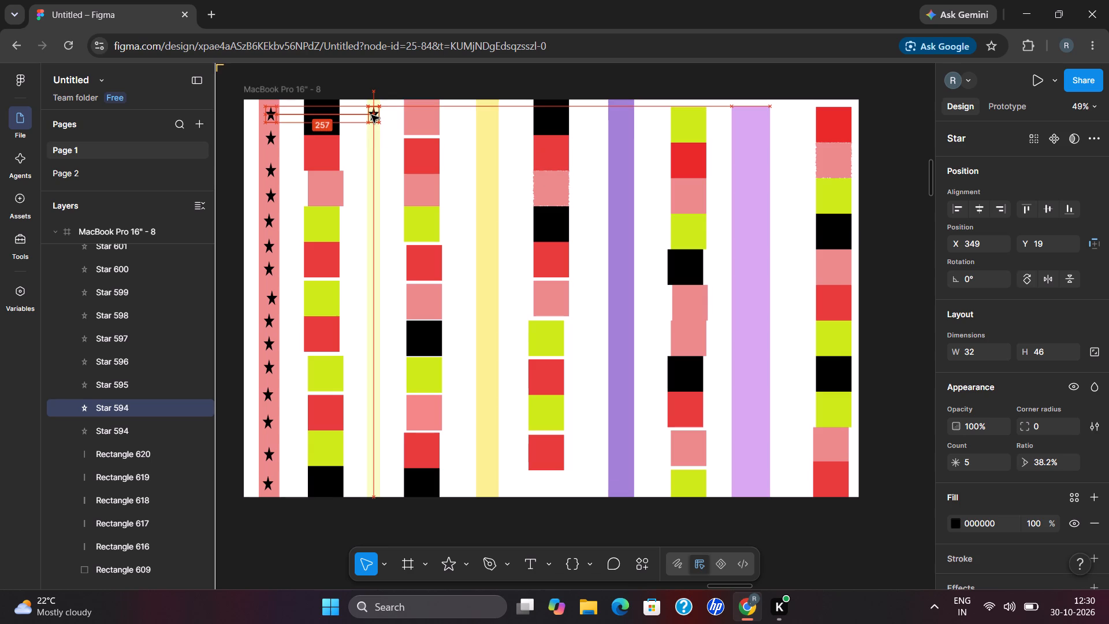
left_click(389, 151)
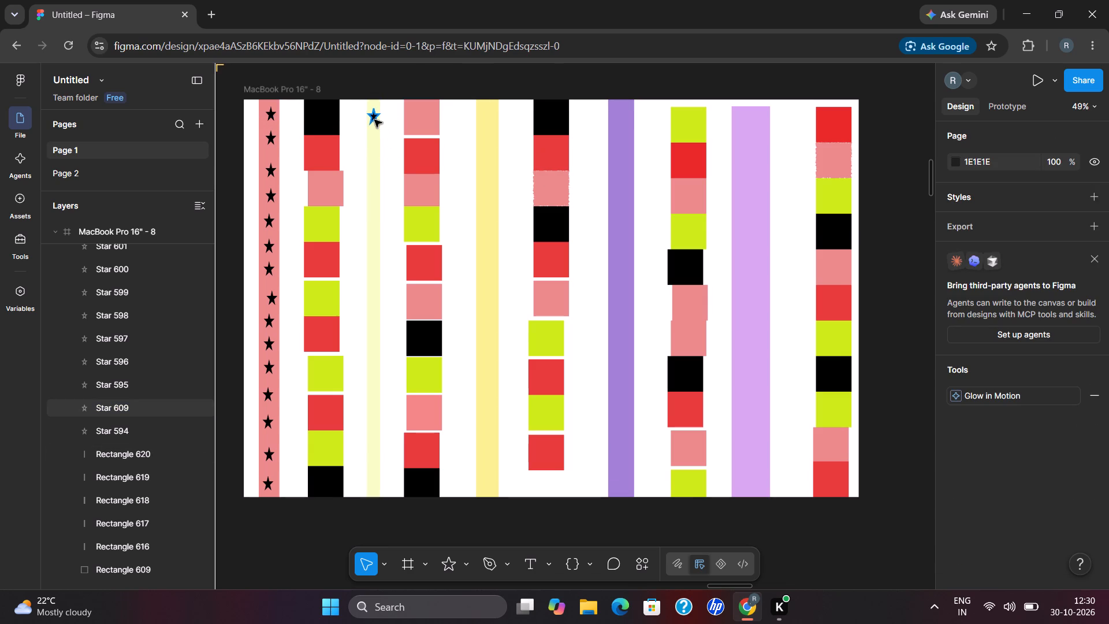
left_click_drag(374, 120, 374, 142)
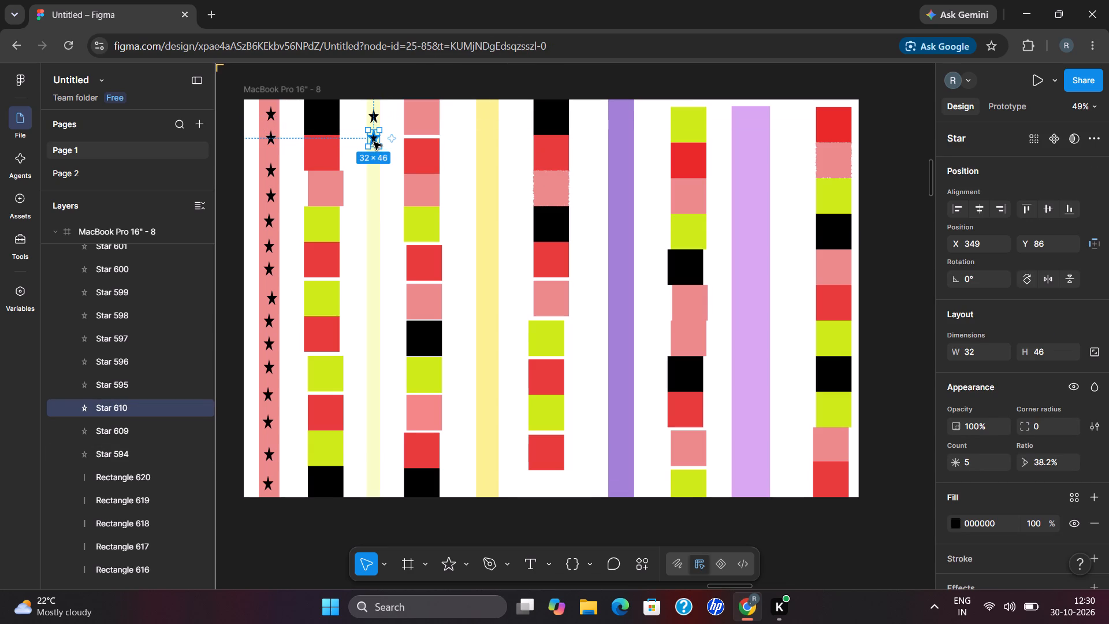
left_click(393, 184)
left_click_drag(372, 138, 372, 164)
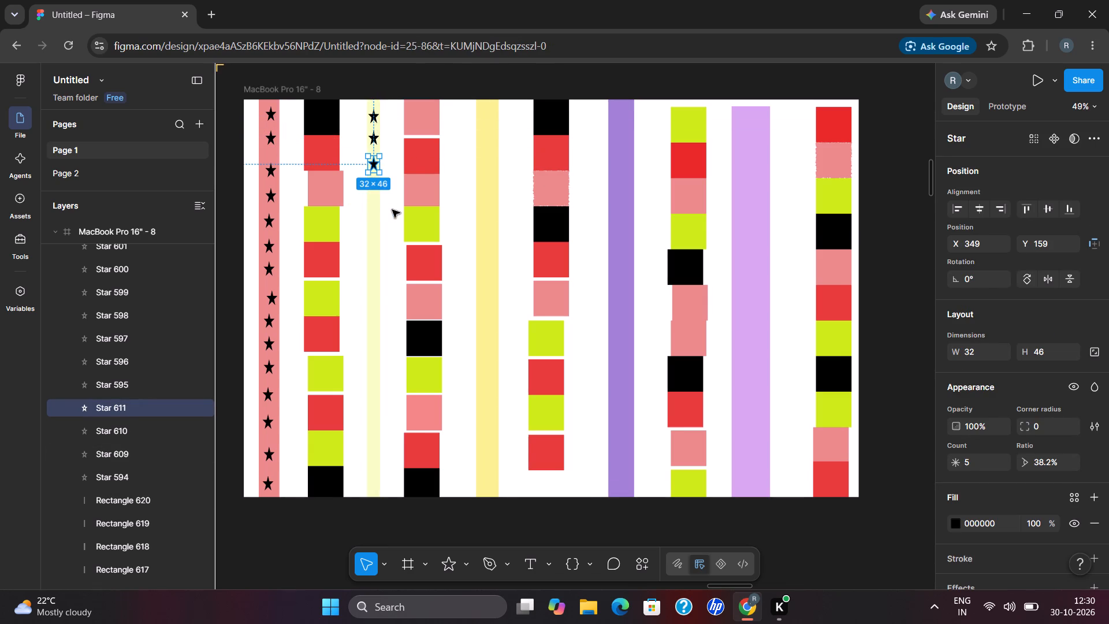
left_click(392, 210)
Add three more star copies down the pale yellow strip, spaced below the star at Y 159.
left_click_drag(373, 167, 371, 186)
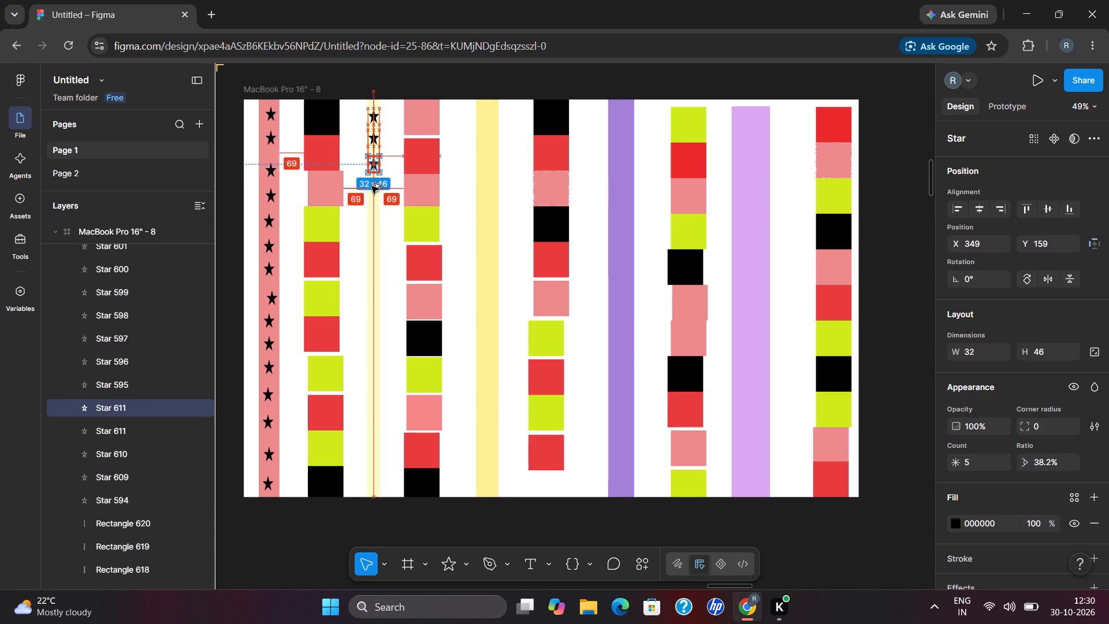
left_click_drag(371, 186, 370, 190)
left_click(392, 237)
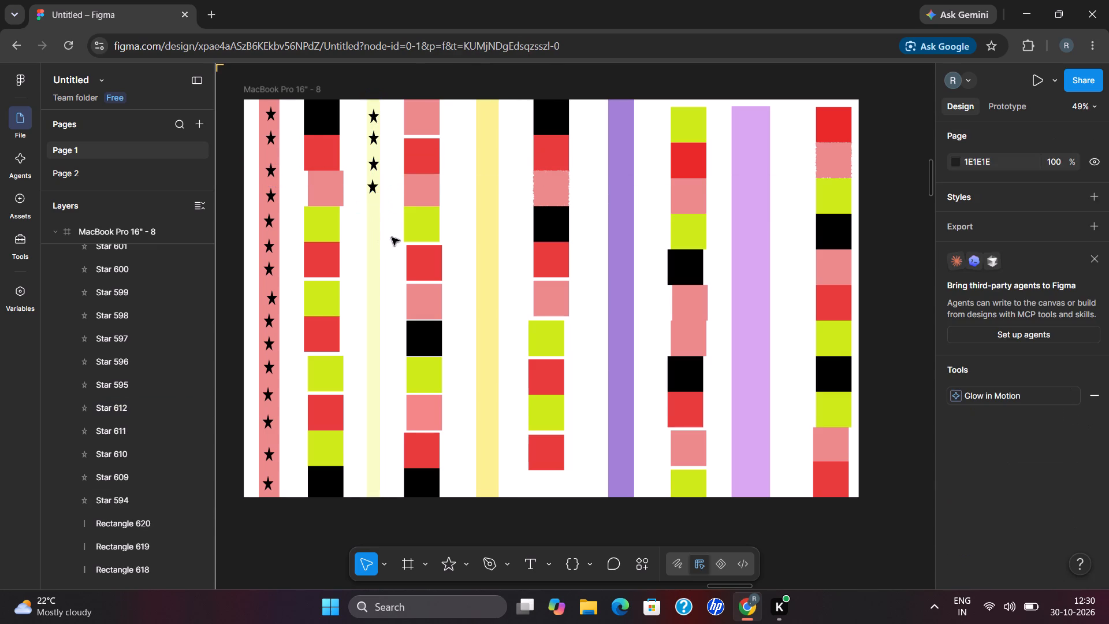
left_click_drag(374, 194, 372, 216)
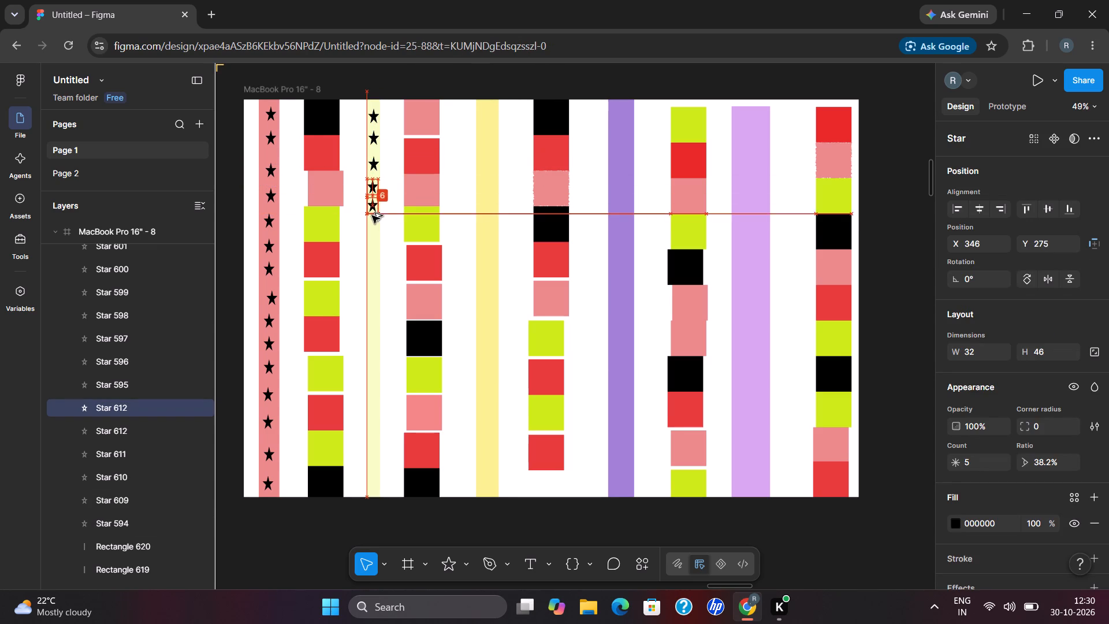
left_click_drag(372, 216, 371, 217)
left_click(401, 236)
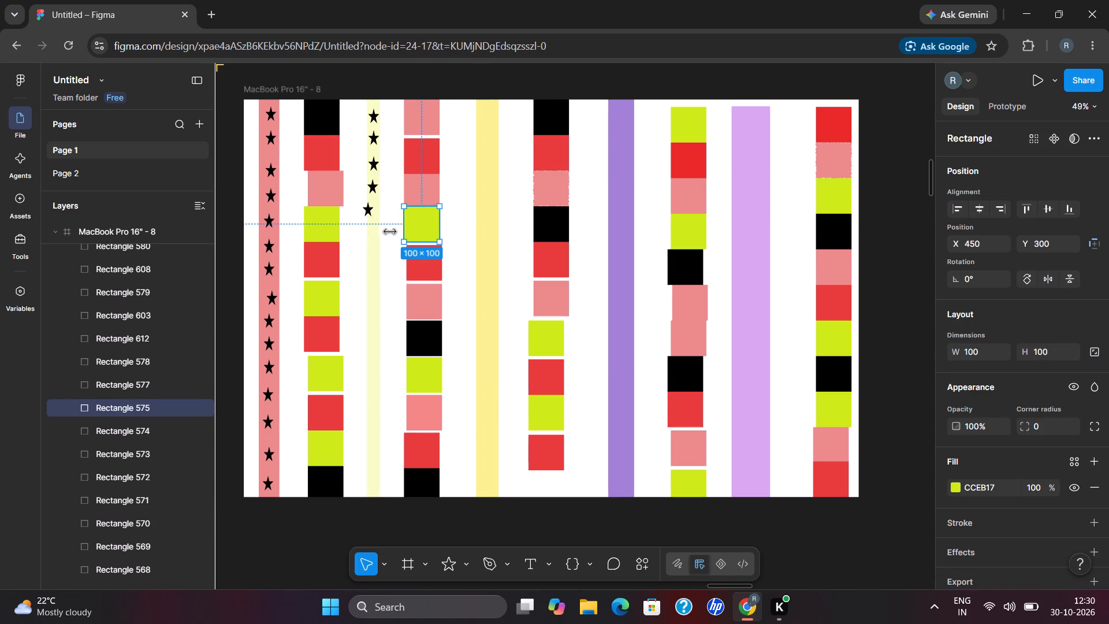
left_click_drag(371, 213, 373, 242)
left_click(392, 259)
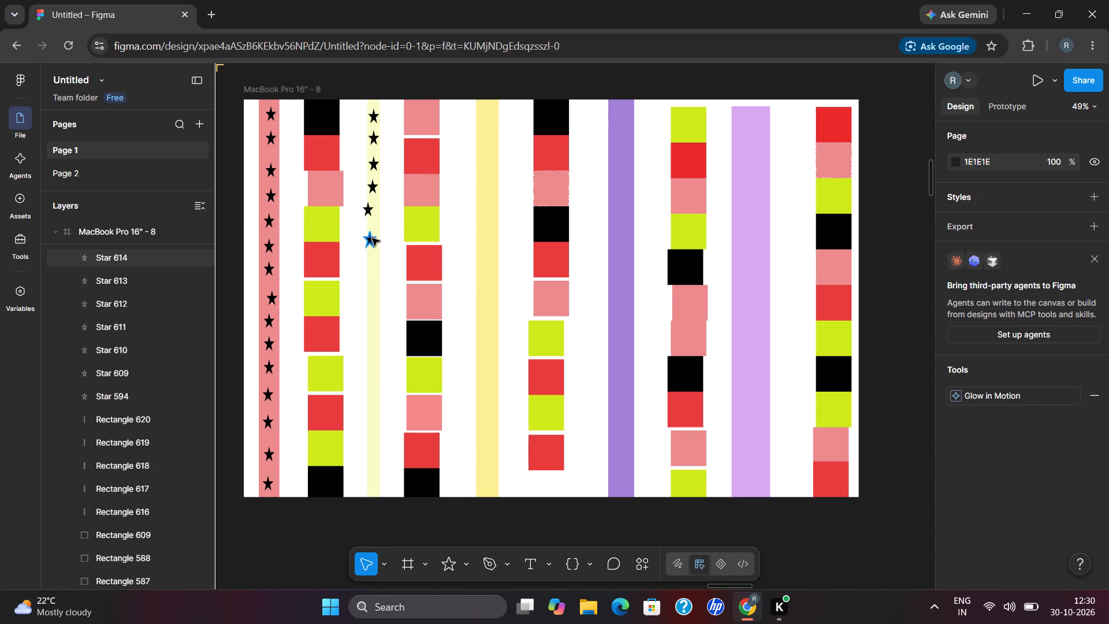
Continue the pale yellow strip's star column with three more copies, at X about 350 and about Y 421, 478 and 536.
left_click_drag(373, 239, 377, 256)
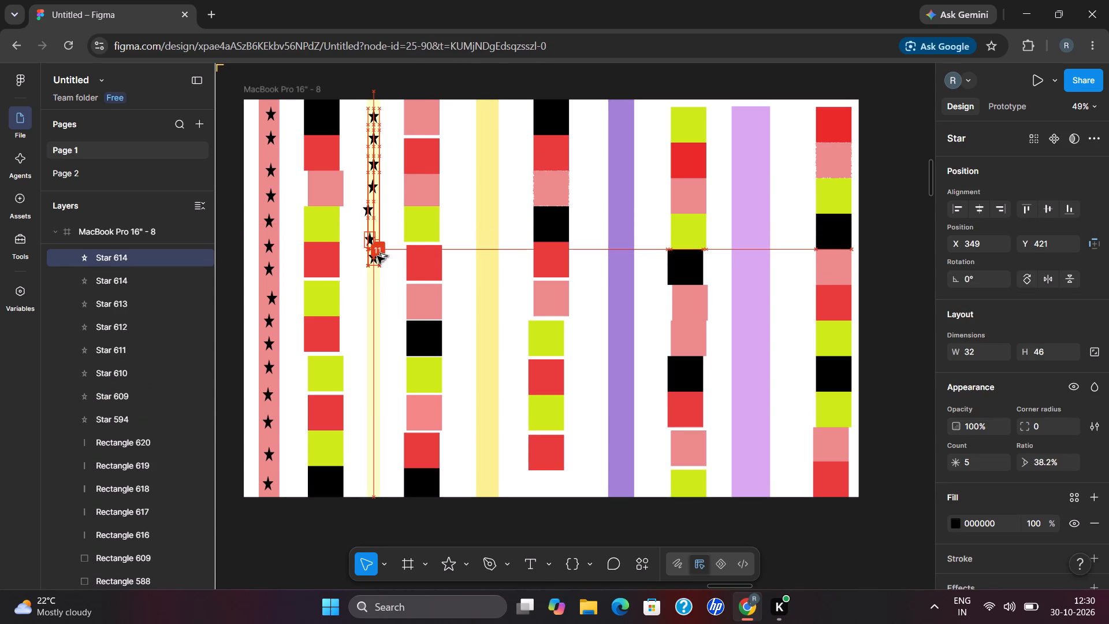
left_click(390, 280)
left_click_drag(371, 259, 372, 280)
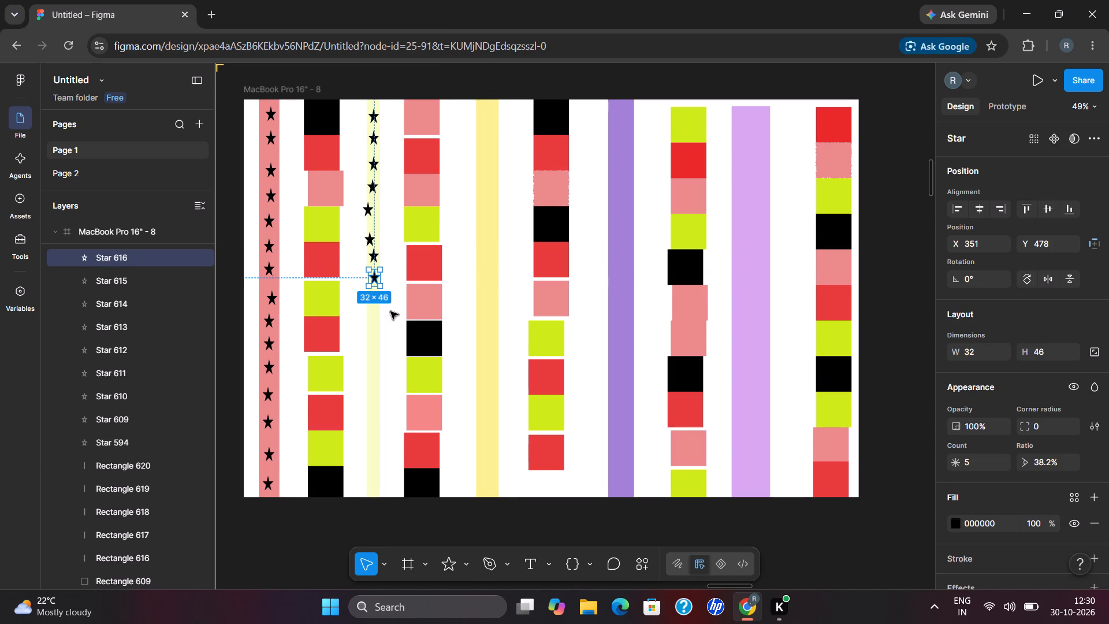
left_click(390, 312)
left_click_drag(370, 283, 370, 290)
left_click_drag(370, 290, 369, 303)
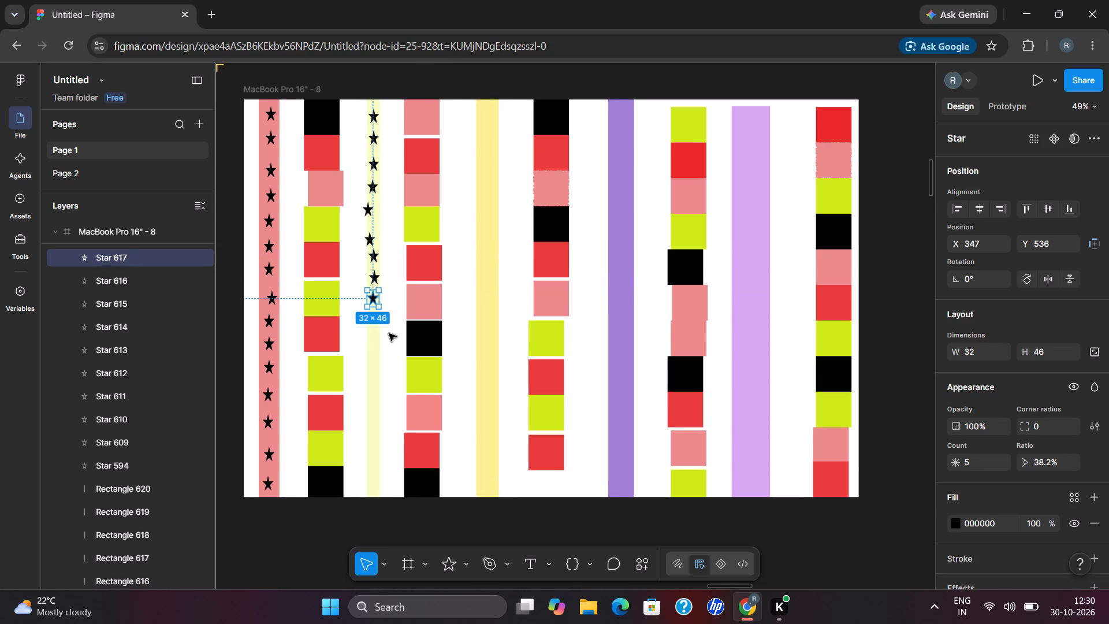
left_click(390, 333)
Add three more star copies down the pale yellow strip, the first at X 347, Y 618 and the last at X 346, Y 761.
left_click_drag(369, 297, 369, 315)
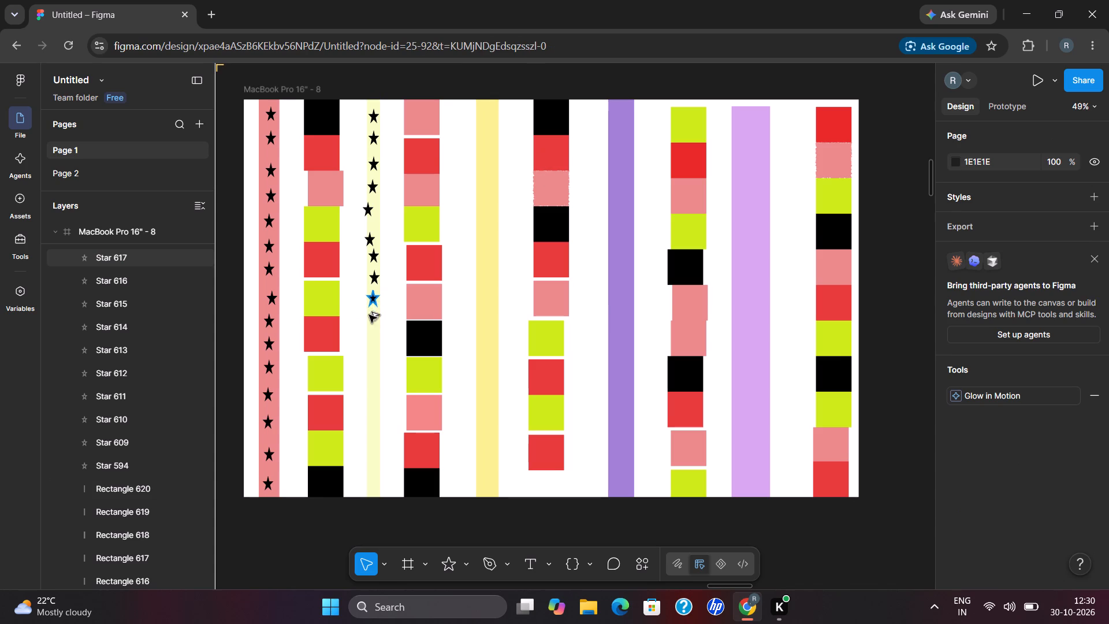
left_click_drag(369, 315, 369, 326)
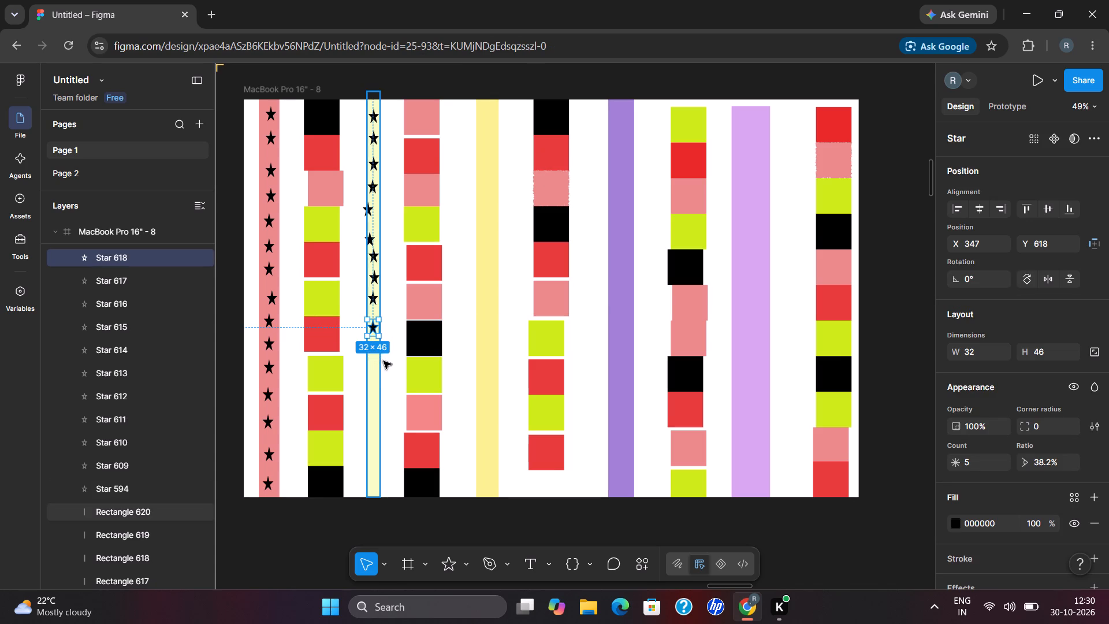
left_click(386, 361)
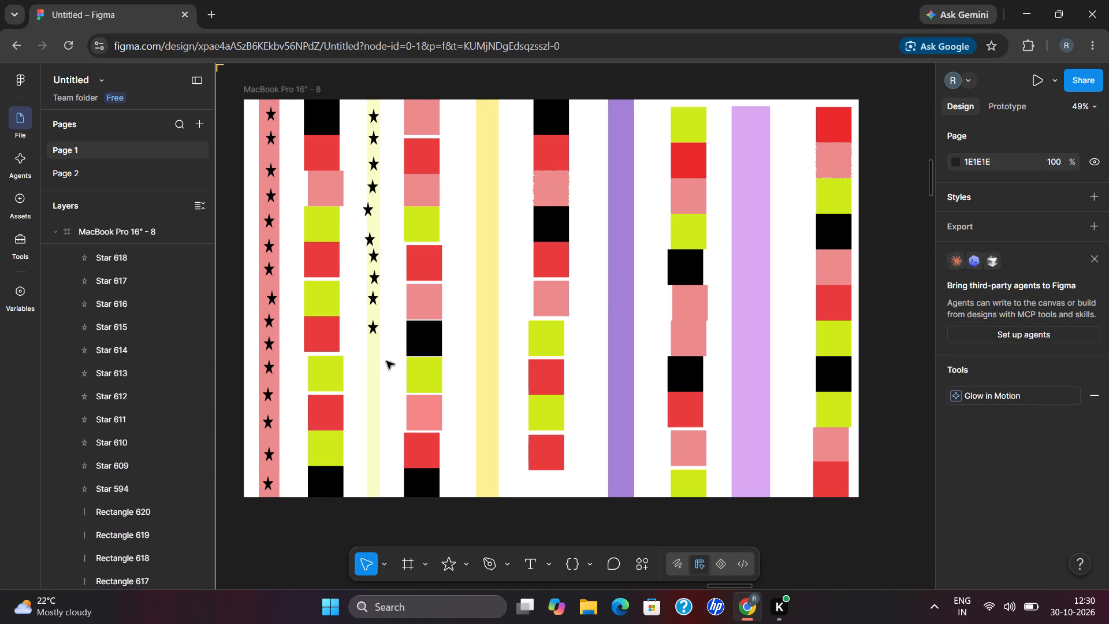
left_click_drag(373, 333, 373, 353)
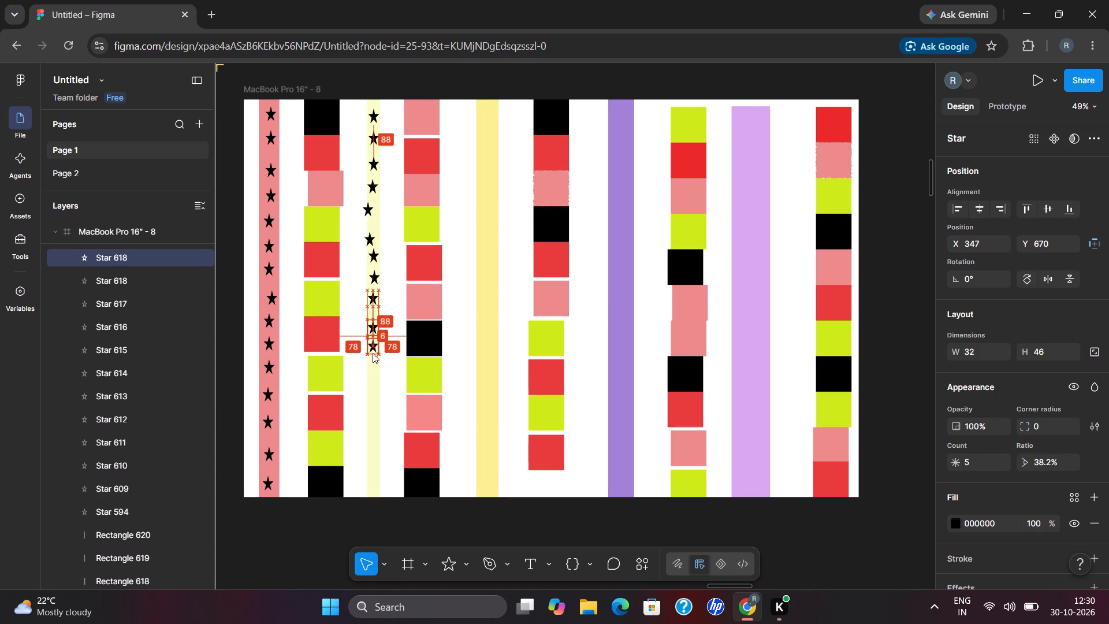
left_click_drag(373, 353, 373, 359)
left_click(392, 390)
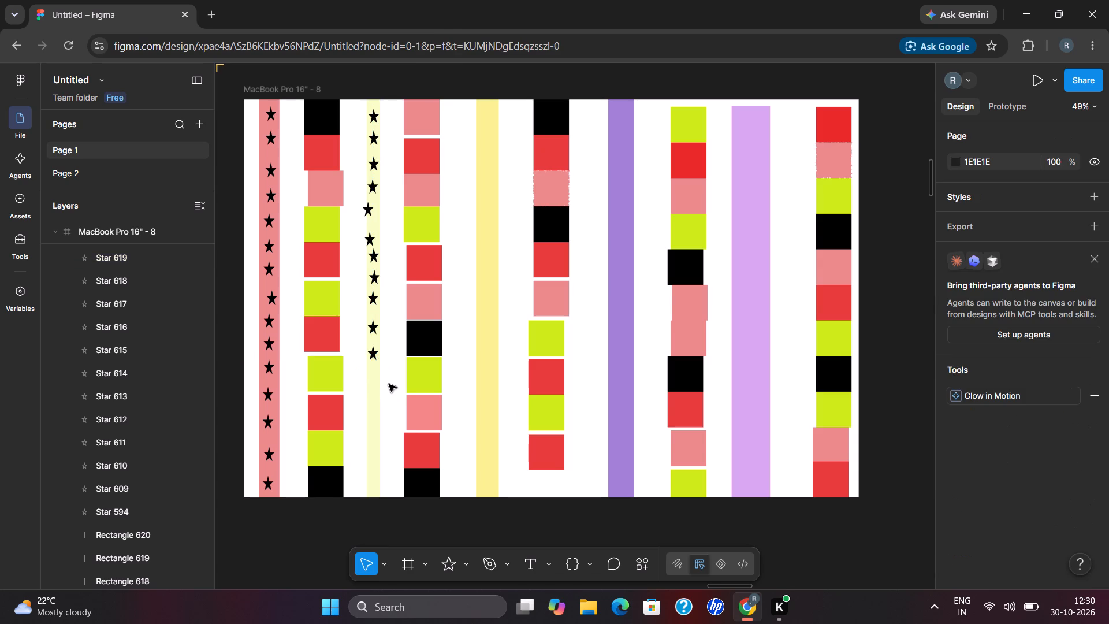
left_click_drag(372, 361, 371, 386)
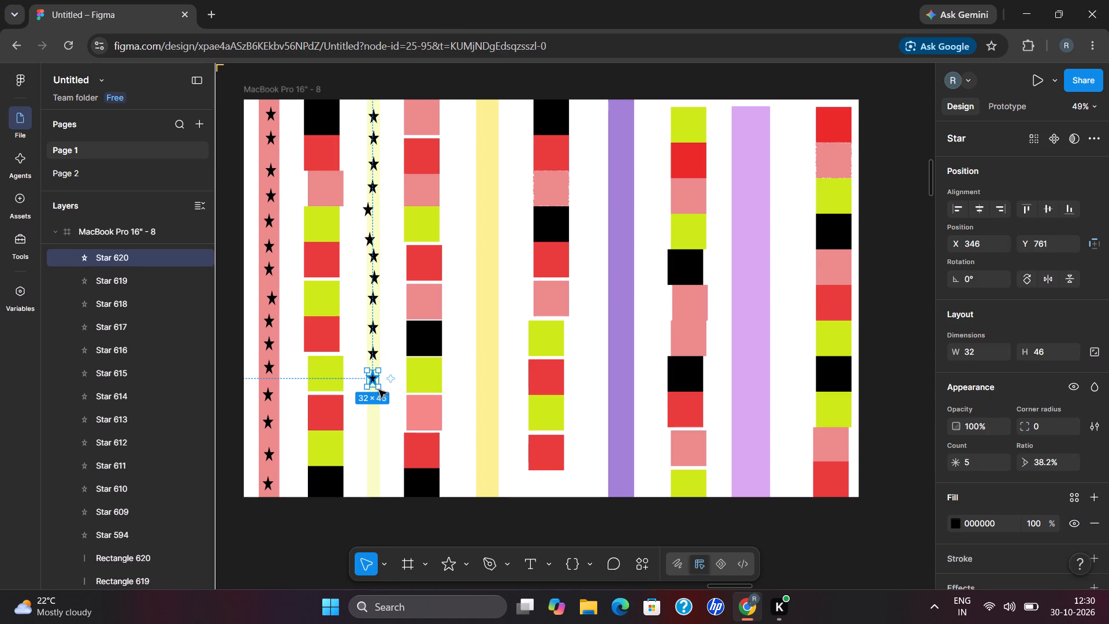
left_click(401, 401)
Add four more star copies down the pale yellow strip, the second at X 349, Y 896 and the last at X 347, Y 1007.
left_click_drag(372, 378, 372, 389)
left_click_drag(372, 389, 371, 404)
left_click(393, 422)
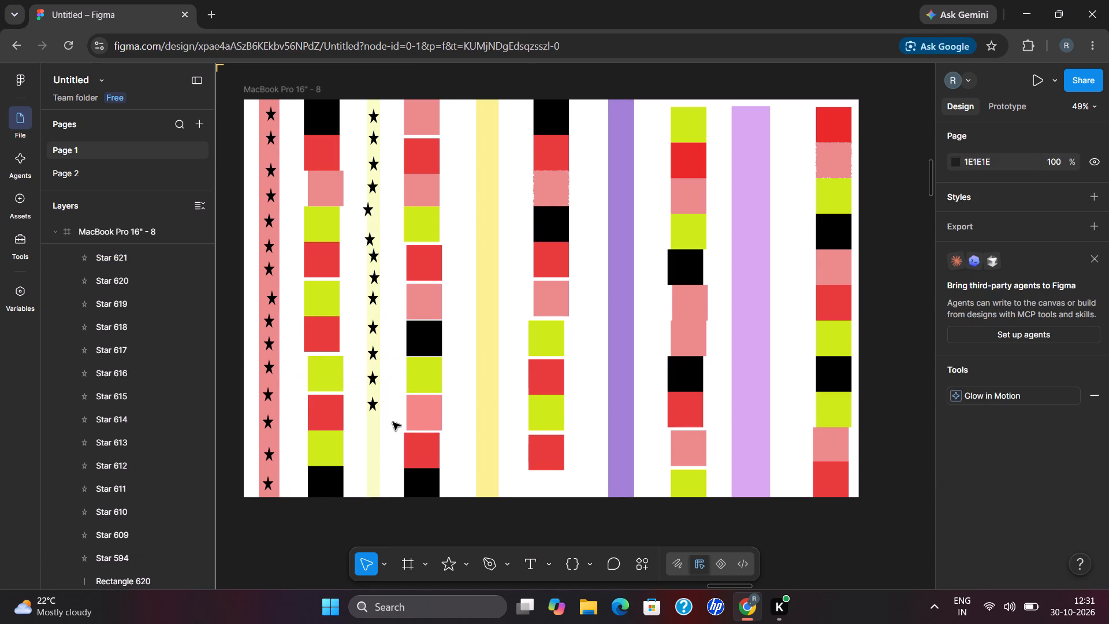
left_click_drag(365, 401, 366, 424)
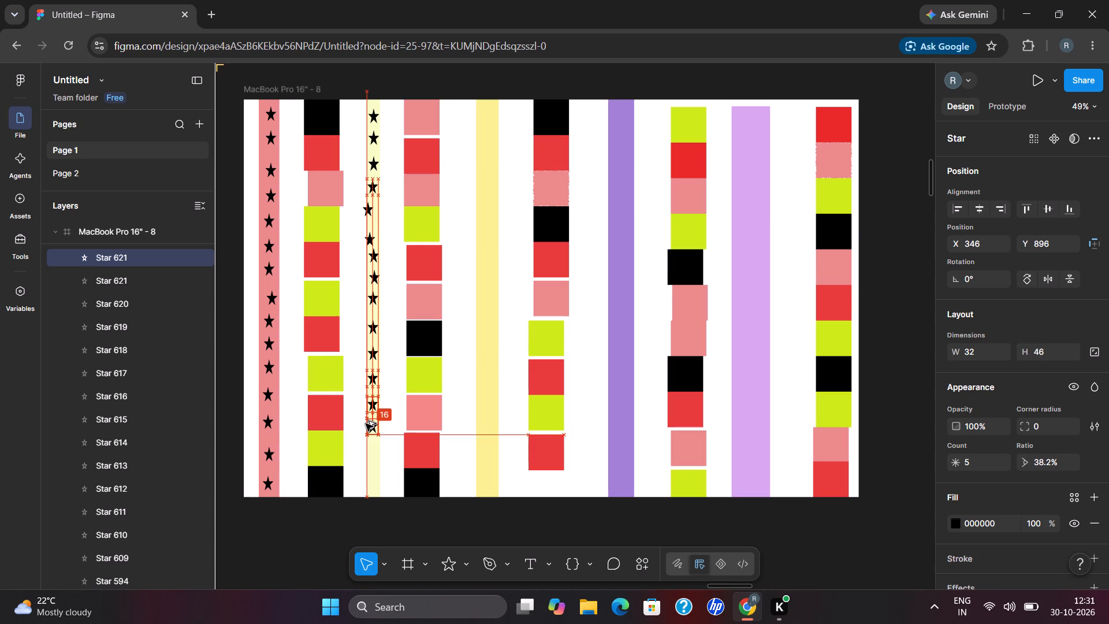
left_click_drag(366, 424, 367, 424)
left_click(399, 425)
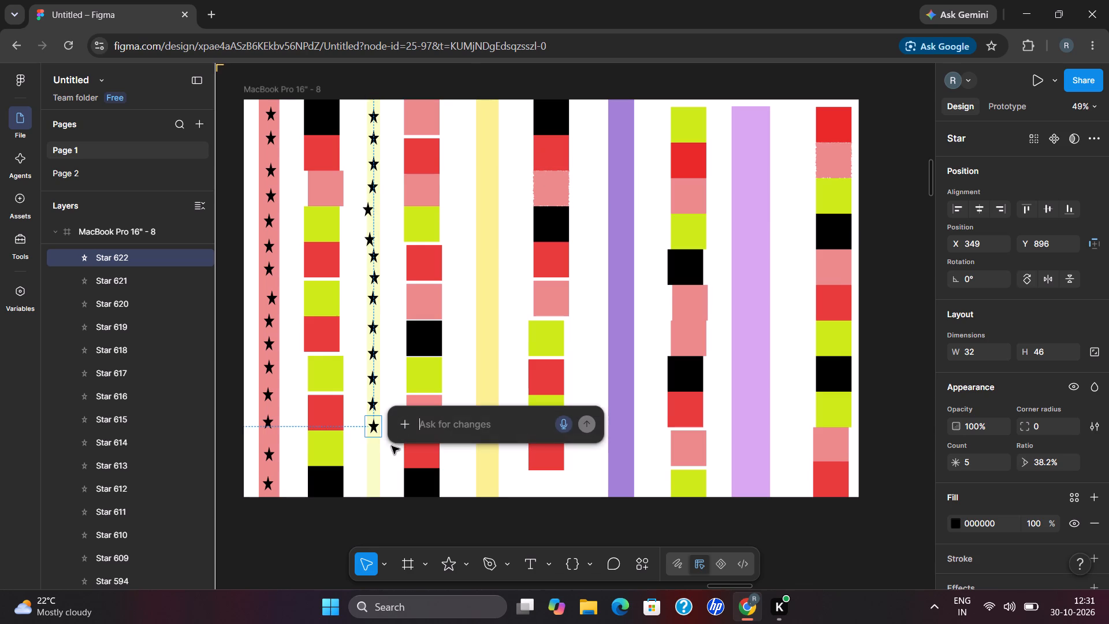
left_click(391, 447)
left_click_drag(377, 432, 375, 452)
left_click(397, 459)
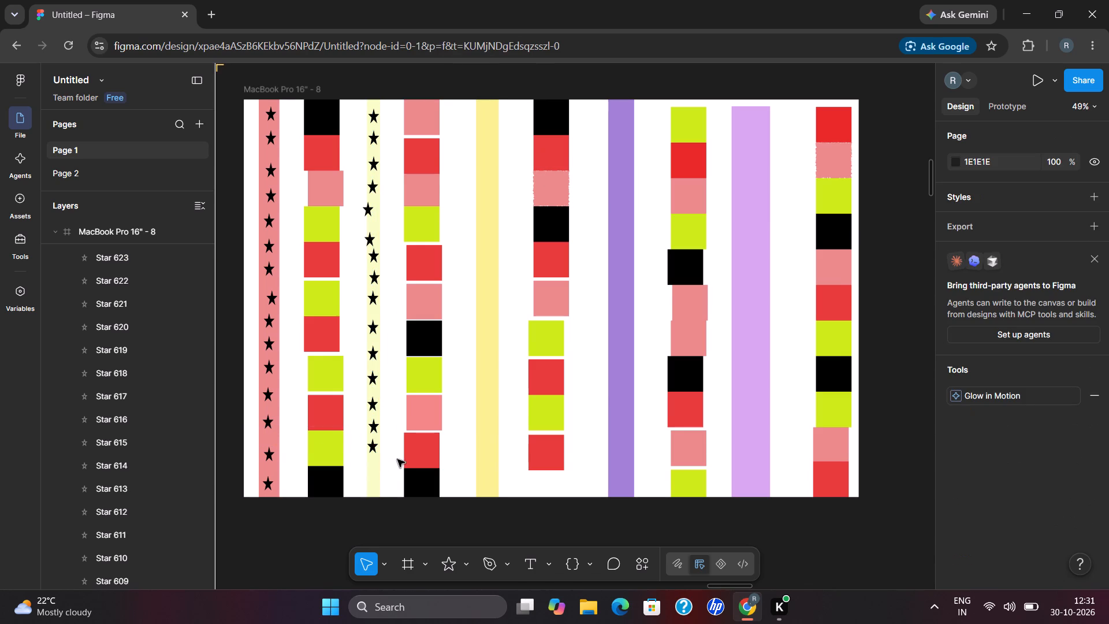
left_click_drag(370, 451, 371, 470)
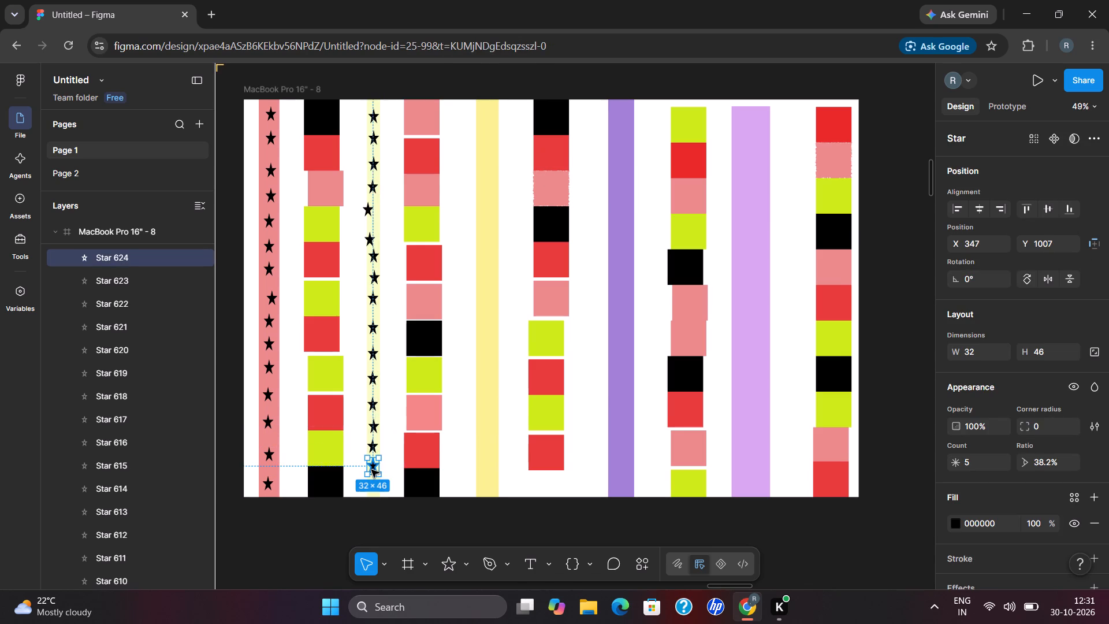
left_click(397, 426)
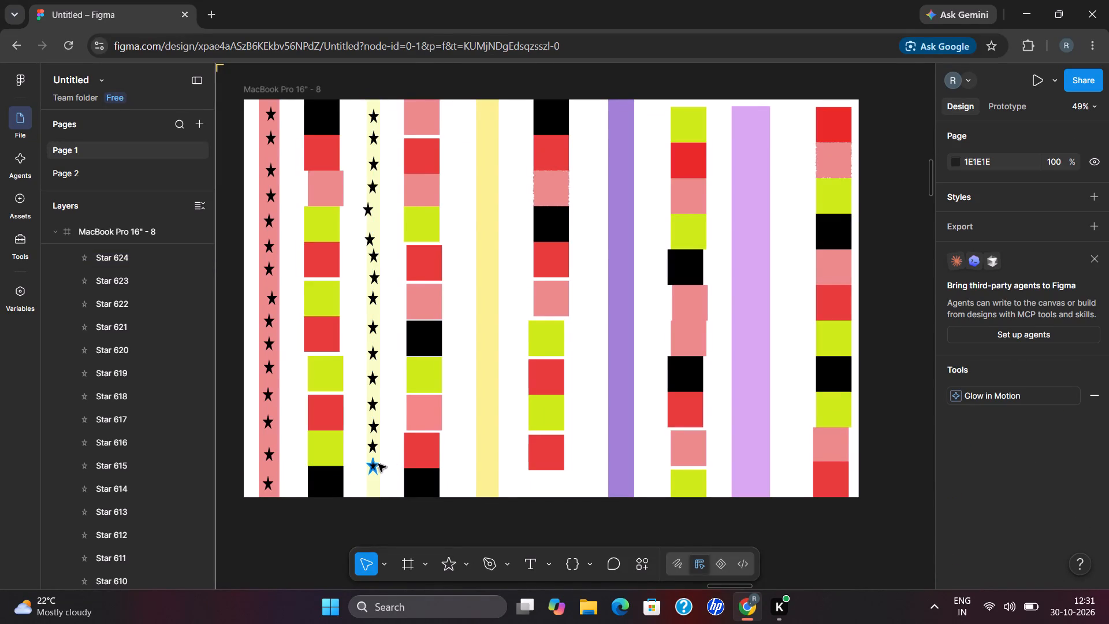
Move the lowest star on the pale yellow strip down close to the strip's bottom end.
left_click_drag(377, 465, 377, 485)
left_click(391, 422)
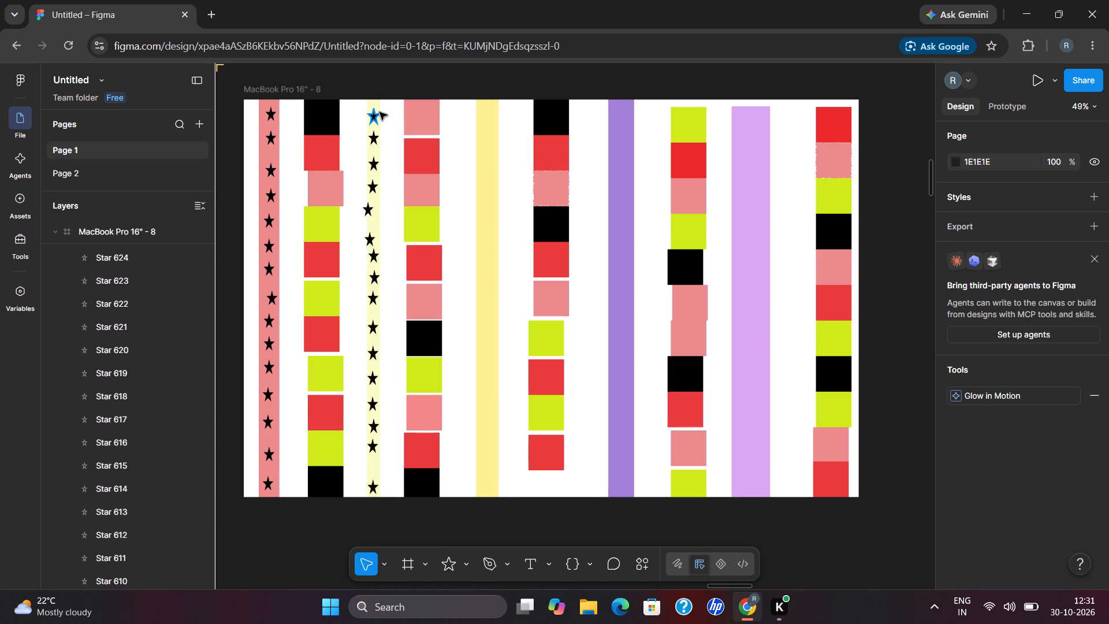
Copy the pale yellow strip's top star onto the top of the yellow strip, at X 666 and about Y 19.
left_click_drag(374, 115, 401, 111)
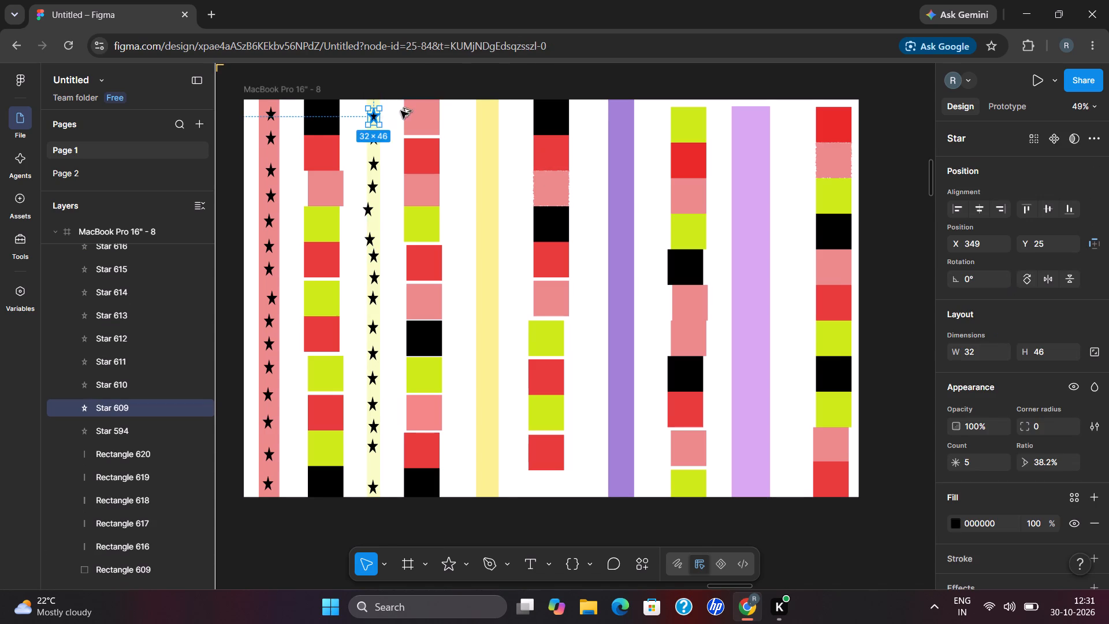
left_click_drag(401, 111, 485, 114)
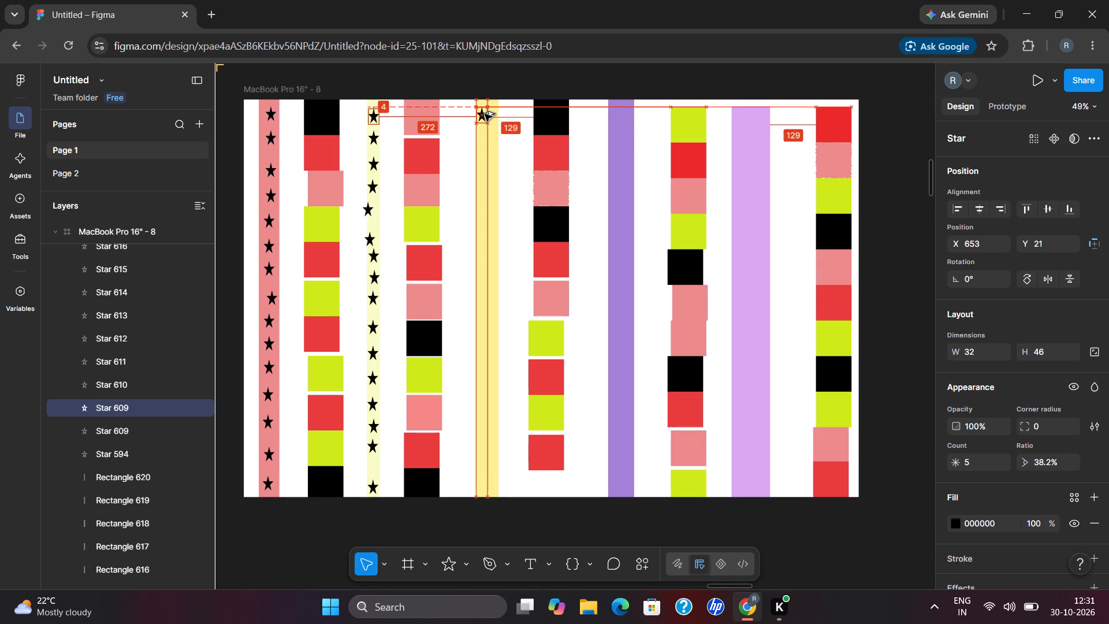
left_click_drag(485, 114, 487, 110)
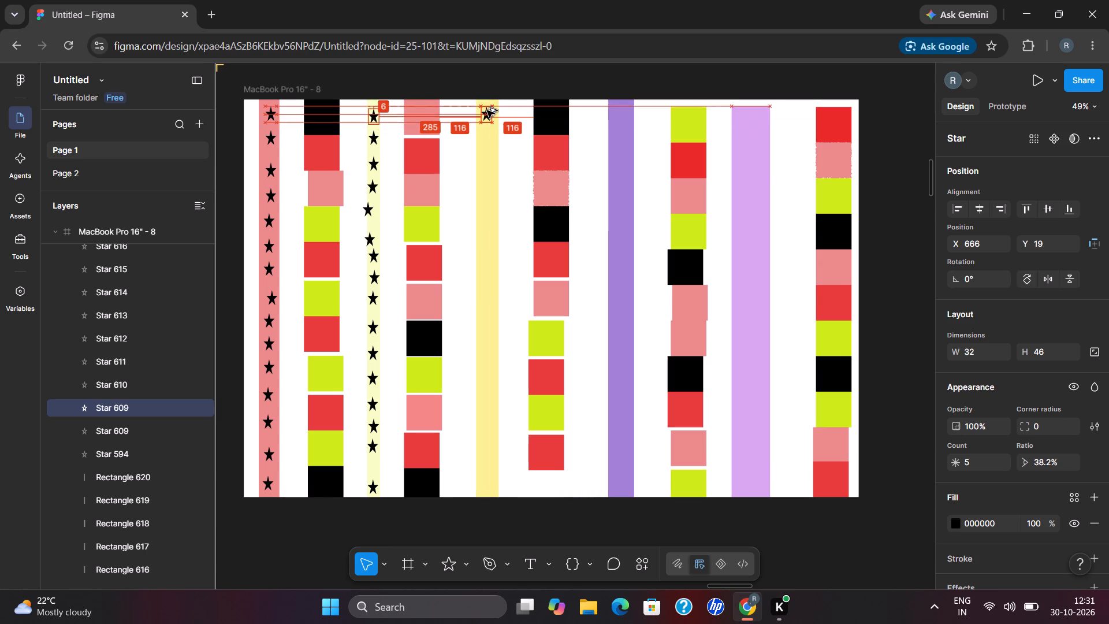
left_click_drag(487, 110, 487, 111)
left_click(512, 151)
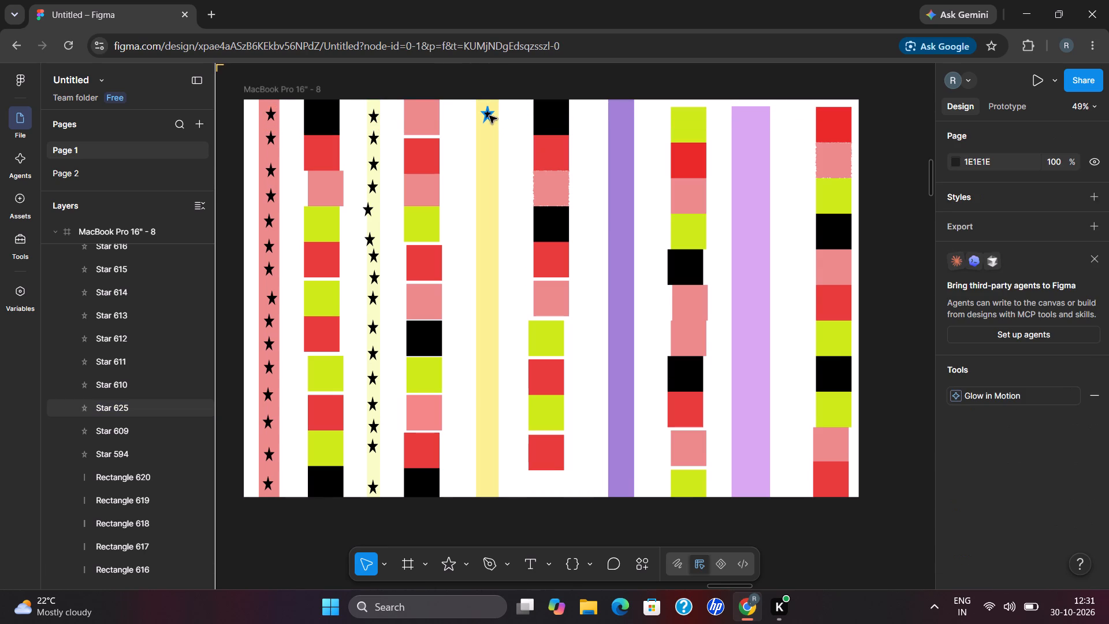
Add three star copies down the yellow strip at X 666, Y 98, 177 and 241.
left_click_drag(489, 116, 487, 143)
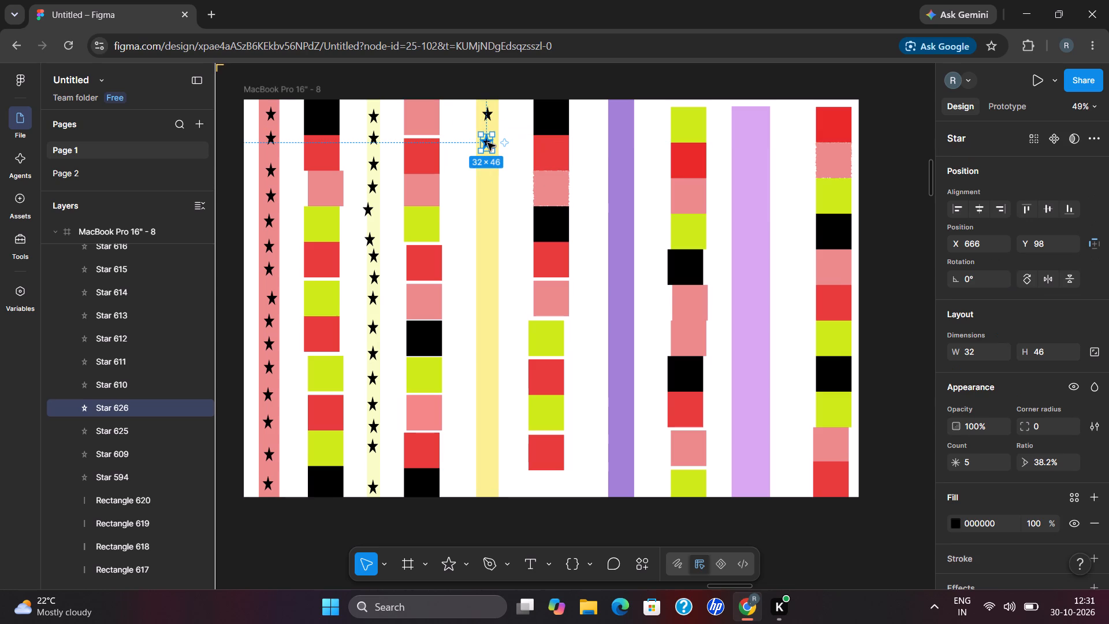
left_click(510, 187)
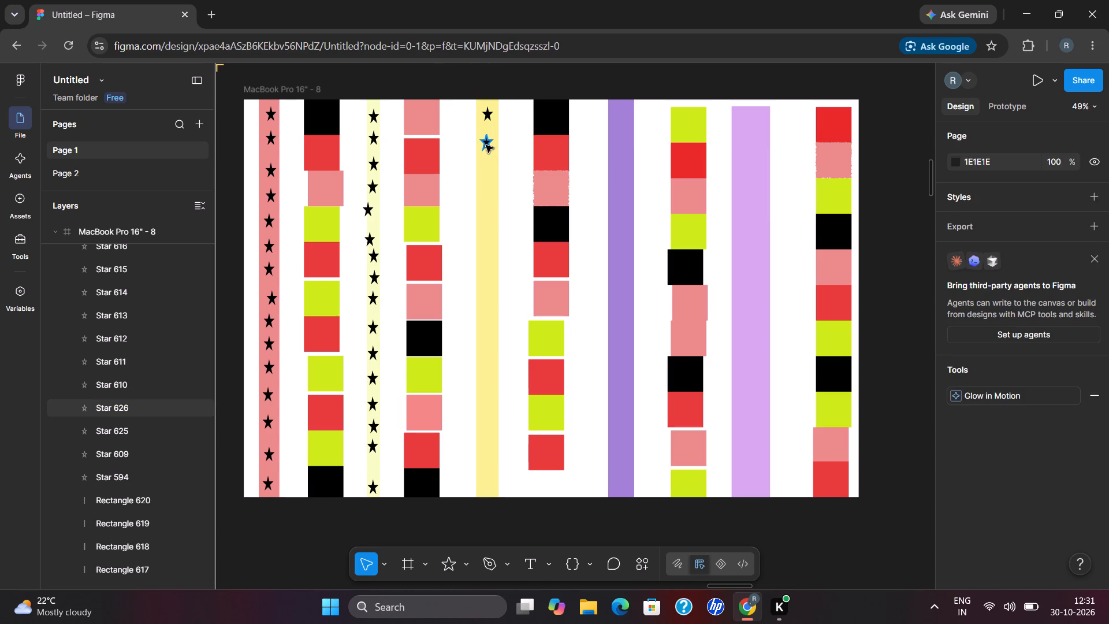
left_click_drag(486, 145, 485, 174)
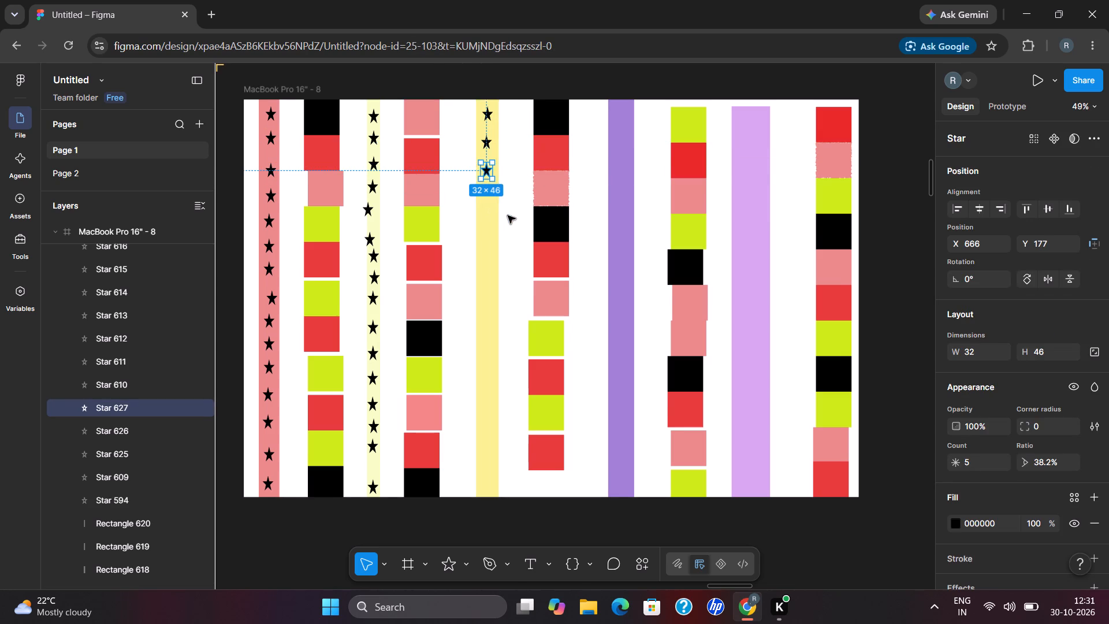
left_click(509, 216)
left_click_drag(488, 176, 488, 179)
left_click_drag(488, 179, 486, 199)
left_click(508, 219)
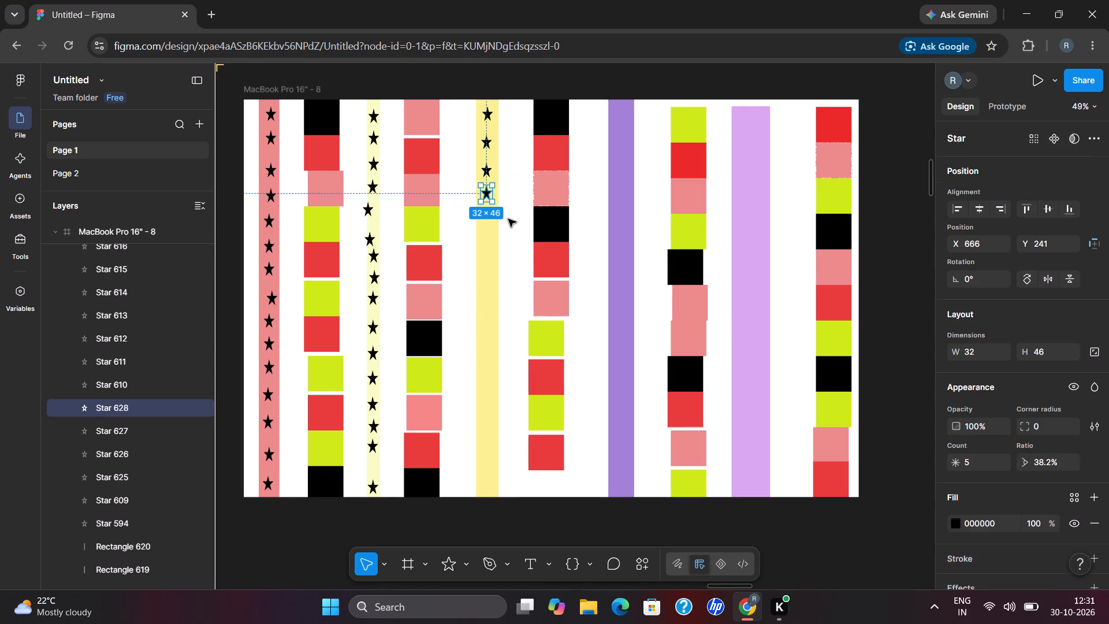
Continue the yellow strip's star column with three more evenly spaced copies, the second at X 666, Y 384.
left_click_drag(488, 198, 488, 225)
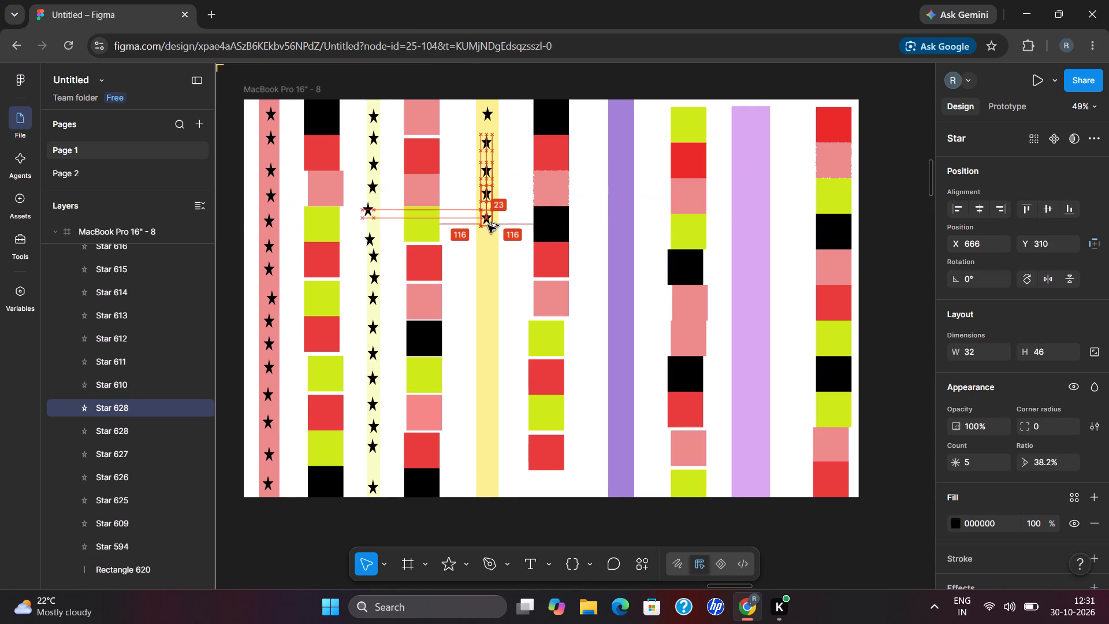
left_click_drag(488, 225, 488, 226)
left_click(506, 248)
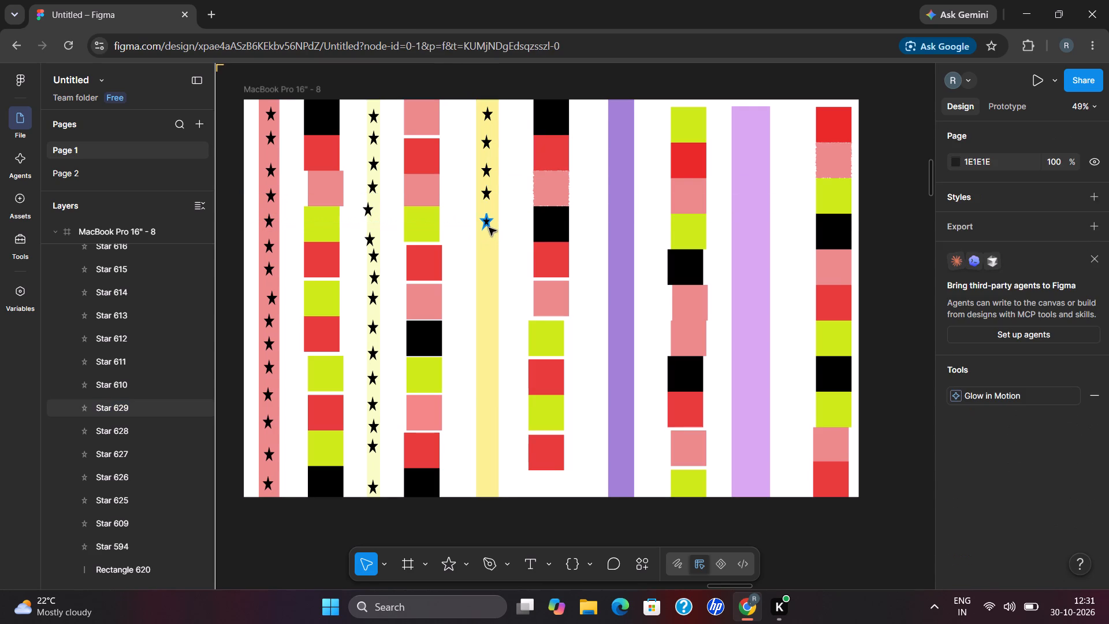
left_click_drag(489, 228, 489, 250)
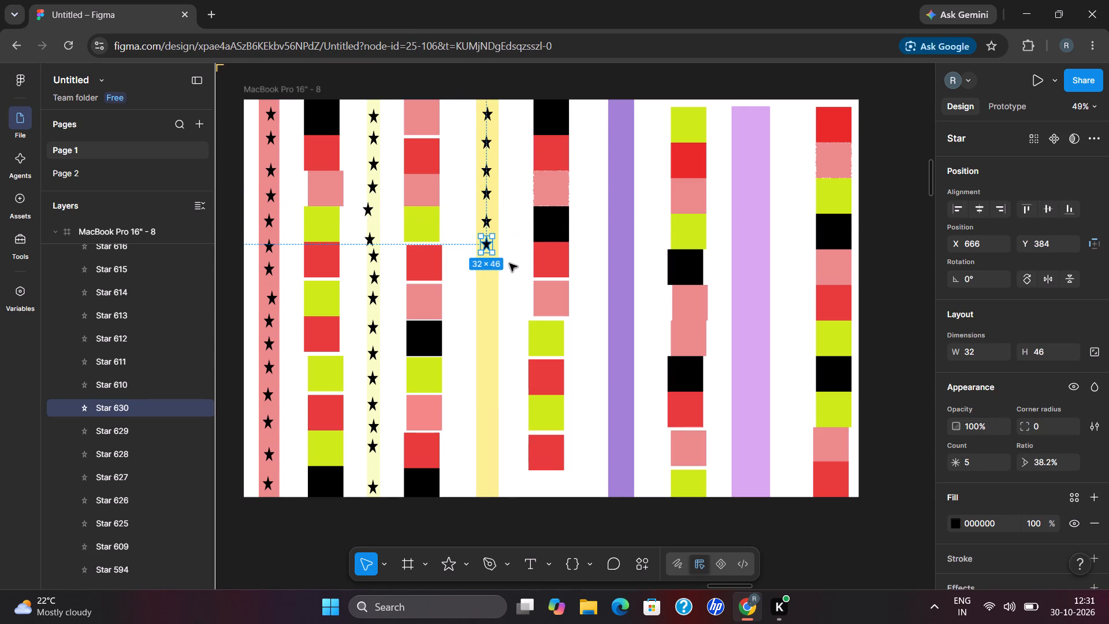
left_click(509, 263)
left_click_drag(491, 250, 491, 273)
left_click(521, 291)
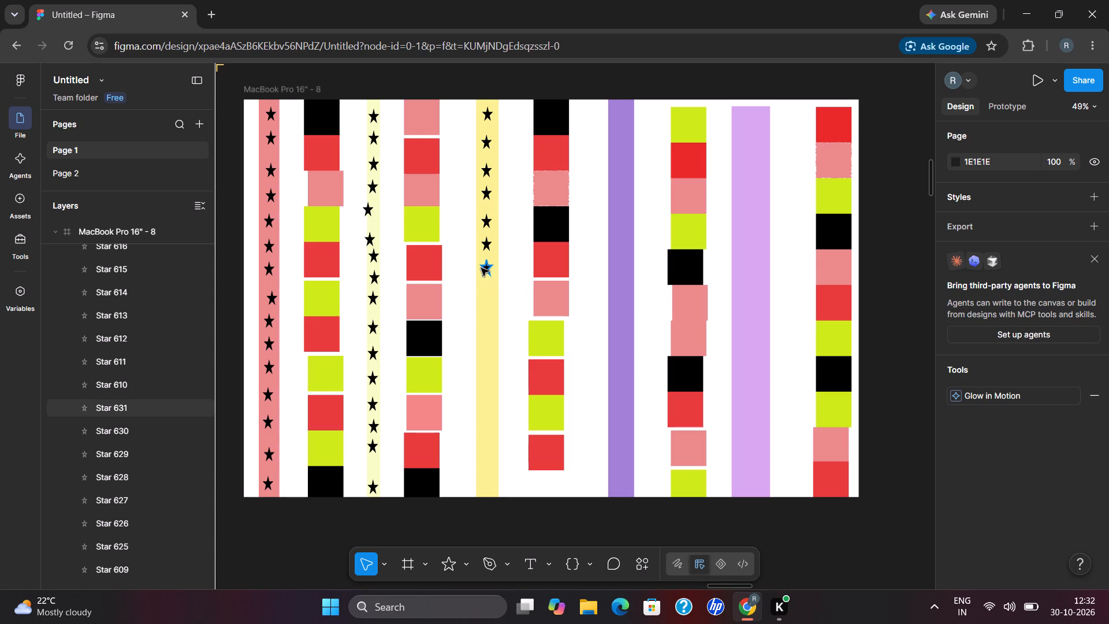
Add three more star copies down the yellow strip at X 666, Y 536; X 661, Y 615; and X 663, Y 679.
left_click_drag(484, 270, 484, 275)
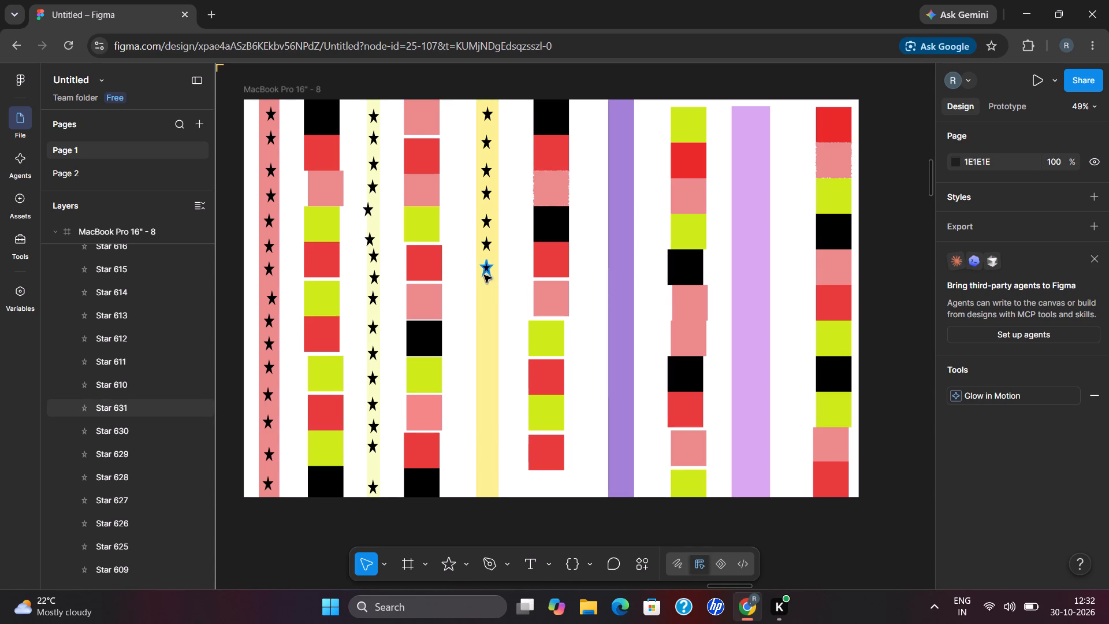
left_click_drag(484, 275, 484, 300)
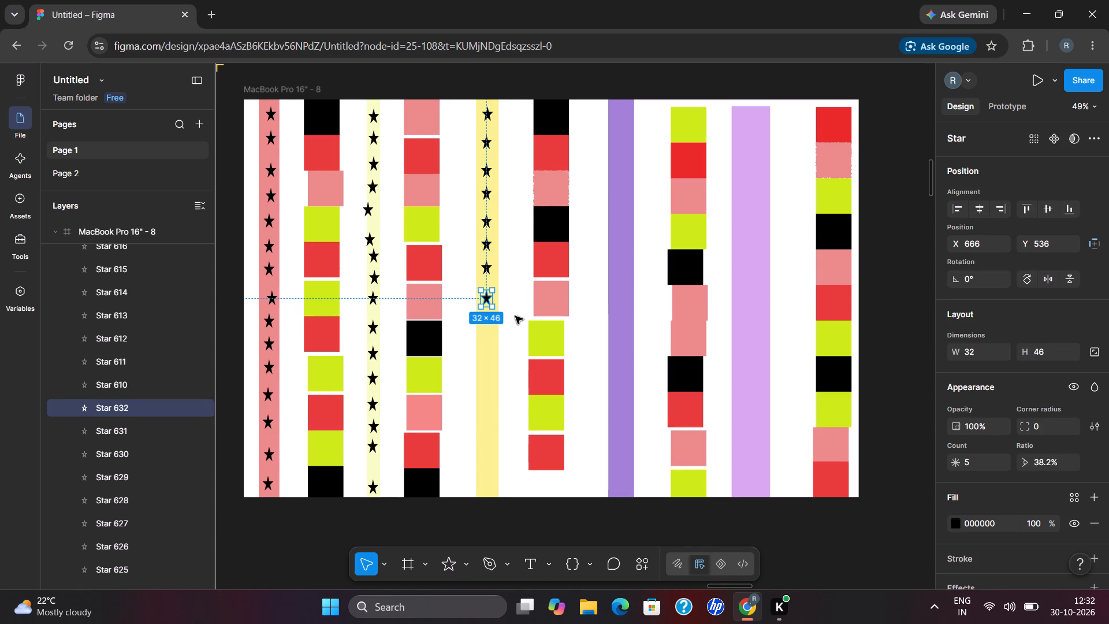
left_click(515, 316)
left_click_drag(491, 302, 490, 330)
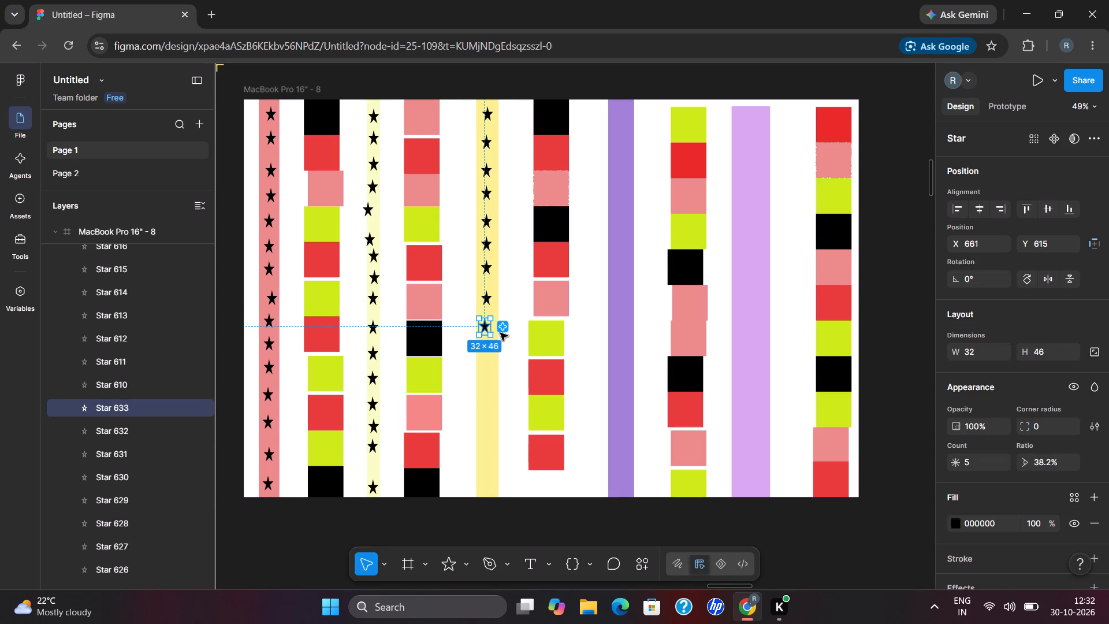
left_click(509, 345)
left_click_drag(485, 329, 486, 352)
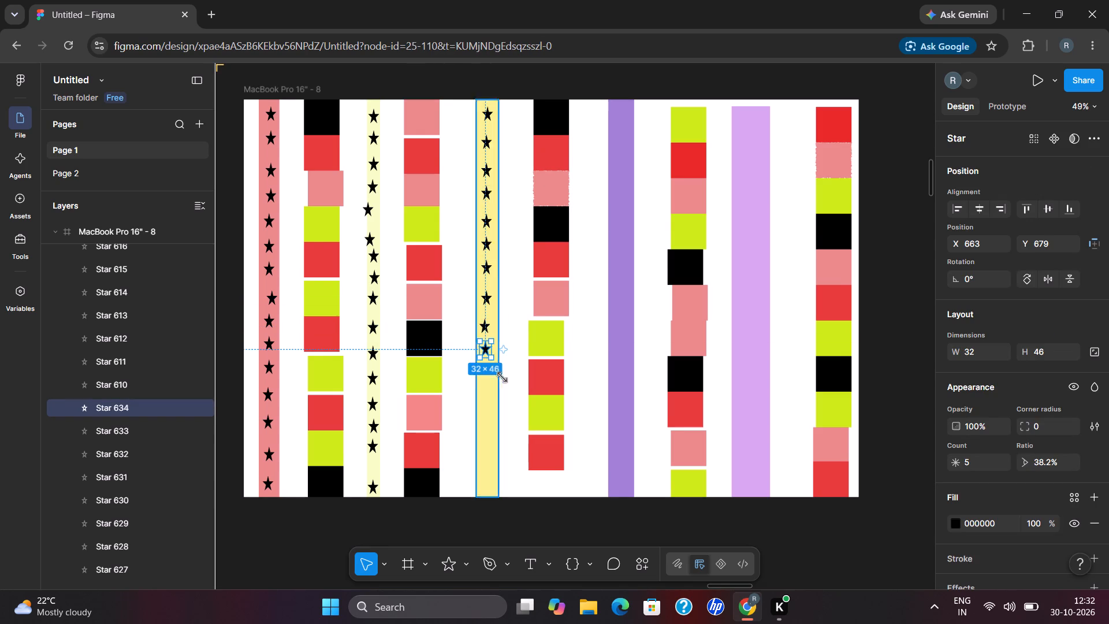
left_click(513, 387)
Add two more star copies down the yellow strip at X 669, about Y 757 and 820.
left_click_drag(483, 348, 489, 377)
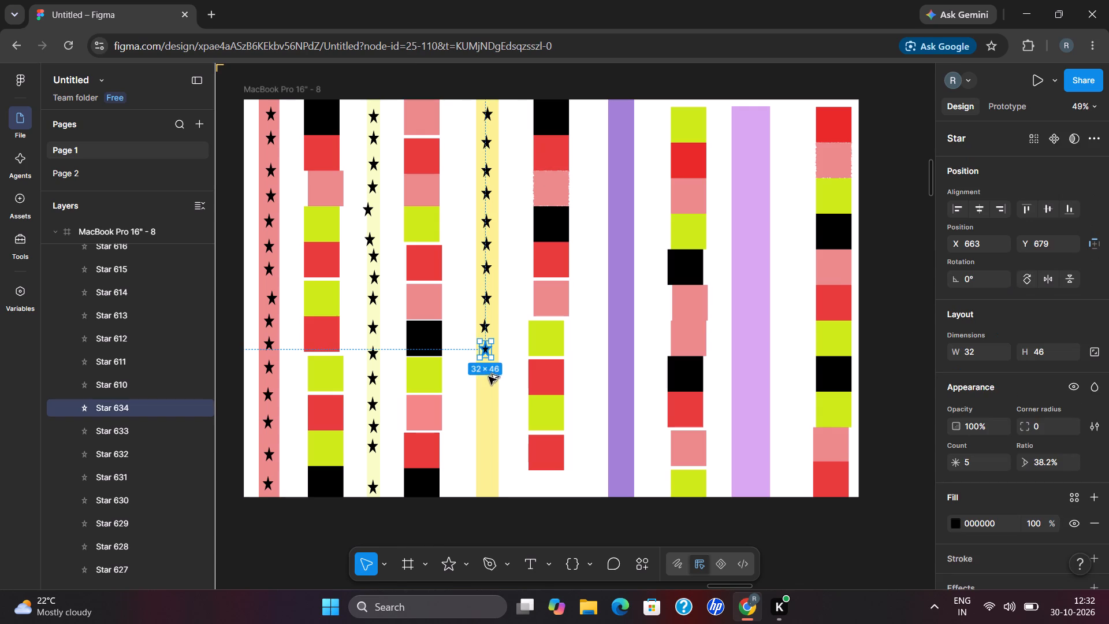
left_click_drag(489, 377, 487, 376)
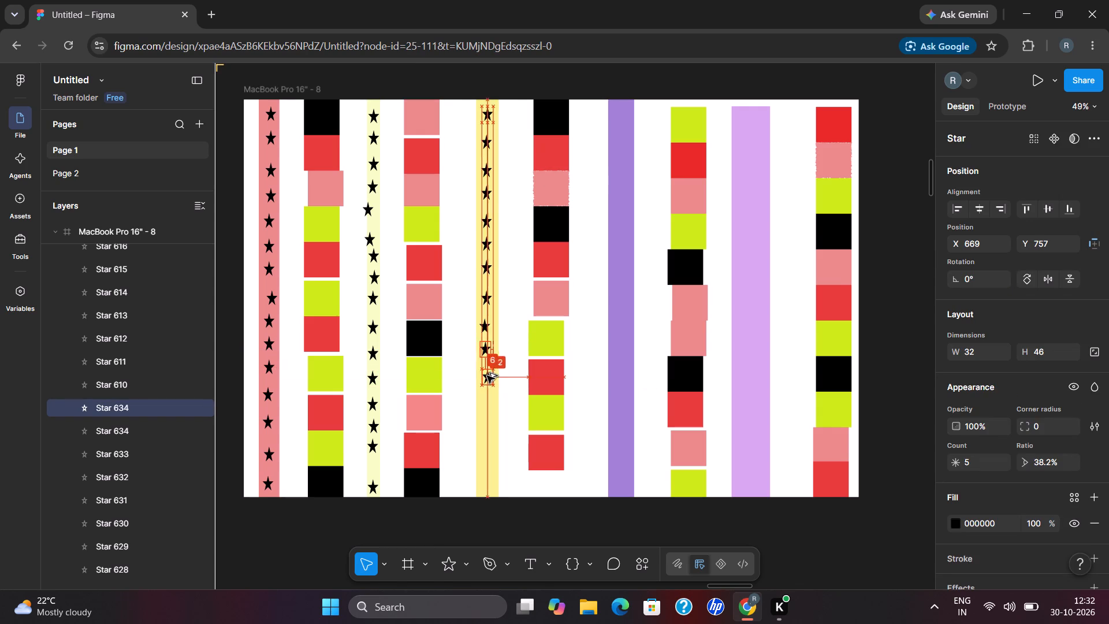
left_click(507, 408)
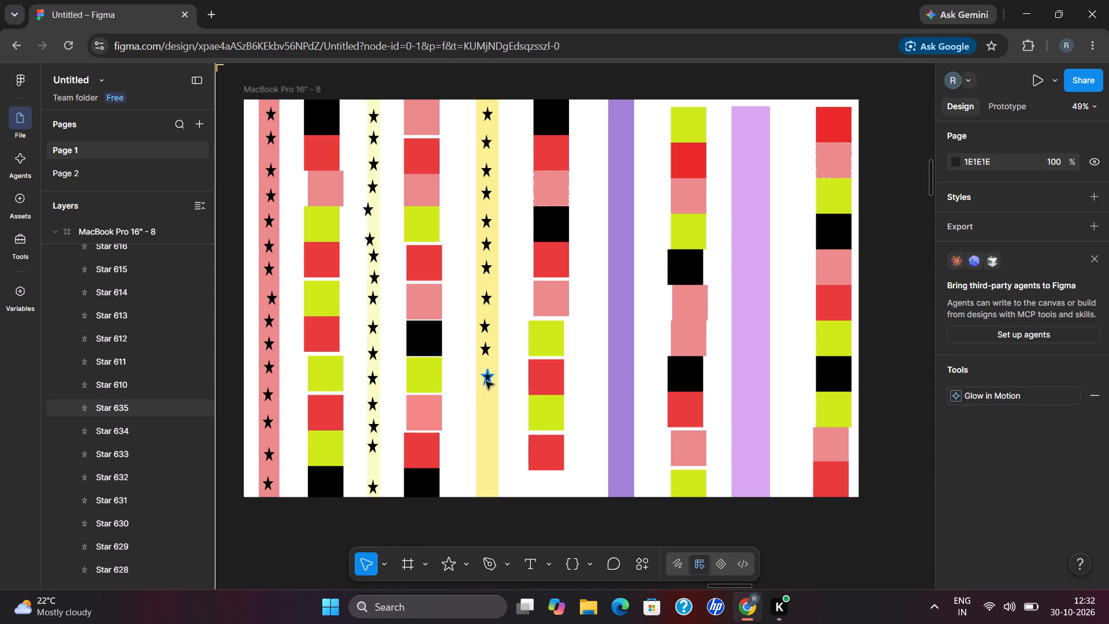
left_click_drag(486, 381, 486, 402)
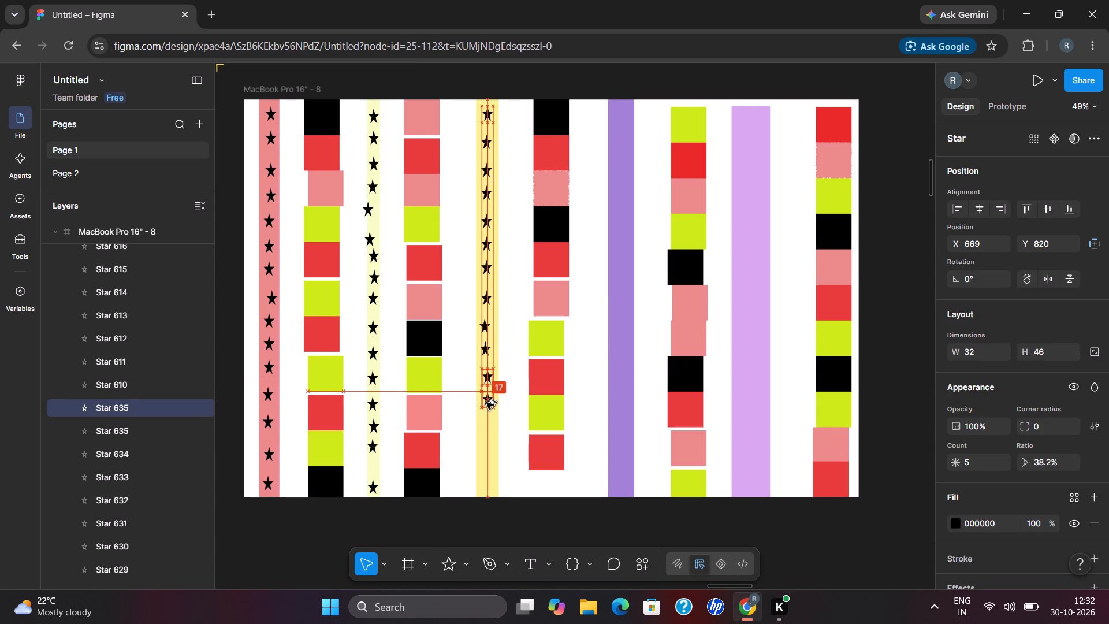
left_click(515, 423)
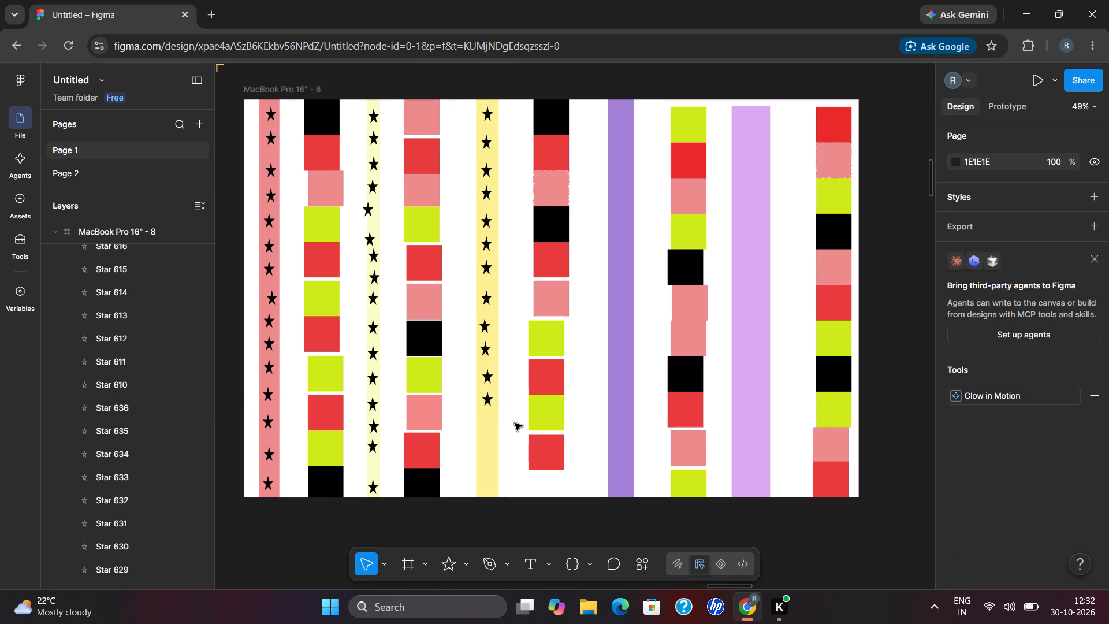
Complete the yellow strip's star column with three copies at X 661, Y 896; X 669, Y 963; and X 666, about Y 1044.
left_click_drag(492, 403, 489, 430)
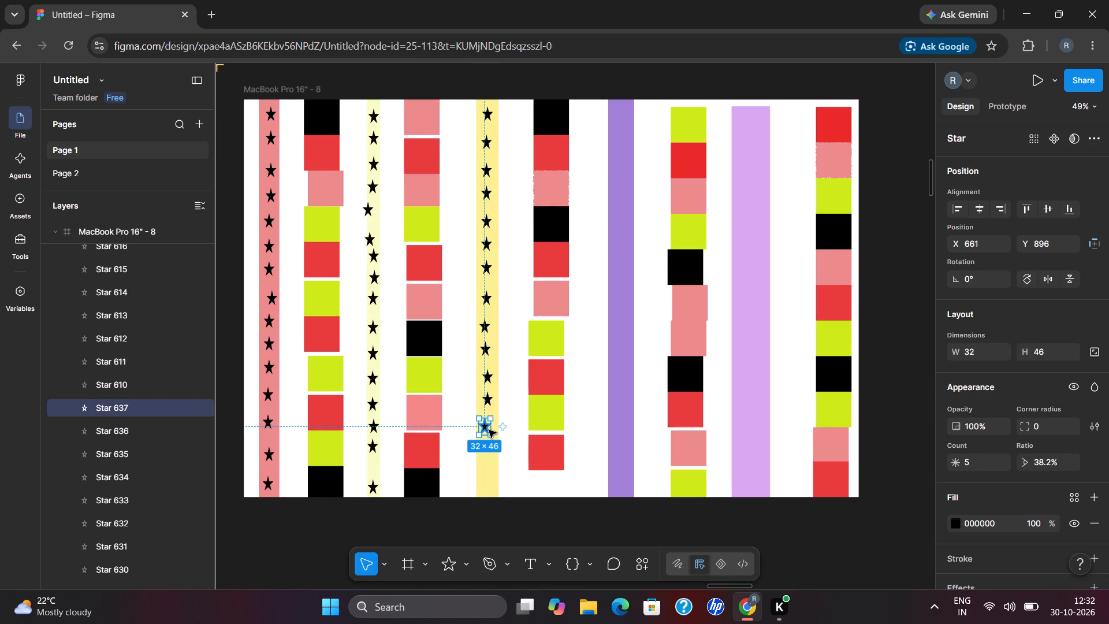
left_click(513, 463)
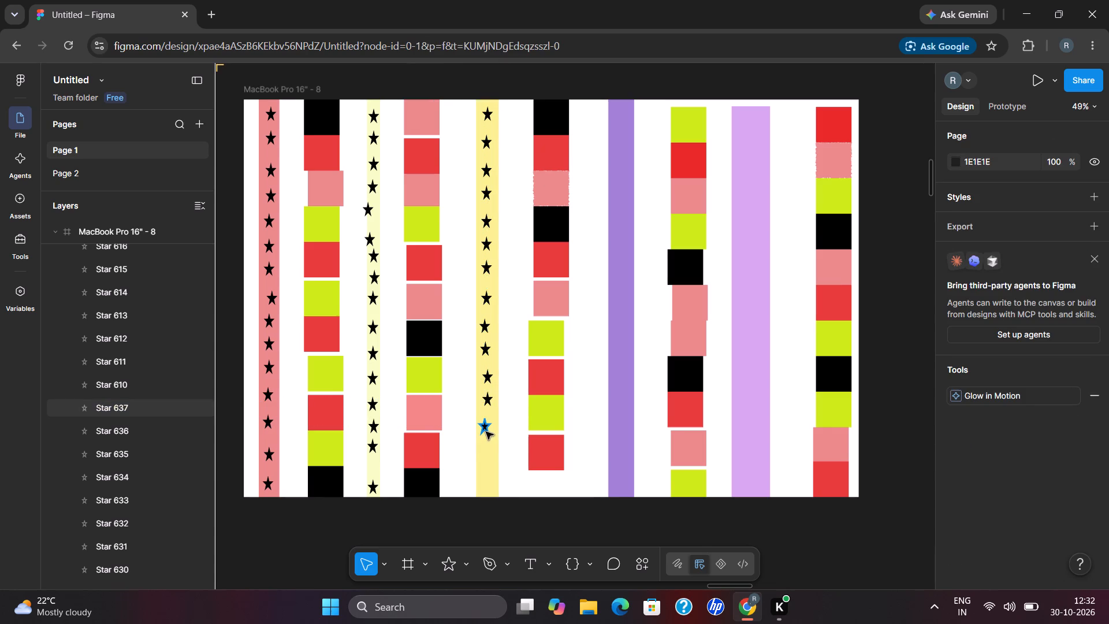
left_click_drag(486, 432, 489, 456)
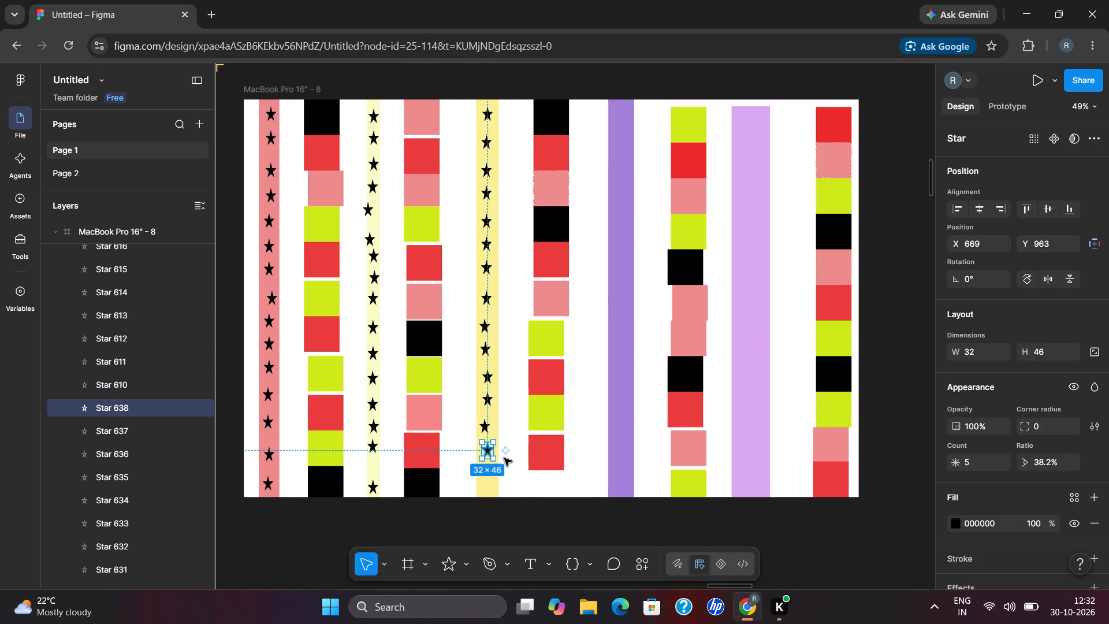
left_click(519, 488)
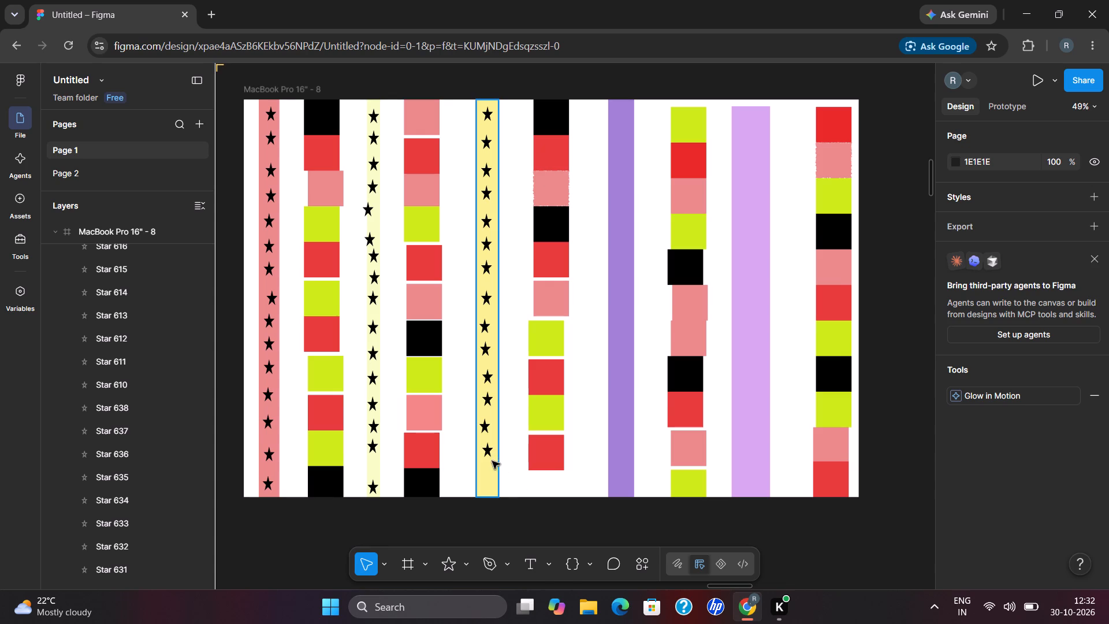
left_click_drag(487, 454, 486, 483)
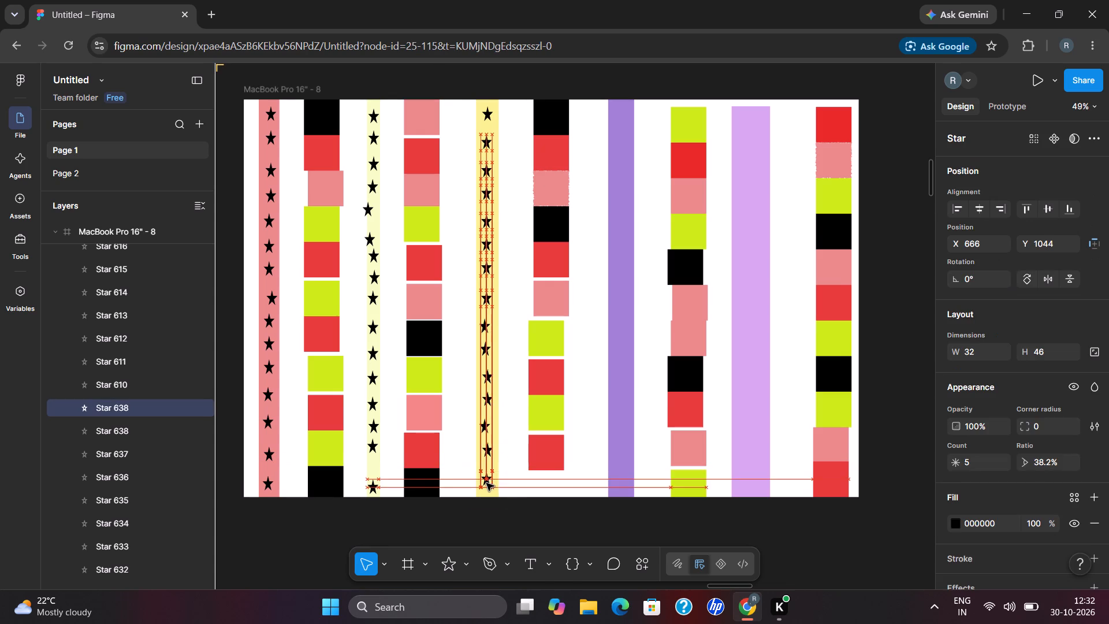
left_click(534, 488)
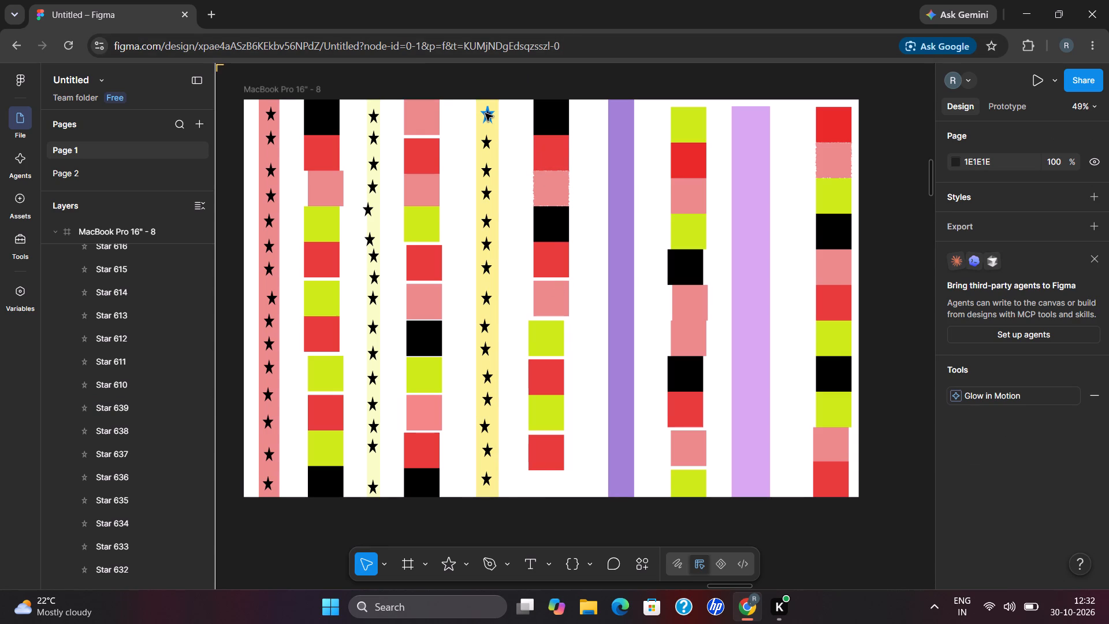
Copy the yellow strip's top star onto the top of the dark purple strip at X 1041, Y 21.
left_click_drag(485, 113, 618, 114)
left_click(652, 142)
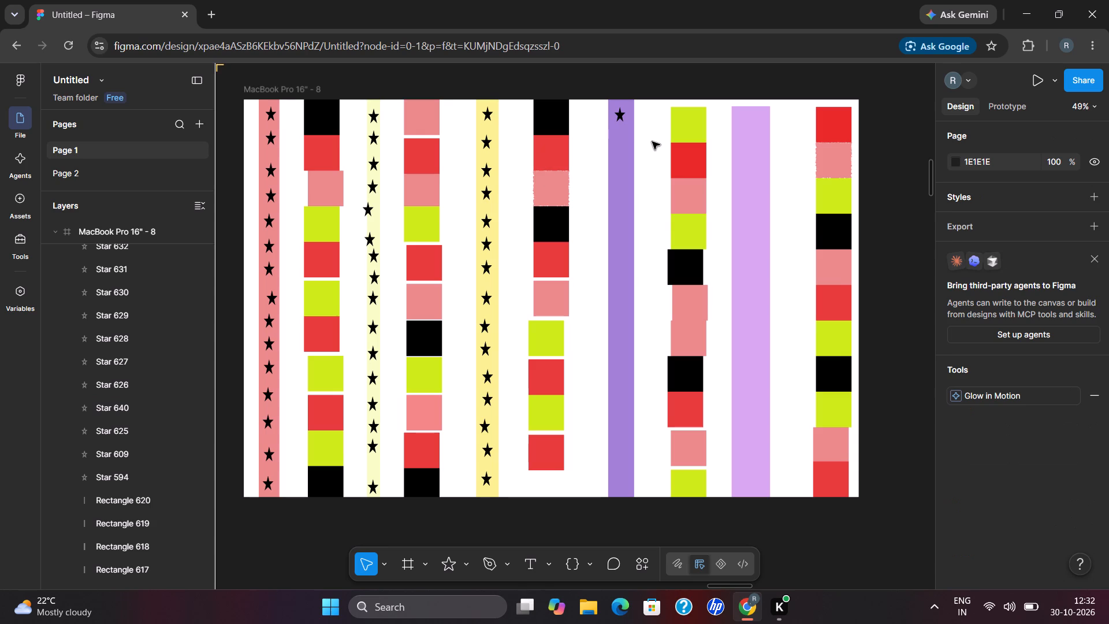
Copy the dark purple strip's top star down the strip three times, at X 1045, Y 109 and 198, and about X 1041, Y 254.
left_click_drag(617, 114, 622, 132)
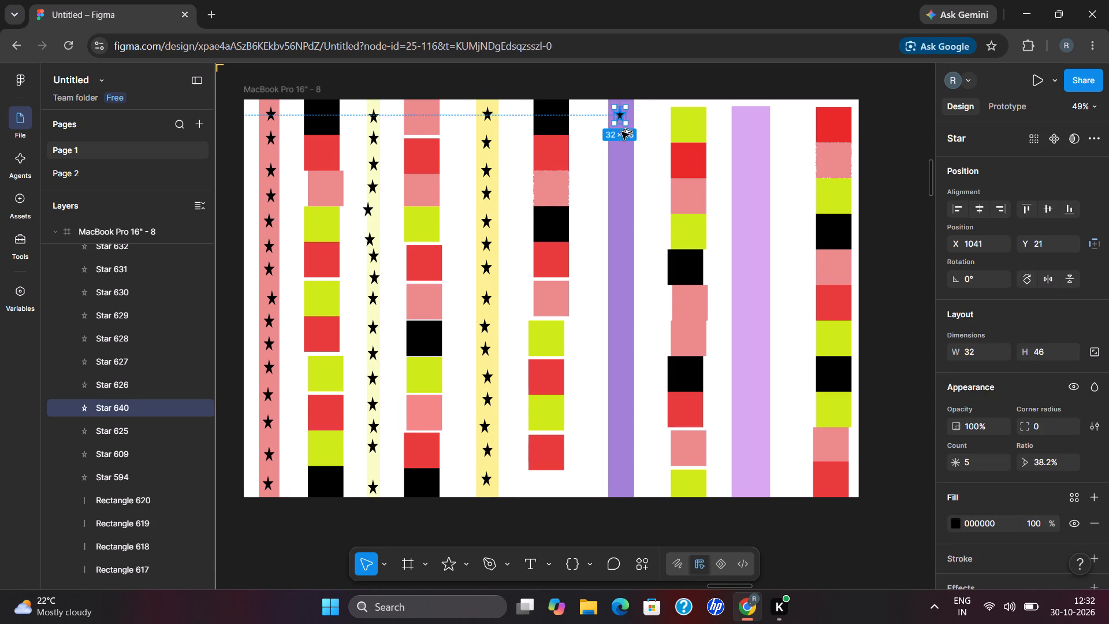
left_click_drag(622, 132, 619, 146)
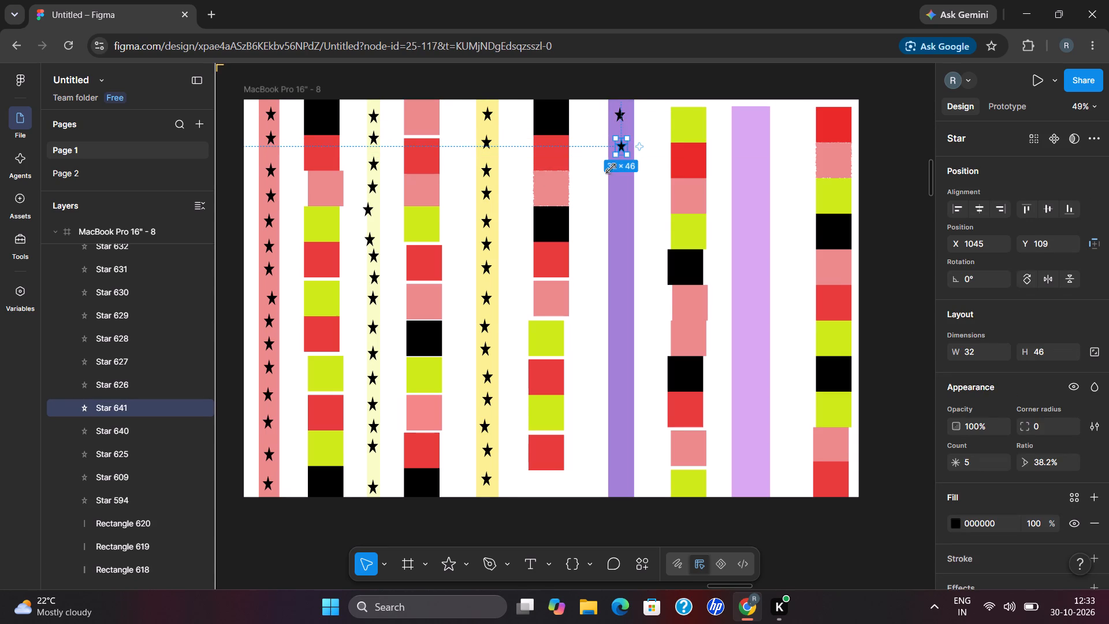
left_click(598, 184)
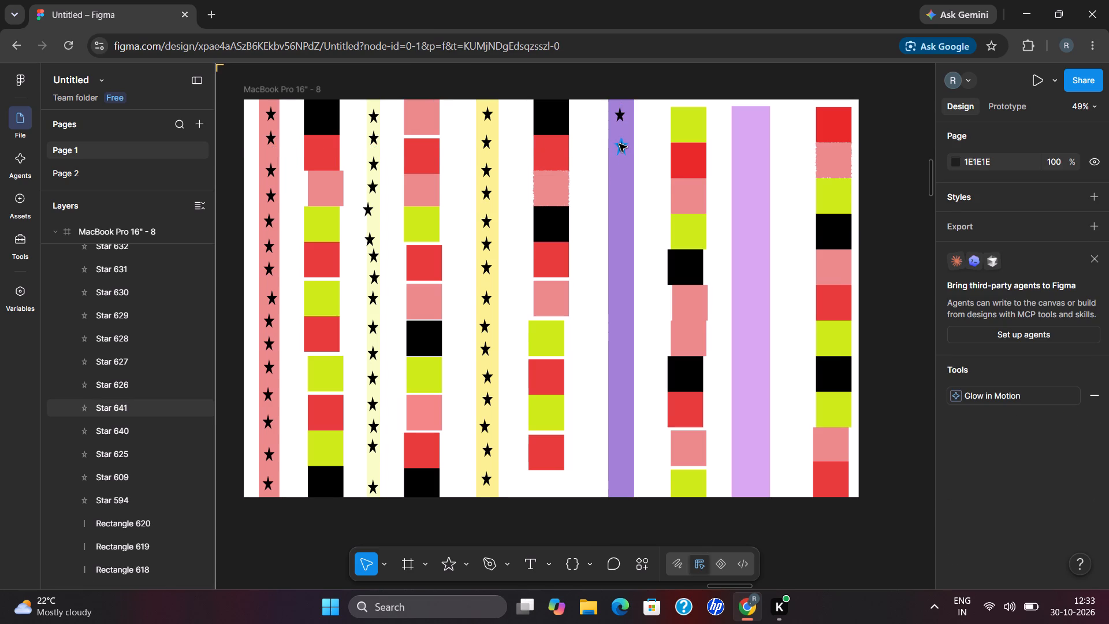
left_click_drag(619, 144, 619, 176)
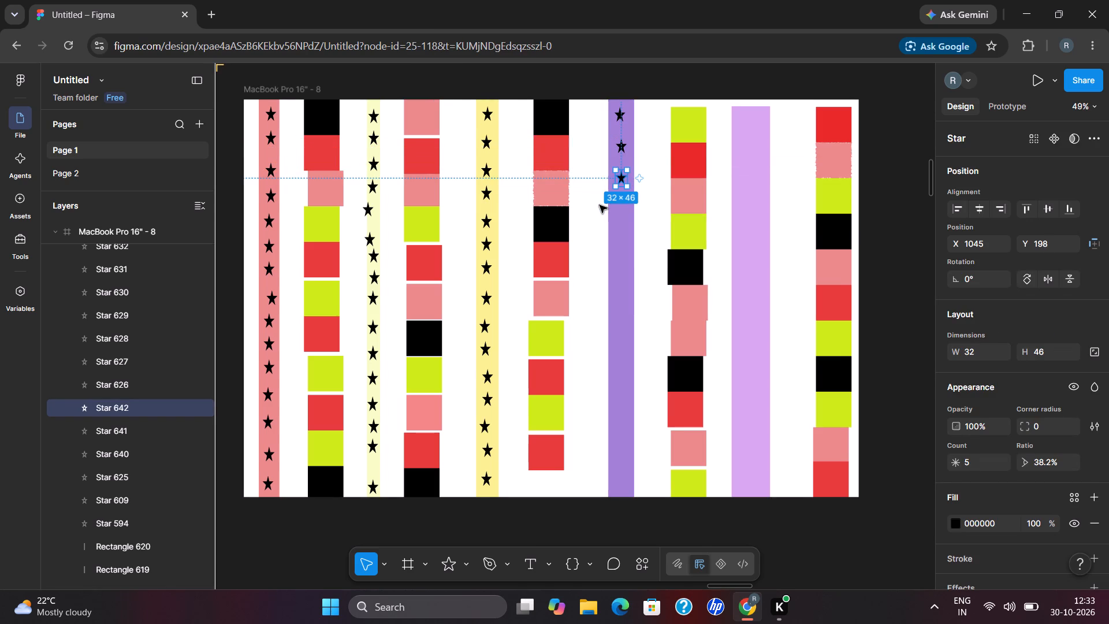
left_click(600, 206)
left_click_drag(621, 182, 621, 202)
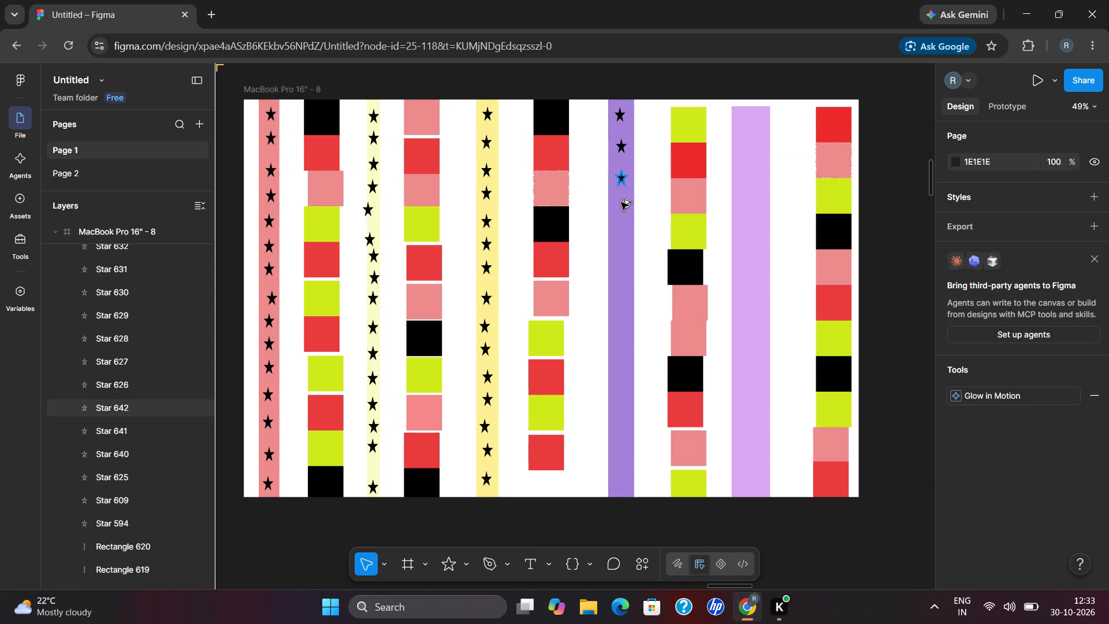
left_click_drag(621, 202, 620, 203)
left_click(593, 242)
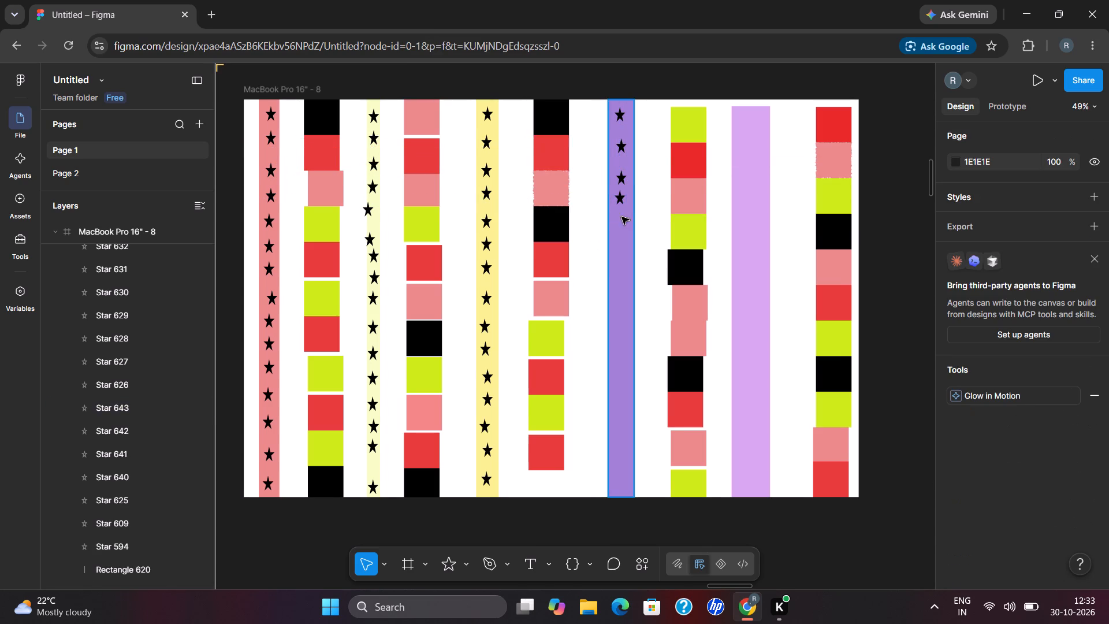
Add three more star copies down the dark purple strip at X 1045, about Y 333, Y 390 and Y 454.
left_click_drag(622, 197, 625, 226)
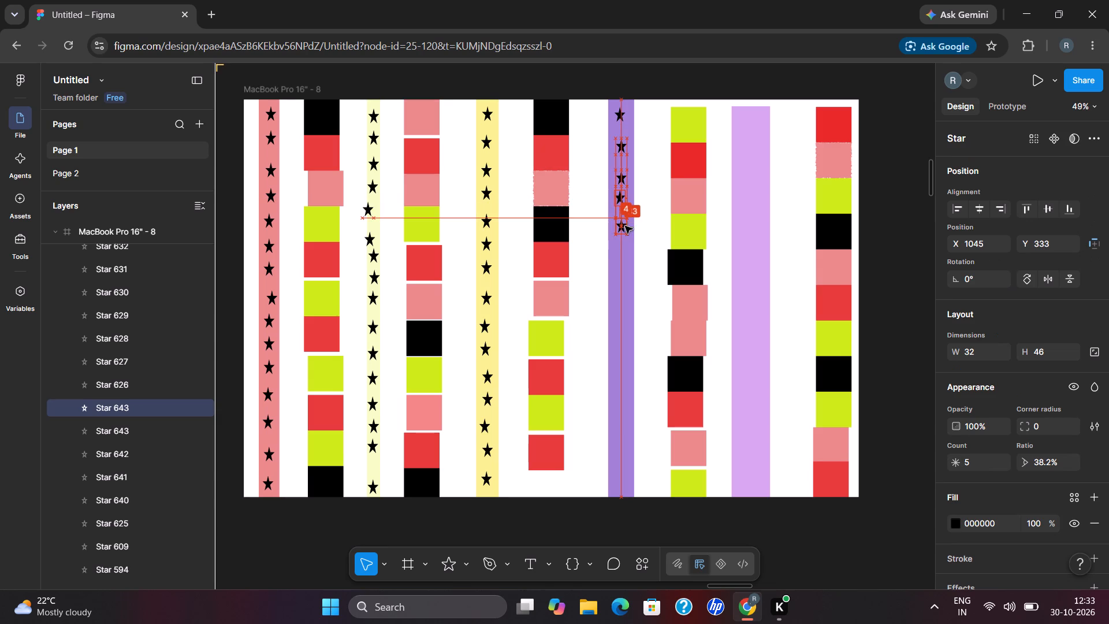
left_click(591, 242)
left_click_drag(617, 227, 618, 248)
left_click(590, 266)
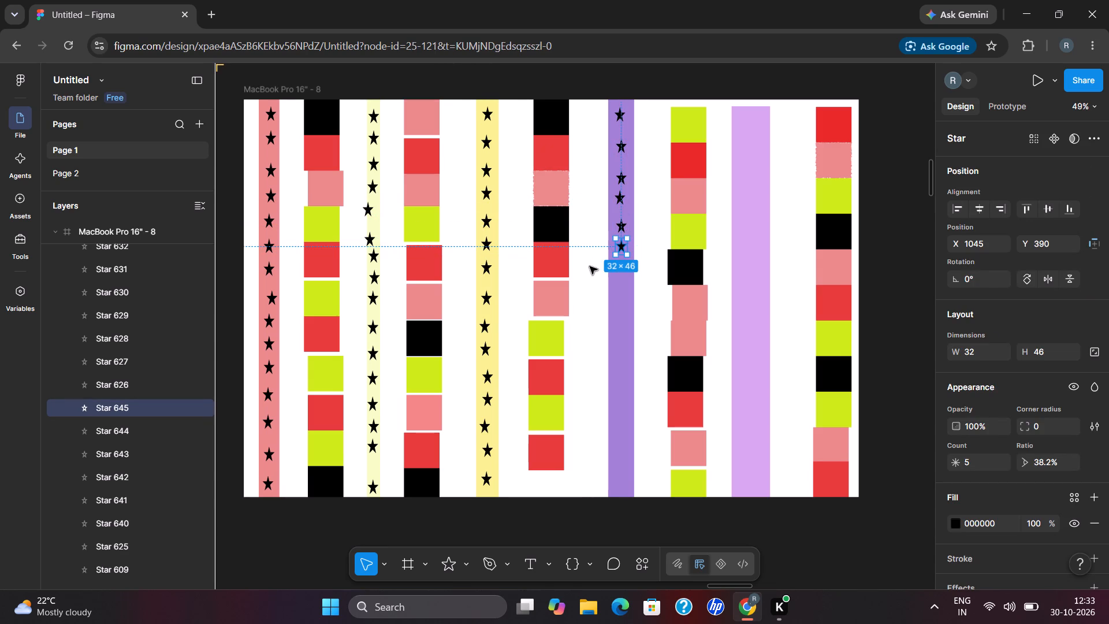
left_click_drag(620, 246, 620, 258)
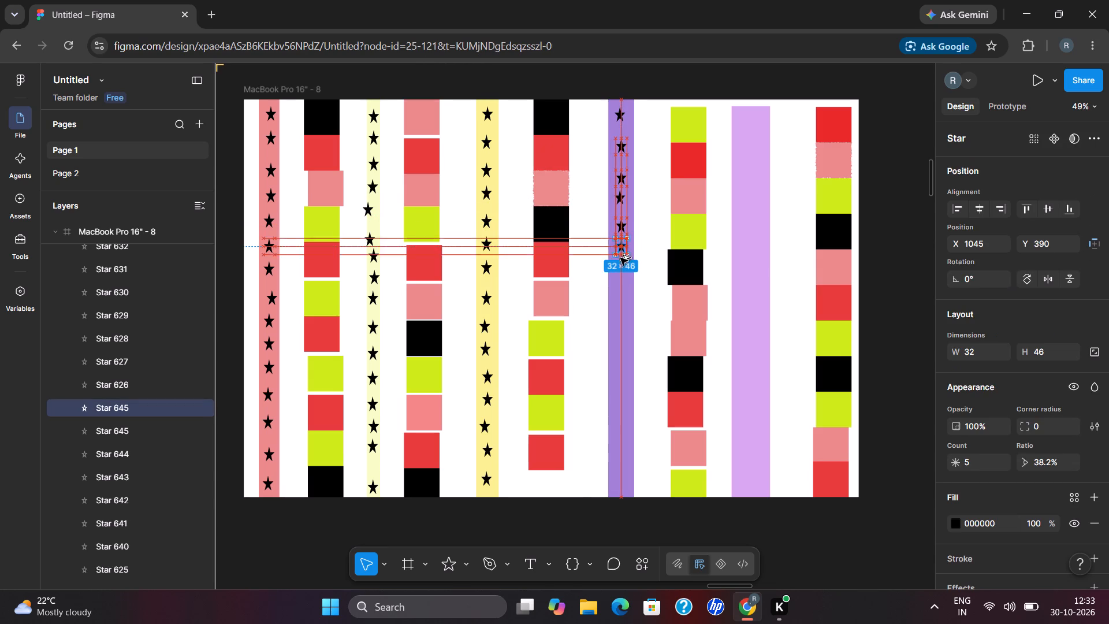
left_click_drag(620, 258, 622, 269)
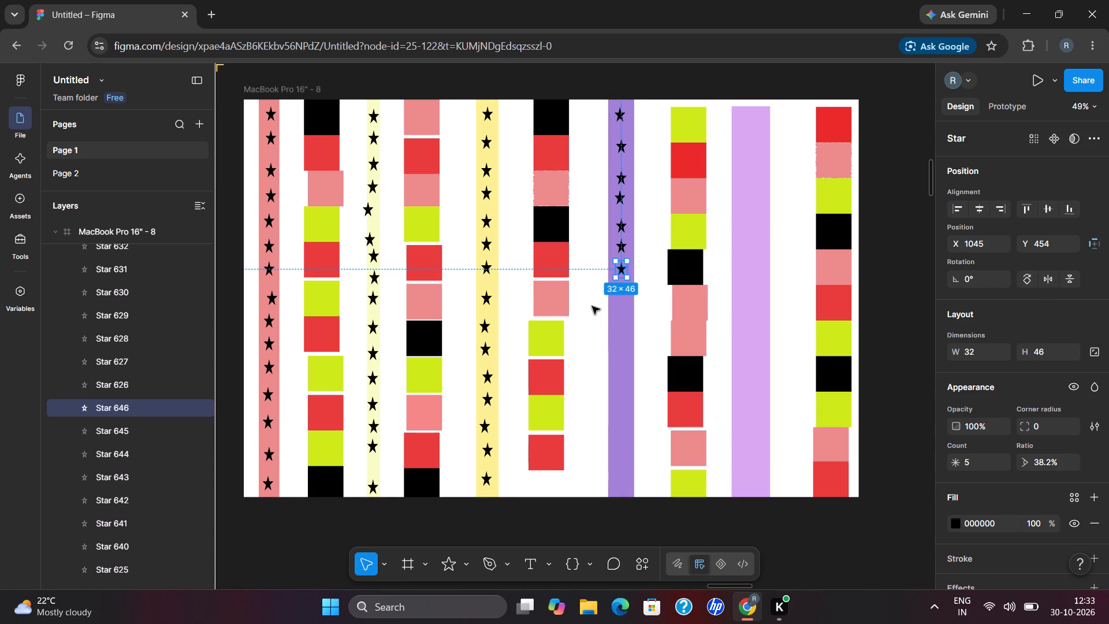
left_click(592, 306)
Add three more star copies down the dark purple strip at X 1045, Y 513, 592 and 679.
left_click_drag(619, 270, 619, 280)
left_click_drag(619, 280, 619, 291)
left_click(588, 335)
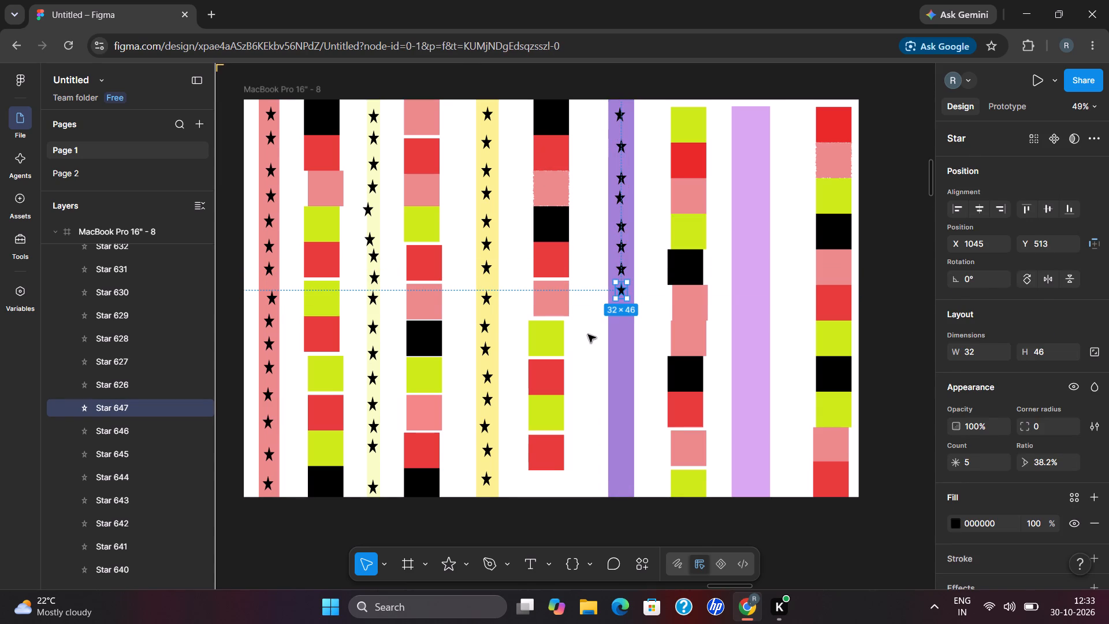
left_click_drag(624, 288, 624, 296)
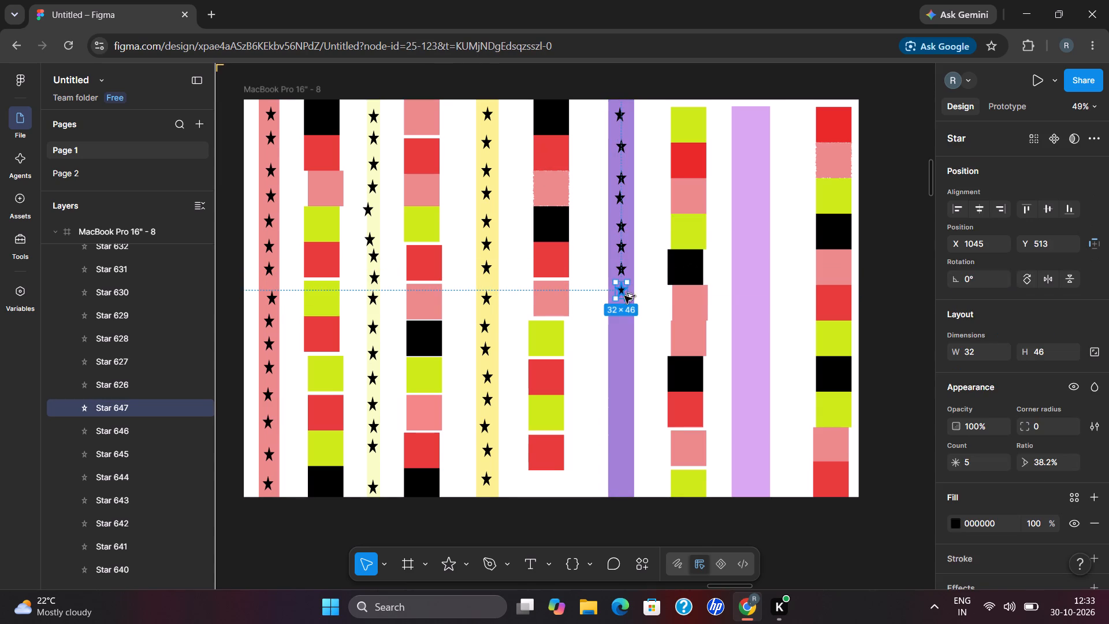
left_click_drag(624, 296, 626, 317)
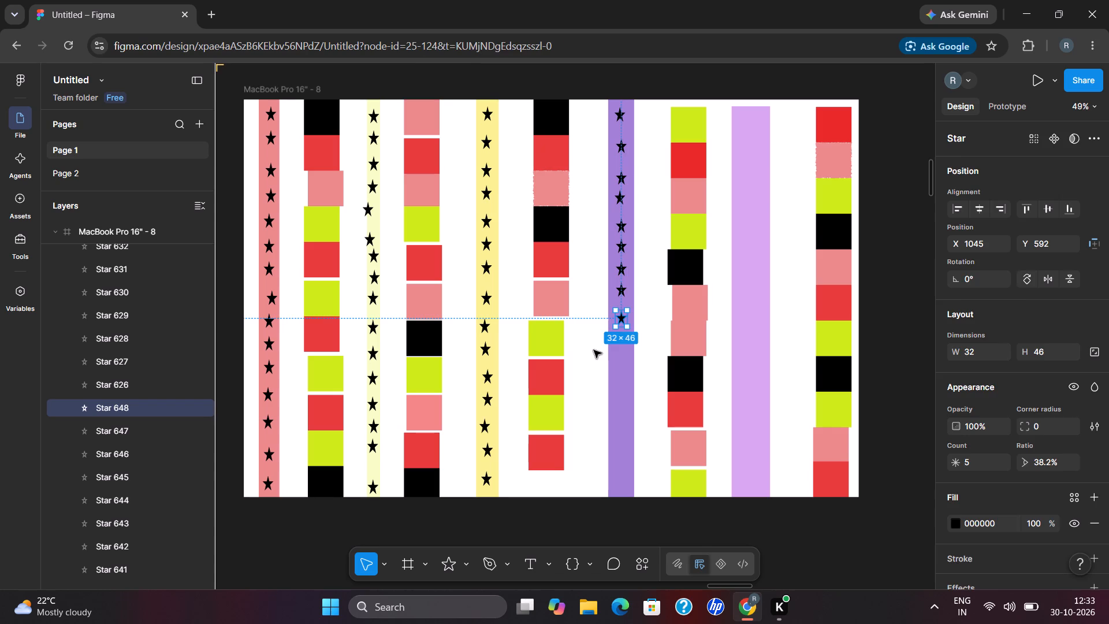
left_click(594, 350)
left_click_drag(619, 317, 619, 329)
left_click_drag(619, 329, 620, 348)
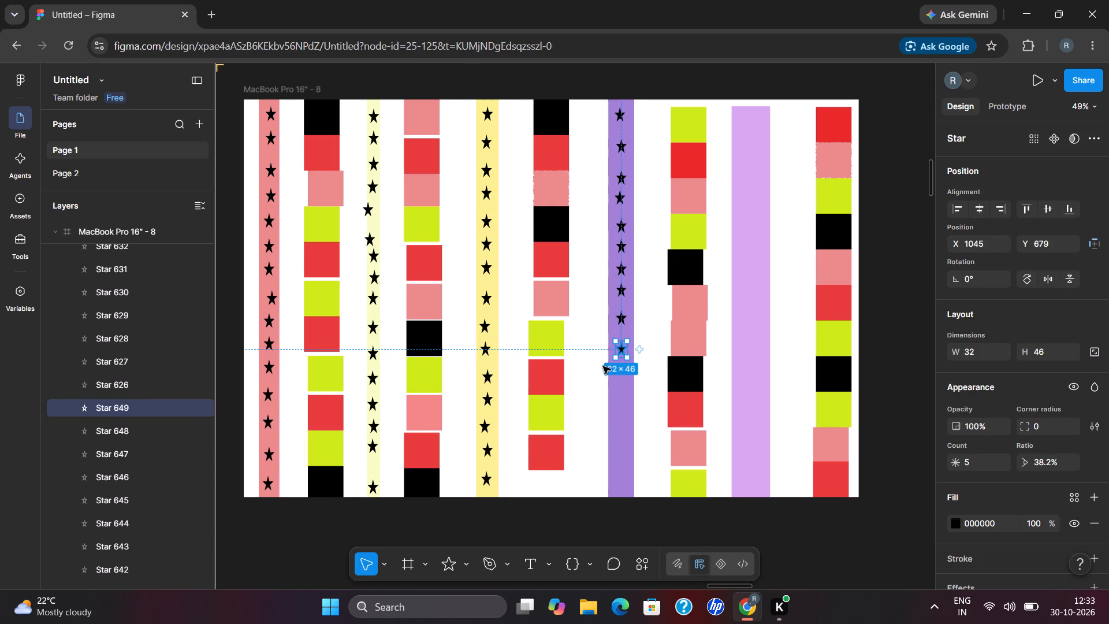
left_click(591, 386)
Add two more star copies down the dark purple strip at X 1045, Y 738 and about Y 820.
left_click_drag(619, 352, 619, 354)
left_click_drag(619, 354, 620, 374)
left_click(591, 399)
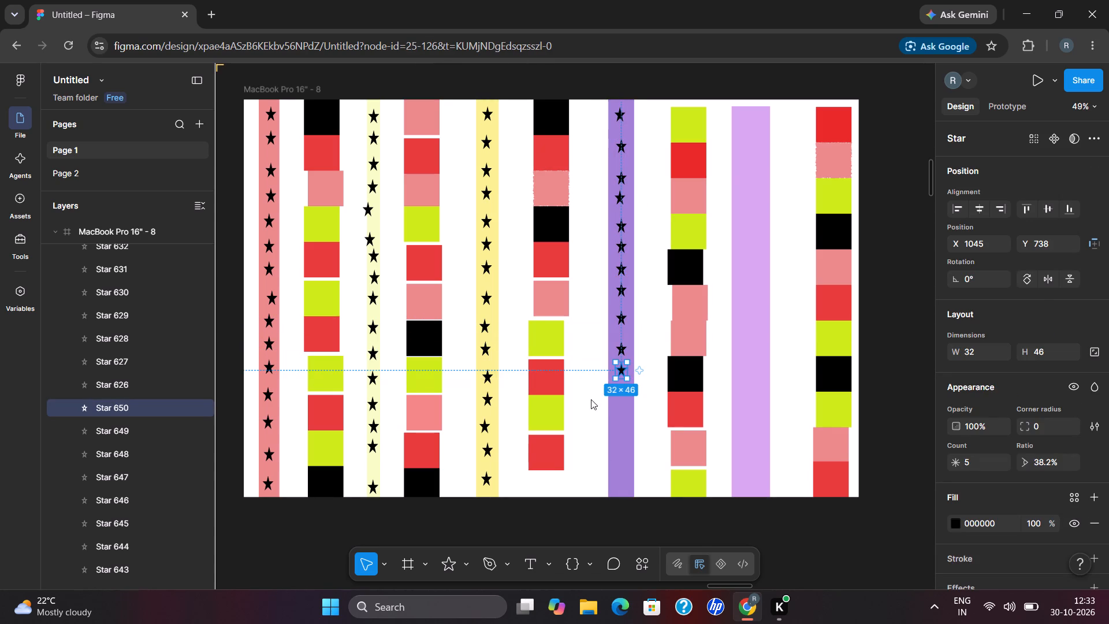
left_click_drag(624, 374, 627, 402)
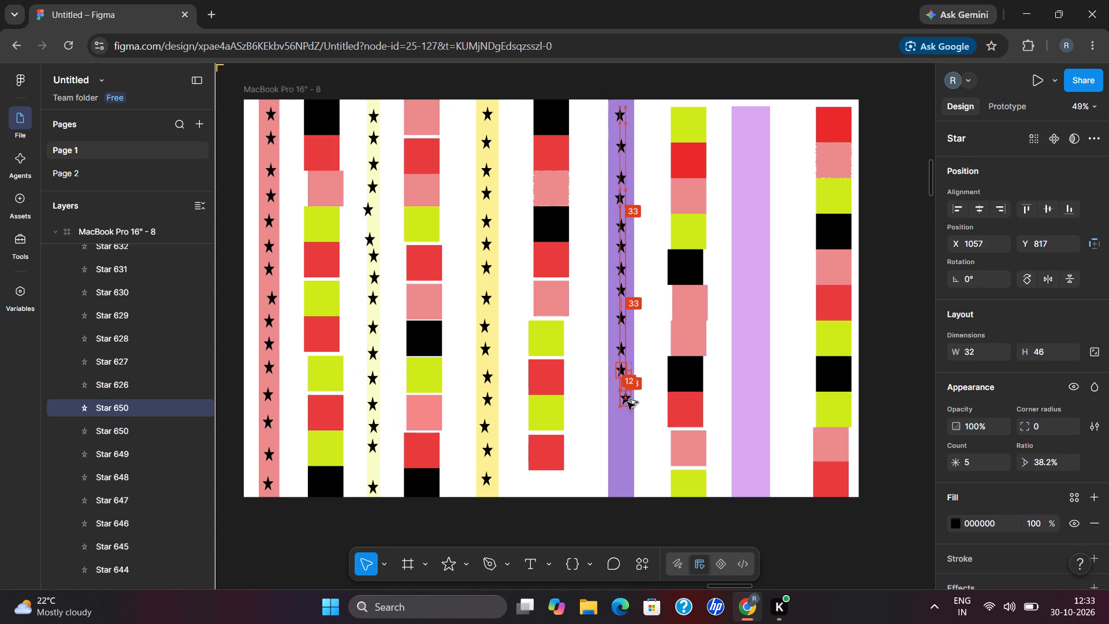
left_click_drag(627, 402, 624, 403)
left_click(582, 432)
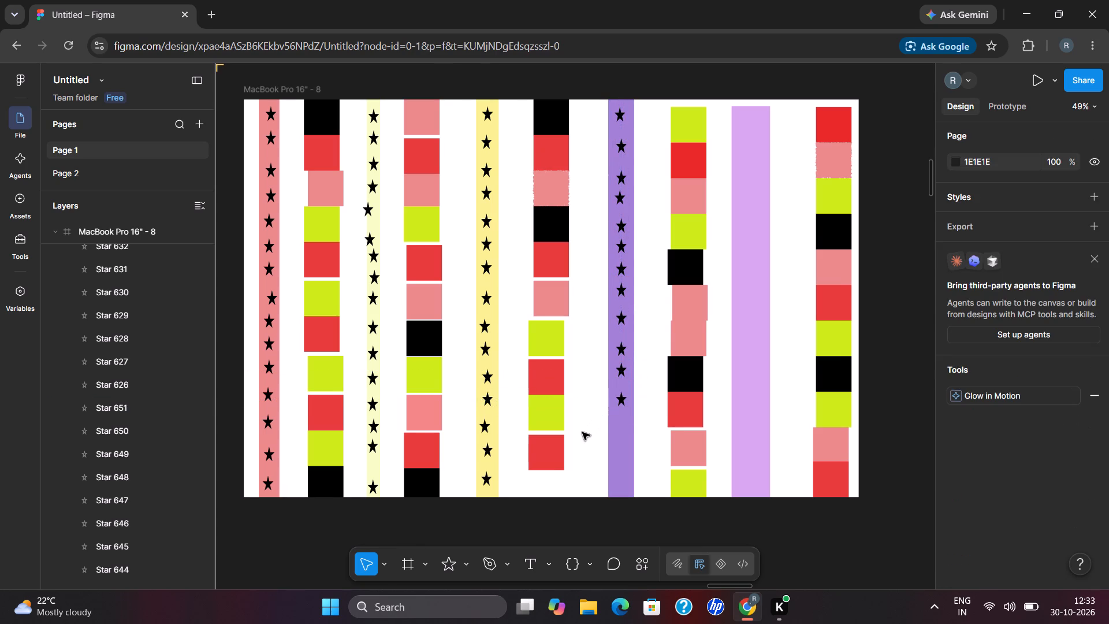
left_click(629, 402)
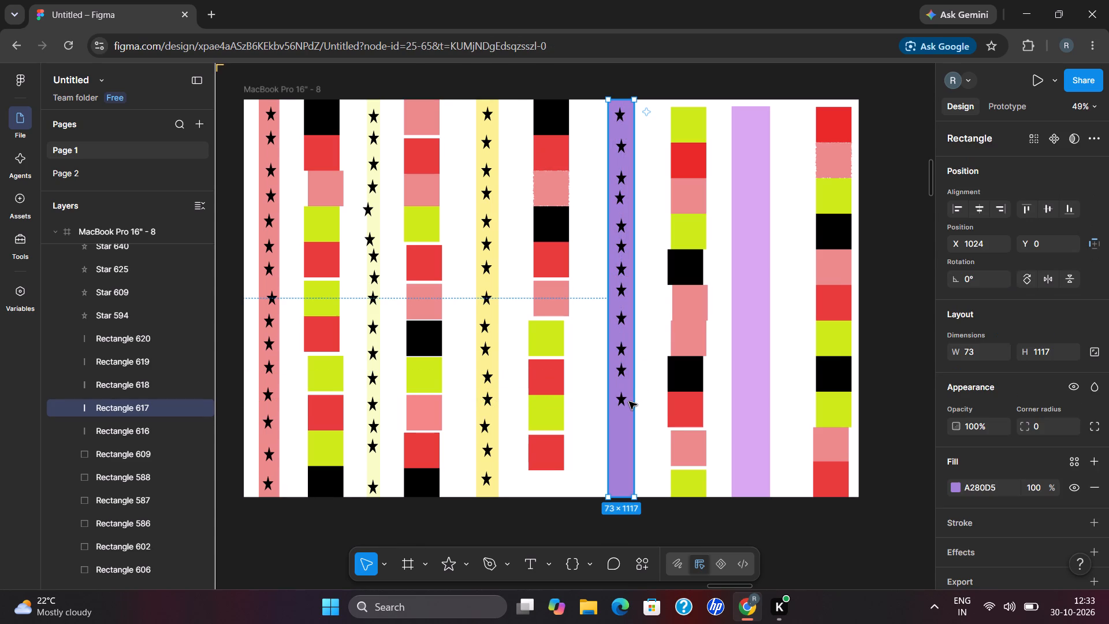
left_click(594, 411)
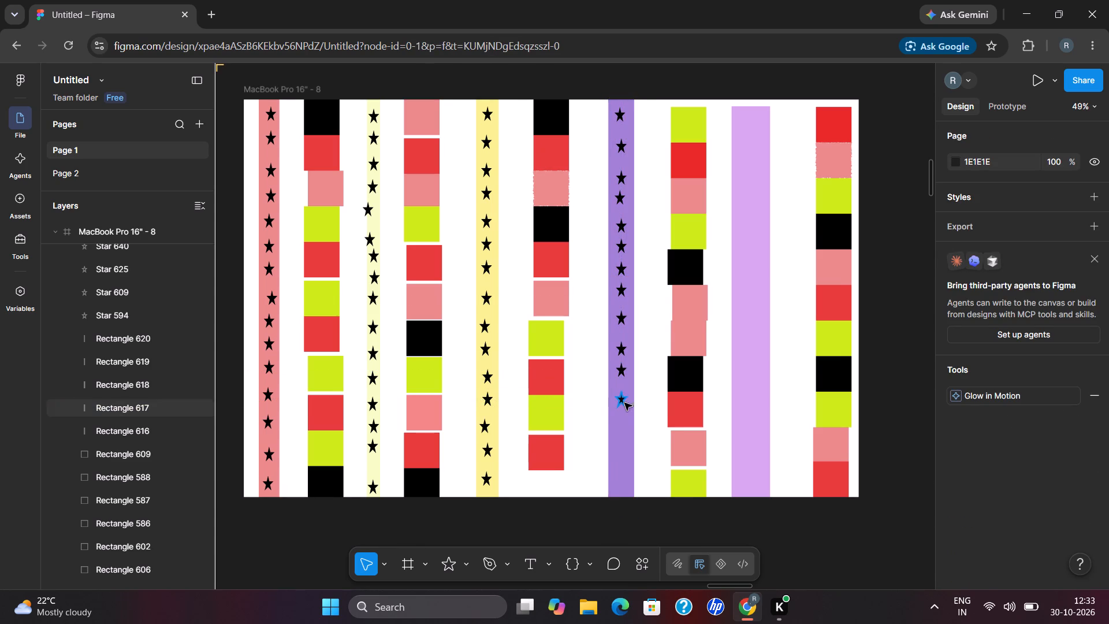
Complete the dark purple strip's star column with three copies near X 1047, at about Y 899, about Y 970 and Y 1042.
left_click_drag(622, 402, 622, 430)
left_click(587, 444)
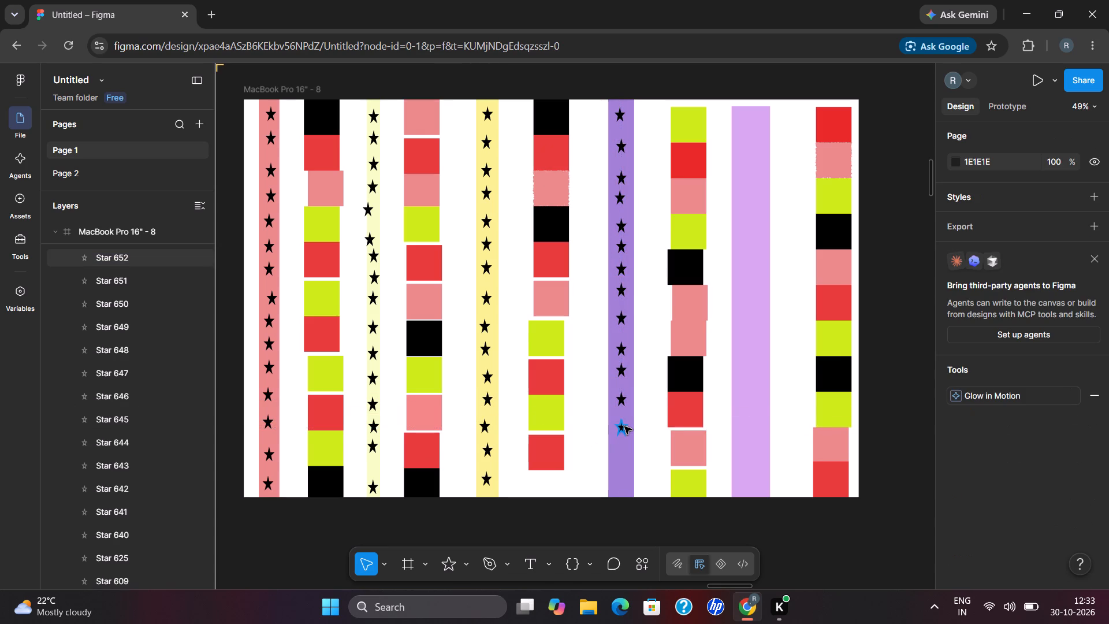
left_click_drag(623, 429, 624, 454)
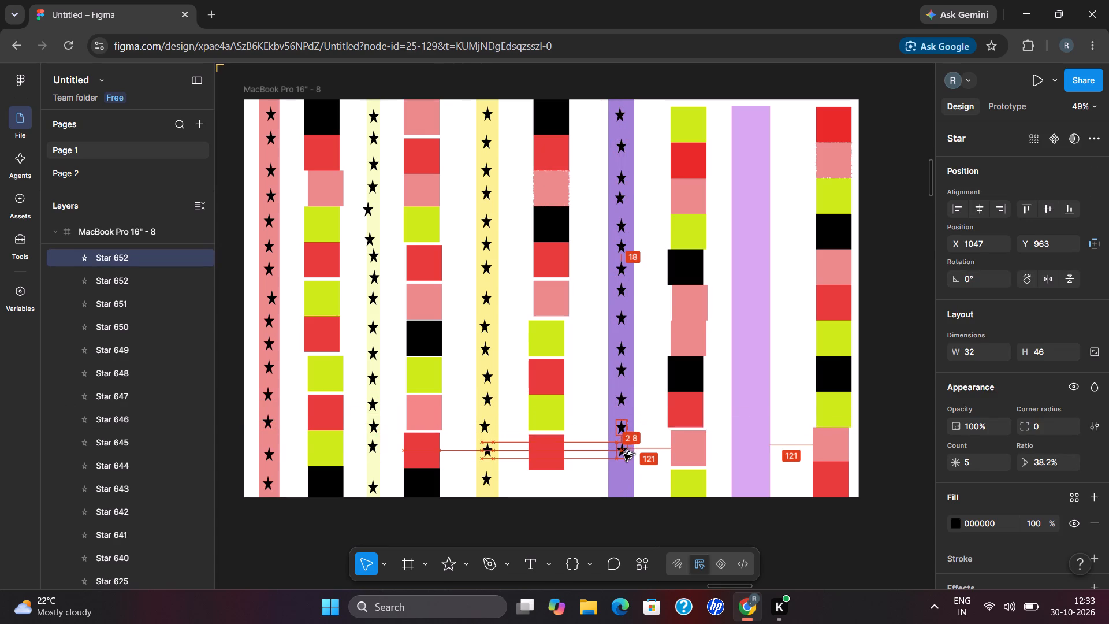
left_click(587, 466)
left_click_drag(619, 458, 620, 484)
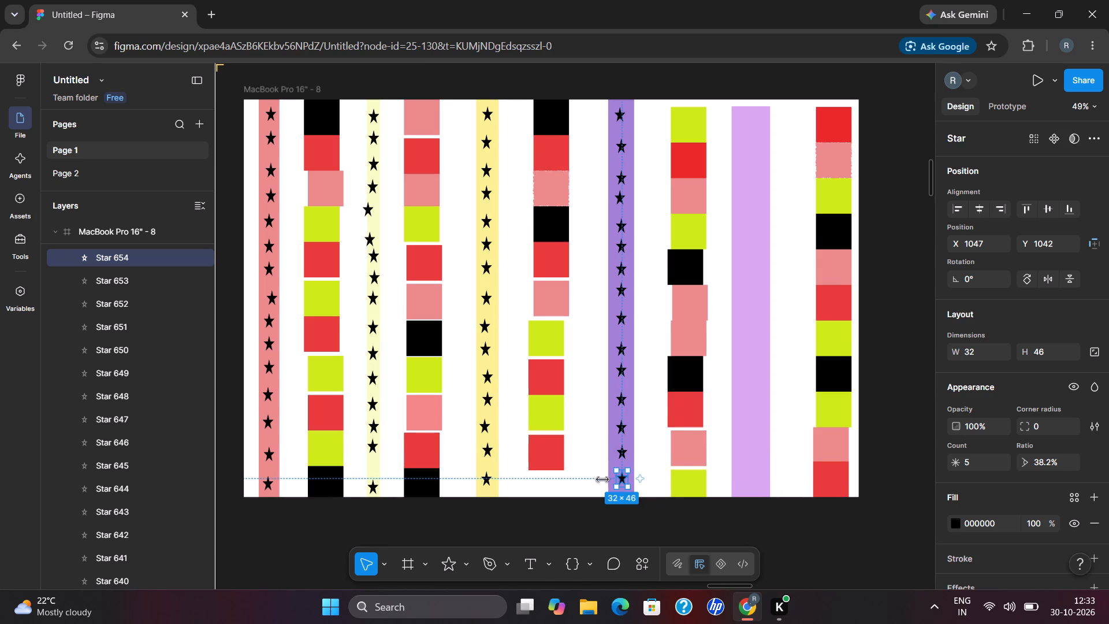
left_click(589, 459)
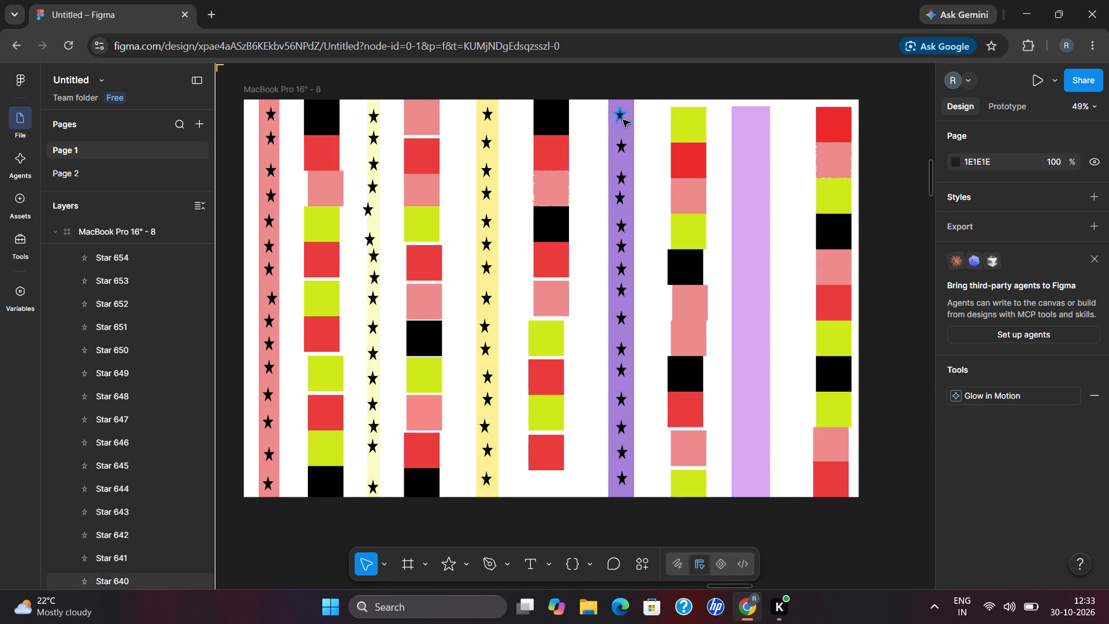
Copy the dark purple strip's top star onto the top of the light purple strip at X 1403, Y 50.
left_click_drag(617, 117, 746, 128)
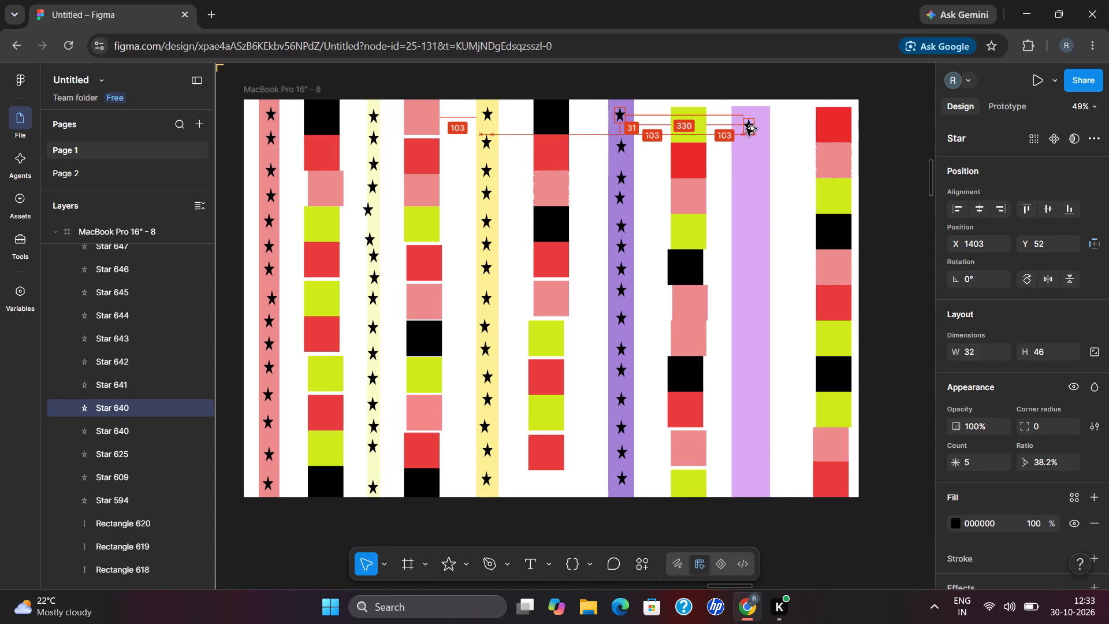
left_click_drag(746, 128, 746, 128)
left_click(788, 163)
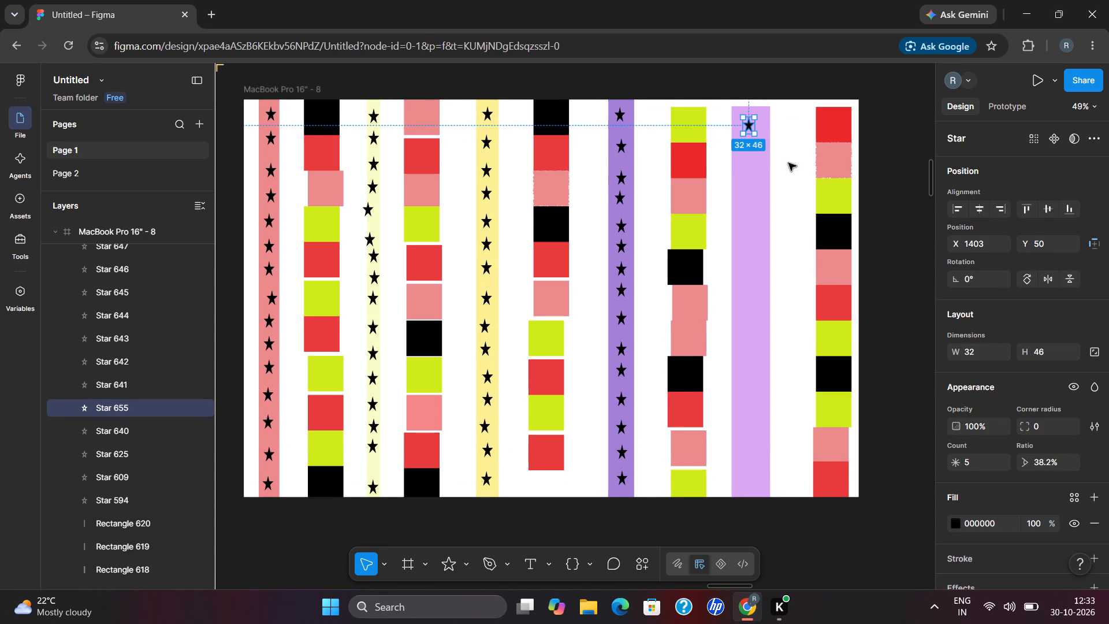
Add two star copies down the light purple strip at X 1403, about Y 131 and 208.
left_click_drag(750, 128, 750, 154)
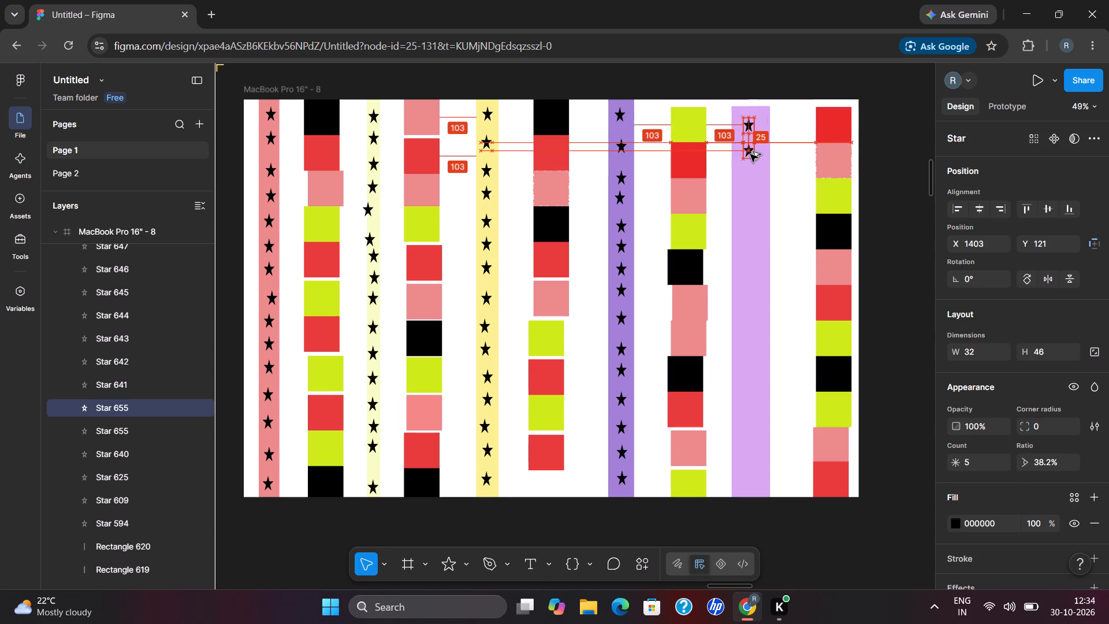
left_click_drag(750, 154, 750, 157)
left_click(781, 181)
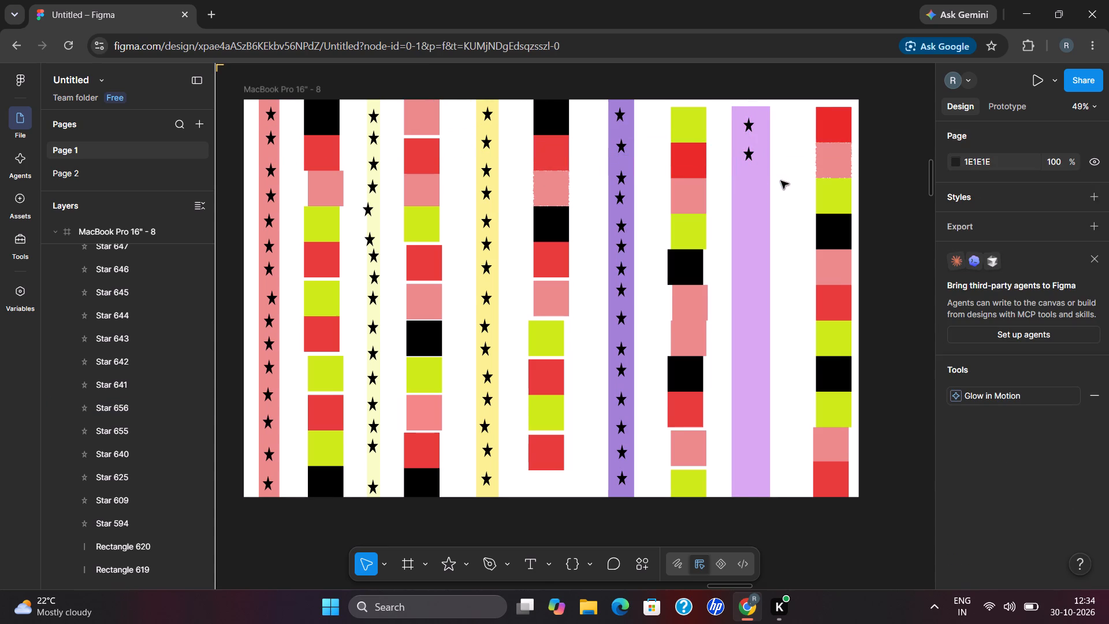
left_click_drag(751, 155, 751, 182)
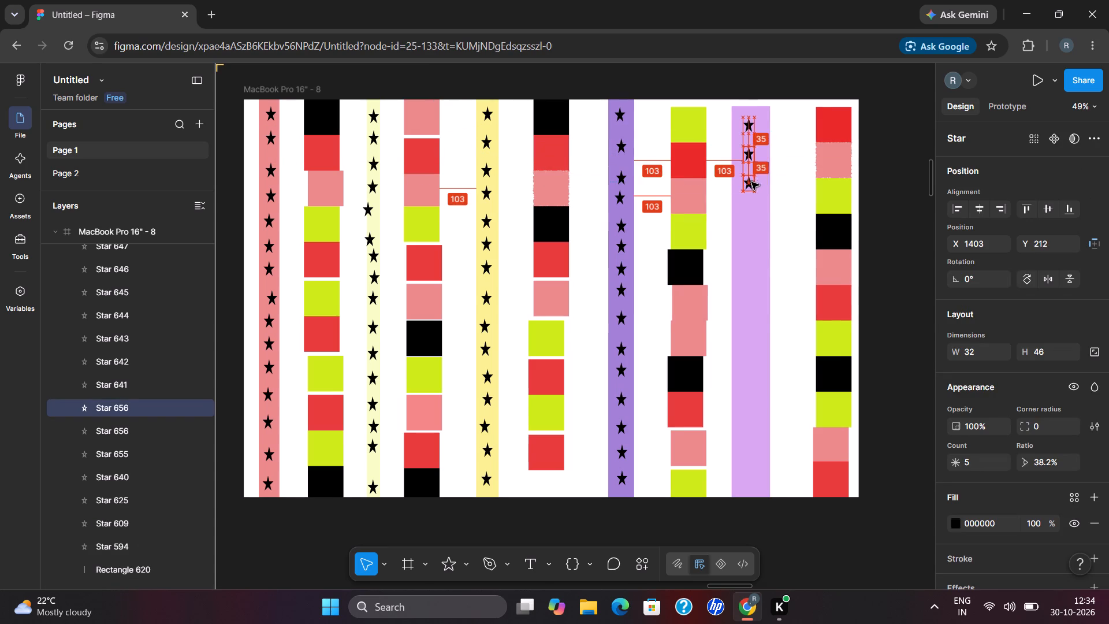
left_click(791, 192)
Add three more star copies down the light purple strip at X 1410, Y 275; about X 1403, Y 355; and X 1410, about Y 427.
left_click_drag(747, 184, 750, 207)
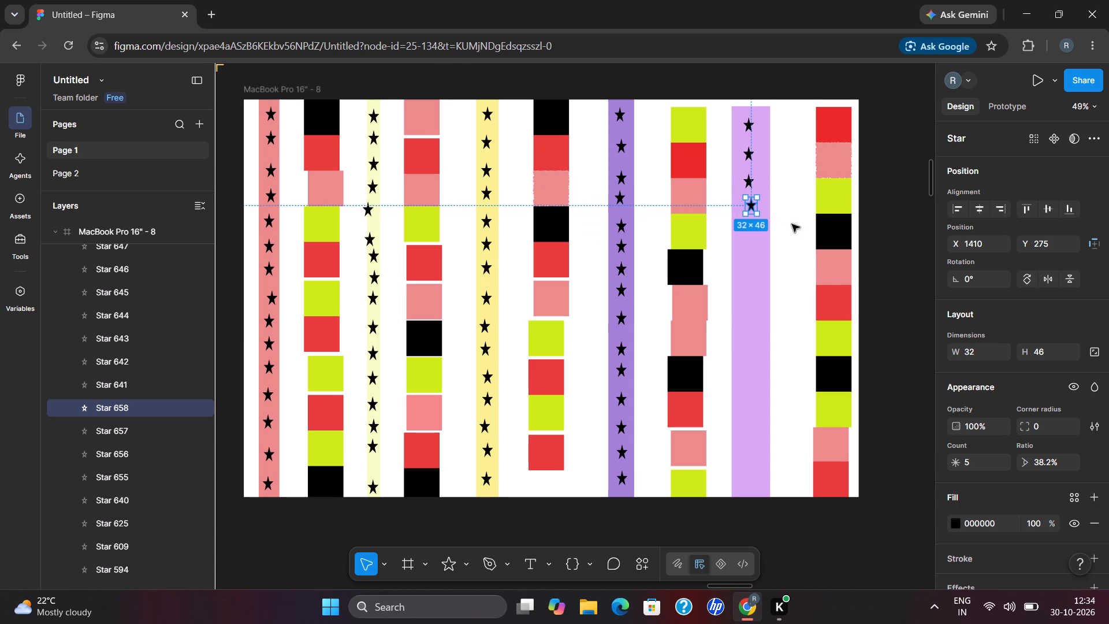
left_click(792, 224)
left_click_drag(752, 209, 751, 239)
left_click(796, 252)
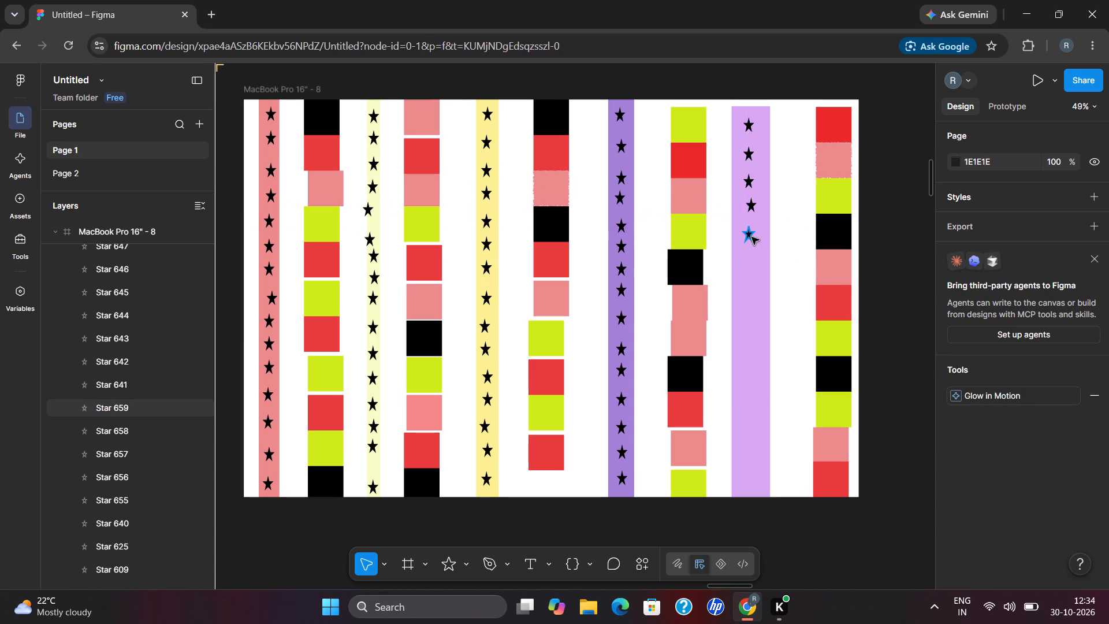
left_click_drag(751, 237, 754, 263)
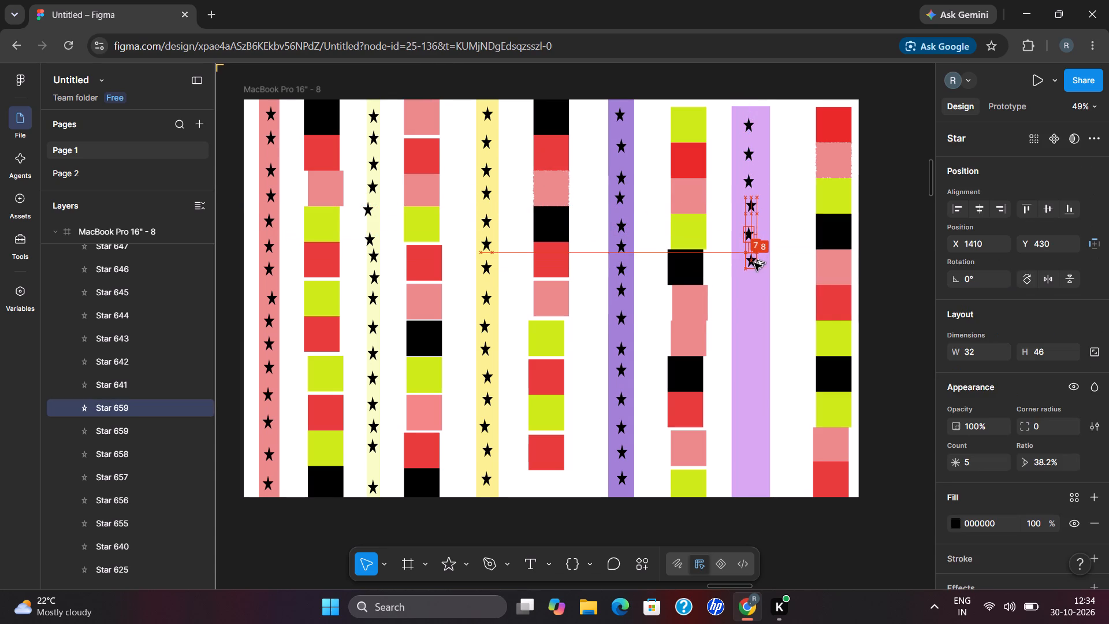
left_click_drag(754, 263, 755, 262)
left_click(801, 266)
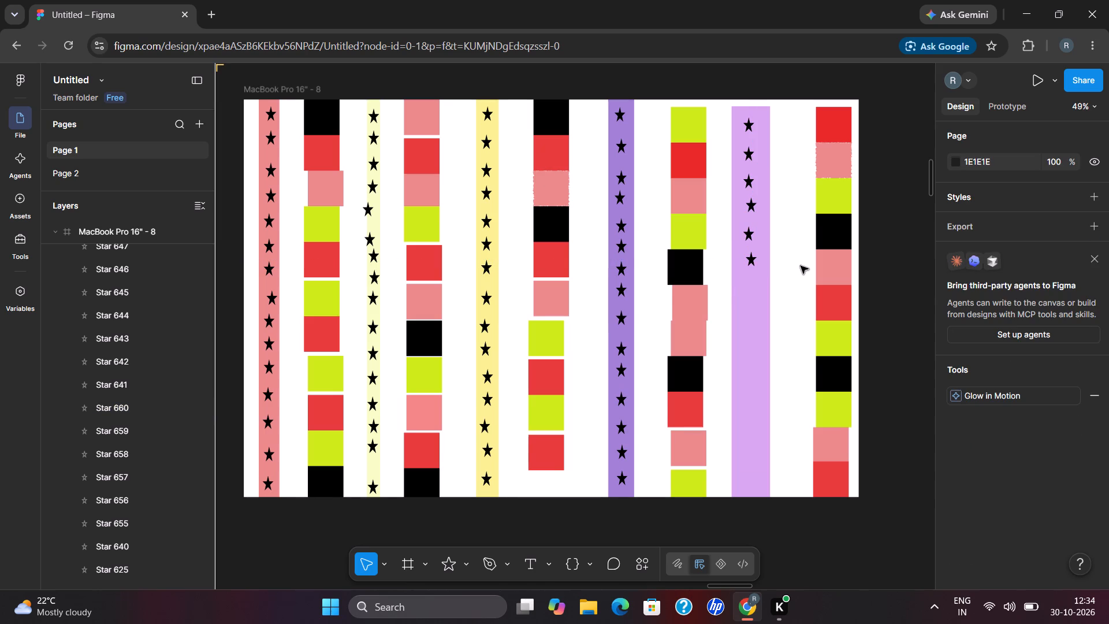
Add two more star copies down the light purple strip, one at X 1411, Y 494 and one below it at X 1414.
left_click_drag(751, 262, 751, 278)
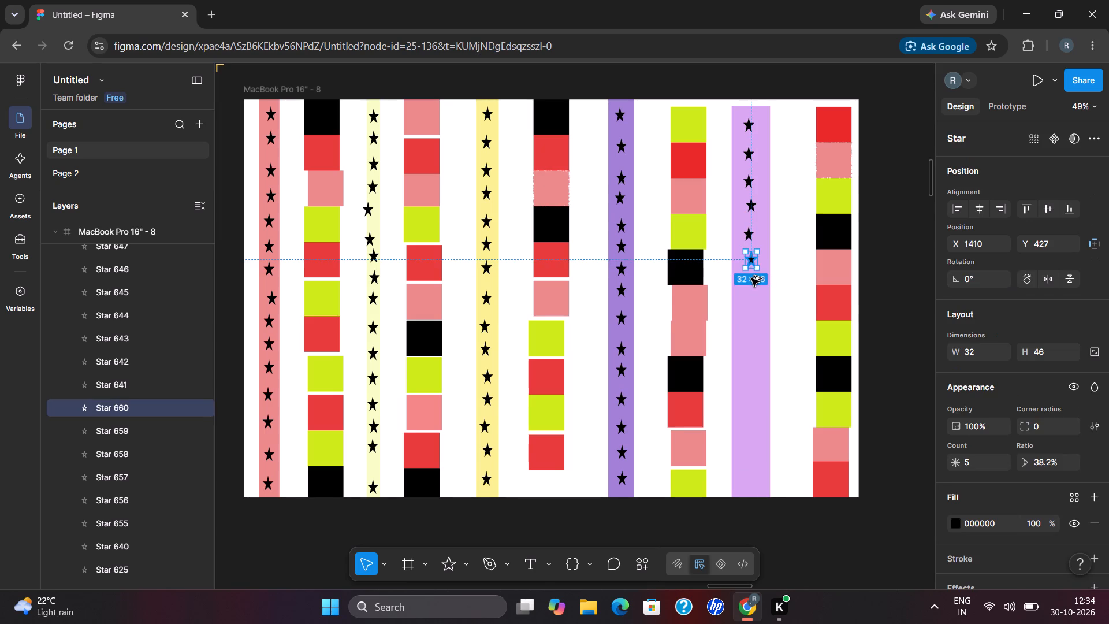
left_click_drag(751, 278, 752, 286)
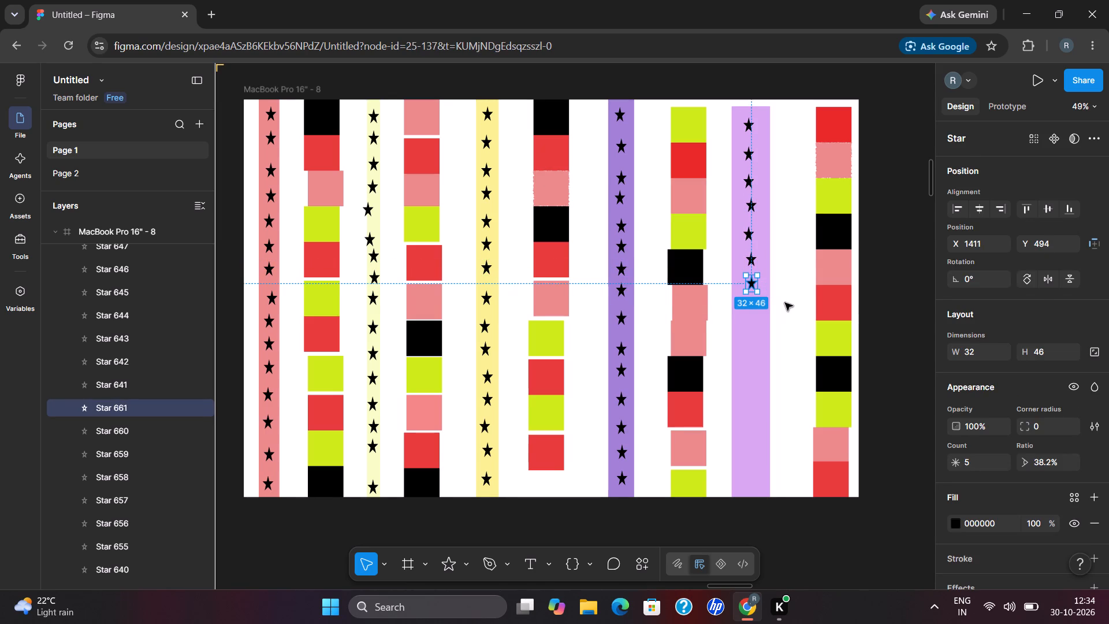
left_click(785, 303)
left_click_drag(748, 285, 749, 311)
left_click_drag(749, 311, 750, 315)
left_click(792, 315)
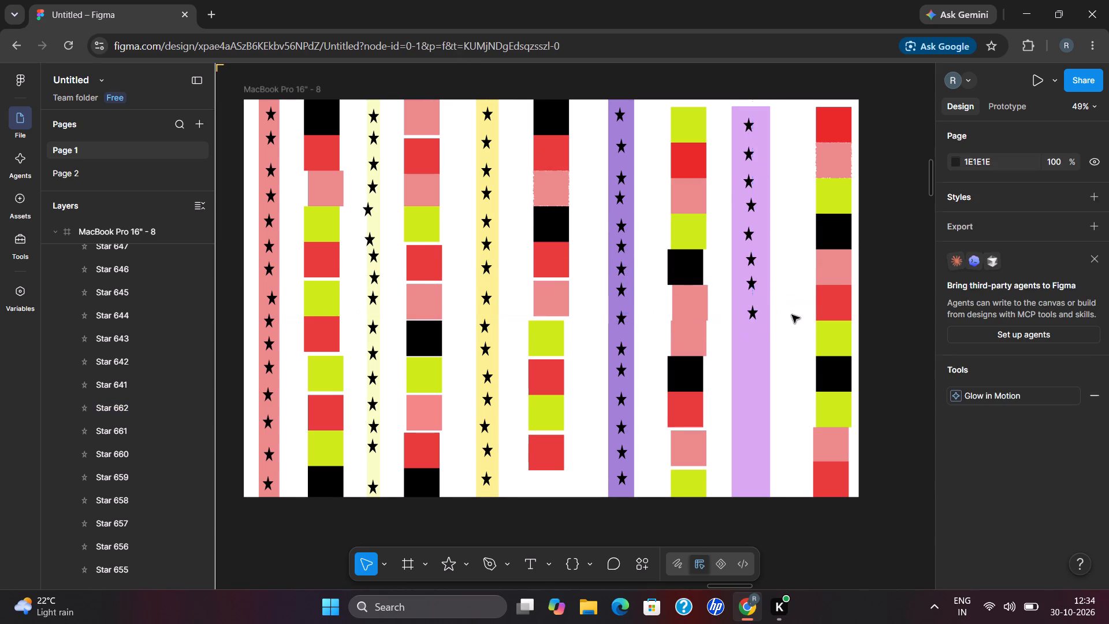
Add three more star copies down the light purple strip at similar spacing, the lowest at X 1419, Y 771.
left_click_drag(756, 317, 756, 337)
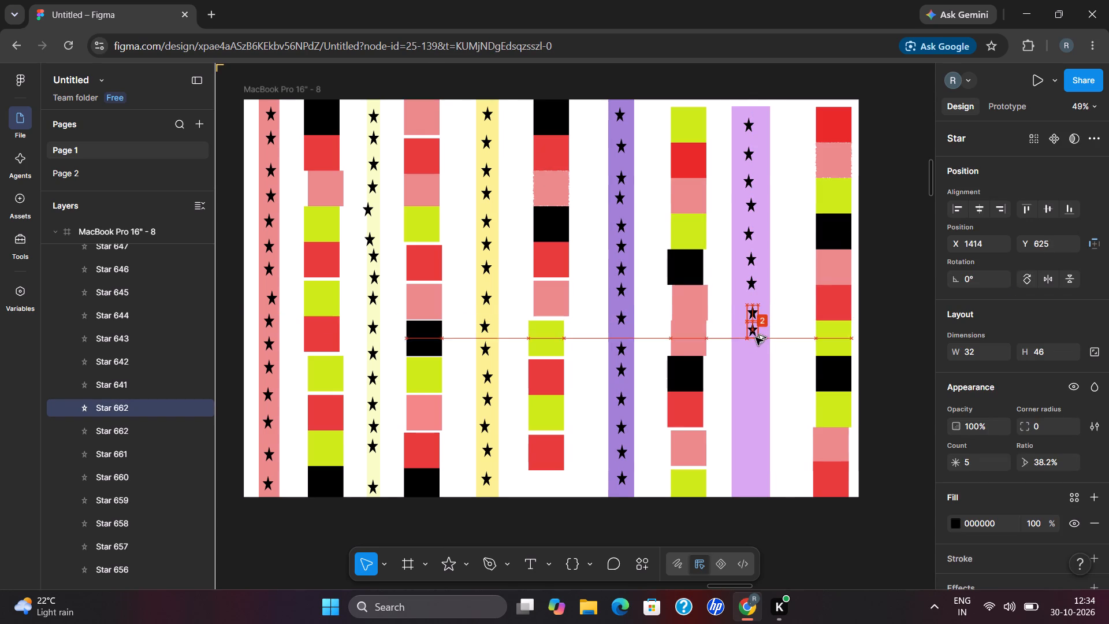
left_click_drag(756, 337, 756, 336)
left_click(791, 333)
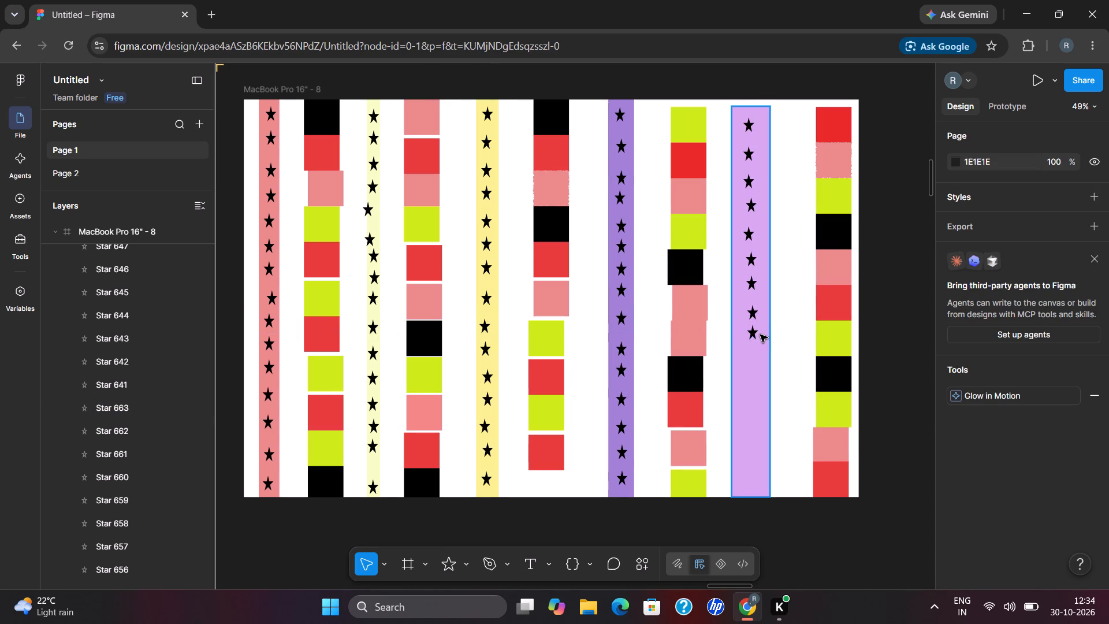
left_click_drag(754, 335, 754, 360)
left_click(791, 351)
left_click_drag(755, 363, 757, 387)
left_click(799, 382)
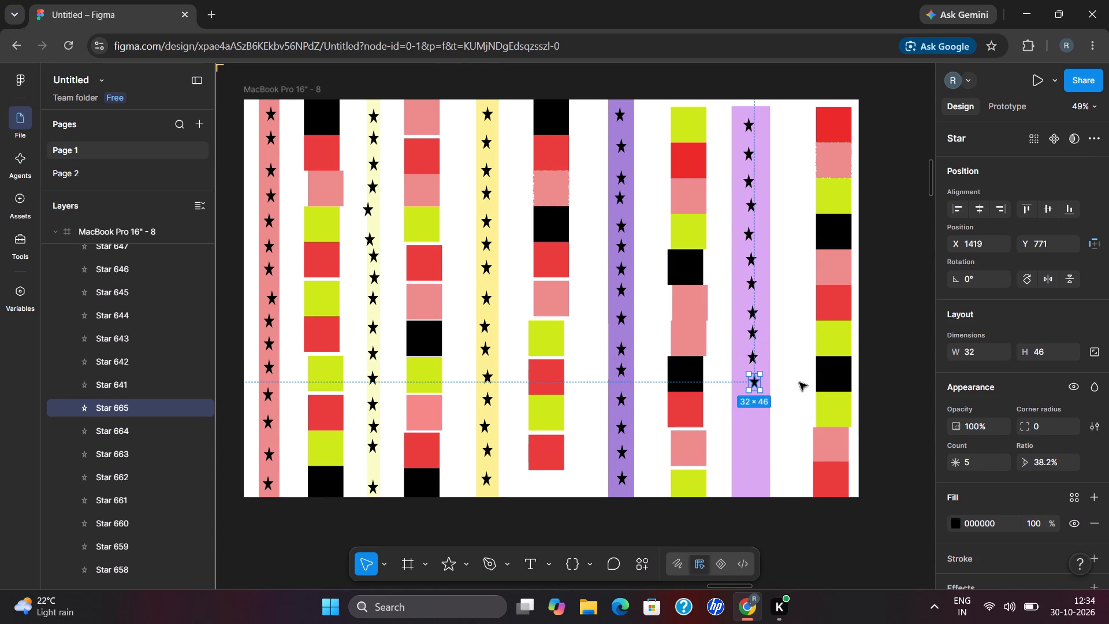
Complete the light purple strip's star column with four more copies down to its bottom edge, the second one at X 1419, Y 890.
left_click_drag(757, 383, 756, 406)
left_click(801, 398)
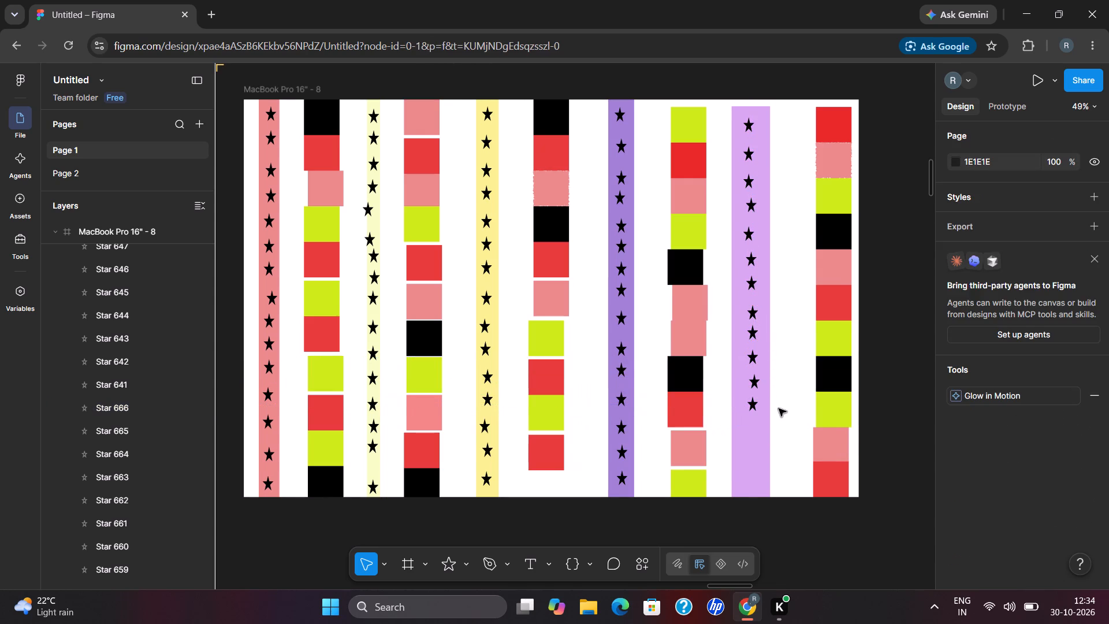
left_click_drag(755, 408, 755, 426)
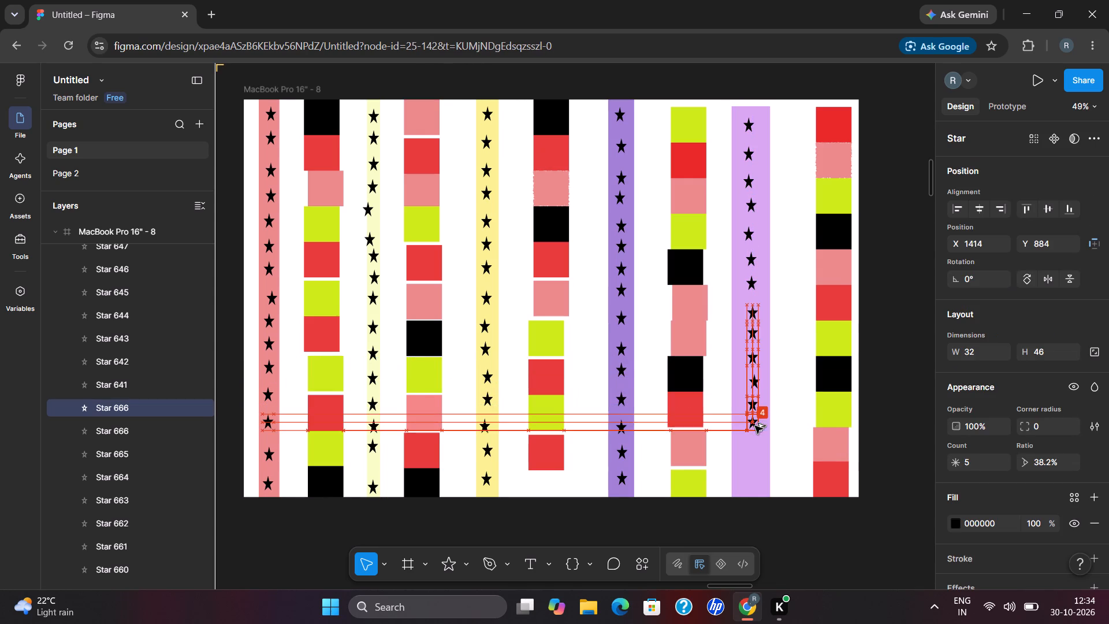
left_click_drag(755, 426, 757, 428)
left_click(807, 411)
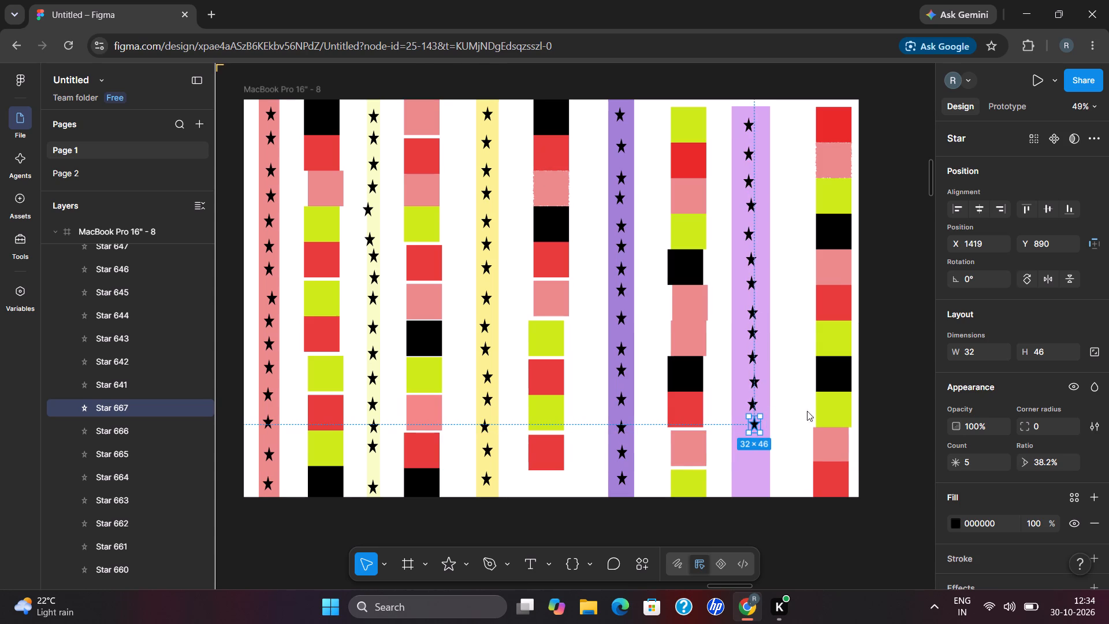
left_click_drag(757, 425, 757, 451)
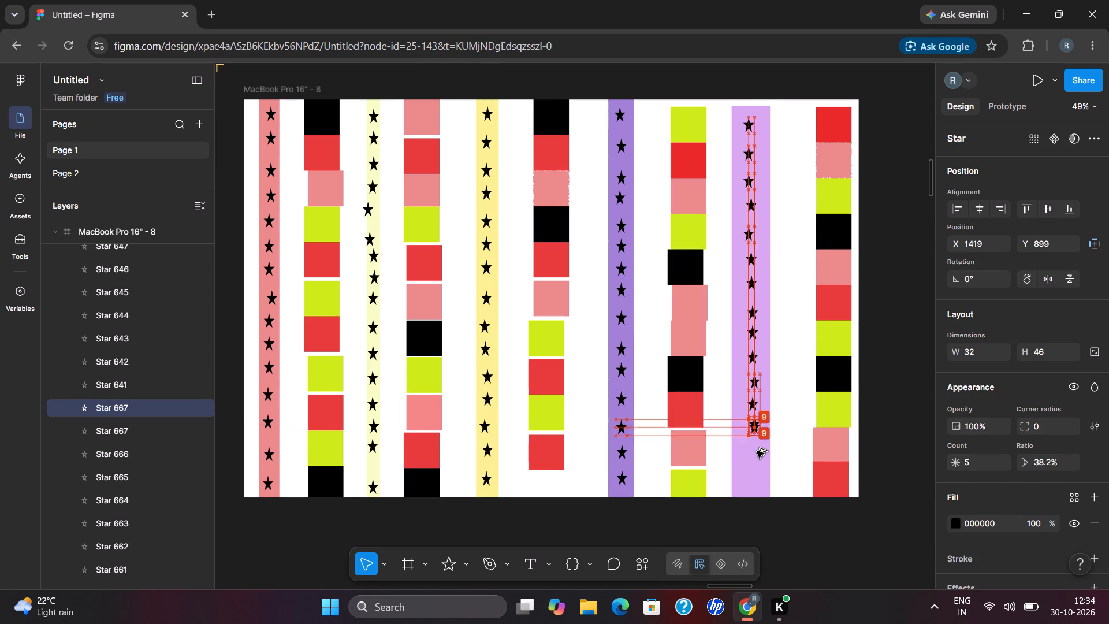
left_click_drag(757, 451, 756, 450)
left_click(799, 434)
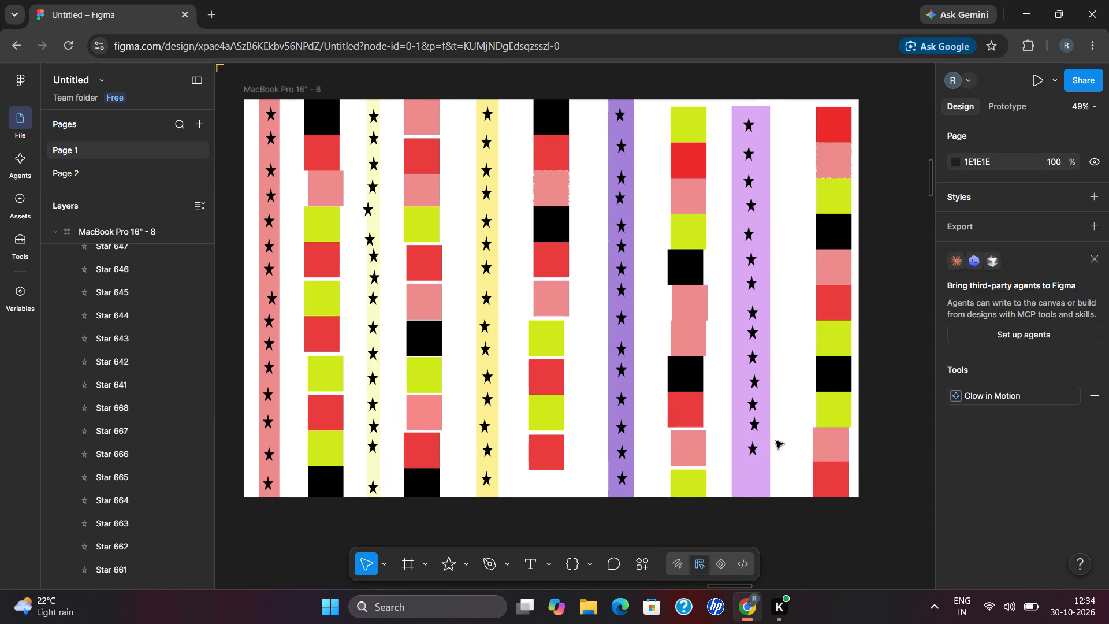
left_click_drag(755, 449, 754, 471)
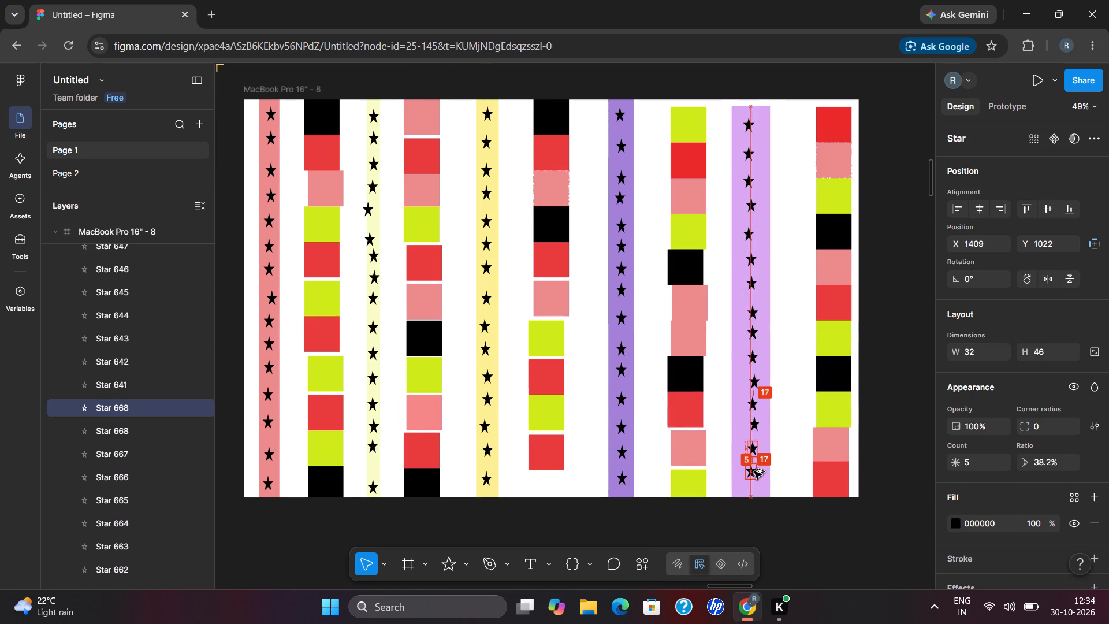
left_click_drag(754, 471, 754, 470)
left_click(793, 439)
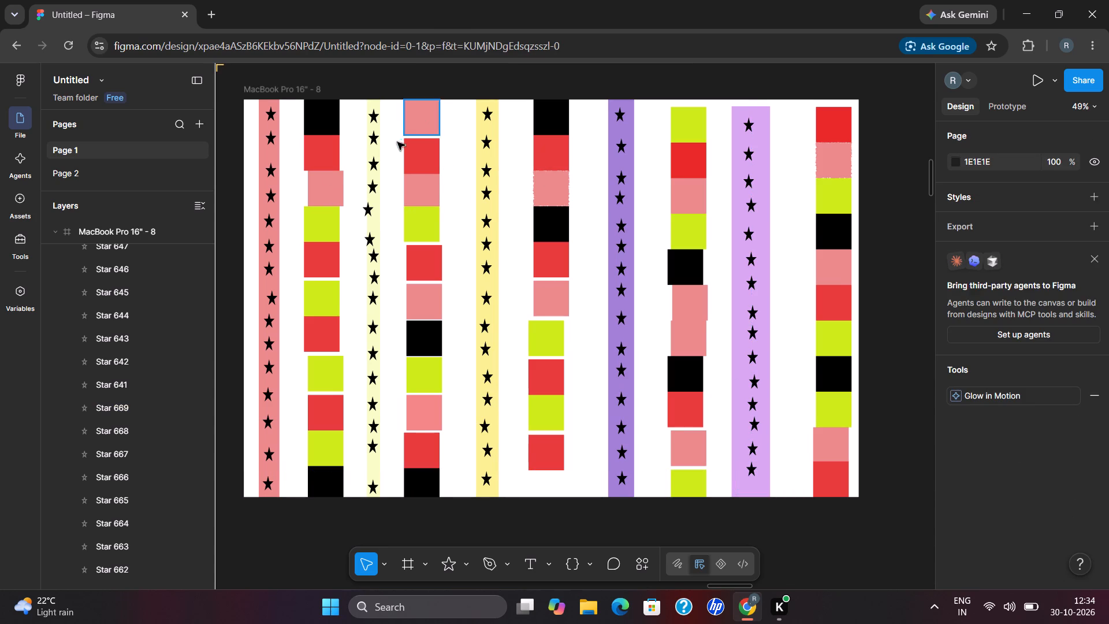
Move the salmon strip's top star onto the first square column's top black square at X 187, Y 40, and fill it D9D9D9.
left_click_drag(272, 110, 317, 116)
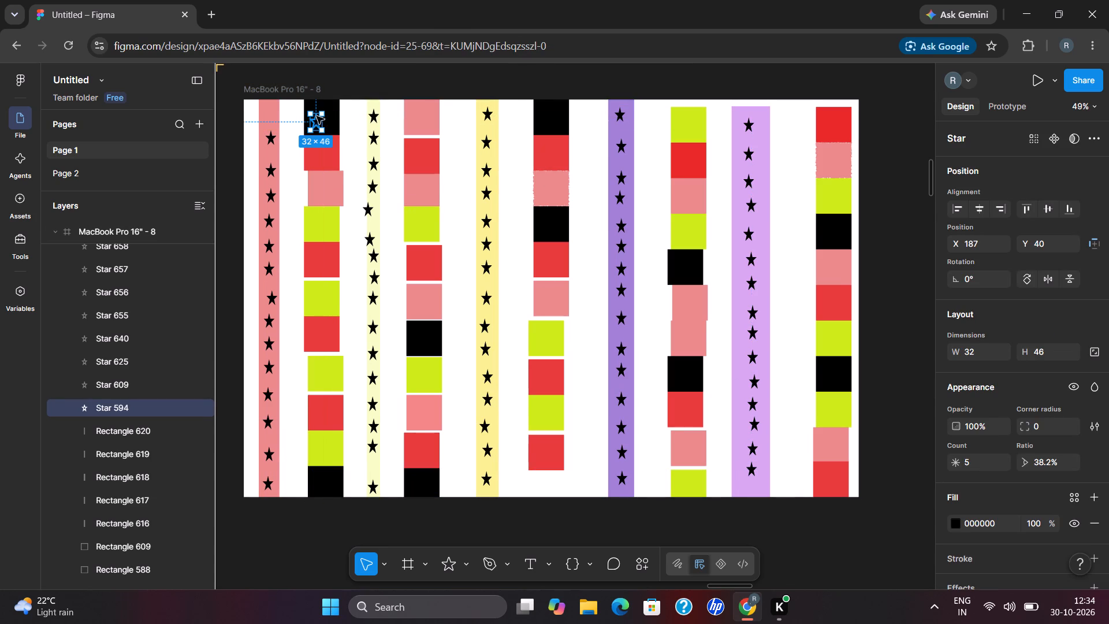
left_click(954, 523)
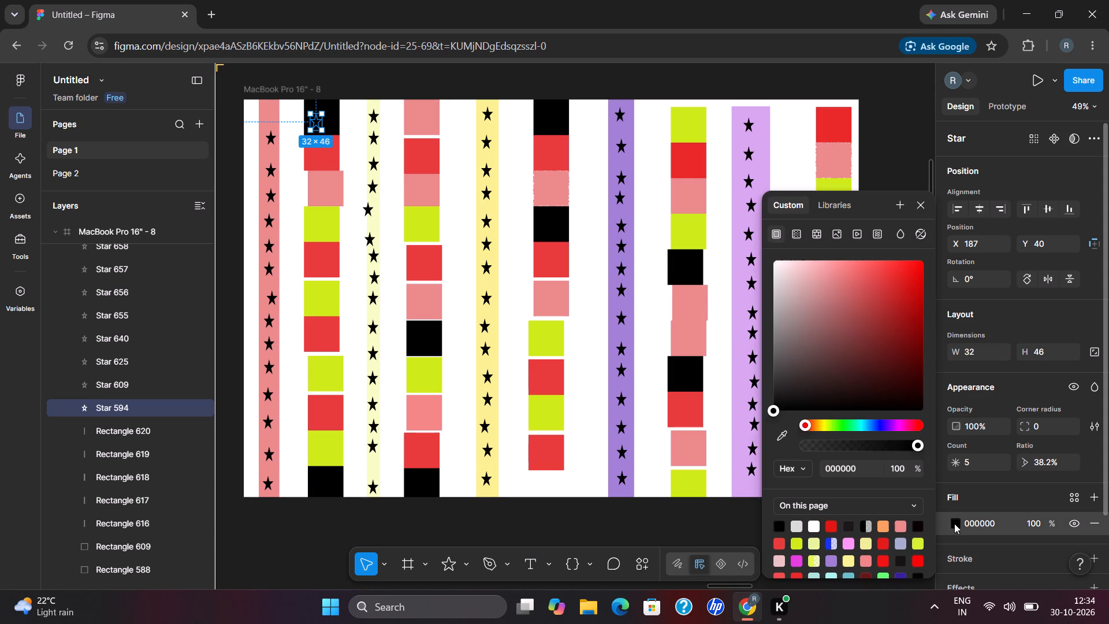
left_click(797, 530)
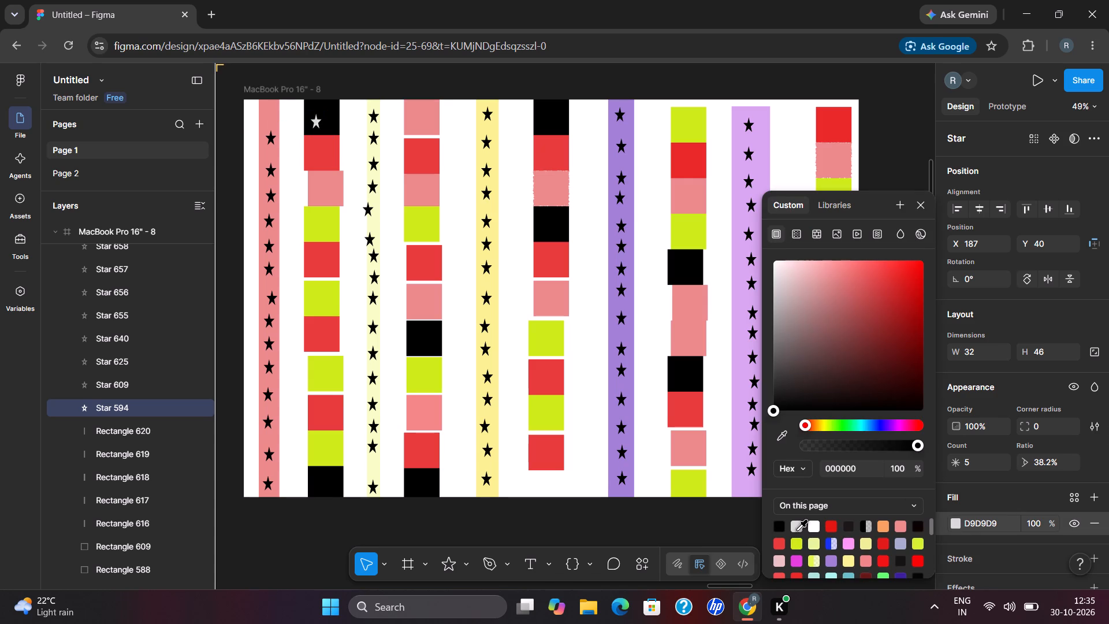
Set the moved star's point count to 15 and shift it to X 198, Y 40 on the black square.
left_click(976, 457)
key("BackSpace")
type("15")
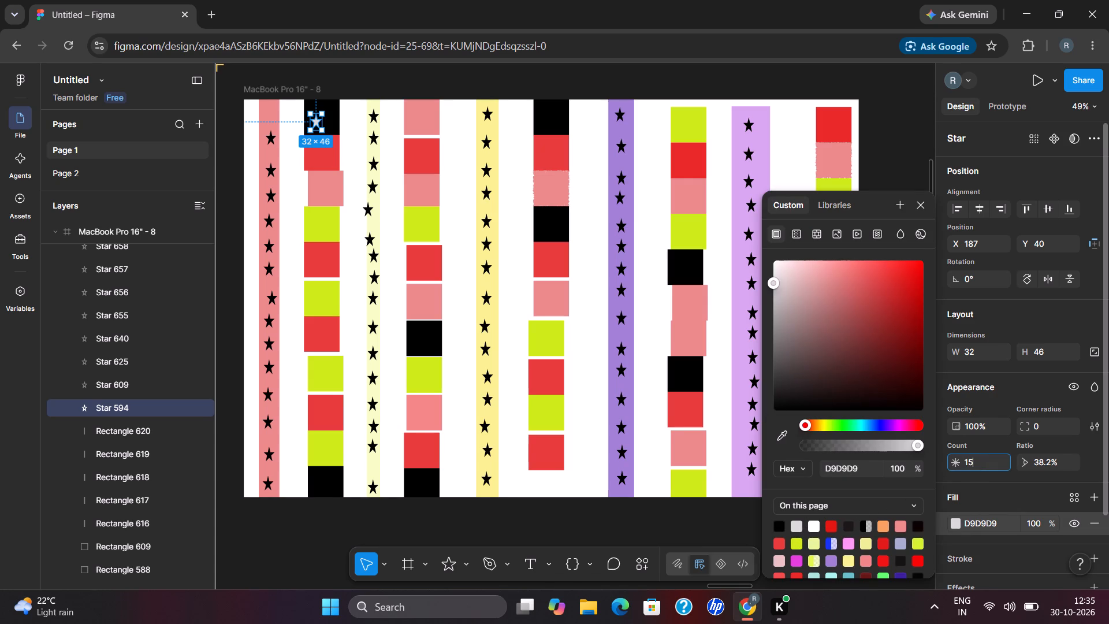
key("Return")
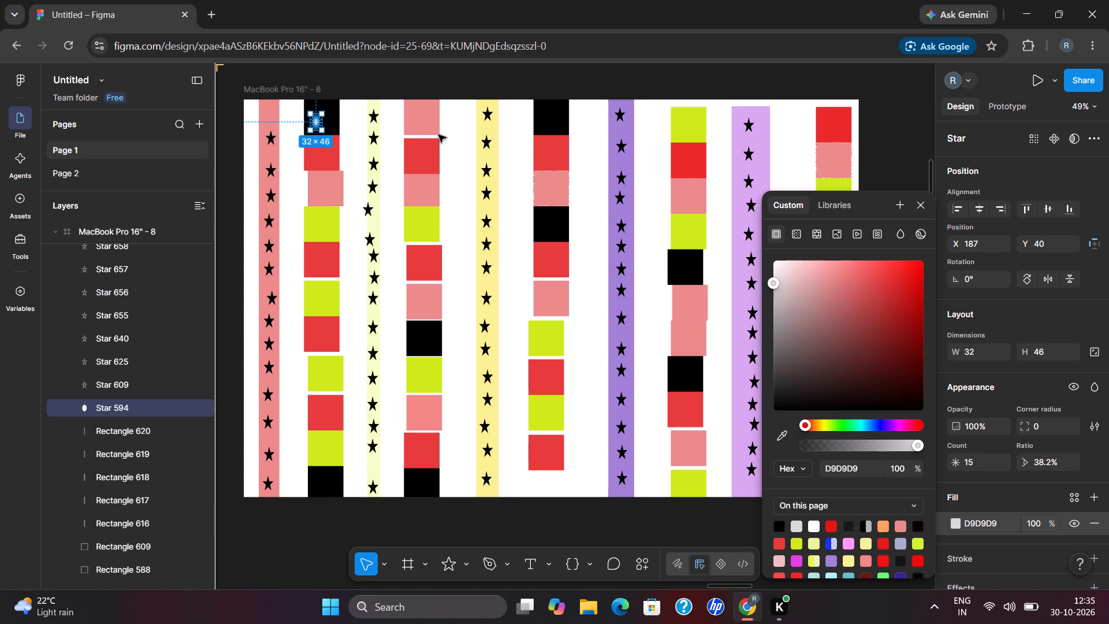
left_click(319, 121)
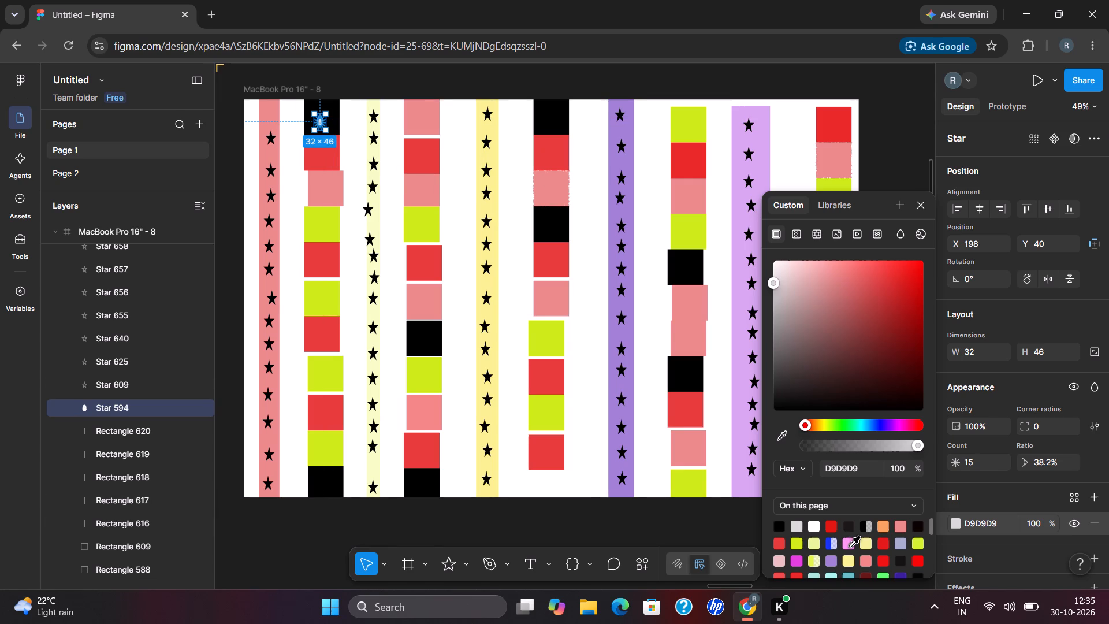
Change the 15-point star's fill to white, FFFFFF.
scroll(851, 544, "down", 3)
scroll(851, 544, "up", 3)
left_click(810, 529)
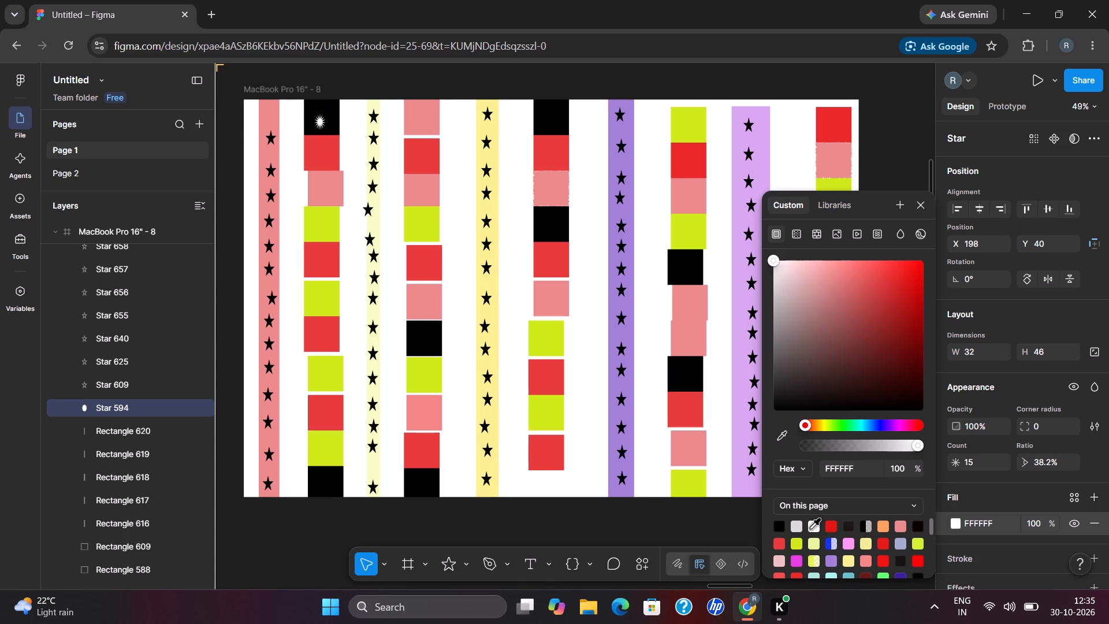
left_click(708, 534)
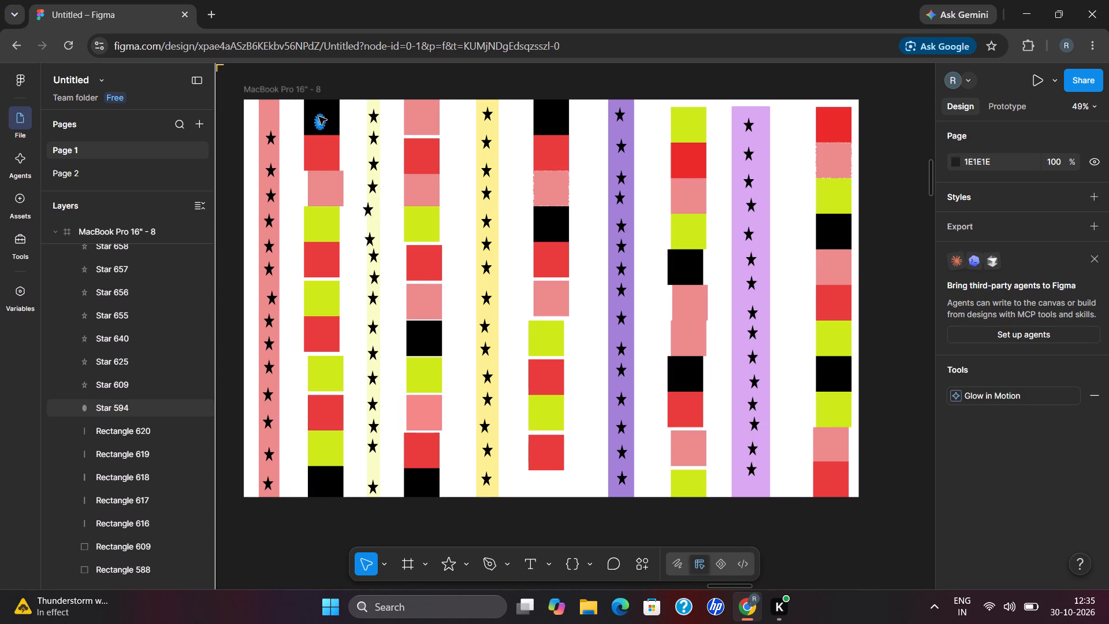
Copy the white 15-point star onto the first square column's bottom black square at X 219, Y 1044.
left_click_drag(320, 118, 328, 470)
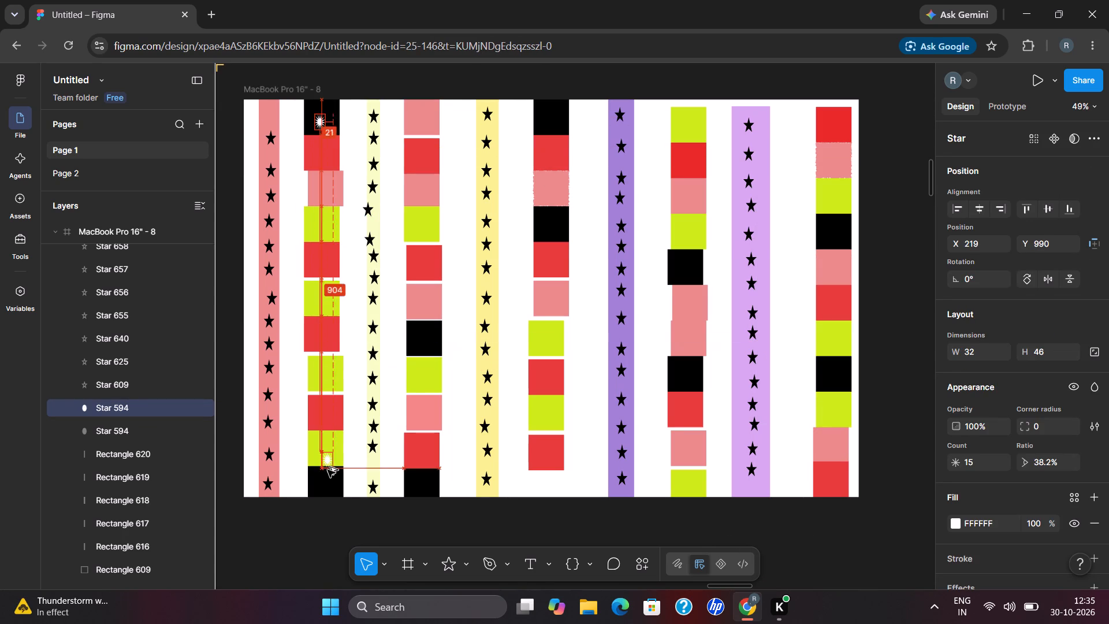
left_click(328, 470, "alt")
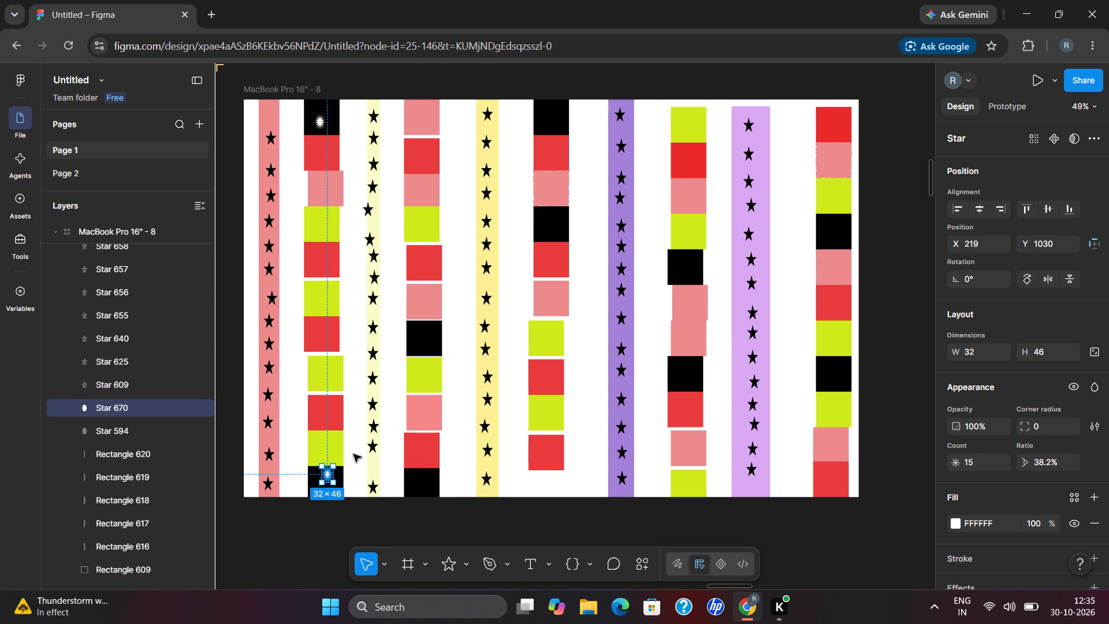
left_click(353, 454)
left_click_drag(333, 474, 332, 484)
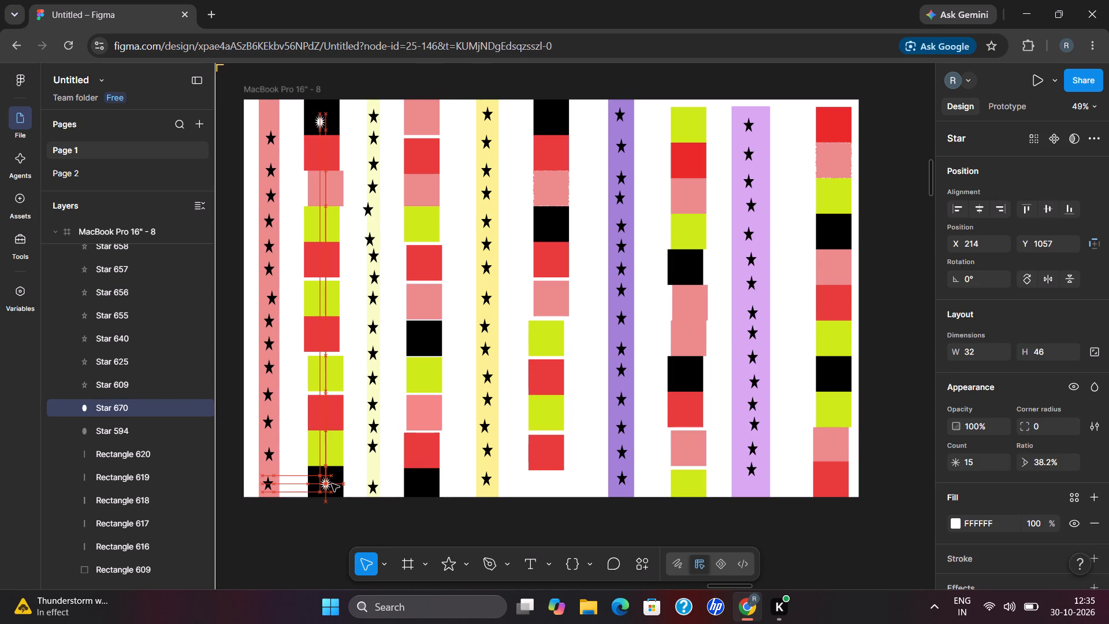
left_click_drag(332, 484, 333, 481)
left_click(360, 427)
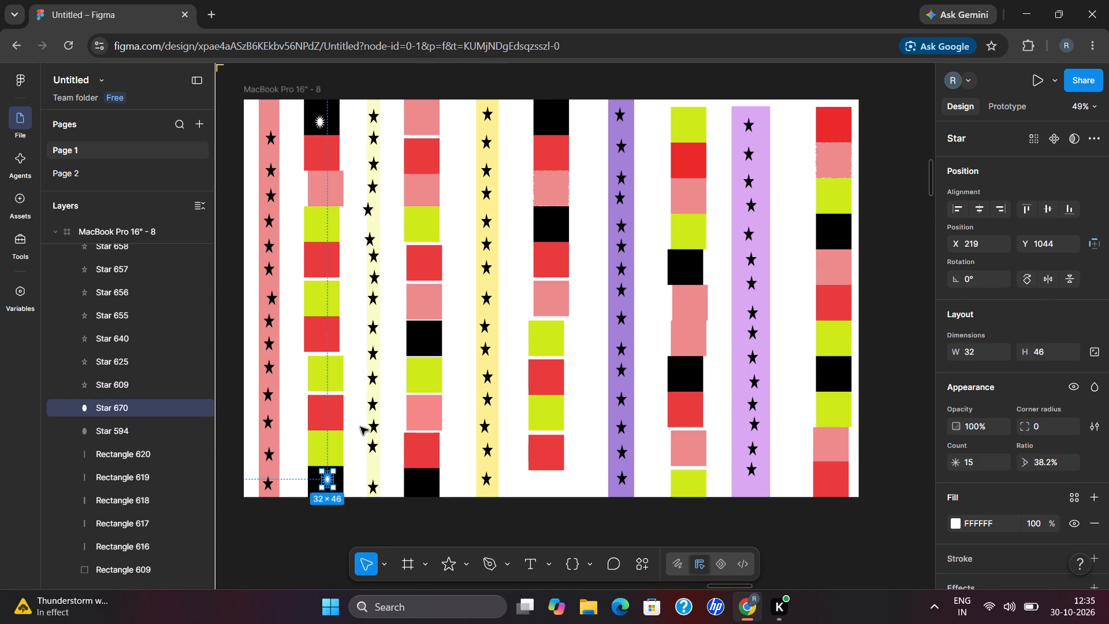
Copy the white star onto the second square column's bottom black square and its middle black square, the latter at X 484, Y 641.
left_click_drag(328, 481, 399, 487)
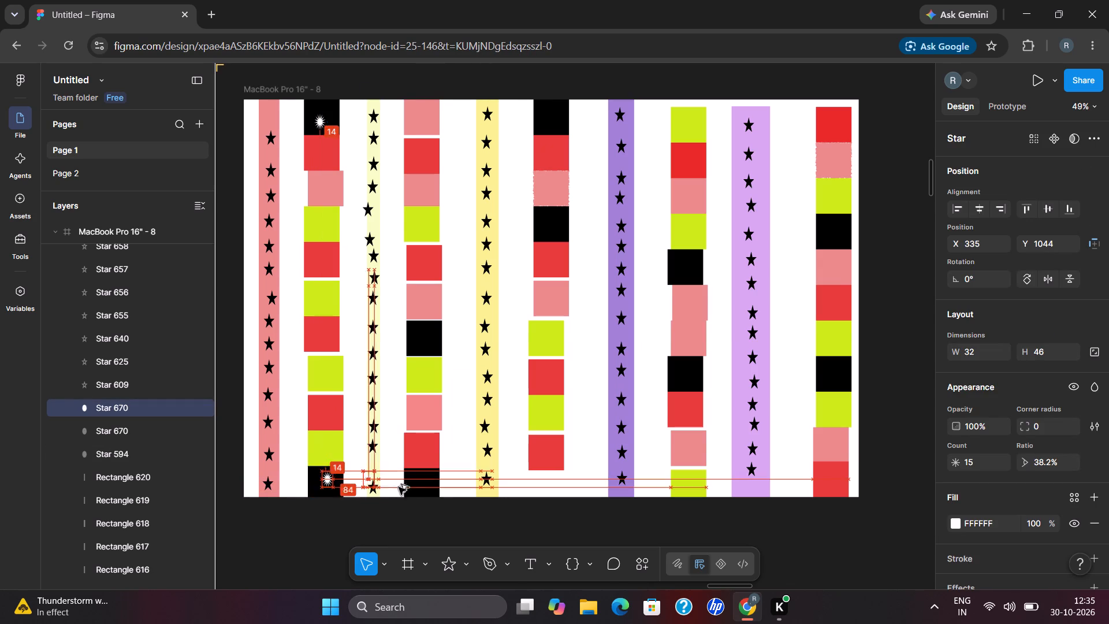
left_click_drag(399, 487, 420, 488)
left_click(466, 465)
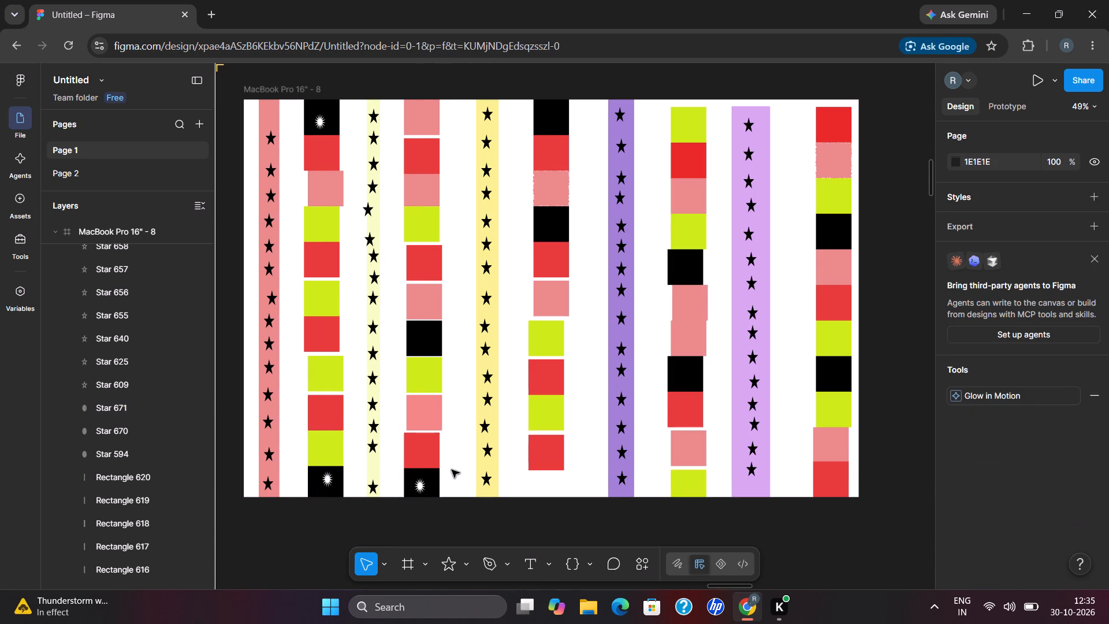
left_click_drag(419, 485, 421, 372)
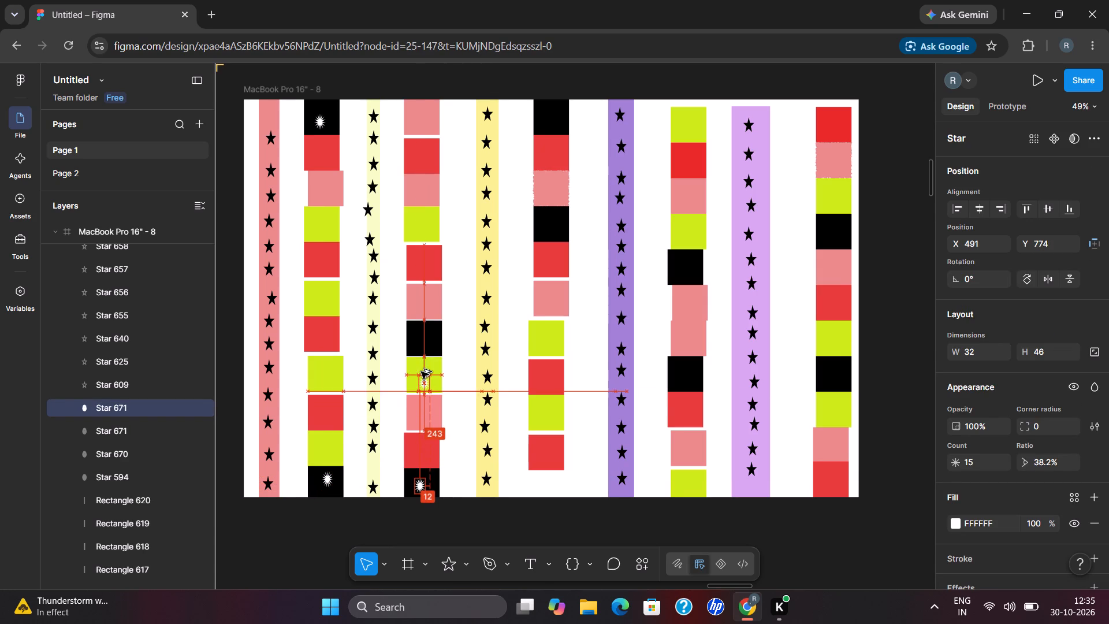
left_click_drag(421, 372, 421, 335)
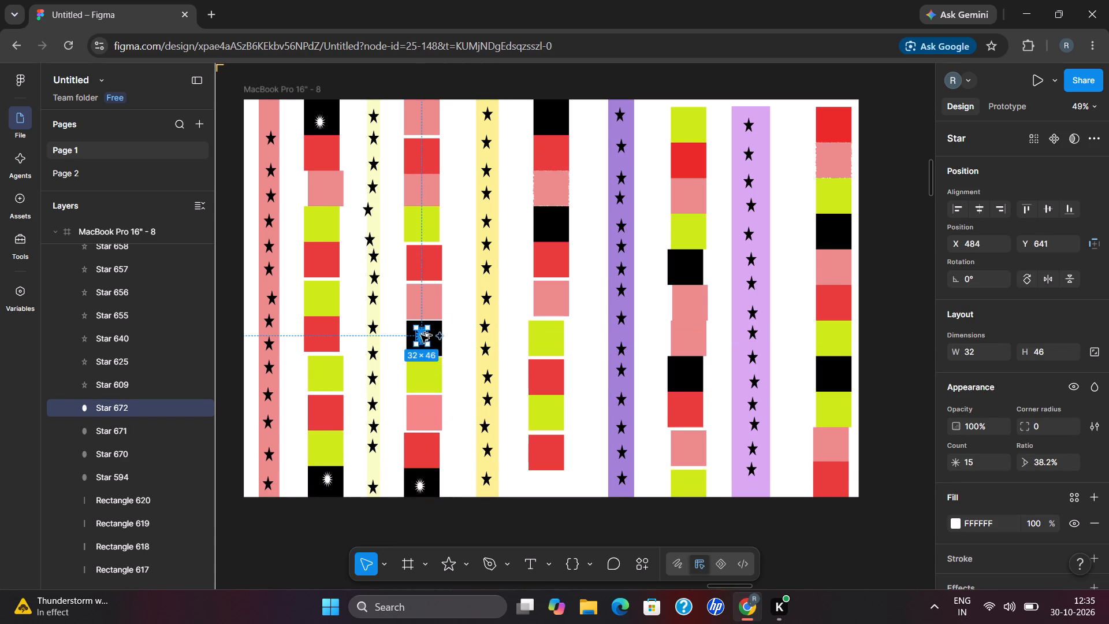
left_click(447, 367)
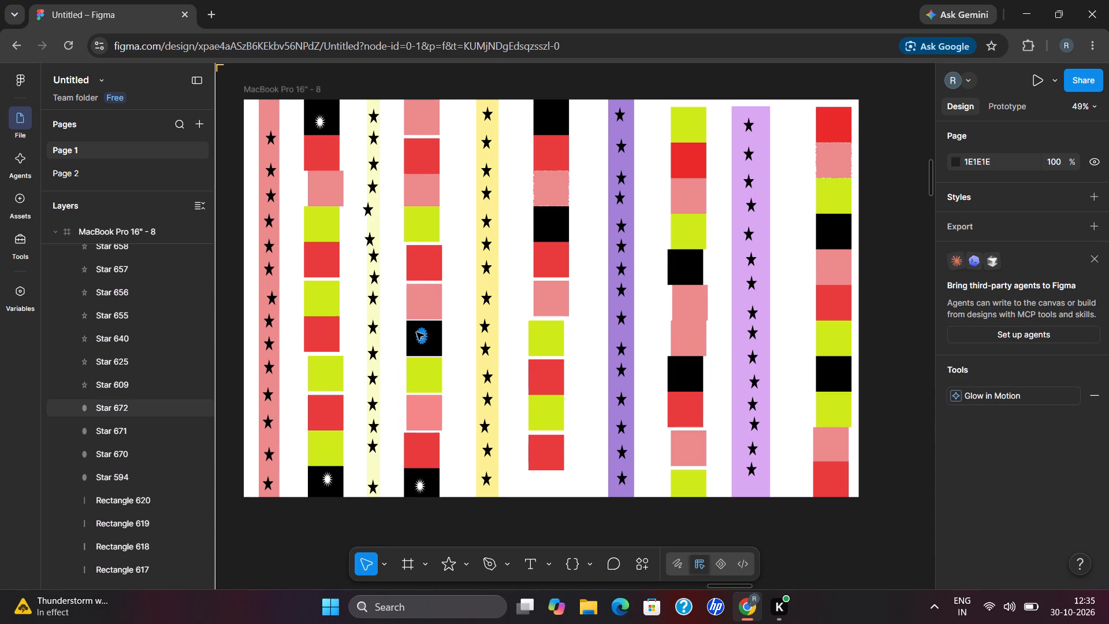
Copy the white star onto the lower black square in the third square column.
left_click_drag(416, 334, 548, 224)
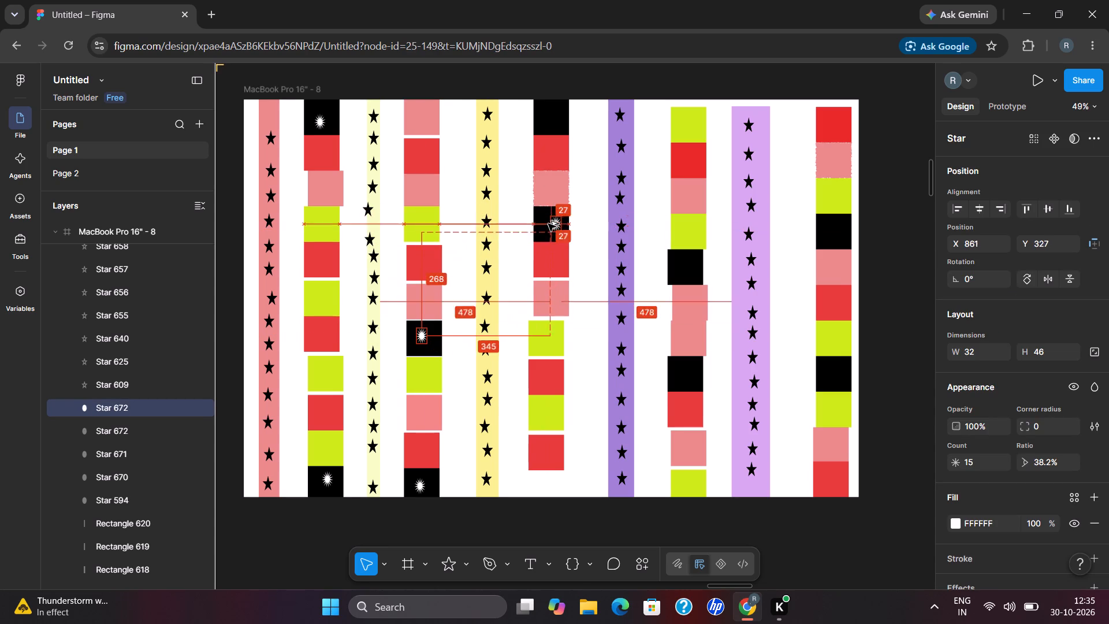
left_click_drag(548, 224, 547, 224)
left_click(590, 247)
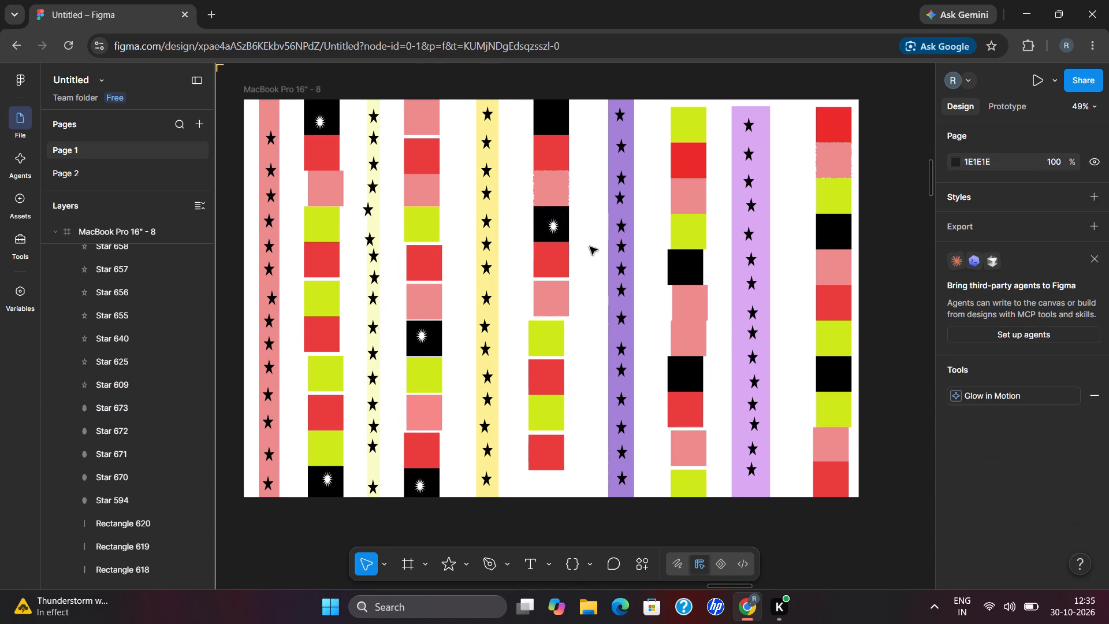
Copy the white 15-point star onto the top black square of the third square column.
left_click_drag(553, 225, 549, 112)
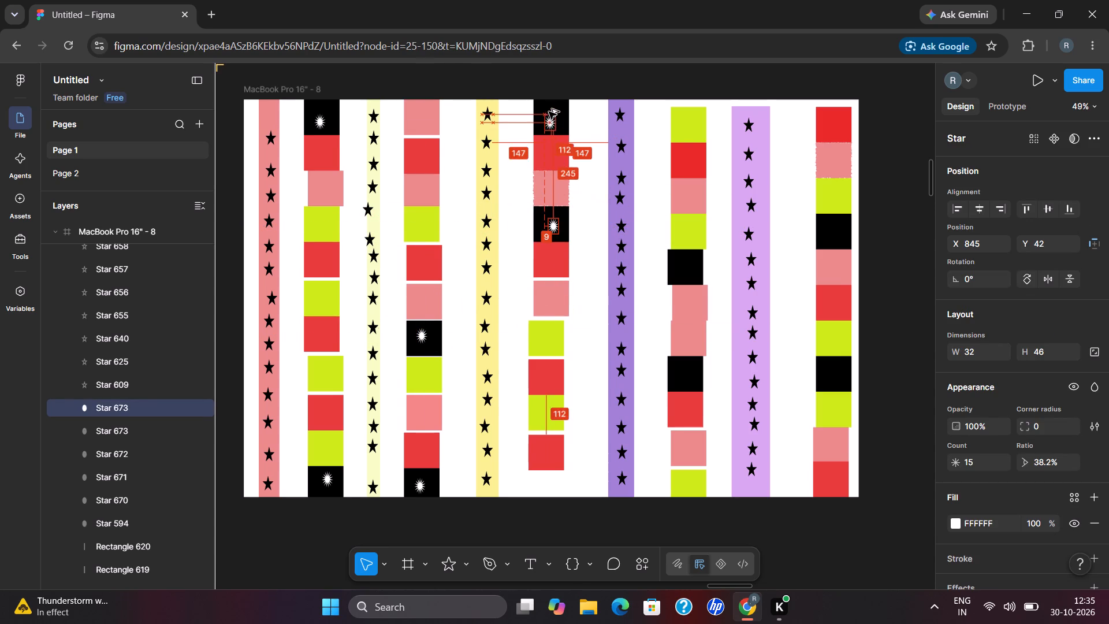
left_click_drag(549, 112, 549, 114)
left_click(587, 159)
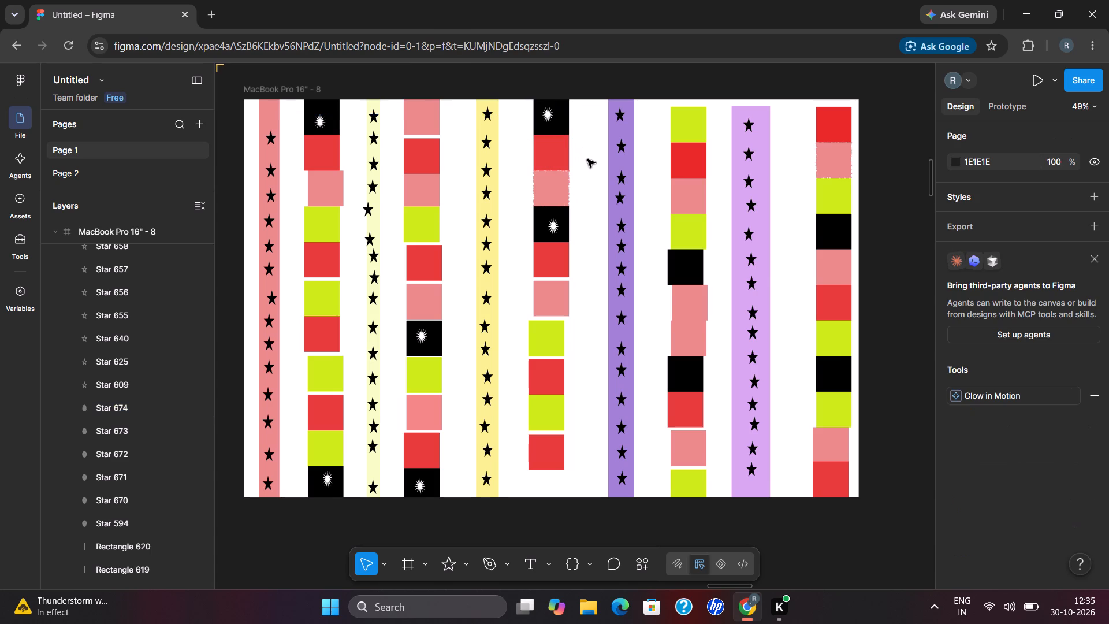
Copy the white star onto the fourth square column's two black squares, at X 1213, Y 448 and X 1222, Y 744.
left_click_drag(556, 227, 689, 278)
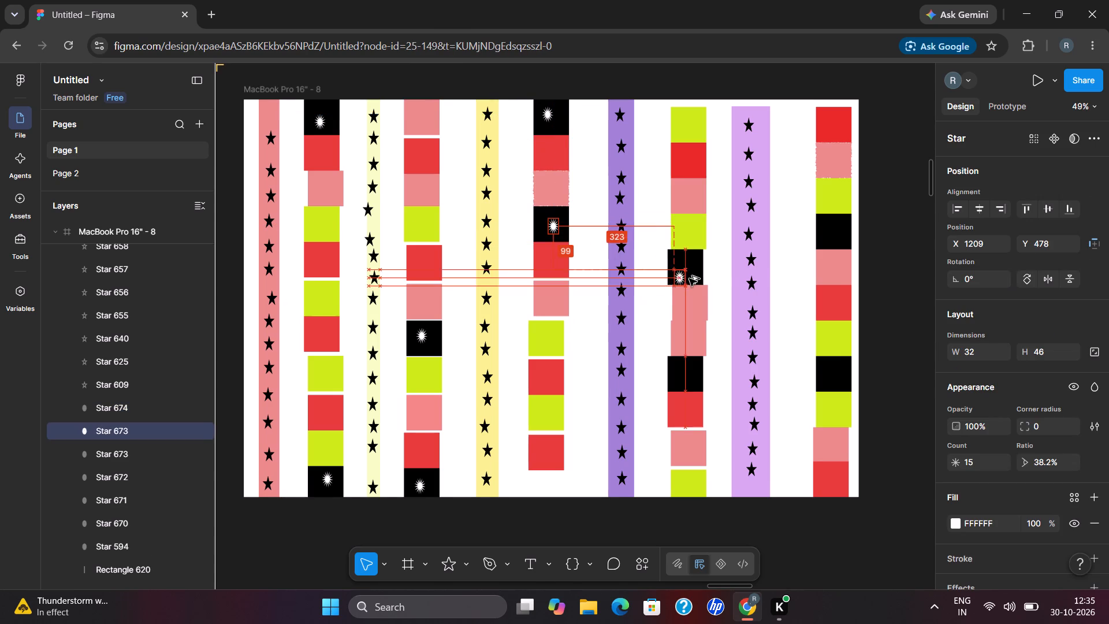
left_click_drag(689, 278, 684, 267)
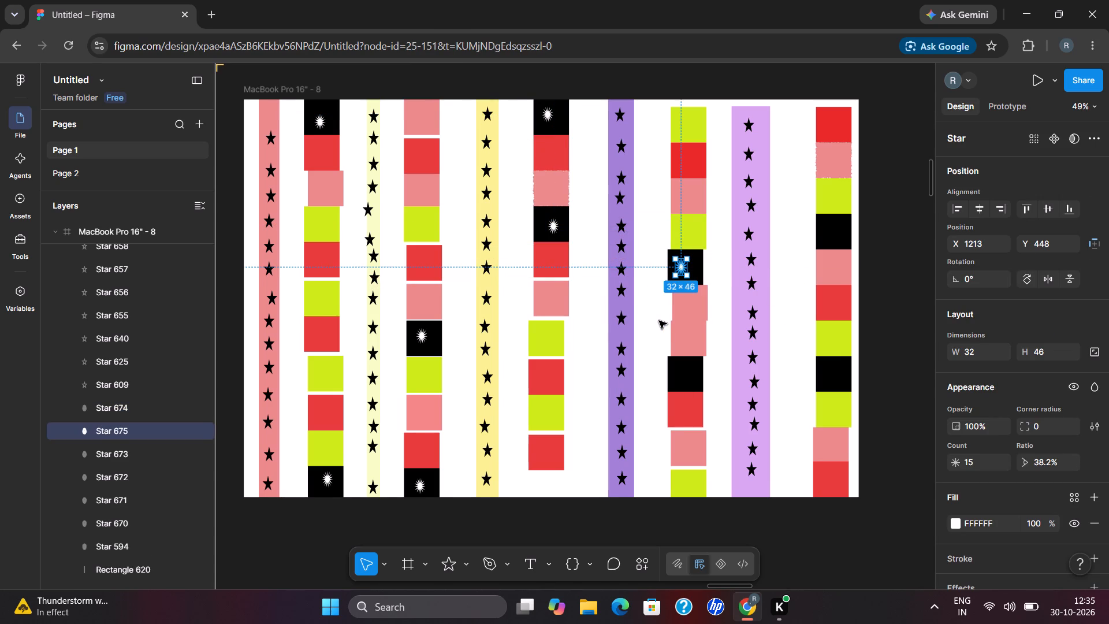
left_click(659, 321)
left_click_drag(678, 271, 681, 318)
left_click_drag(681, 318, 681, 376)
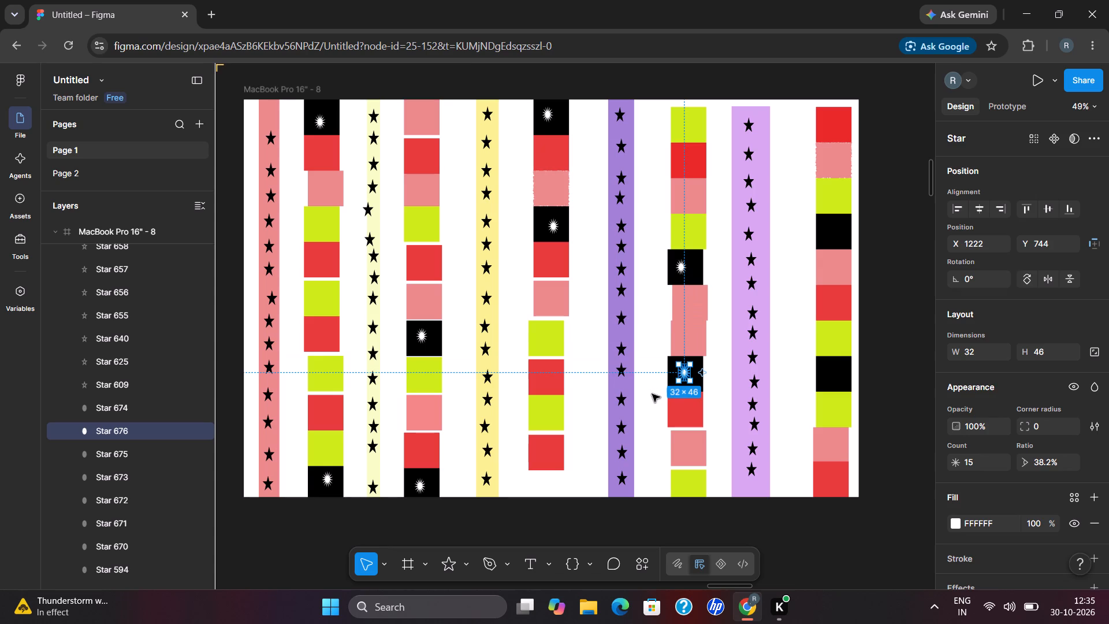
left_click(650, 395)
Copy the white star onto the fifth square column's lower black square at X 1644, Y 746 and onto its upper black square.
left_click_drag(686, 374, 709, 374)
left_click_drag(709, 374, 836, 375)
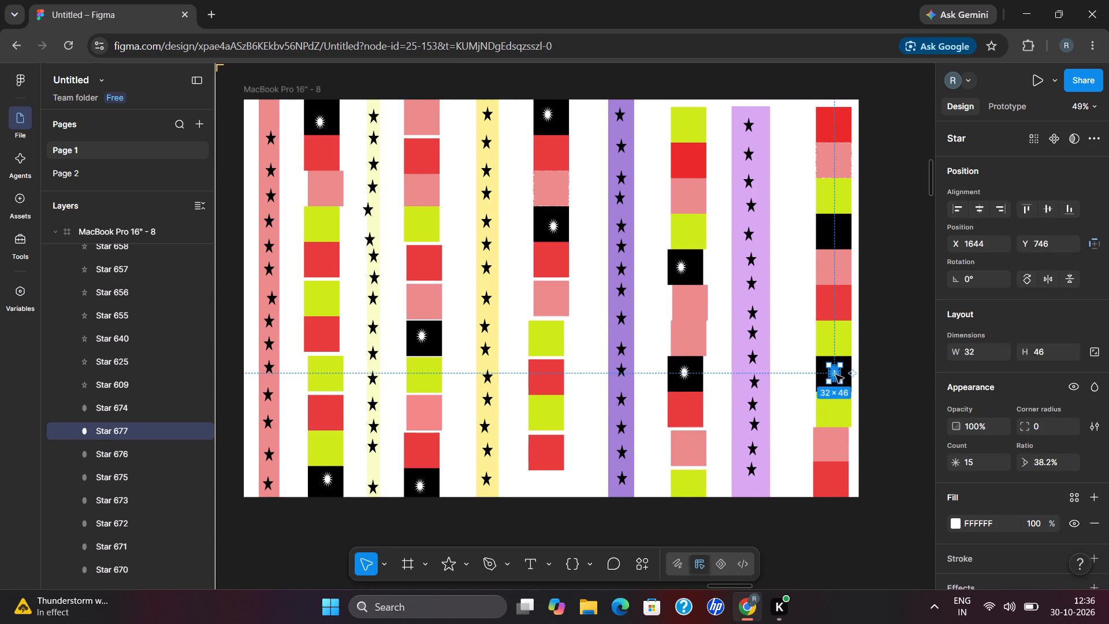
left_click(780, 400)
left_click_drag(836, 372, 833, 233)
left_click(799, 250)
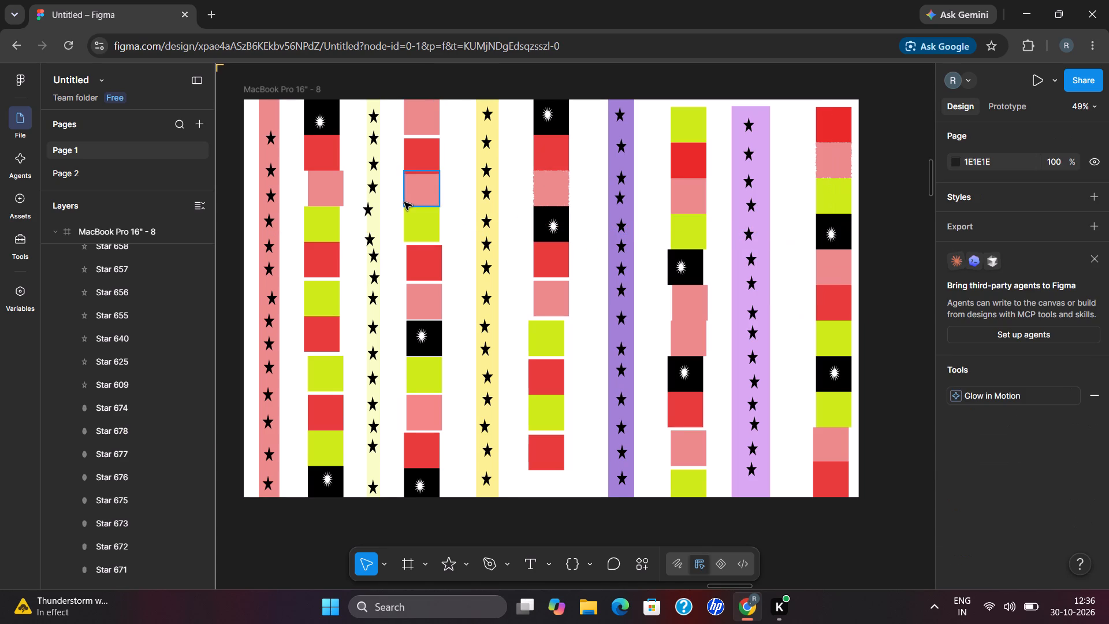
Copy a black star from the pale yellow strip onto the first column's pink square at X 203, Y 240, with a point count of 15.
left_click_drag(371, 211, 325, 194)
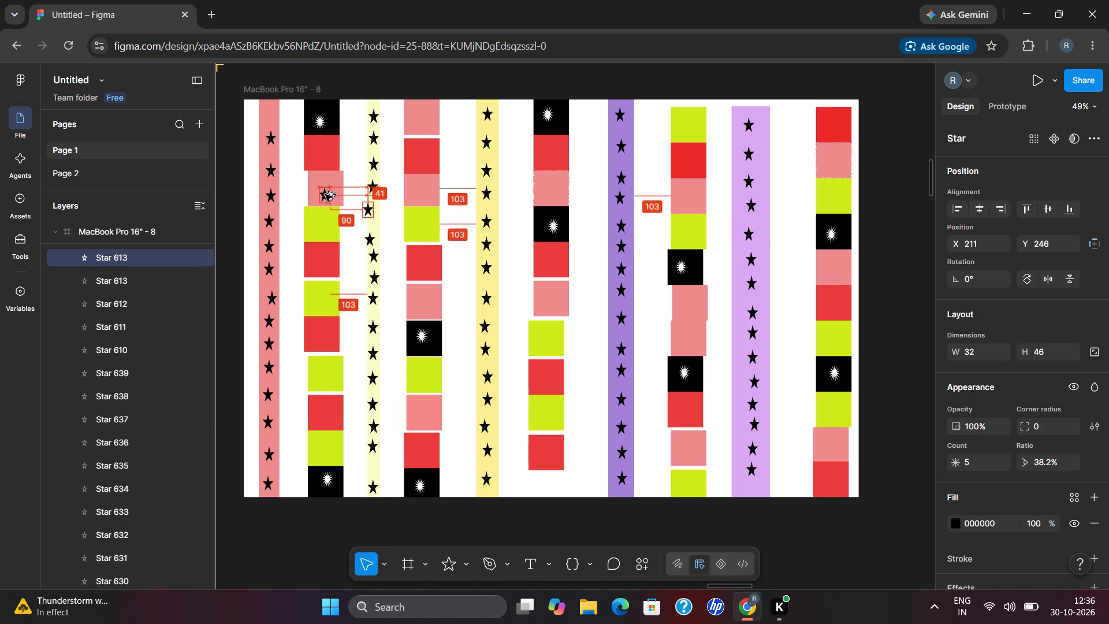
left_click_drag(325, 194, 325, 193)
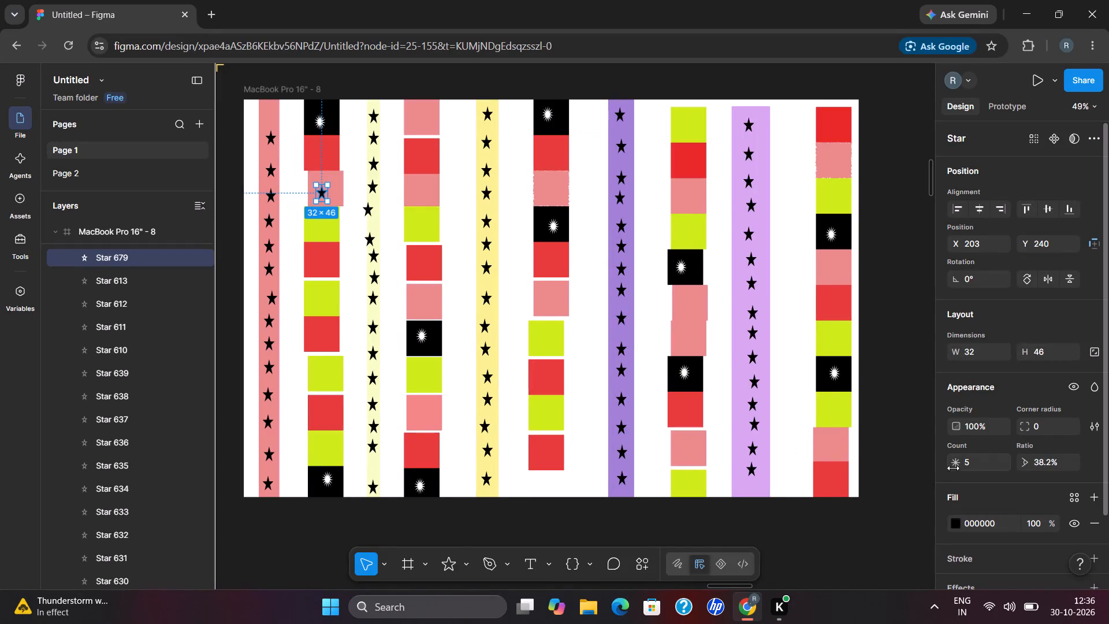
left_click(976, 460)
key("BackSpace")
type("15")
key("Return")
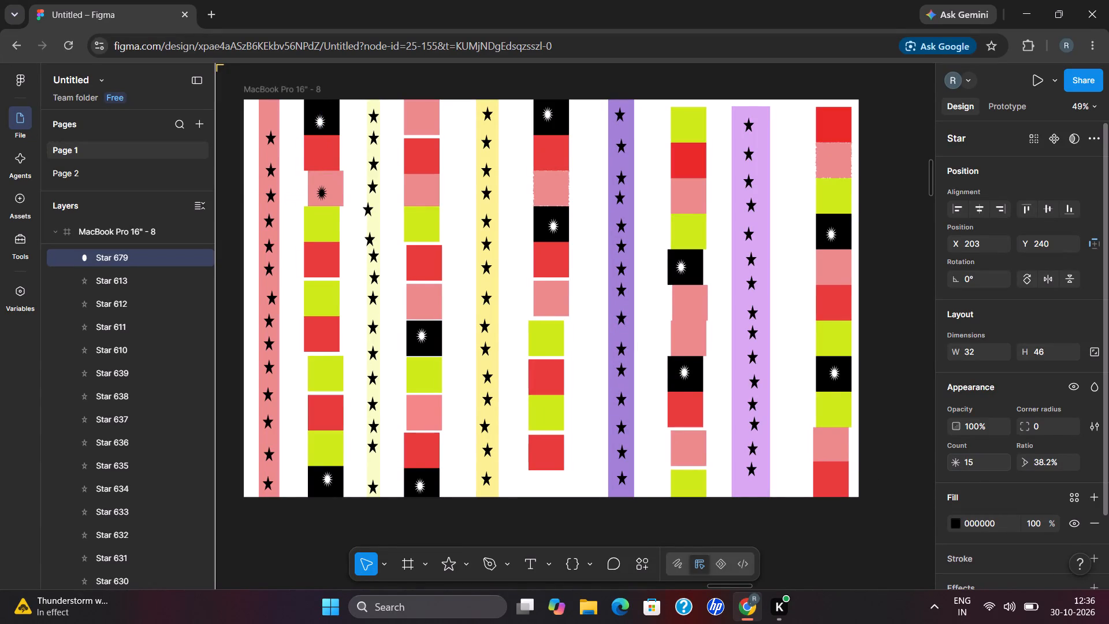
left_click(353, 201)
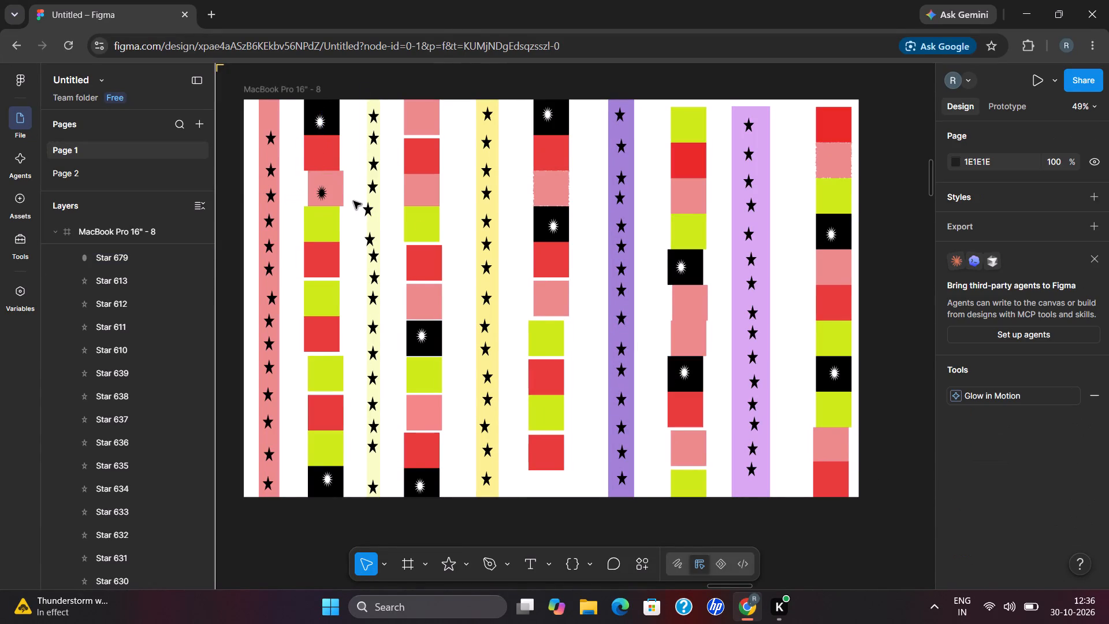
Copy the black 15-point star onto the second column's upper two pink squares, at X 479, Y 21 and X 486, Y 232.
left_click_drag(322, 196, 323, 196)
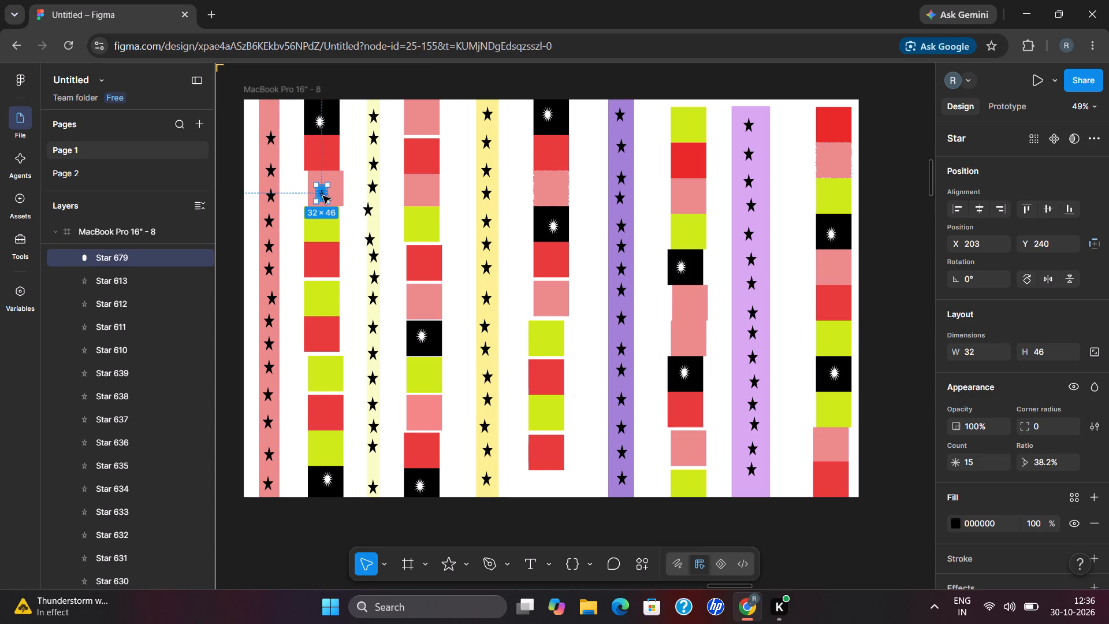
left_click_drag(323, 196, 420, 118)
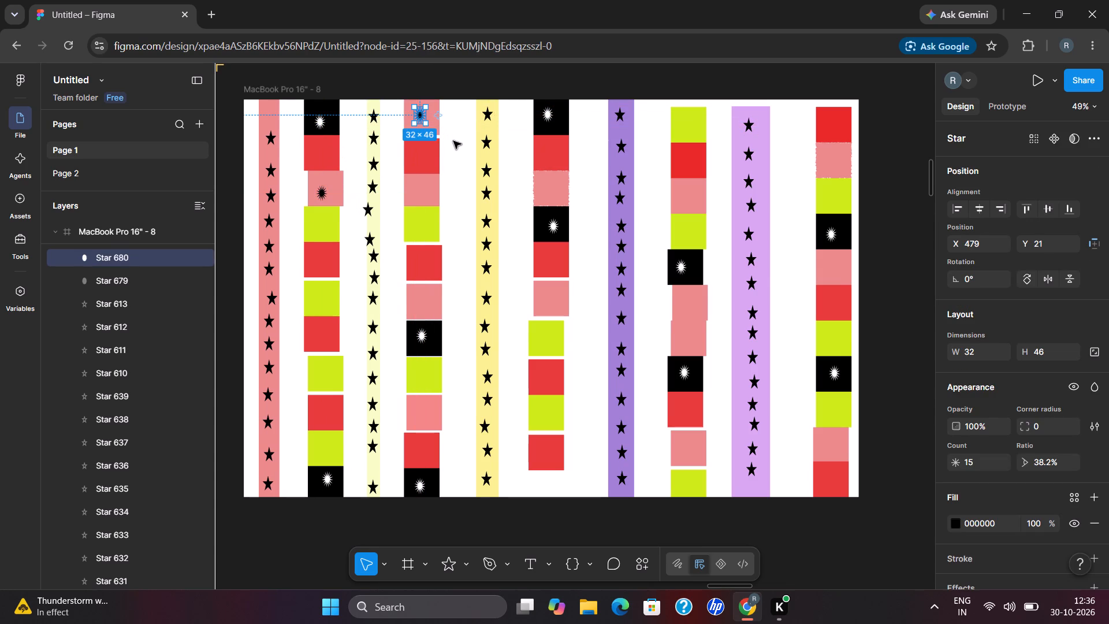
left_click(454, 143)
left_click_drag(418, 116, 421, 191)
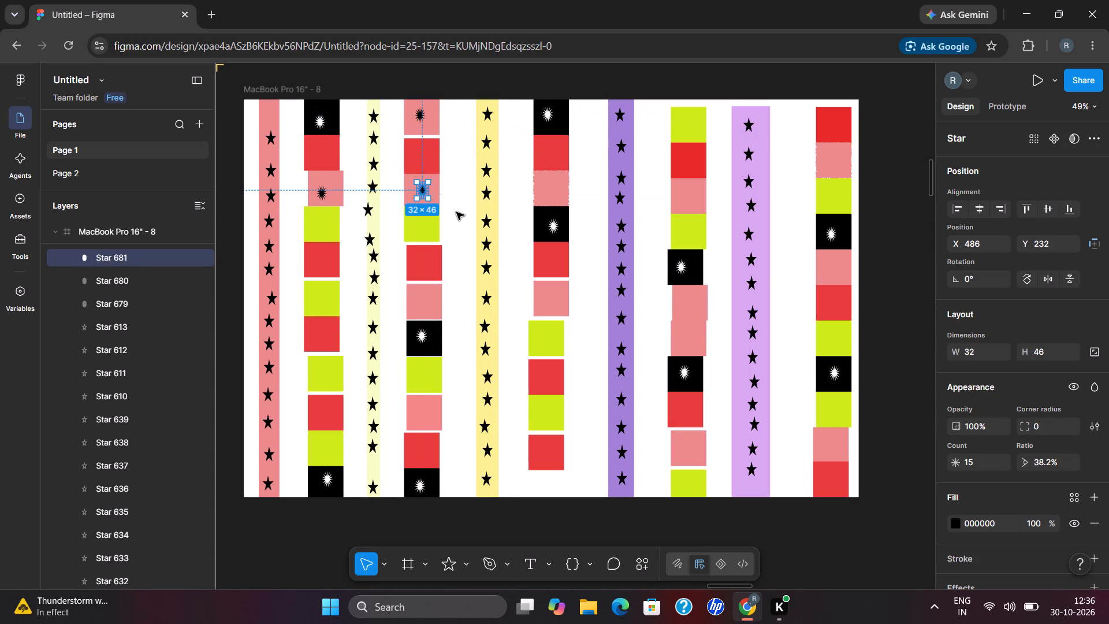
left_click(456, 213)
Copy the black 15-point star onto the second column's lower two pink squares, at X 491, Y 539 and X 491, Y 847.
left_click_drag(420, 187, 422, 258)
left_click_drag(422, 258, 422, 296)
left_click(459, 295)
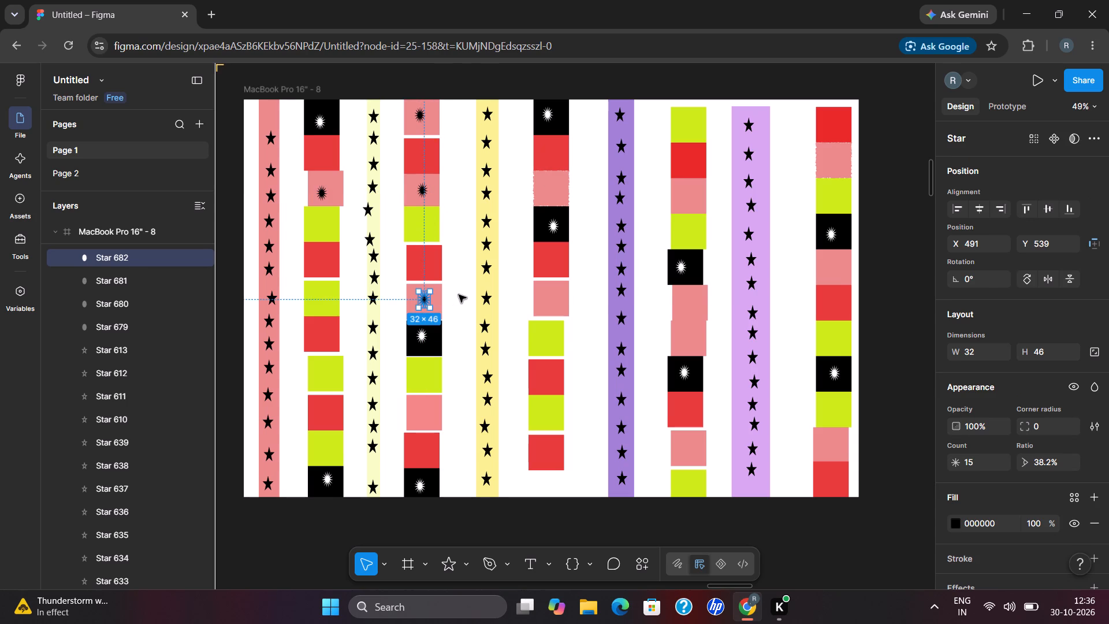
left_click_drag(425, 302, 427, 391)
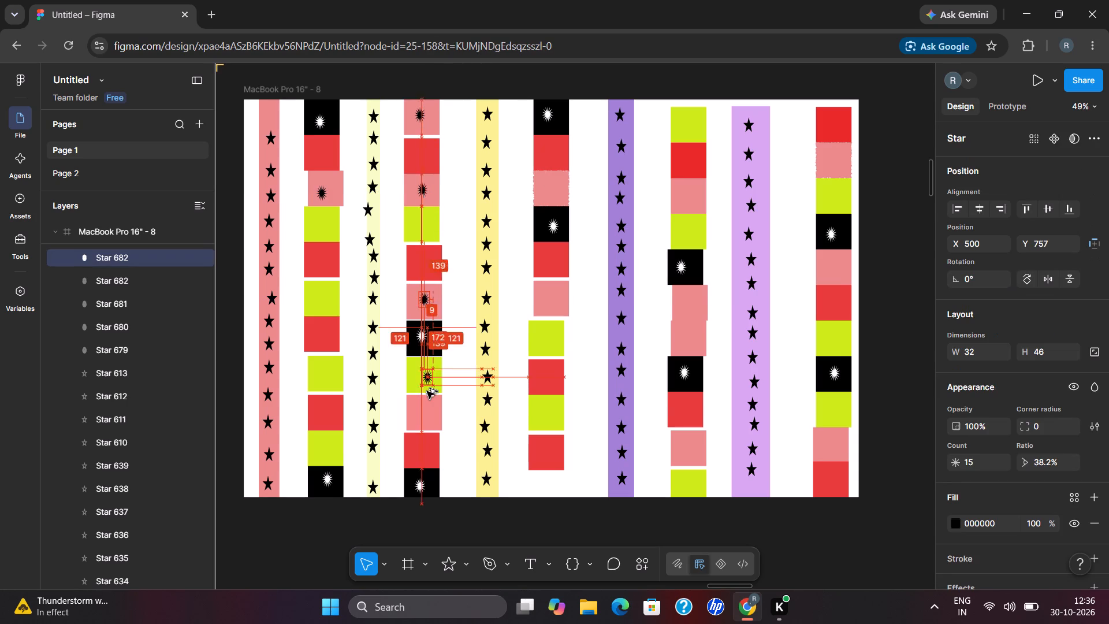
left_click_drag(427, 391, 425, 412)
left_click(467, 378)
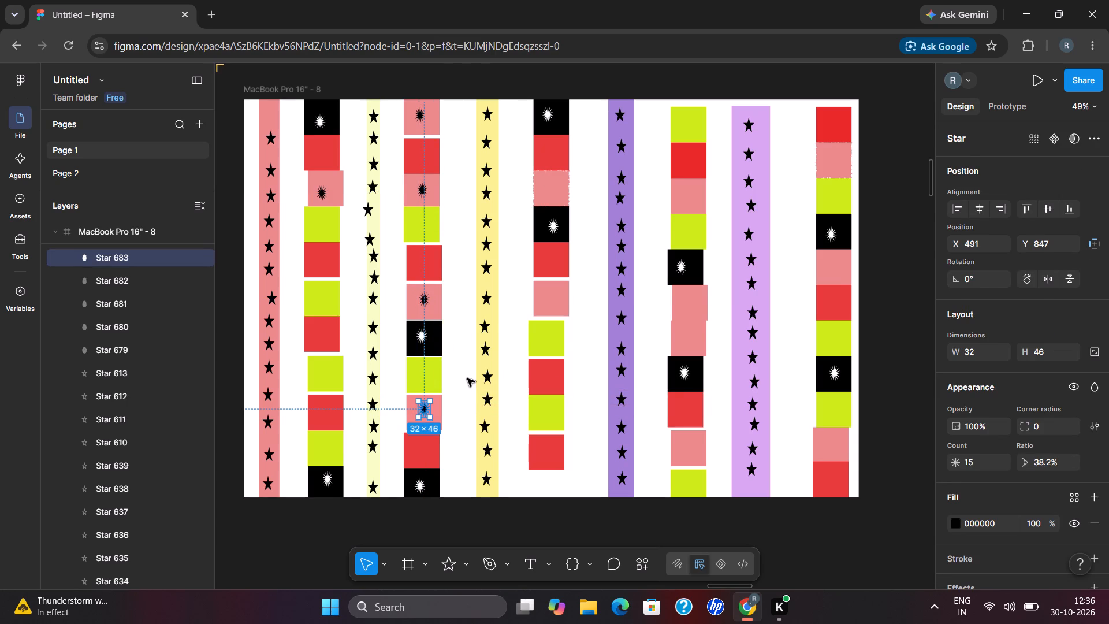
Copy the black 15-point star onto the lower and upper pink squares of the third square column.
left_click_drag(426, 407, 542, 316)
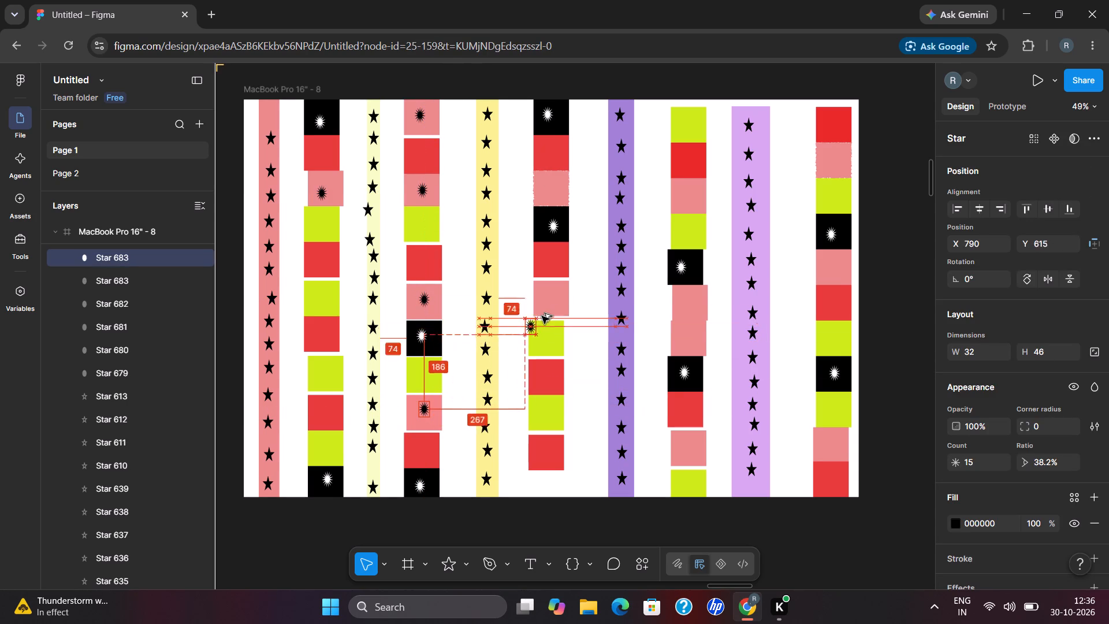
left_click_drag(542, 316, 550, 303)
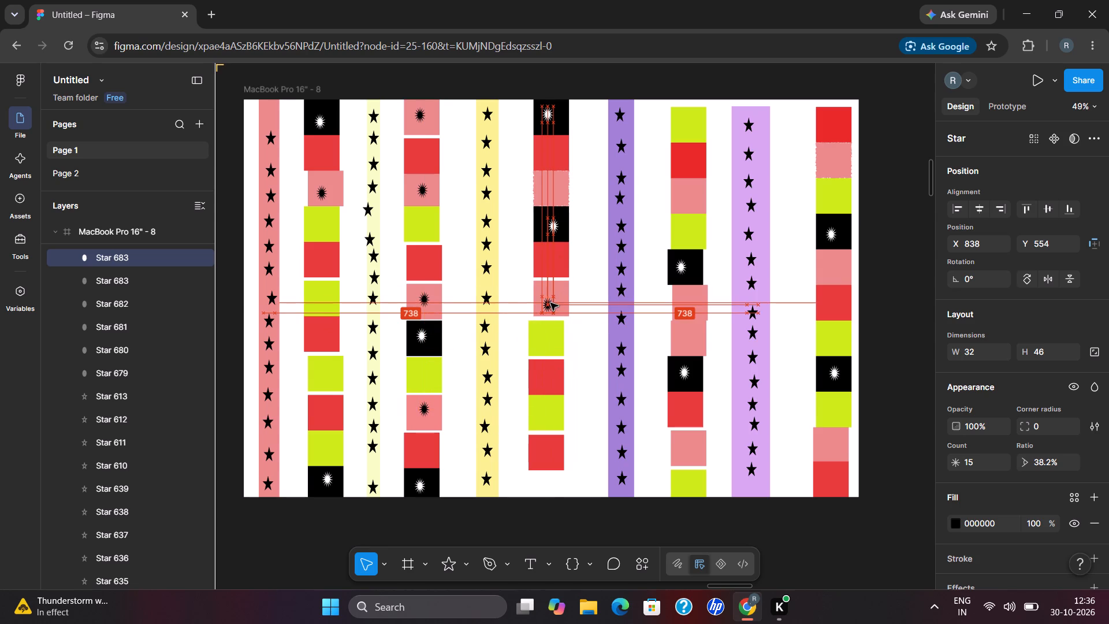
left_click(583, 316)
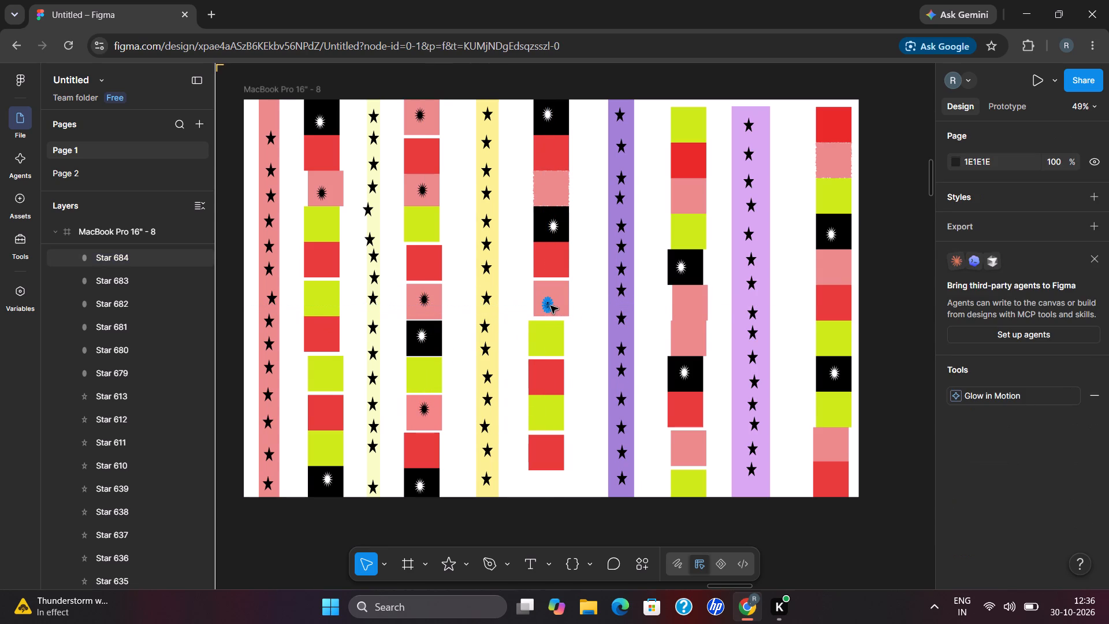
left_click_drag(550, 306, 547, 192)
left_click(590, 243)
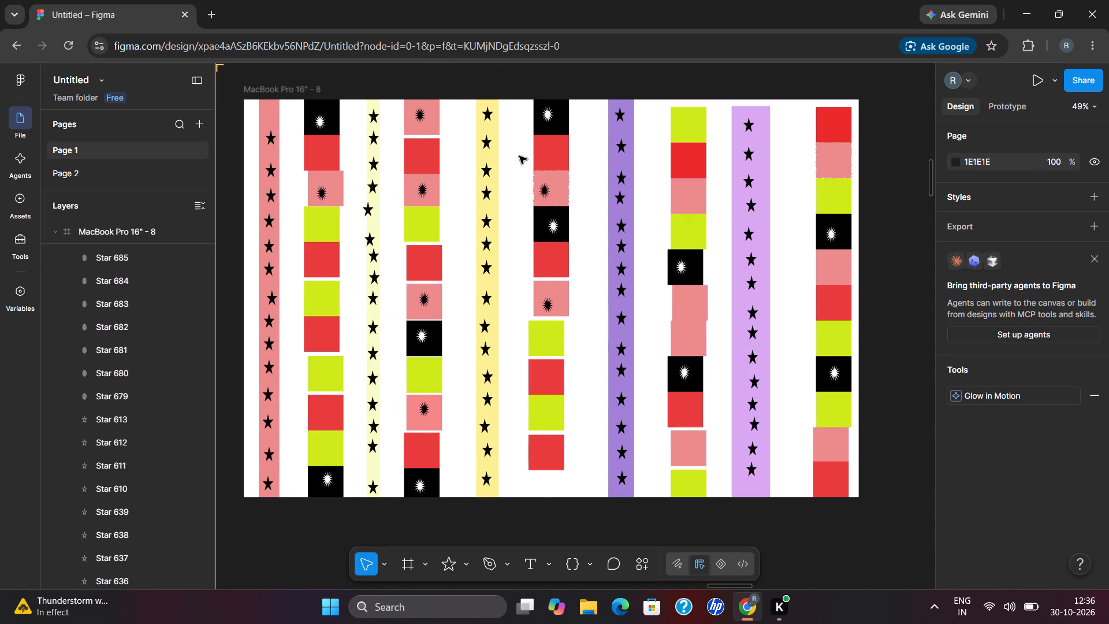
Copy the black 15-point star onto the upper two pink squares of the fourth square column.
left_click_drag(548, 193, 687, 200)
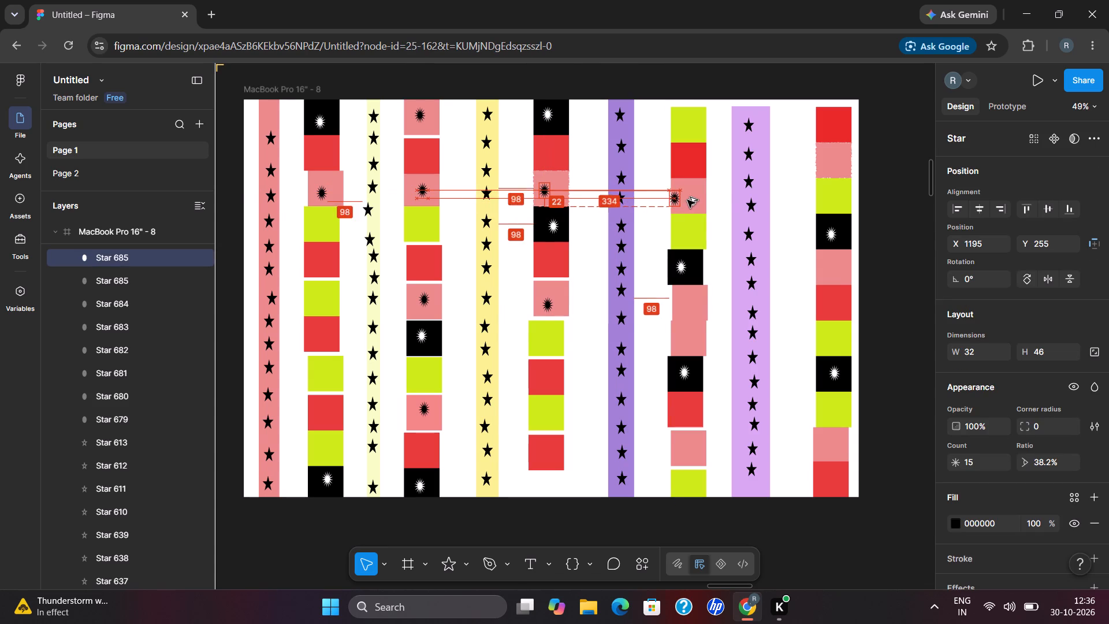
left_click_drag(687, 200, 691, 200)
left_click(656, 263)
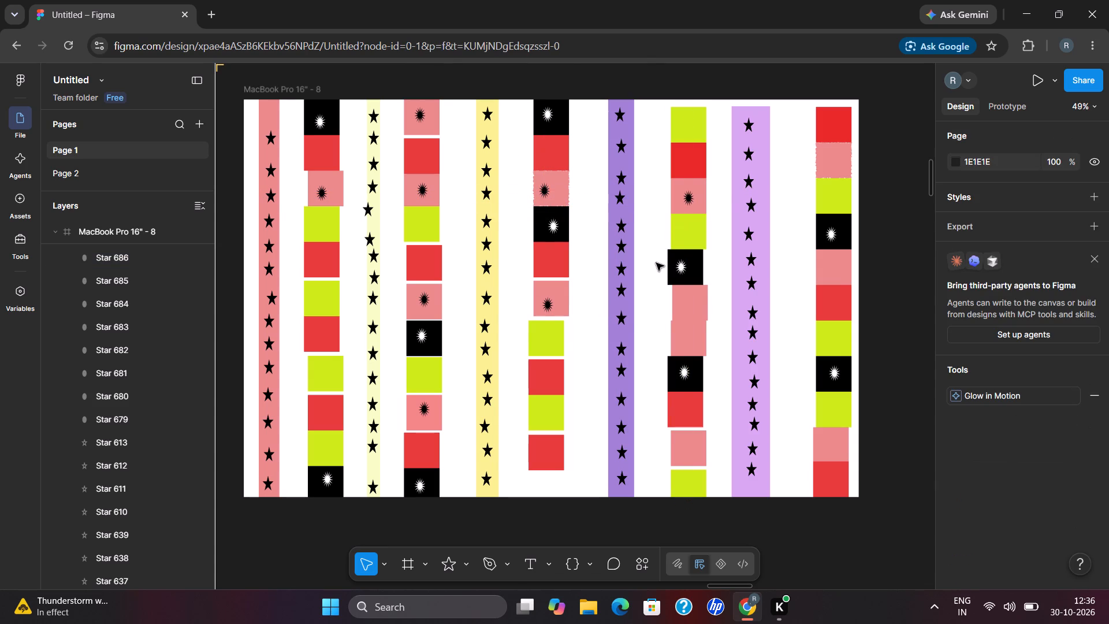
left_click_drag(690, 196, 690, 298)
left_click(643, 313)
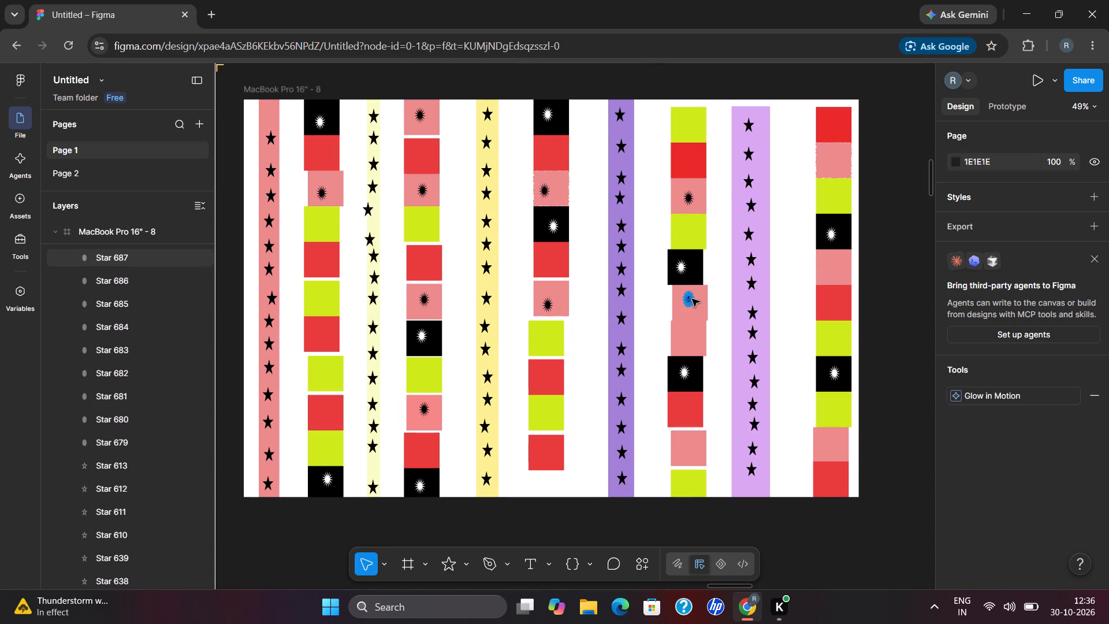
Copy the black 15-point star onto the fourth column's lower two pink squares, at X 1225, Y 654 and X 1229, Y 963.
left_click_drag(692, 299, 689, 340)
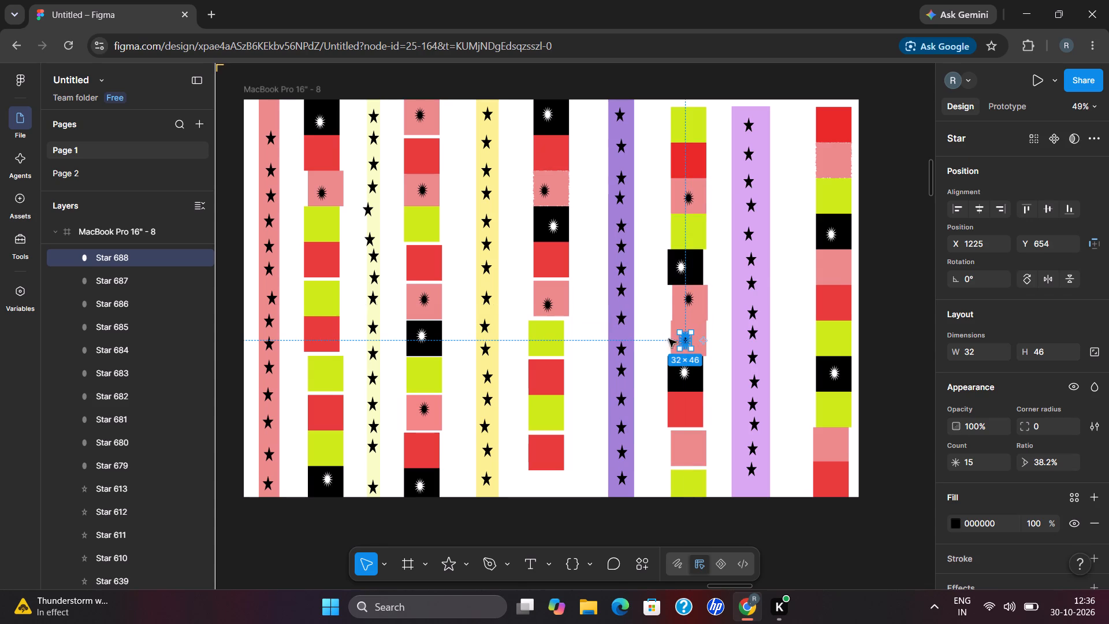
left_click(646, 339)
left_click_drag(686, 336, 687, 447)
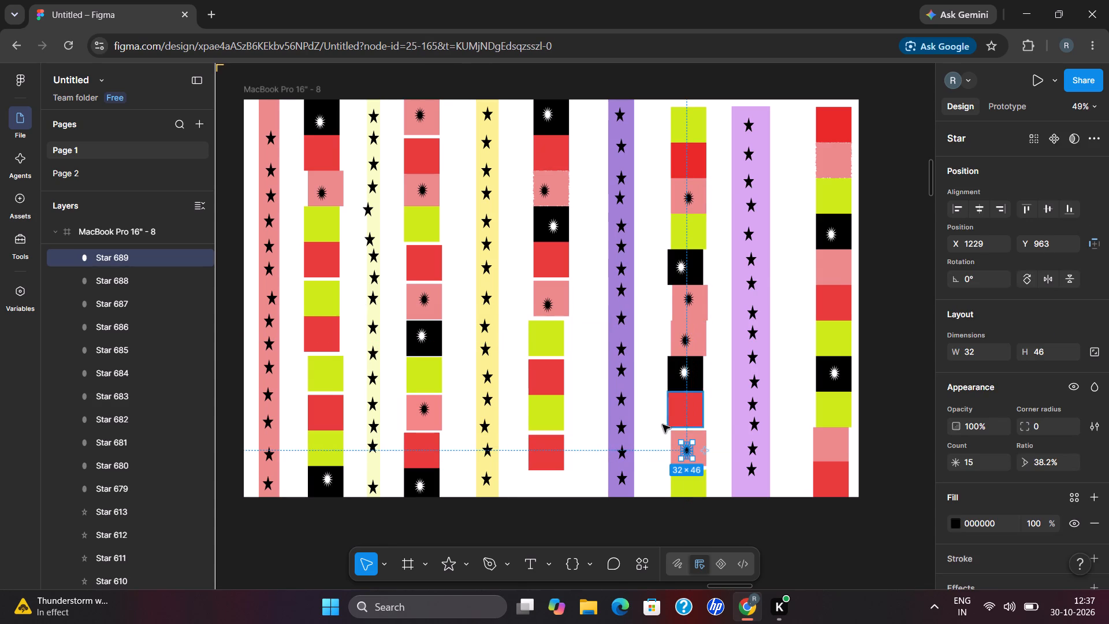
left_click(653, 421)
Copy the black 15-point star onto the three pink squares of the last square column.
left_click_drag(689, 198, 834, 161)
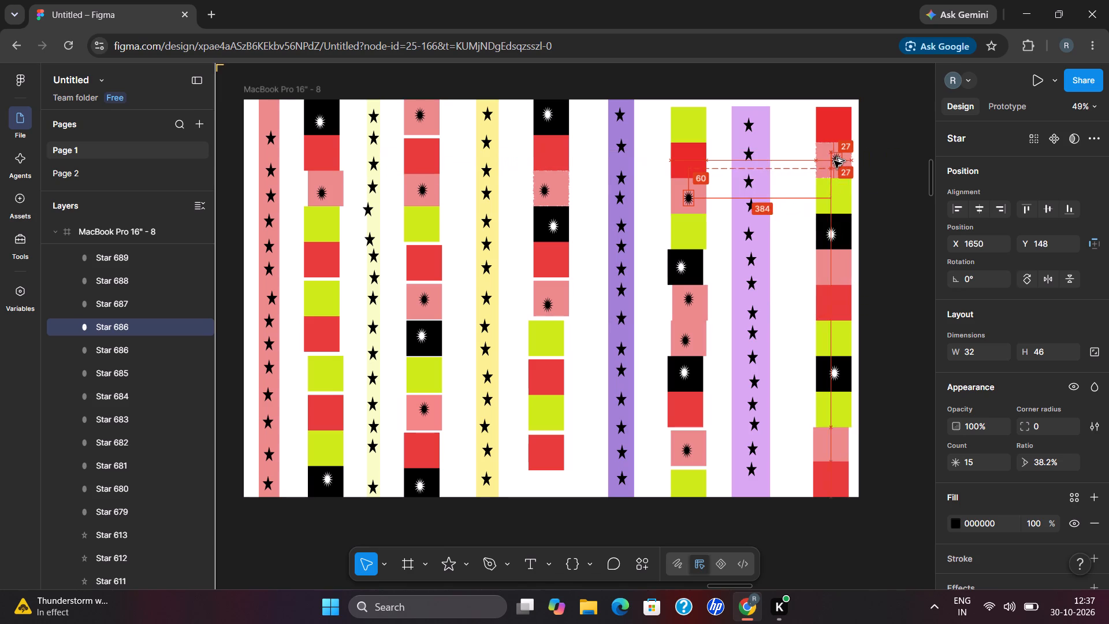
left_click_drag(834, 161, 835, 161)
left_click(792, 228)
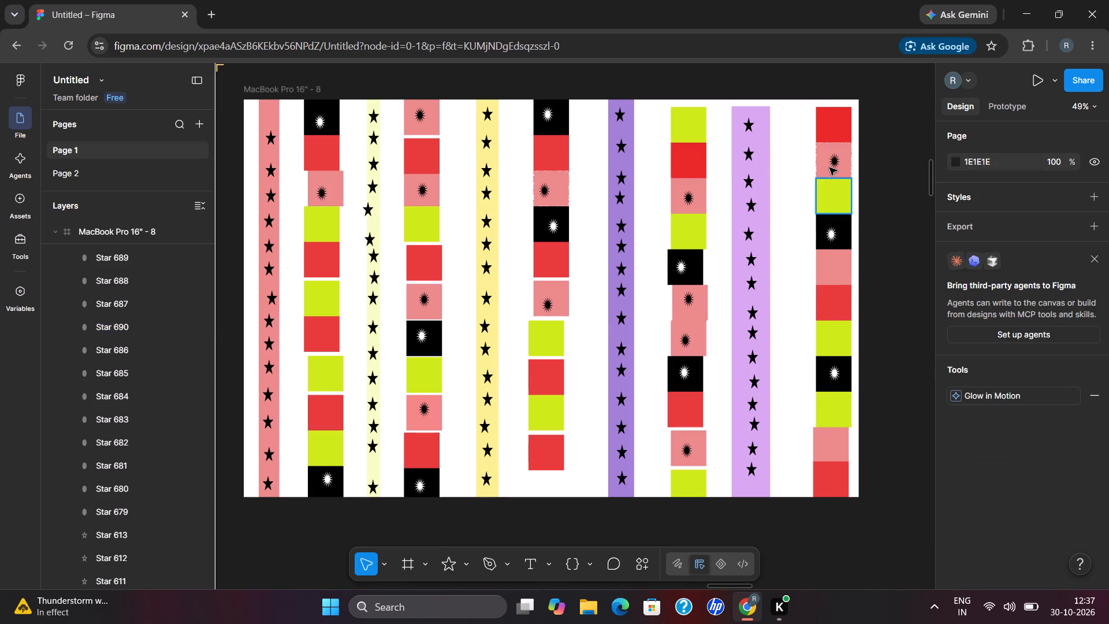
left_click_drag(832, 167, 831, 265)
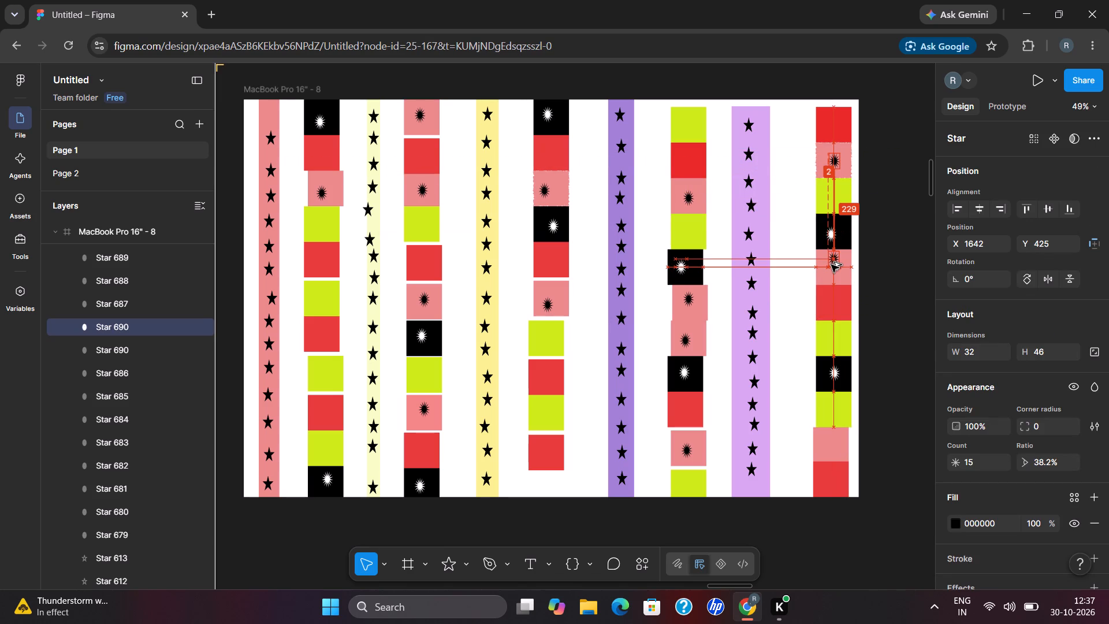
left_click_drag(831, 265, 831, 267)
left_click(807, 299)
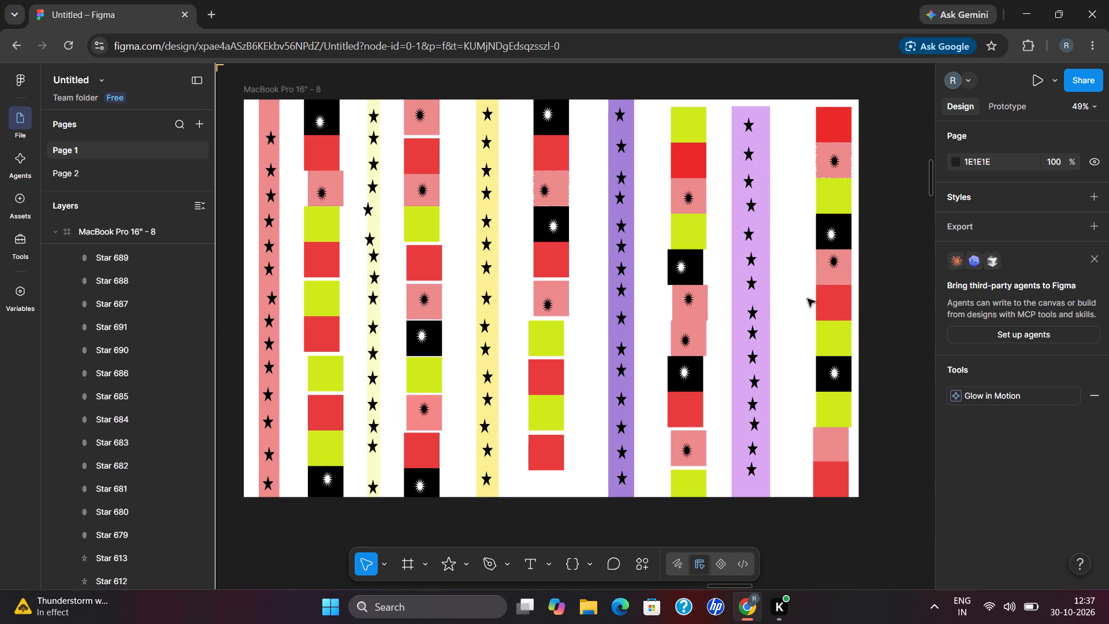
left_click_drag(835, 259, 828, 441)
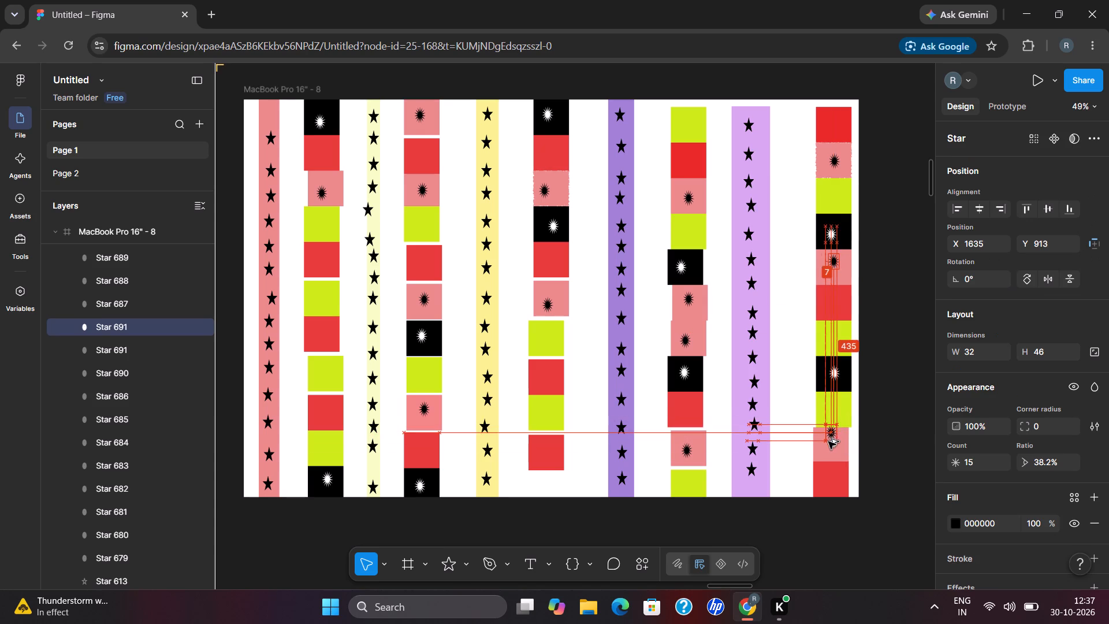
left_click_drag(828, 441, 833, 445)
left_click(789, 390)
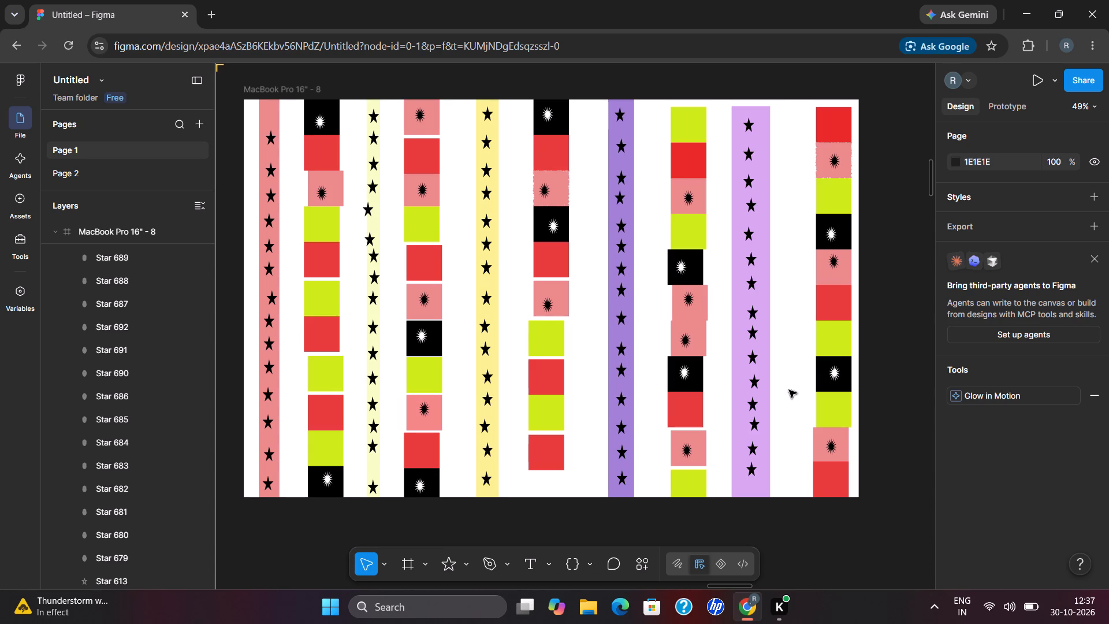
Draw a five-point star about 61 × 73 near the top of the white gap before the yellow strip, at X 577, Y 86.
left_click(449, 565)
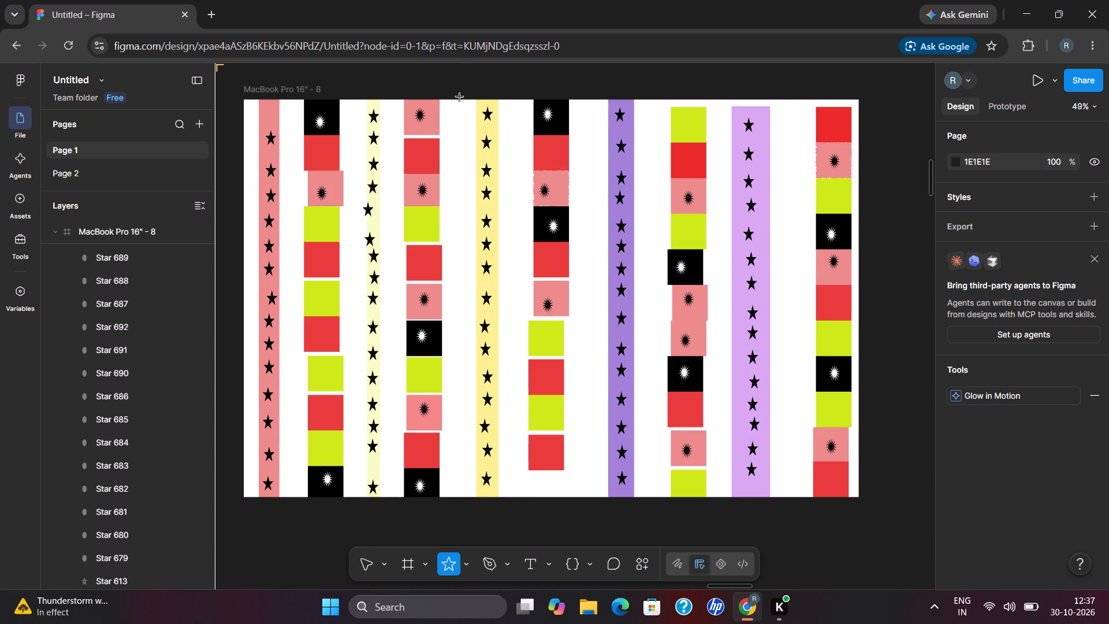
left_click_drag(454, 128, 468, 148)
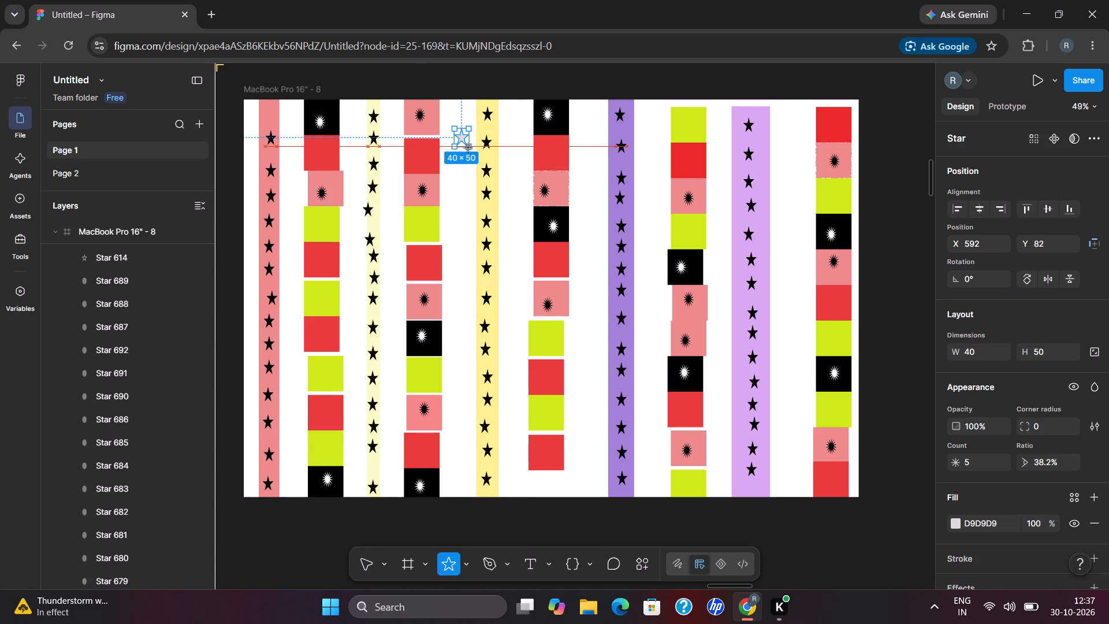
left_click_drag(468, 148, 473, 154)
left_click_drag(467, 146, 464, 146)
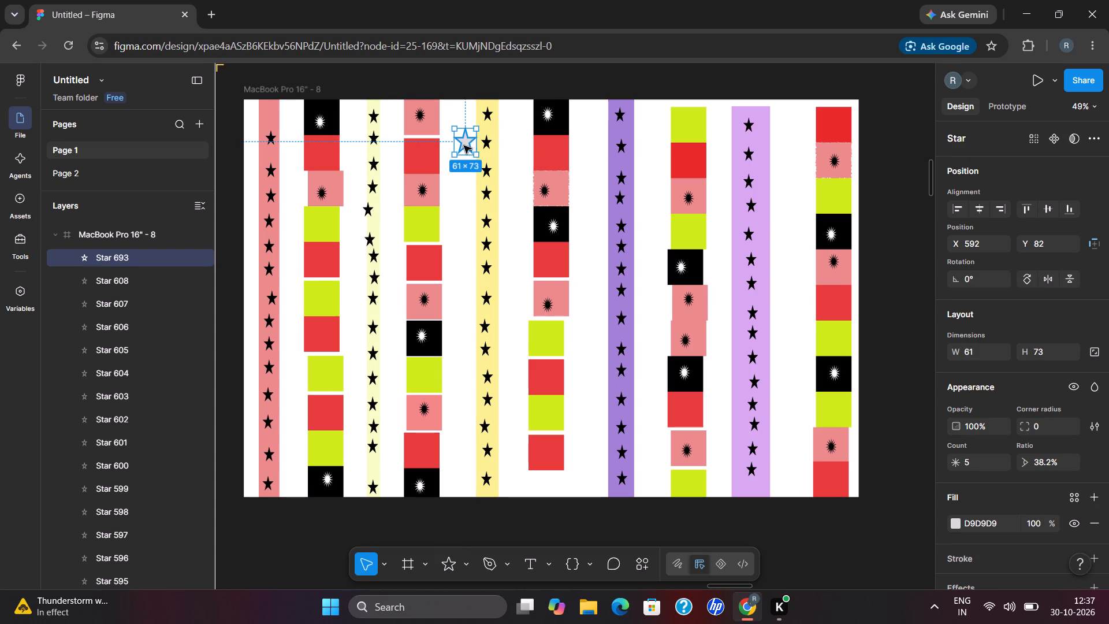
left_click_drag(464, 146, 462, 149)
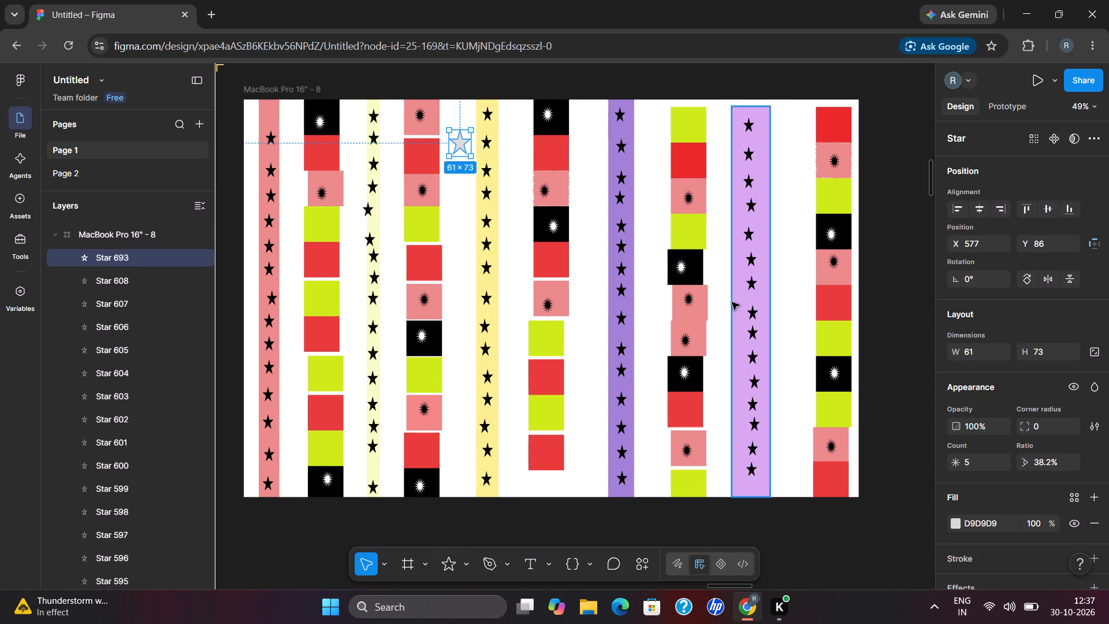
Give the new star 8 points and a black 000000 fill.
left_click(981, 463)
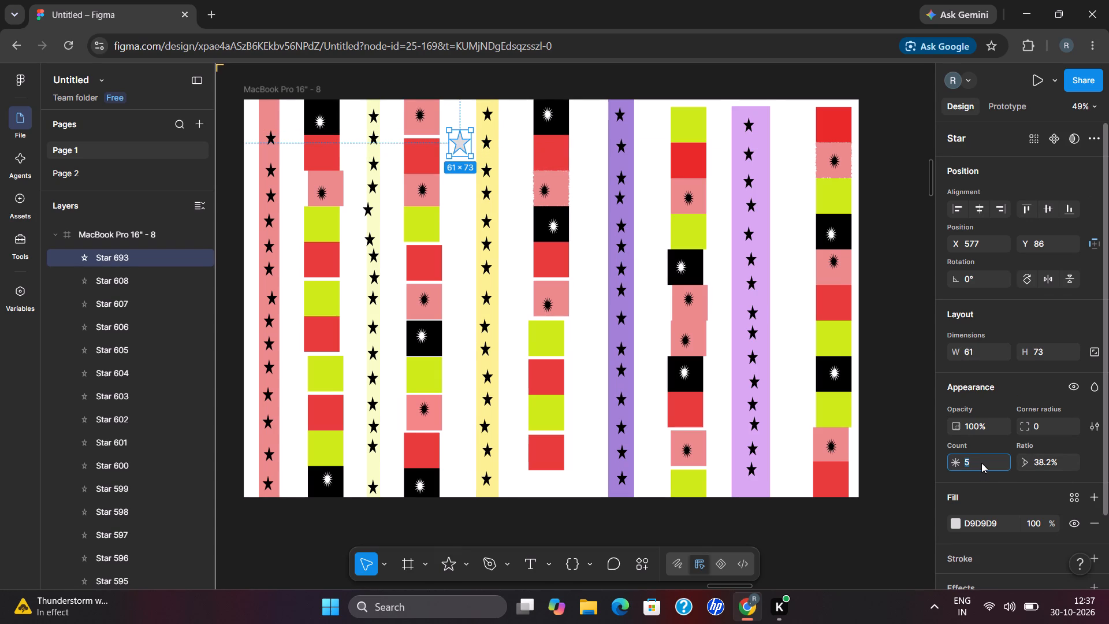
key("BackSpace")
key("8")
key("Return")
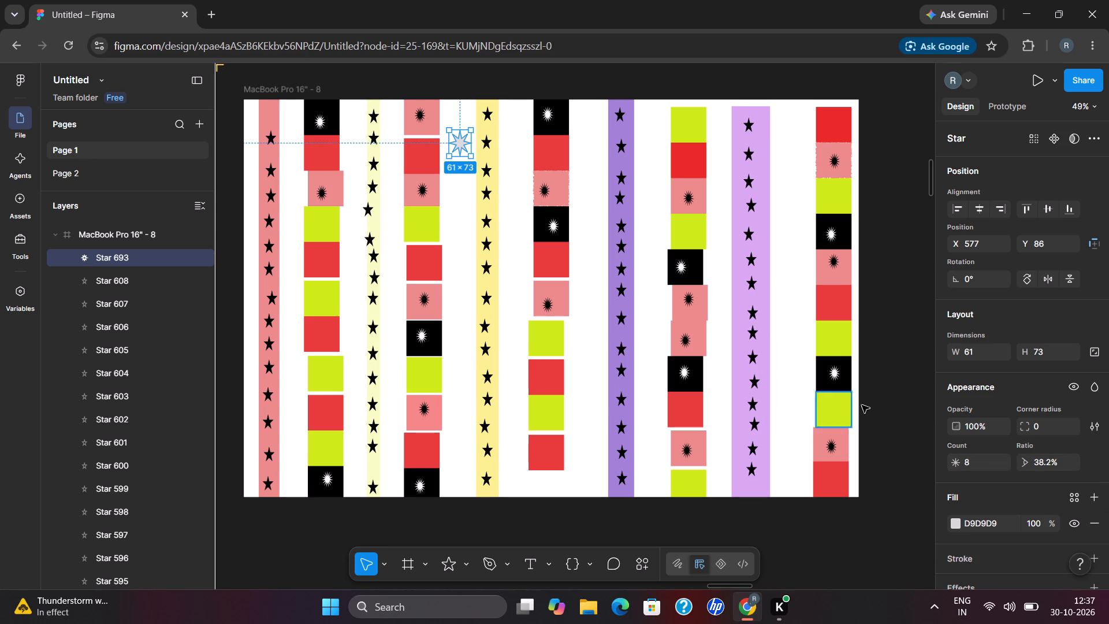
left_click(953, 523)
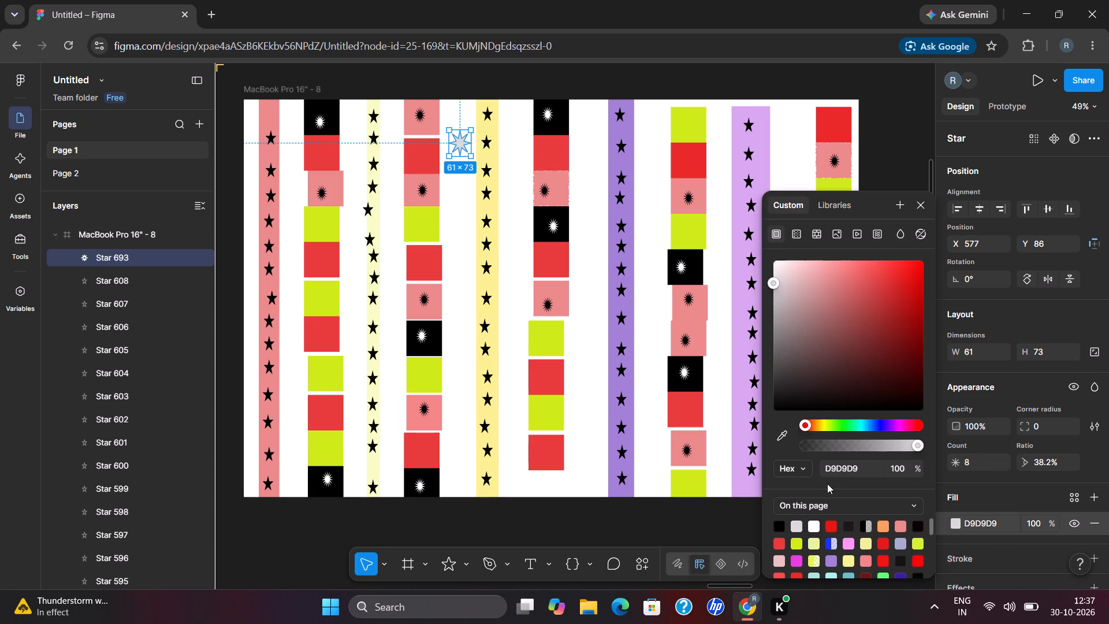
left_click(783, 528)
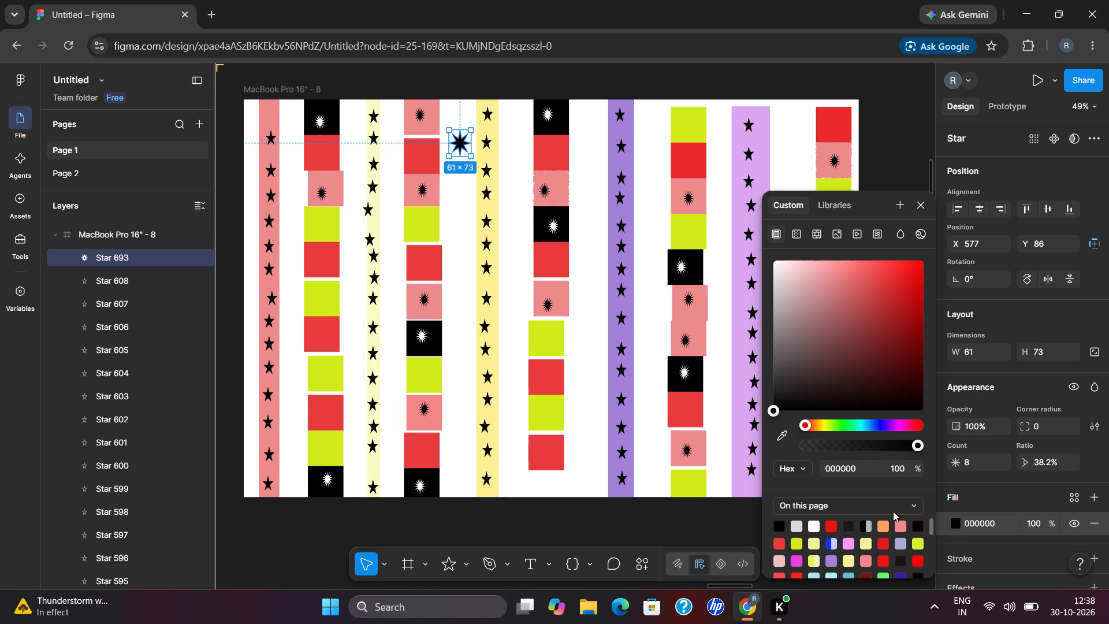
Add a uniform layer blur of 6.2 to the black 8-point star.
scroll(999, 515, "down", 1)
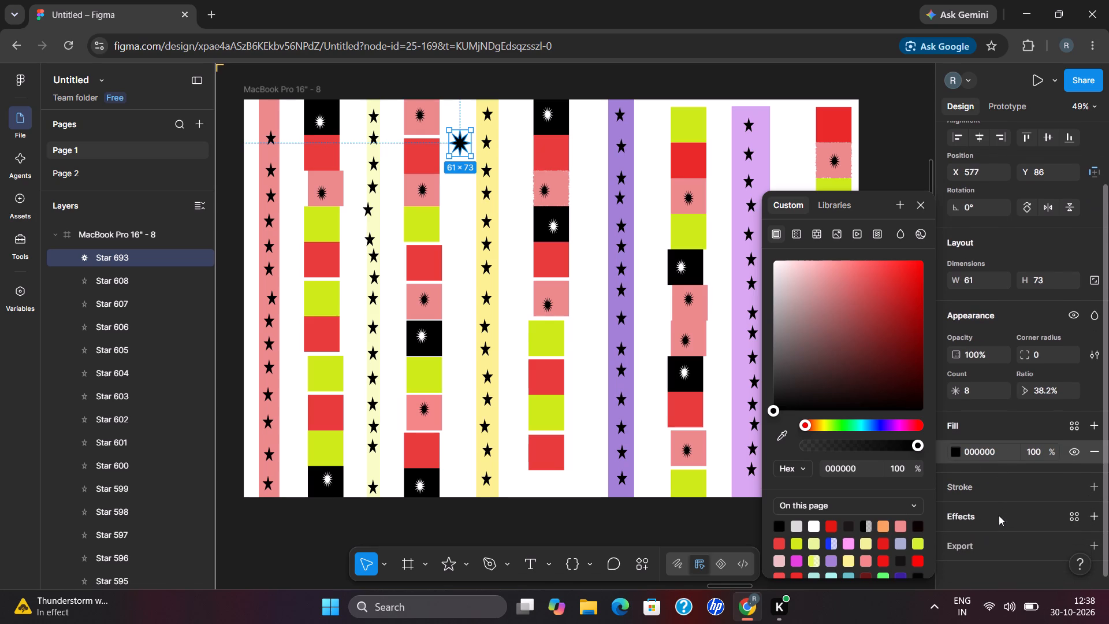
left_click(1029, 514)
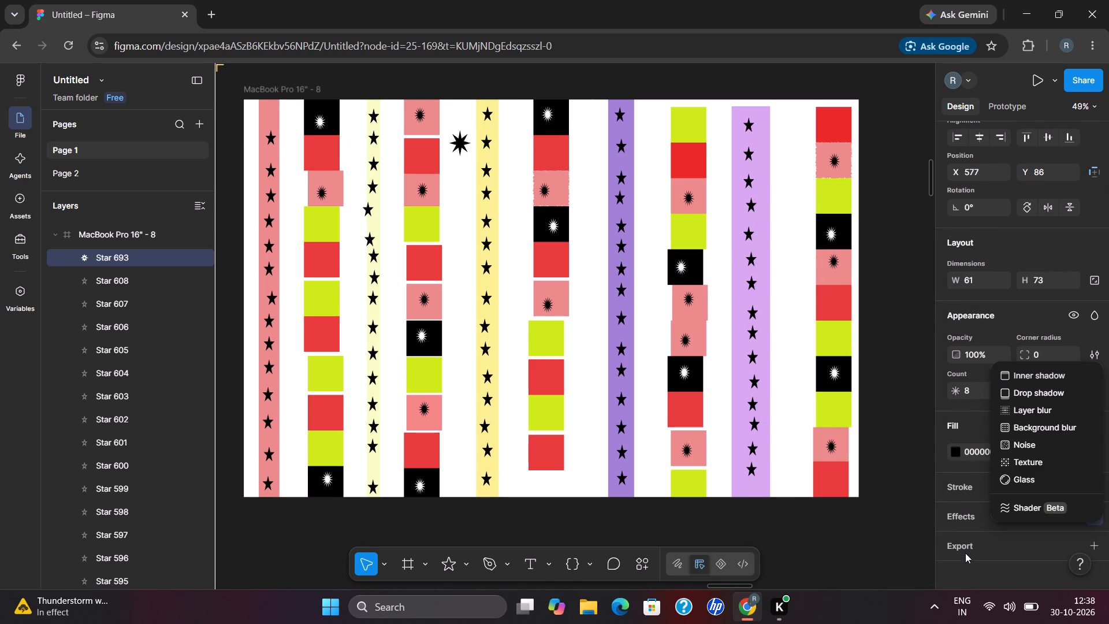
left_click(1044, 411)
left_click_drag(833, 556, 558, 325)
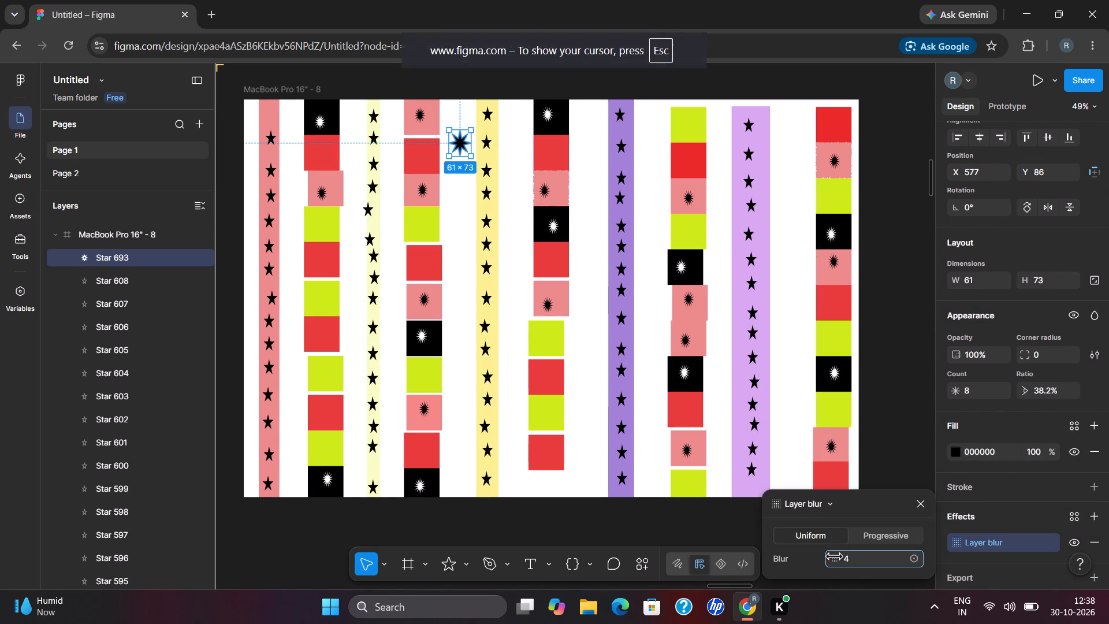
left_click_drag(558, 325, 587, 328)
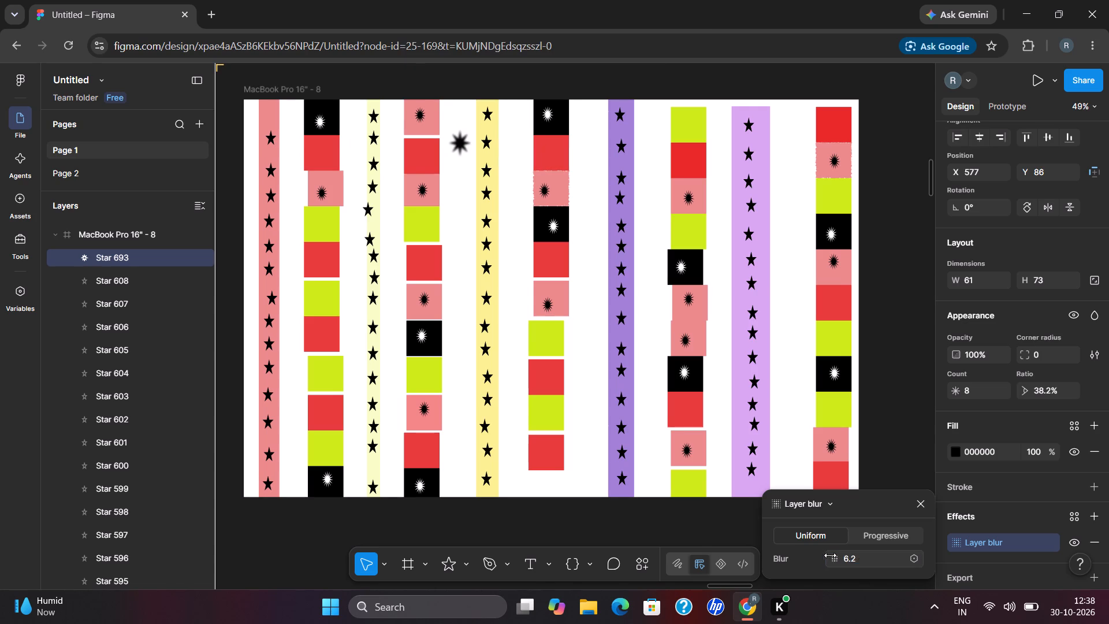
left_click(695, 531)
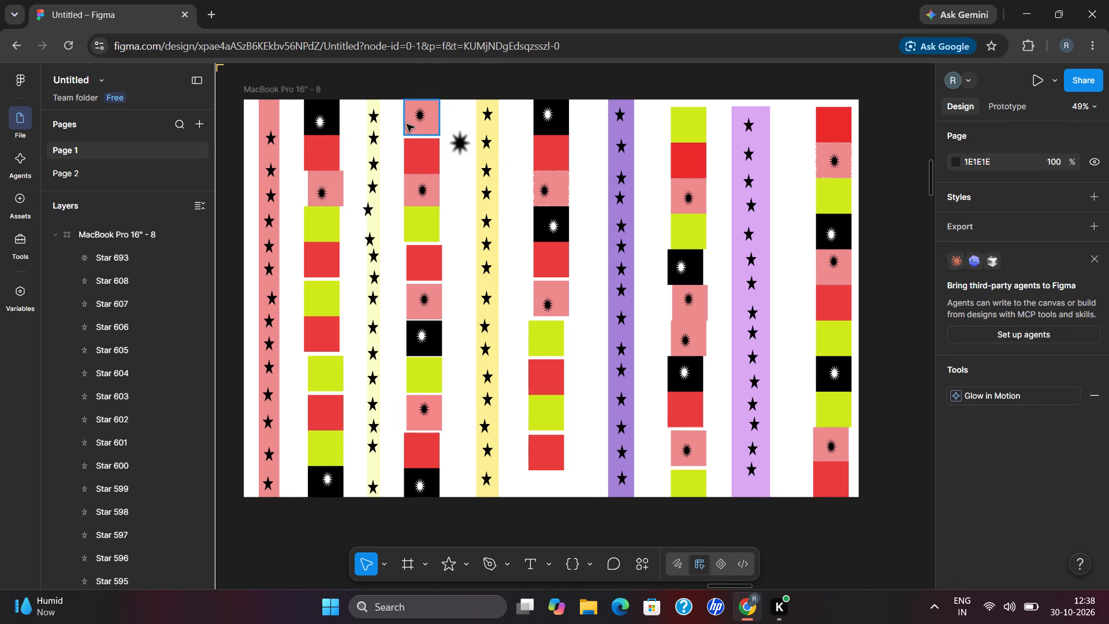
Copy the blurred 8-point star three times down the gap before the yellow strip, evenly spaced, the third copy at X 574, Y 592.
left_click_drag(457, 147, 457, 200)
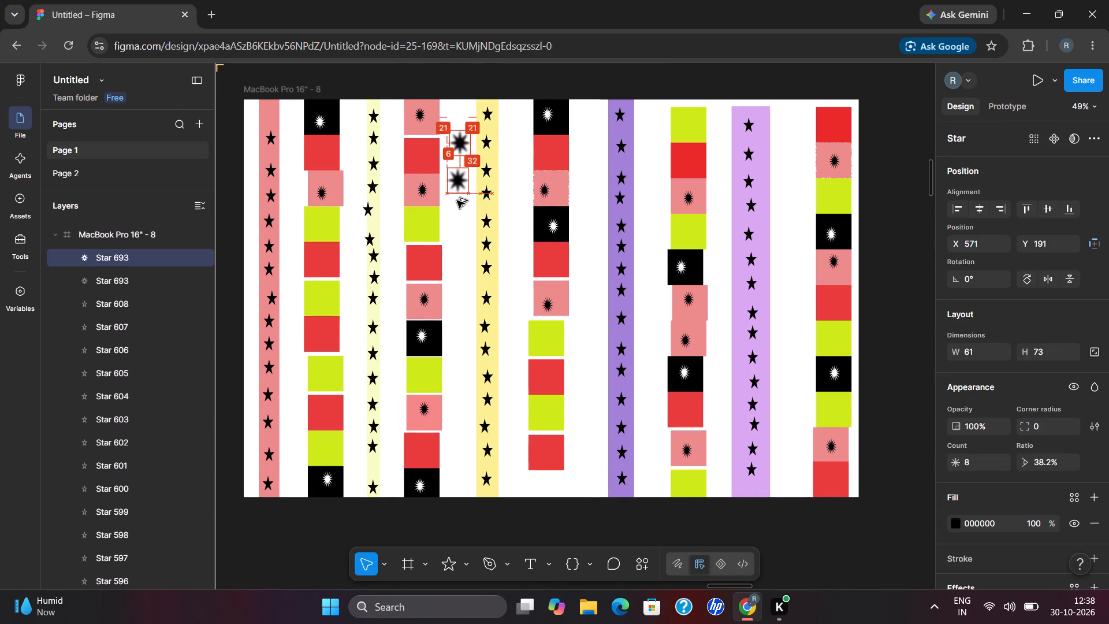
left_click_drag(457, 200, 457, 207)
left_click(459, 251)
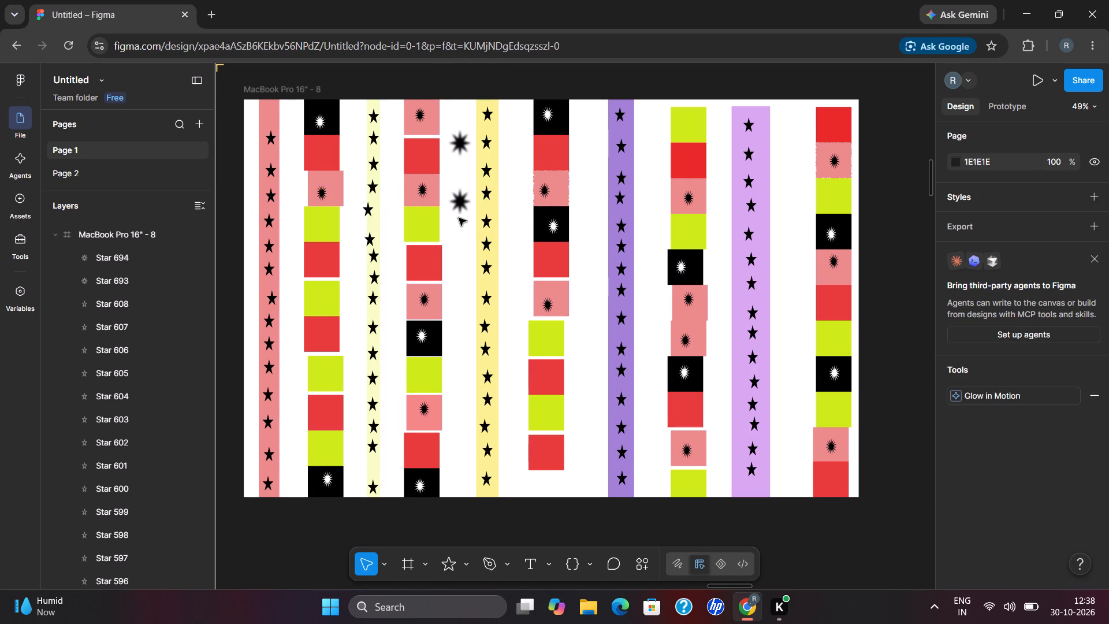
left_click_drag(458, 201, 457, 263)
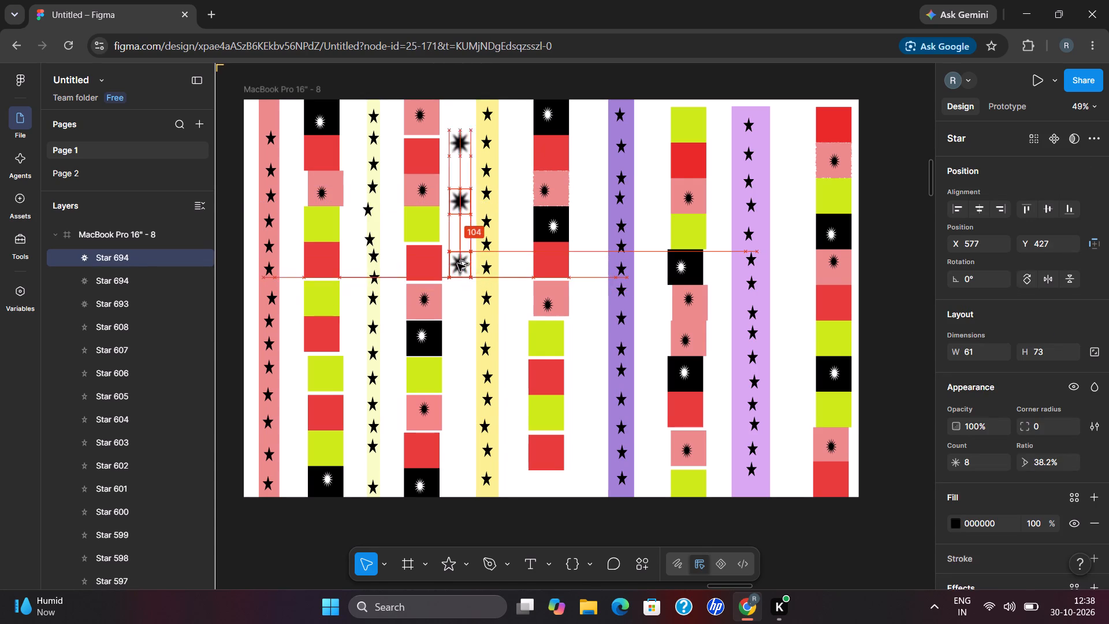
left_click_drag(457, 263, 457, 266)
left_click(452, 324)
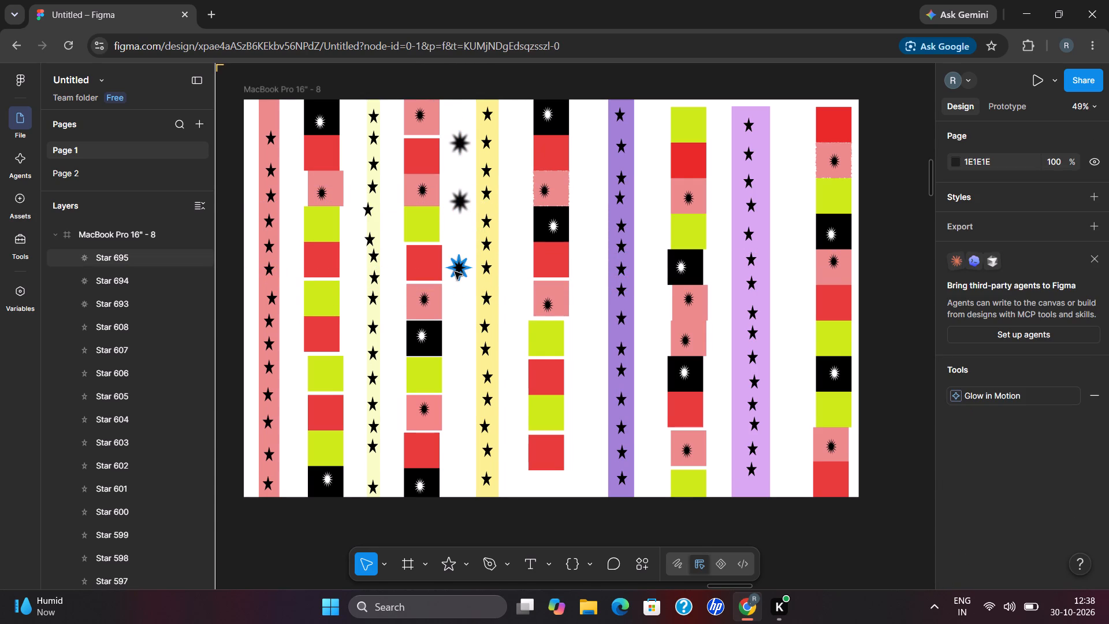
left_click_drag(455, 272, 454, 328)
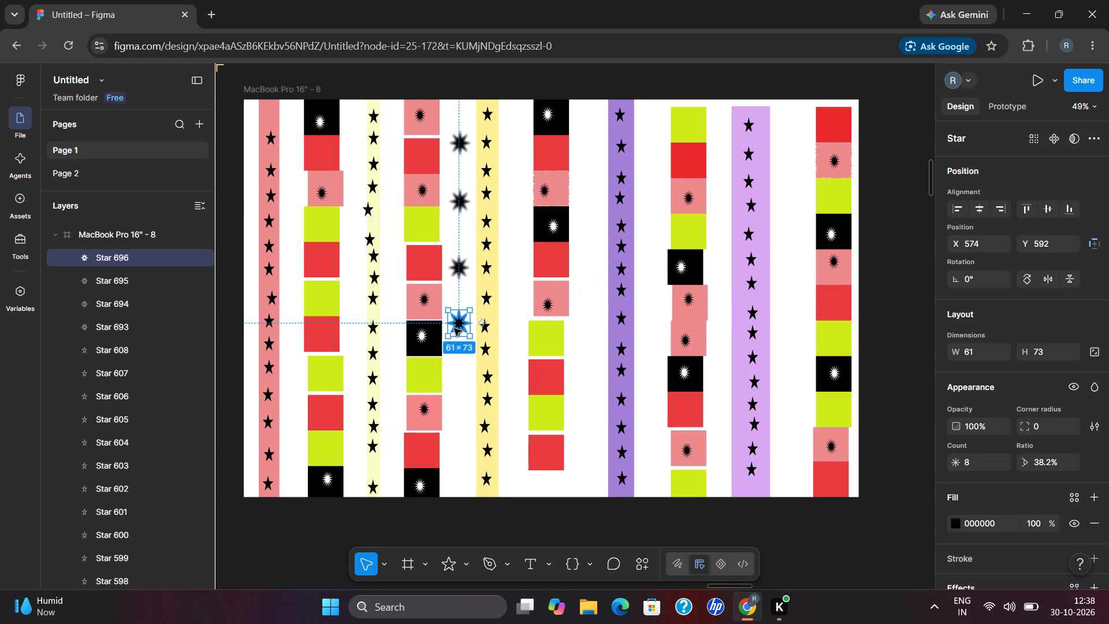
left_click(461, 374)
left_click(452, 336)
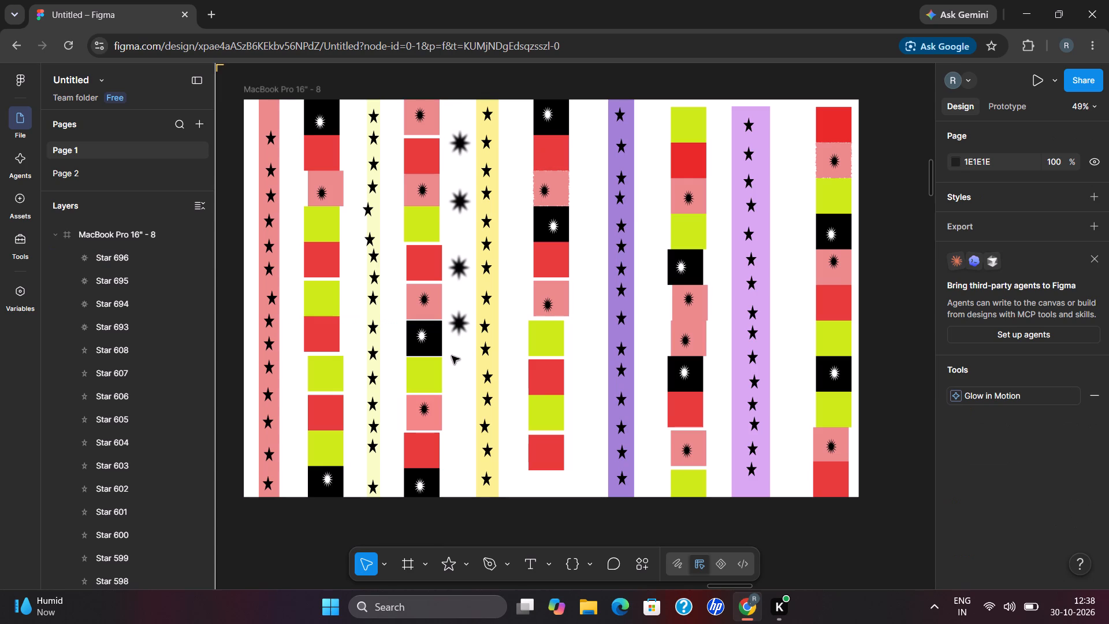
Add two more blurred 8-point star copies below the others, extending the row down the gap before the yellow strip.
left_click_drag(459, 321, 464, 376)
left_click(463, 441)
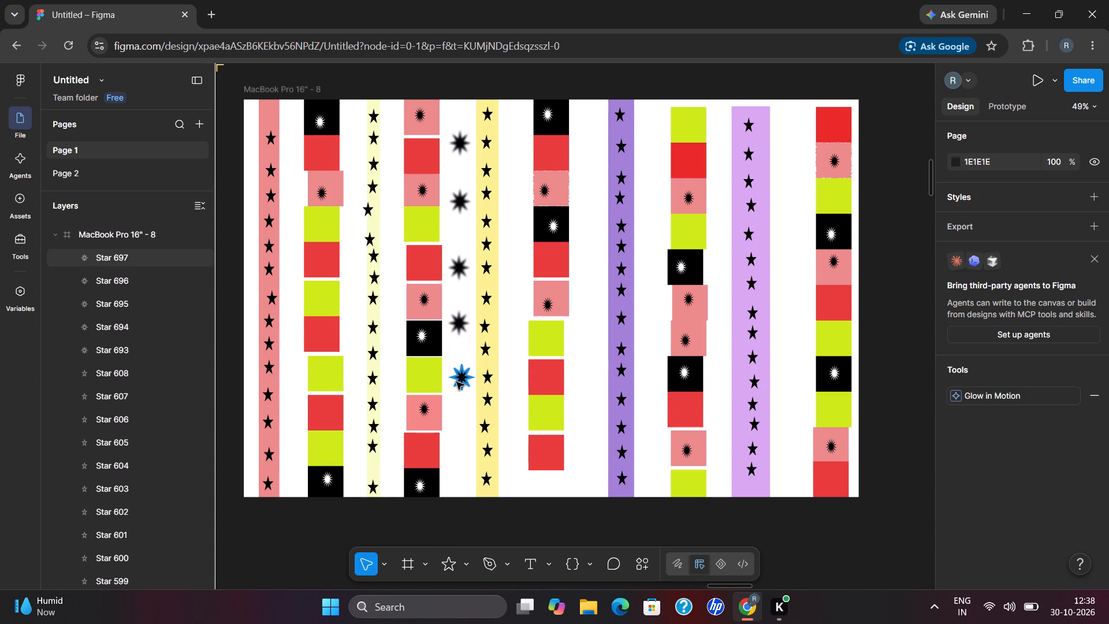
left_click_drag(456, 382, 458, 439)
double_click(458, 439)
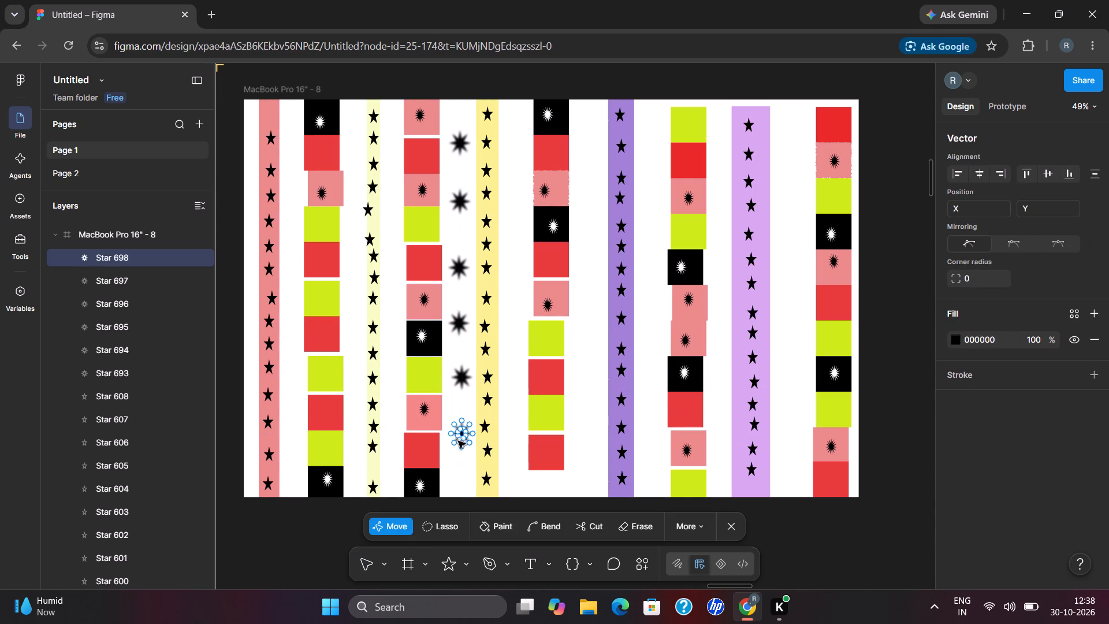
left_click(452, 478)
left_click(452, 478)
double_click(463, 470)
left_click(463, 470)
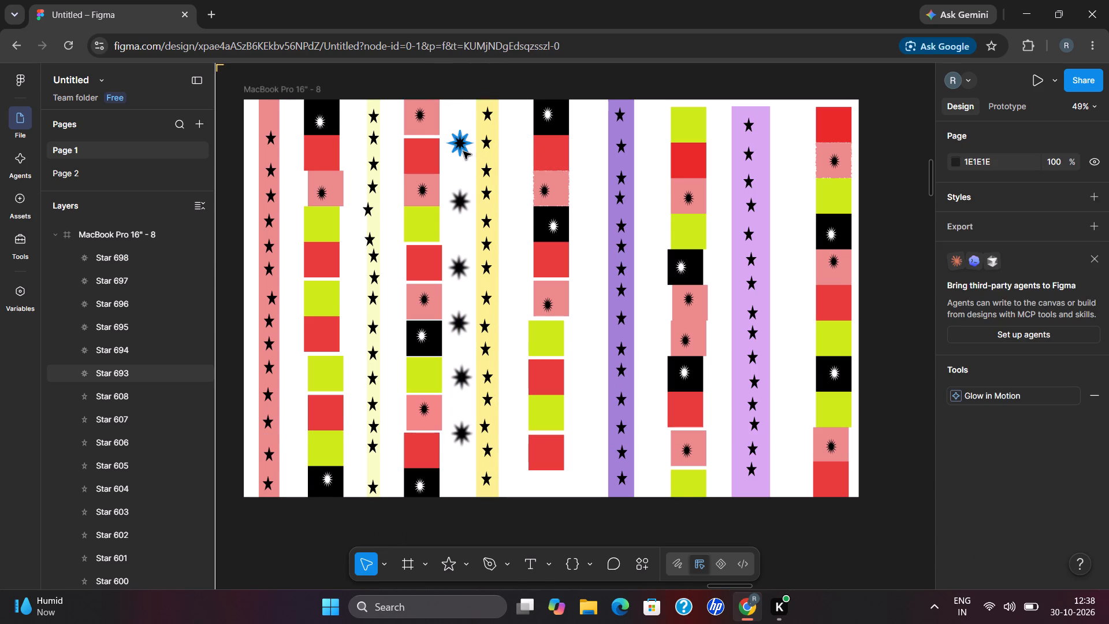
Place three copies of the blurred 8-point star down the upper gap after the yellow strip, the lowest at X 734, Y 350.
left_click_drag(463, 151, 519, 126)
left_click(519, 188)
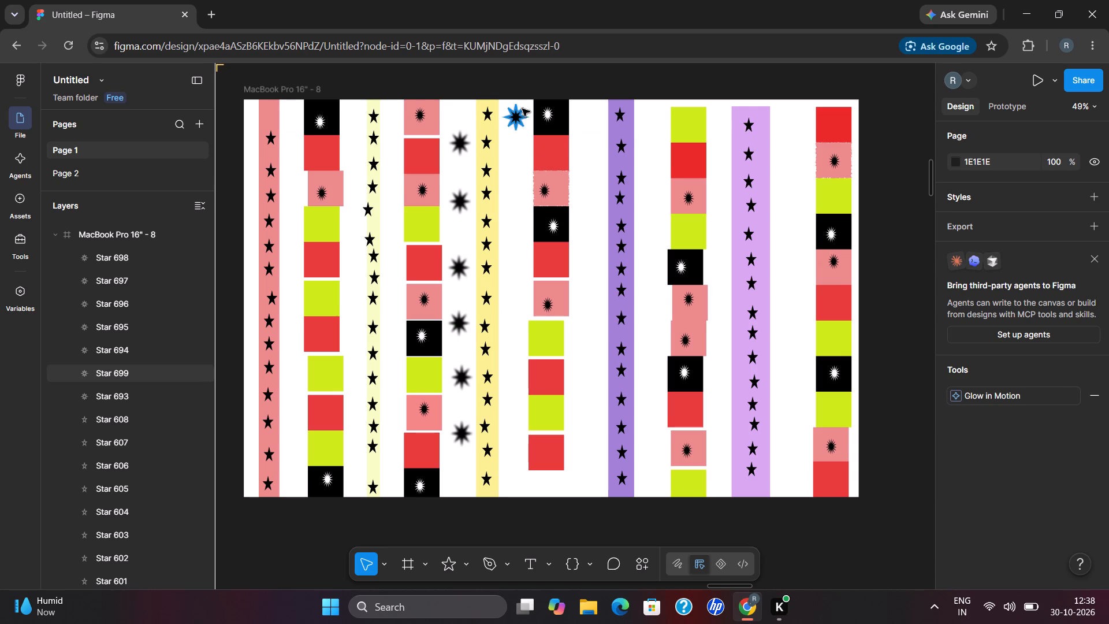
left_click_drag(520, 110, 517, 164)
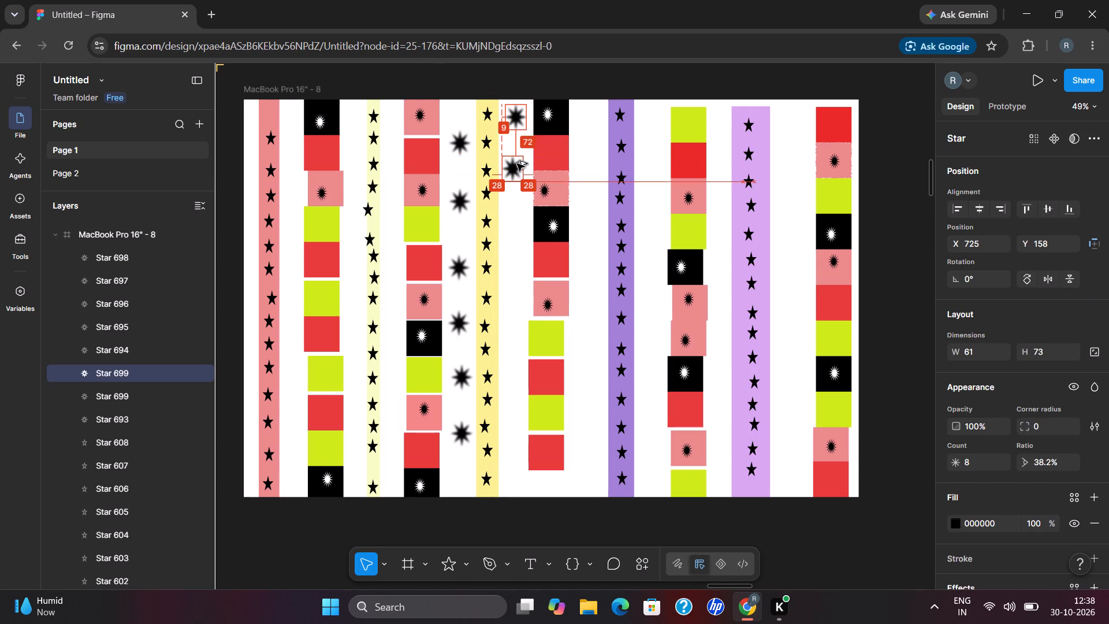
left_click_drag(517, 164, 518, 164)
left_click(514, 238)
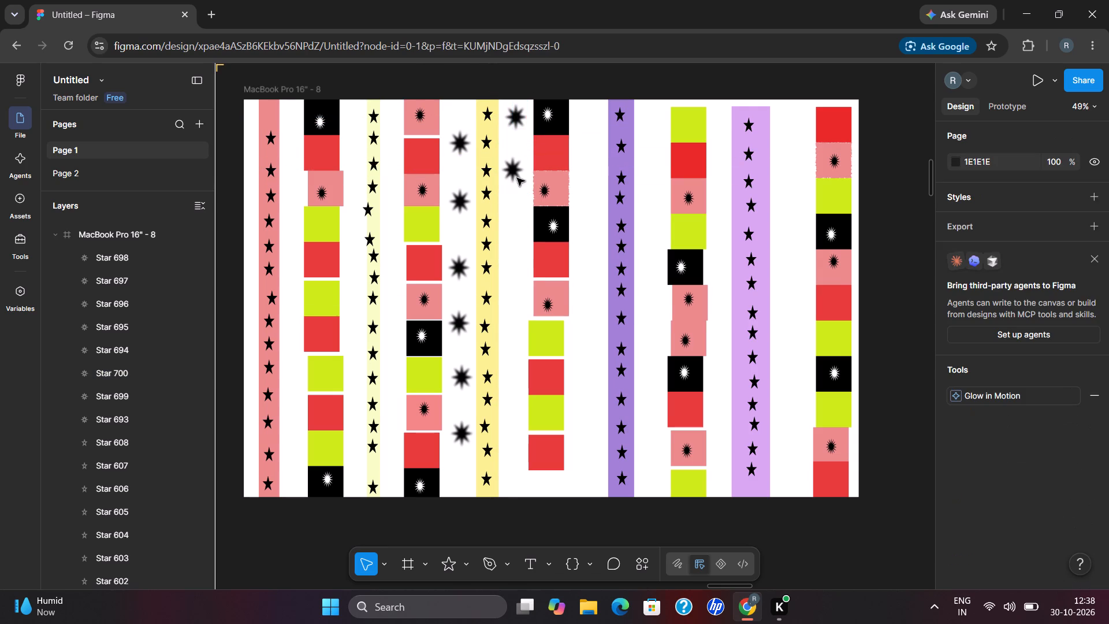
left_click_drag(512, 174, 516, 242)
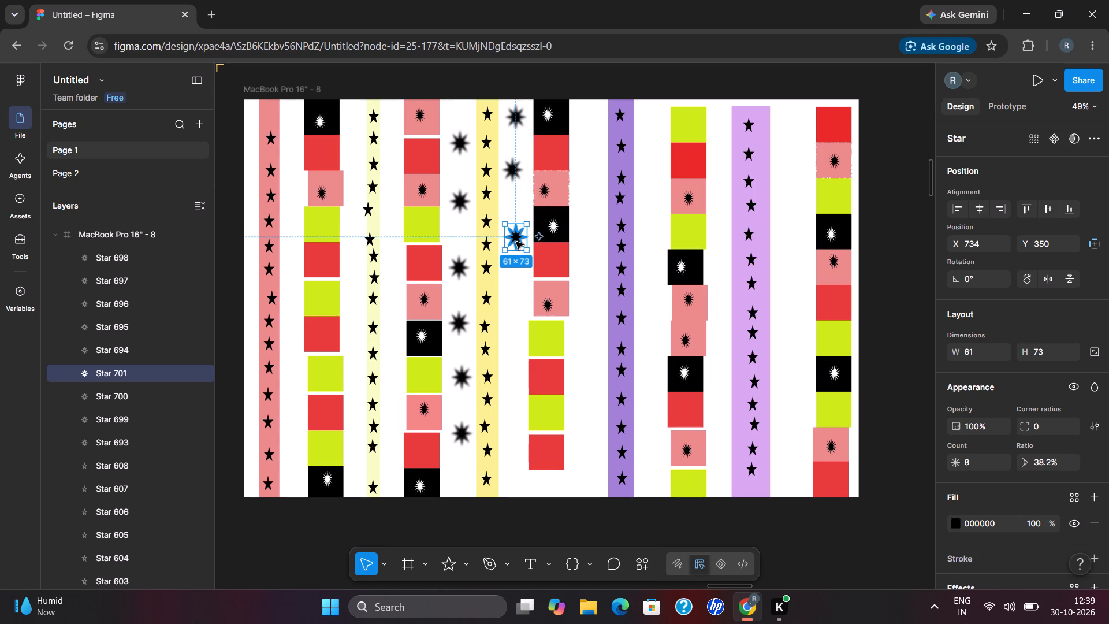
left_click(516, 242)
left_click(512, 303)
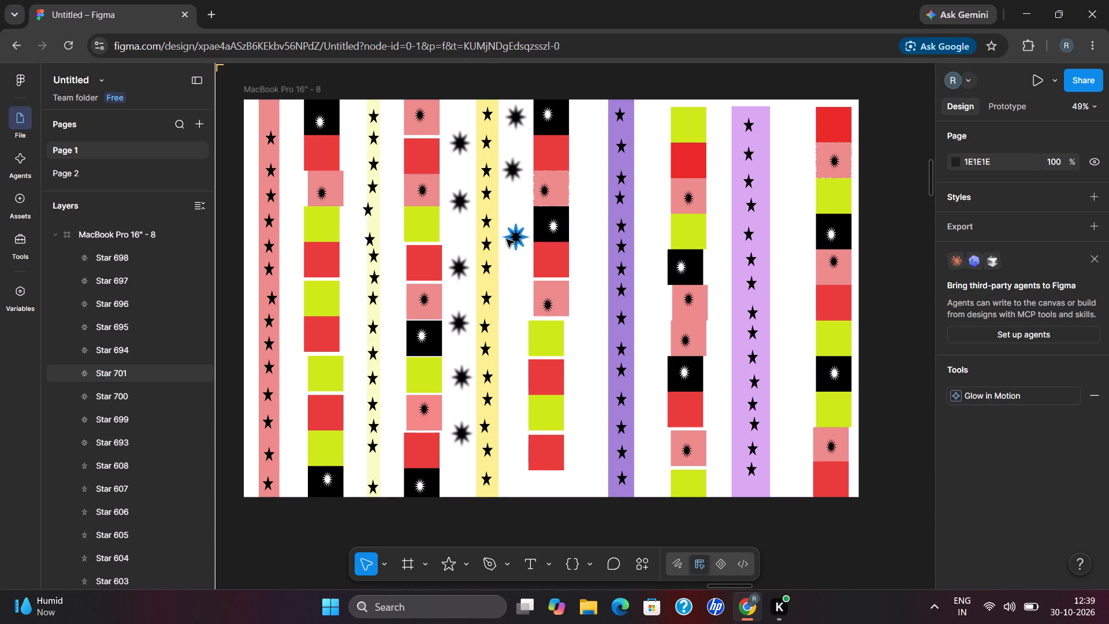
Copy the blurred 8-point star four more times down the gap after the yellow strip, the lowest at X 734, Y 1026.
left_click_drag(507, 239, 507, 302)
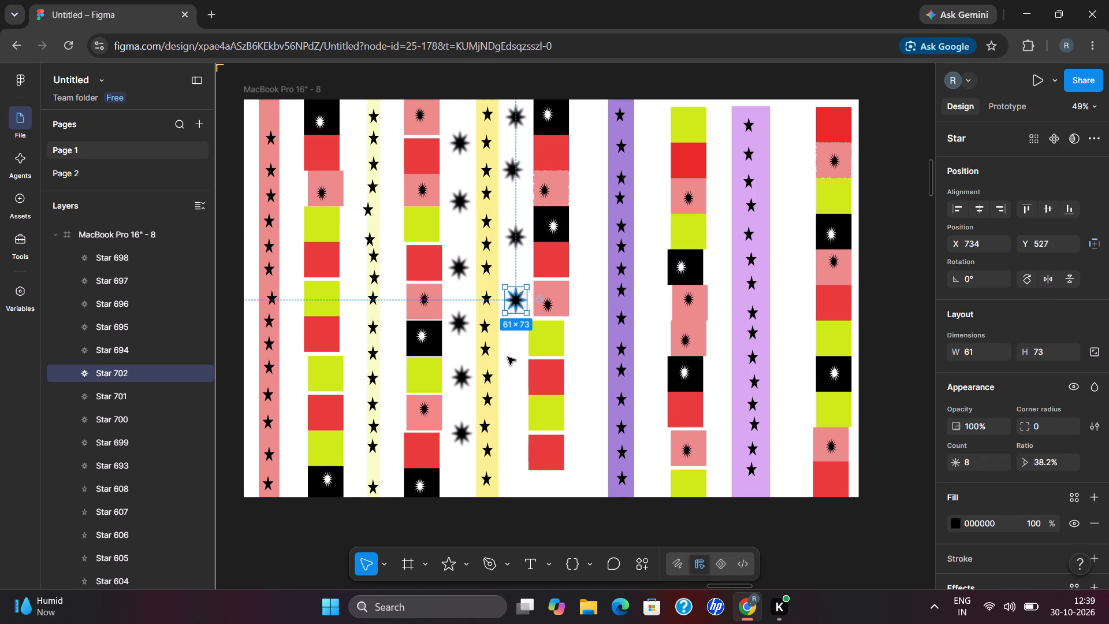
left_click(508, 357)
left_click_drag(516, 304, 513, 354)
left_click(513, 410)
left_click_drag(508, 352, 508, 393)
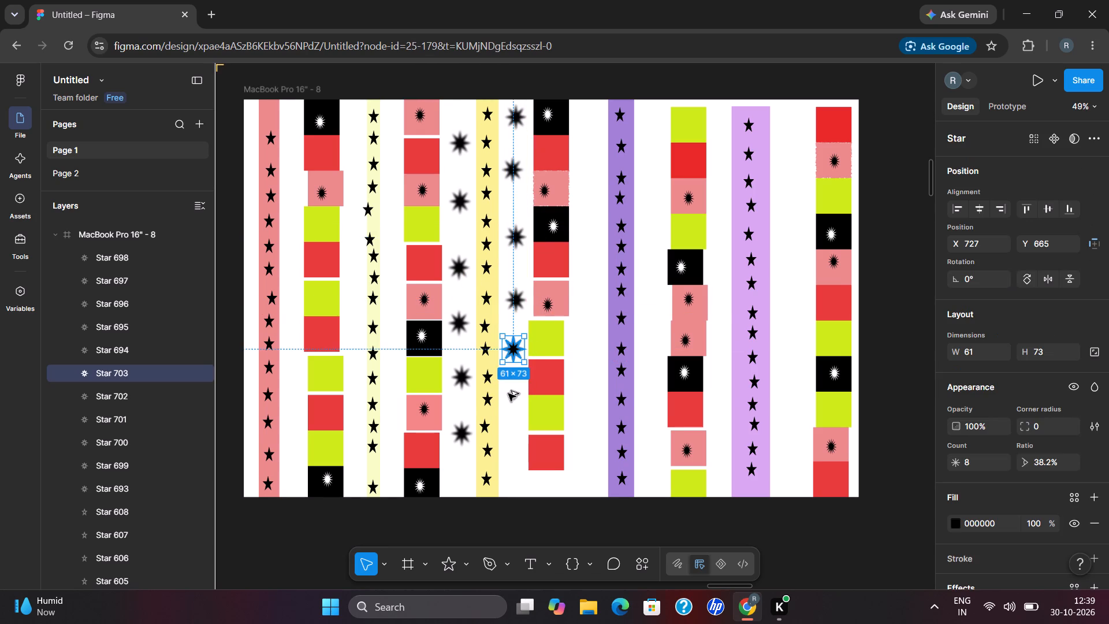
left_click_drag(508, 393, 508, 419)
left_click_drag(506, 462, 512, 430)
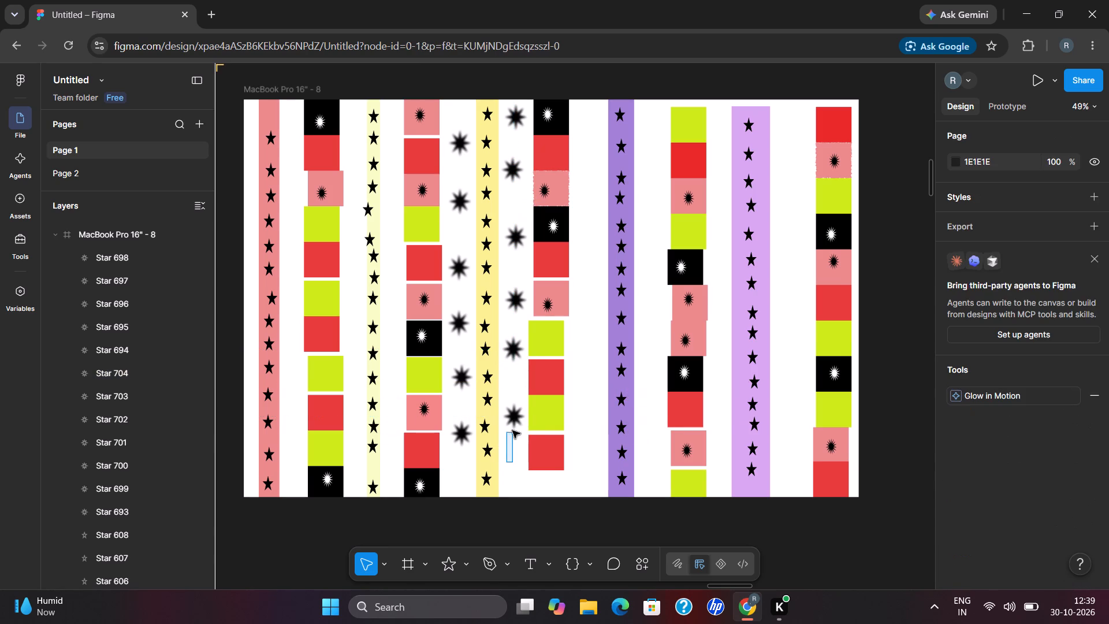
left_click_drag(512, 430, 513, 417)
left_click_drag(513, 417, 514, 477)
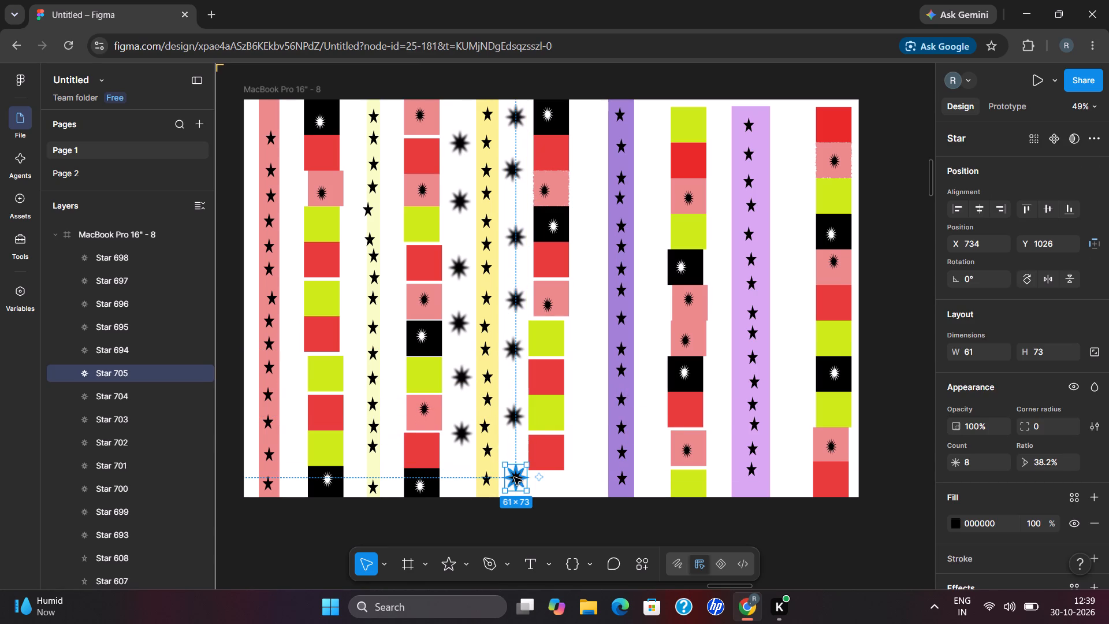
left_click(565, 481)
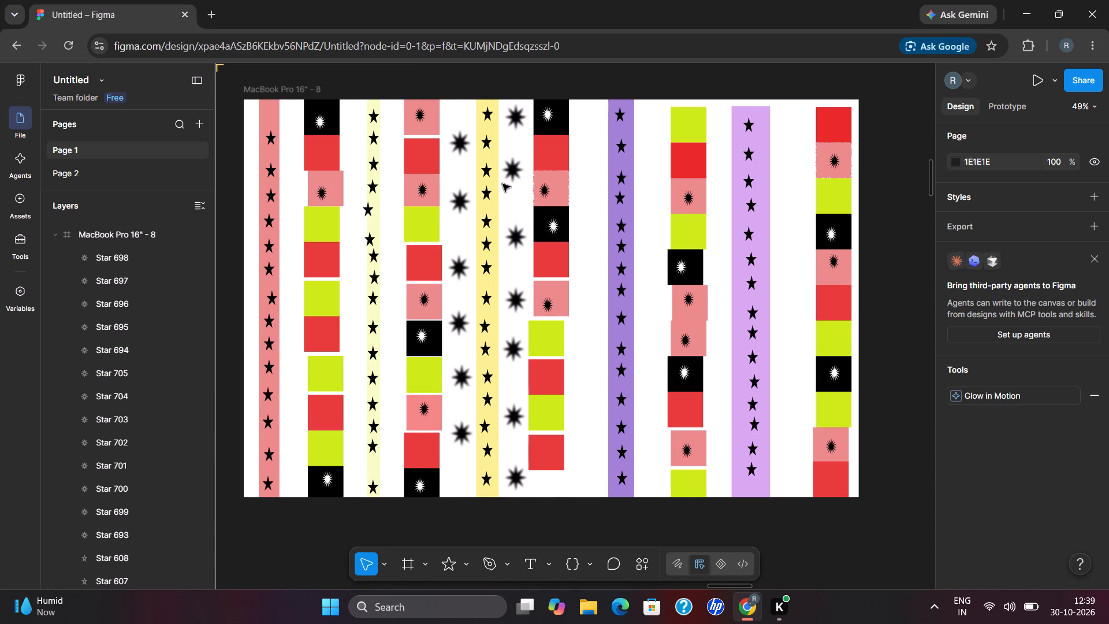
Place six copies of the blurred 8-point star down the gap before the dark purple strip, the lowest at about X 927, Y 932.
left_click_drag(504, 172, 586, 151)
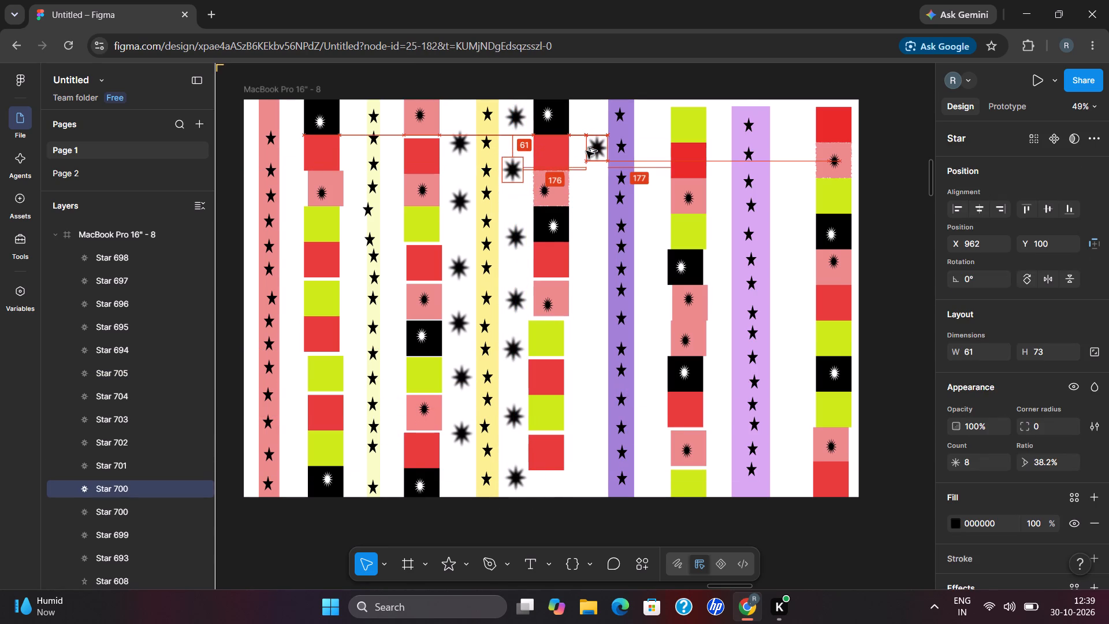
left_click_drag(586, 151, 585, 151)
left_click(586, 220)
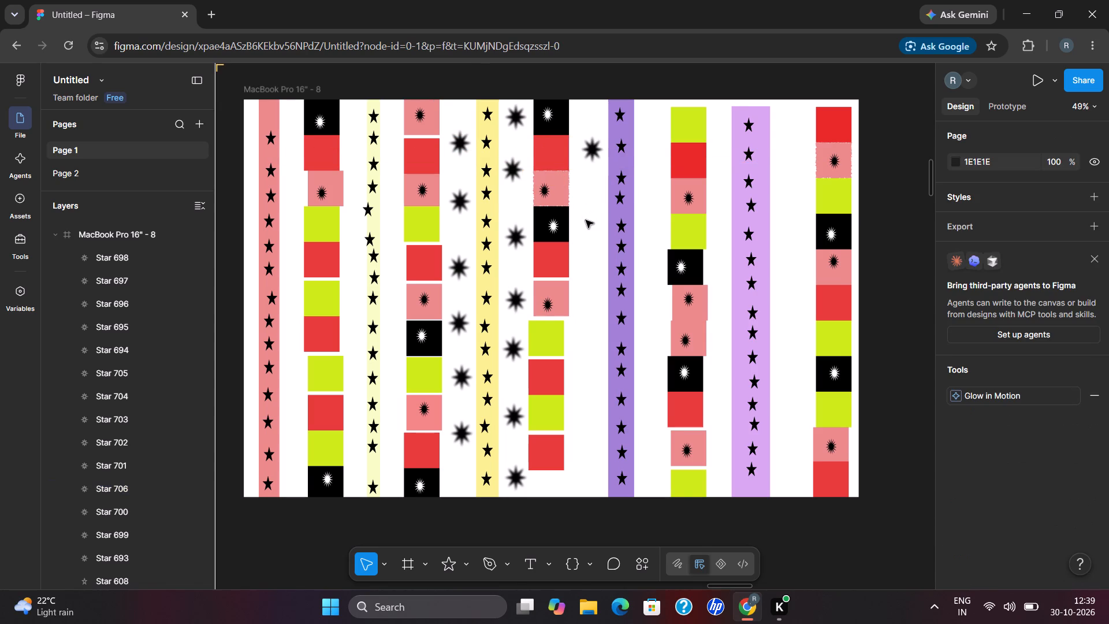
left_click_drag(590, 160, 588, 205)
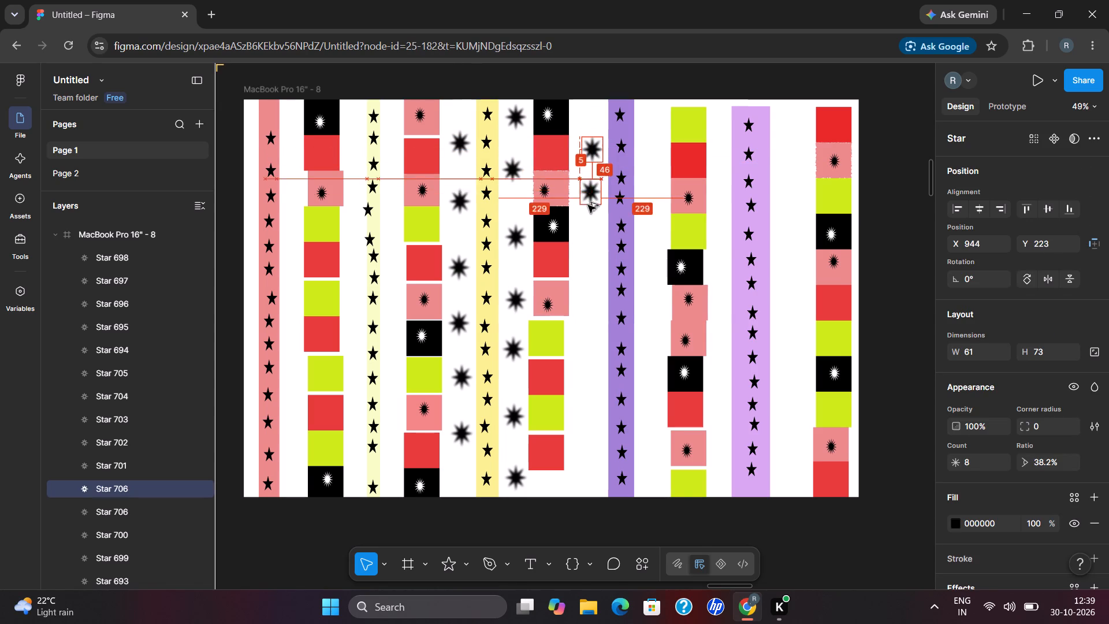
left_click_drag(588, 205, 587, 212)
left_click(591, 243)
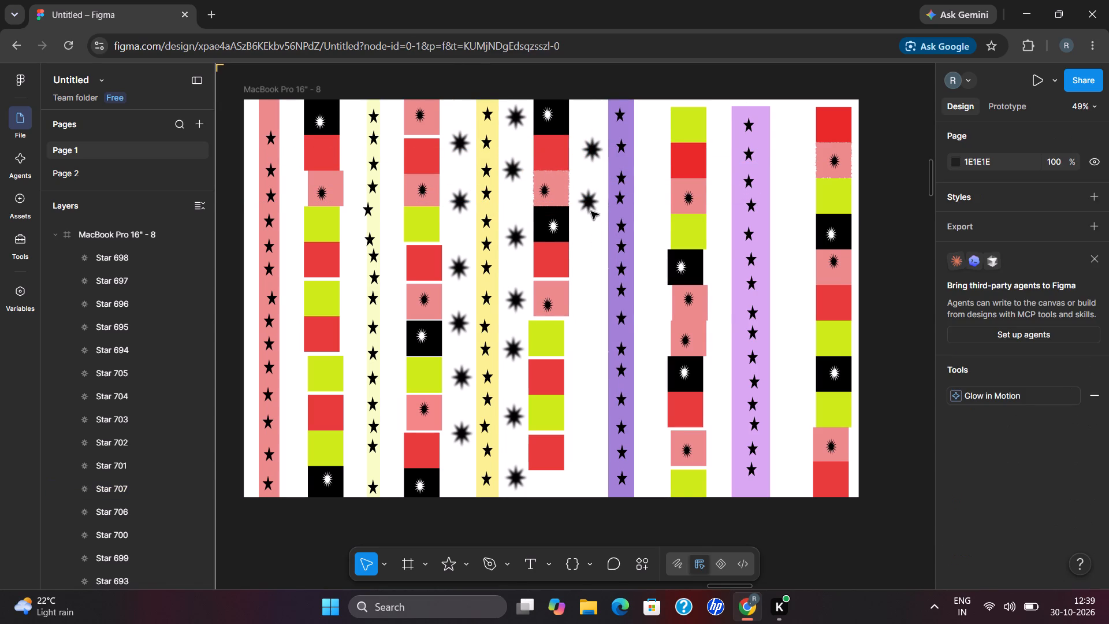
left_click_drag(588, 210, 588, 269)
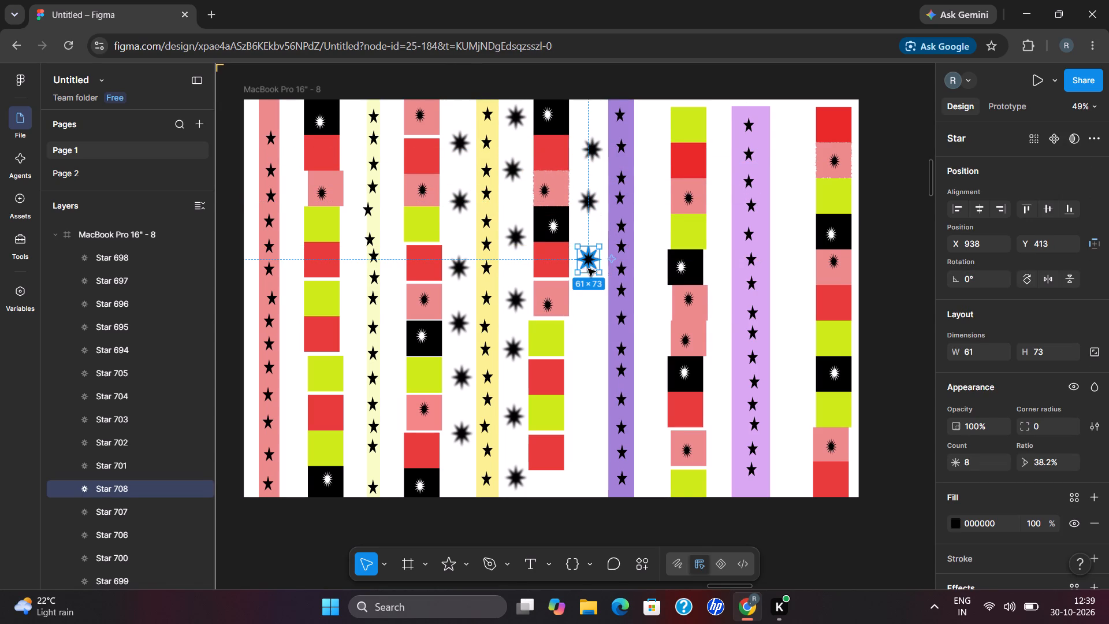
left_click(588, 317)
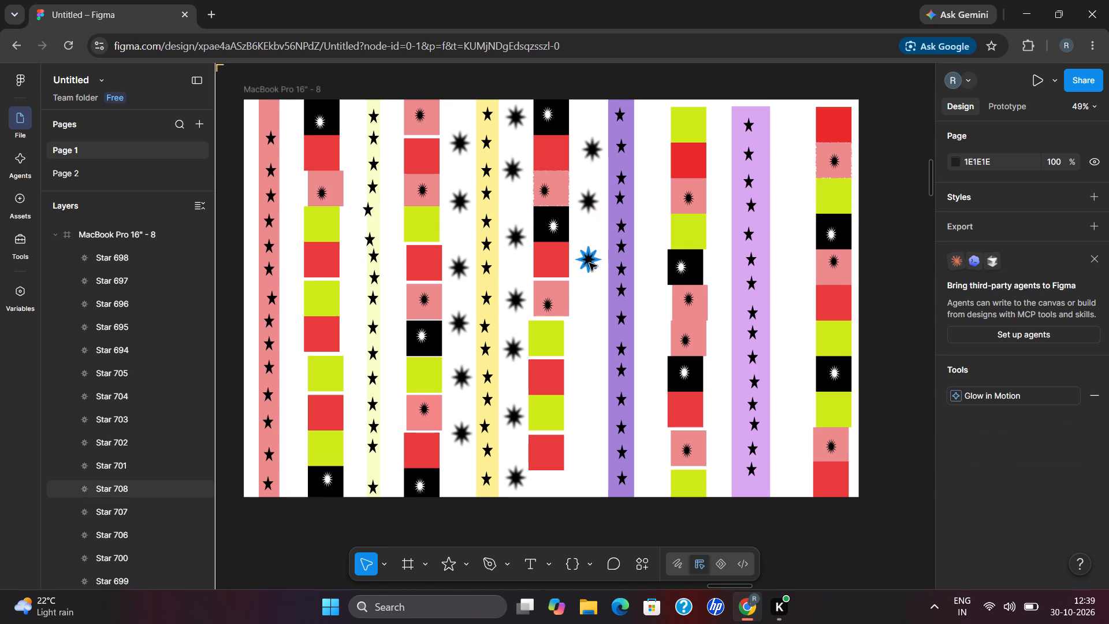
left_click_drag(589, 263, 591, 335)
left_click(592, 400)
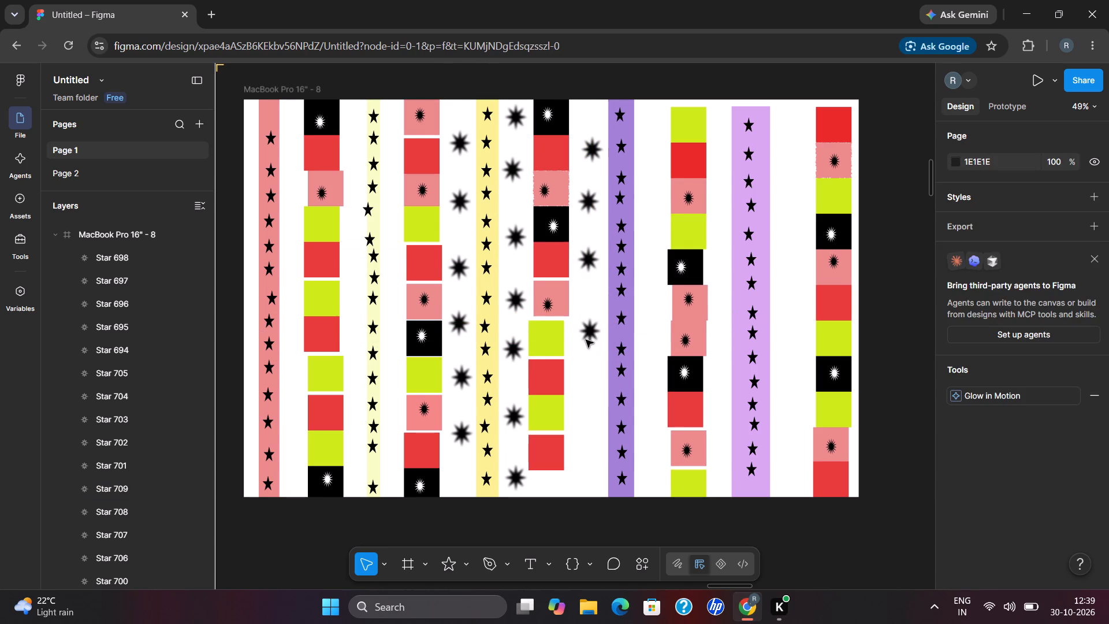
left_click_drag(587, 335, 586, 391)
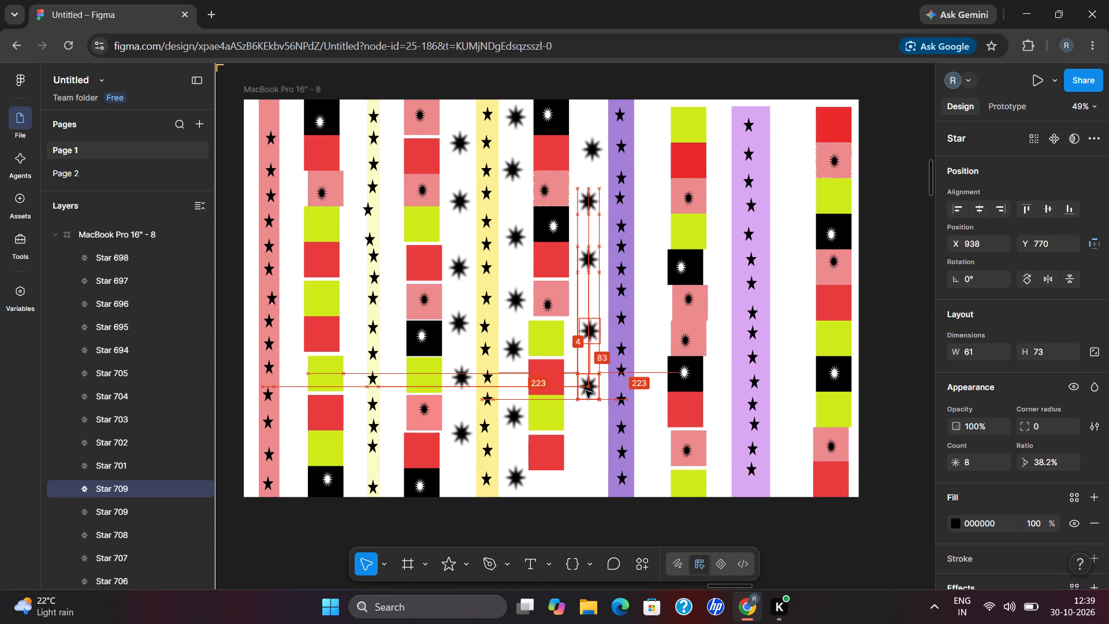
left_click(579, 432)
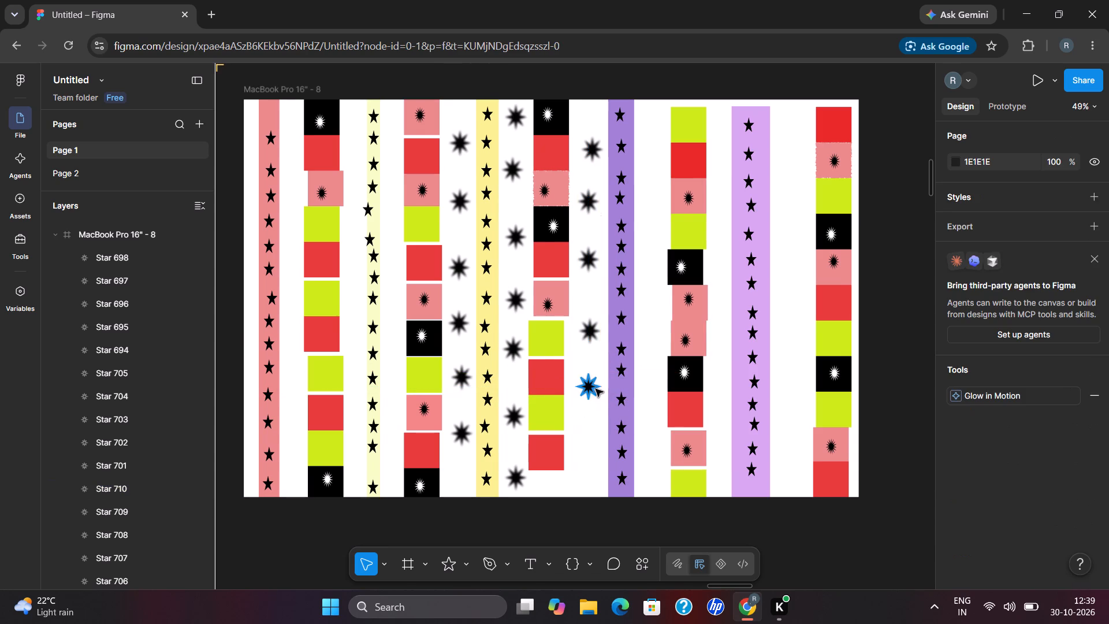
left_click_drag(594, 387, 590, 445)
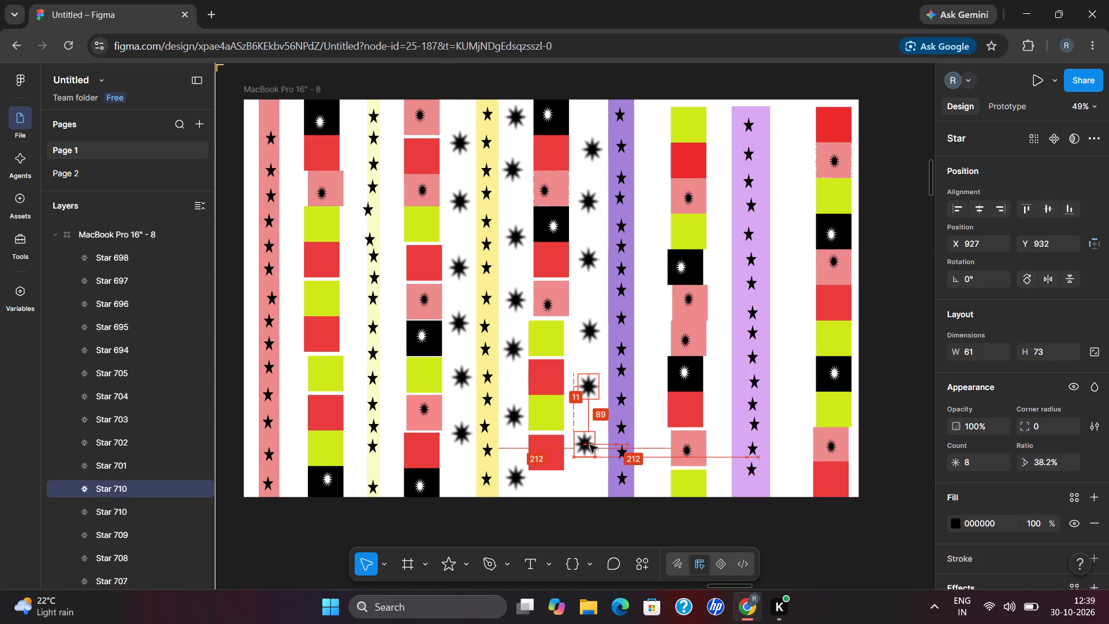
left_click(566, 482)
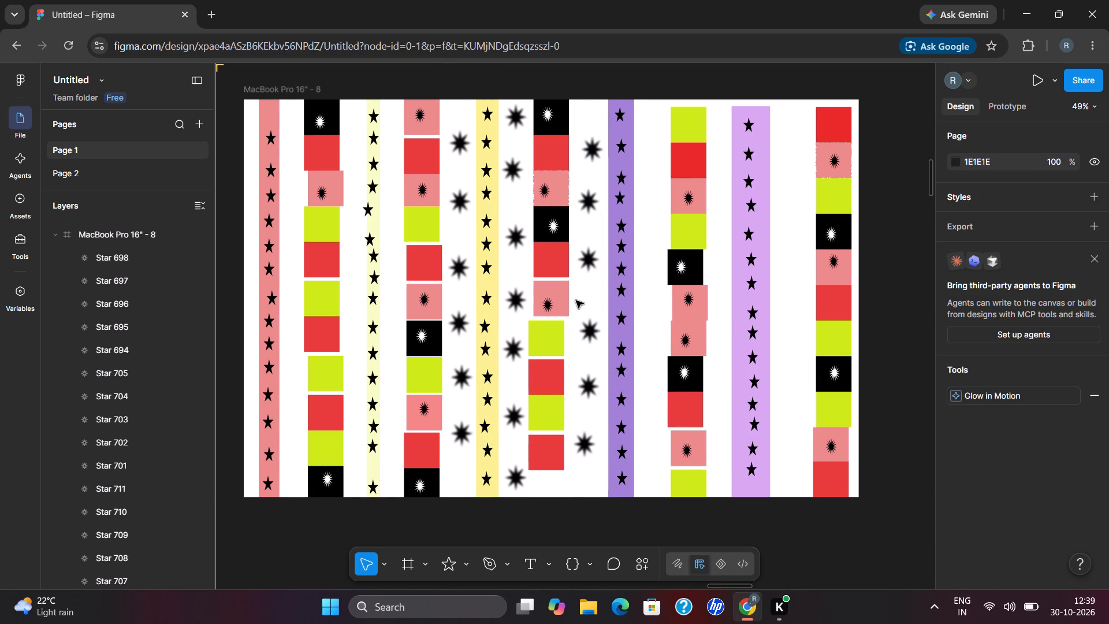
Place four copies of the blurred 8-point star down the upper gap after the dark purple strip, the lowest at X 1114, Y 534.
left_click_drag(591, 147, 649, 113)
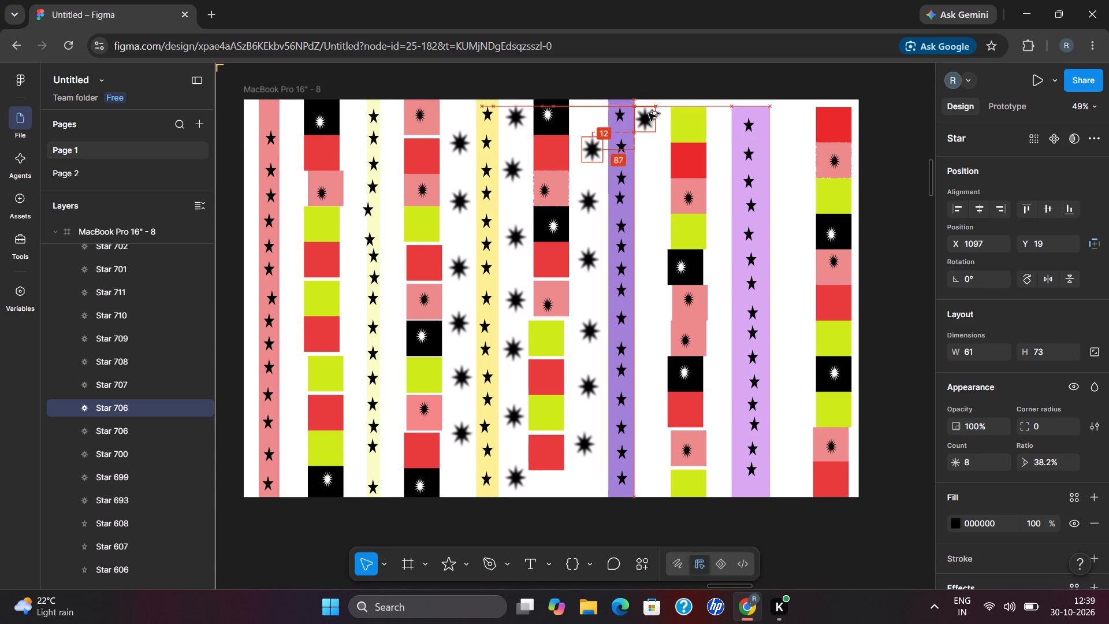
left_click_drag(649, 113, 651, 112)
left_click(652, 164)
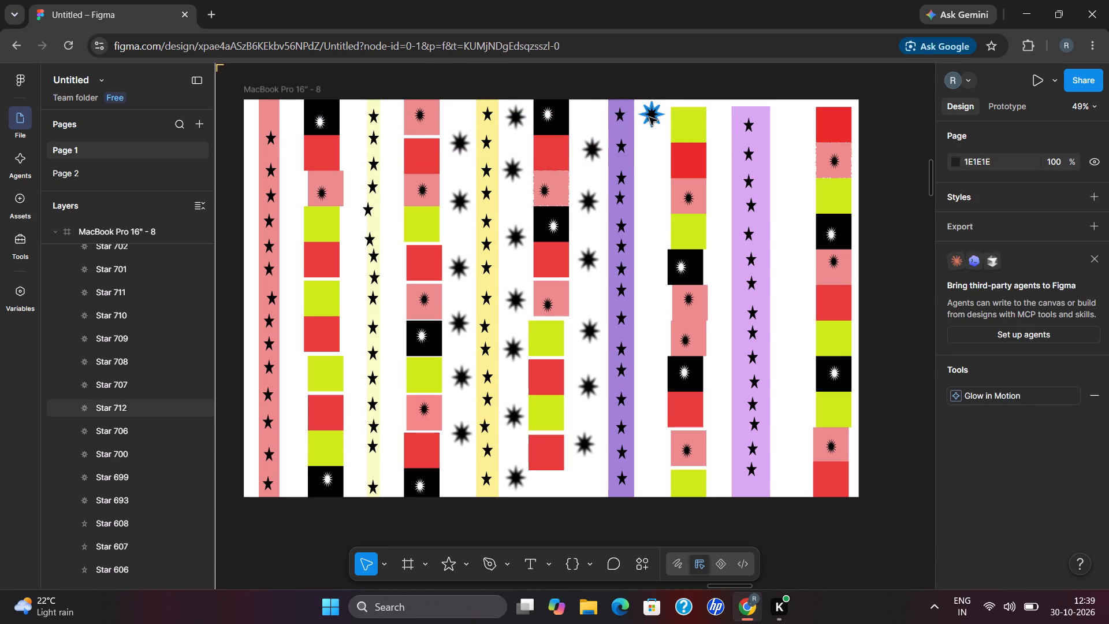
left_click_drag(649, 118, 653, 177)
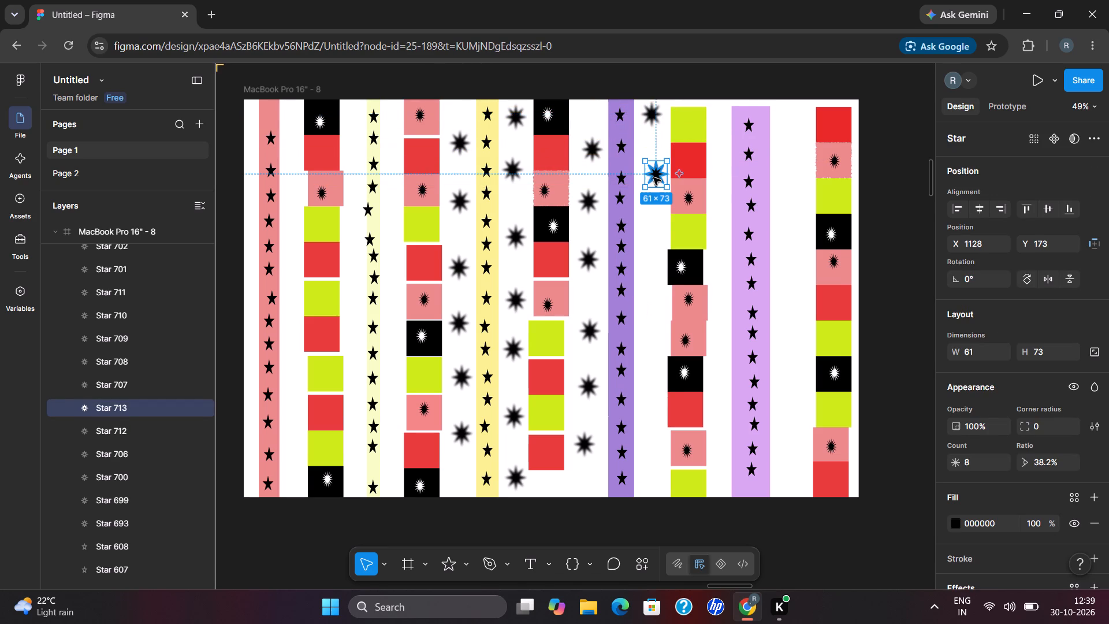
left_click(652, 223)
left_click_drag(651, 184, 650, 213)
left_click_drag(650, 213, 649, 238)
left_click(653, 278)
left_click_drag(655, 220, 654, 261)
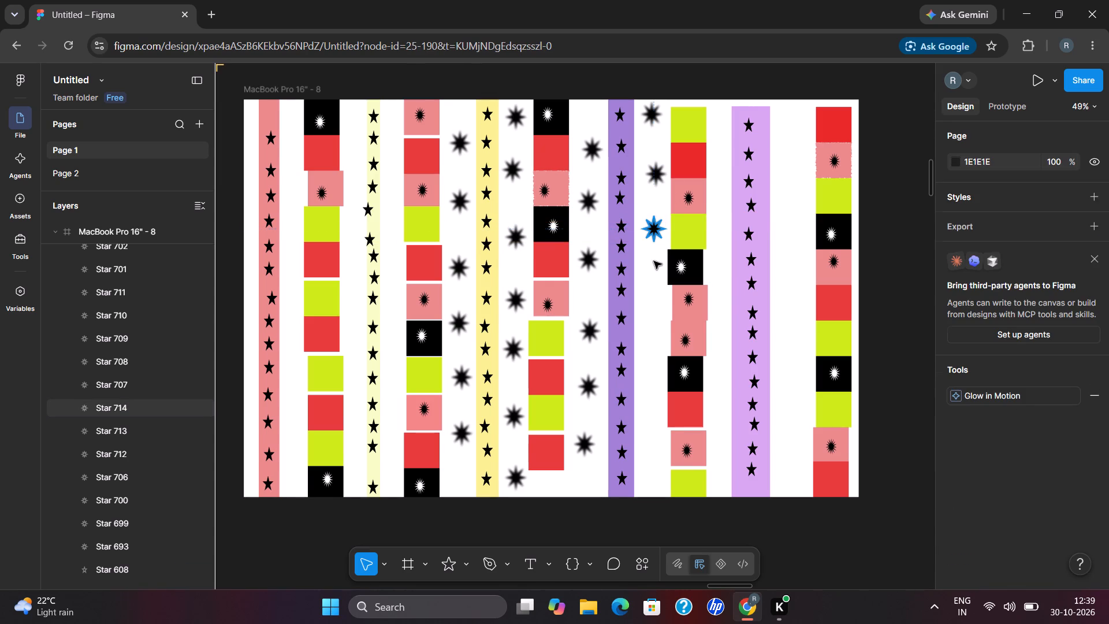
left_click_drag(654, 261, 652, 290)
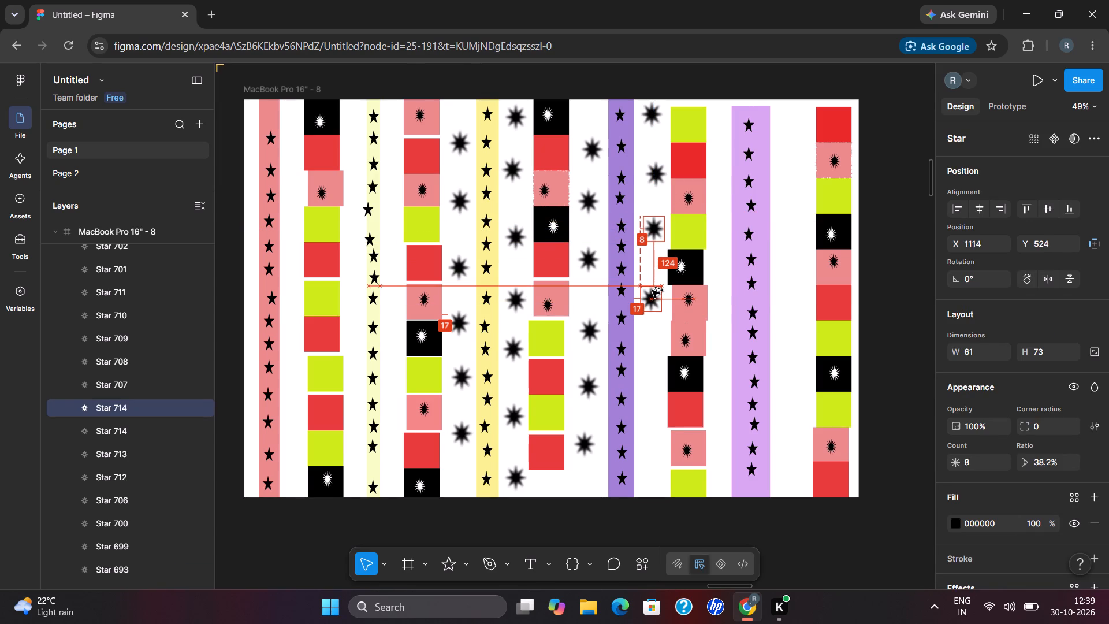
left_click_drag(652, 290, 652, 294)
left_click(649, 376)
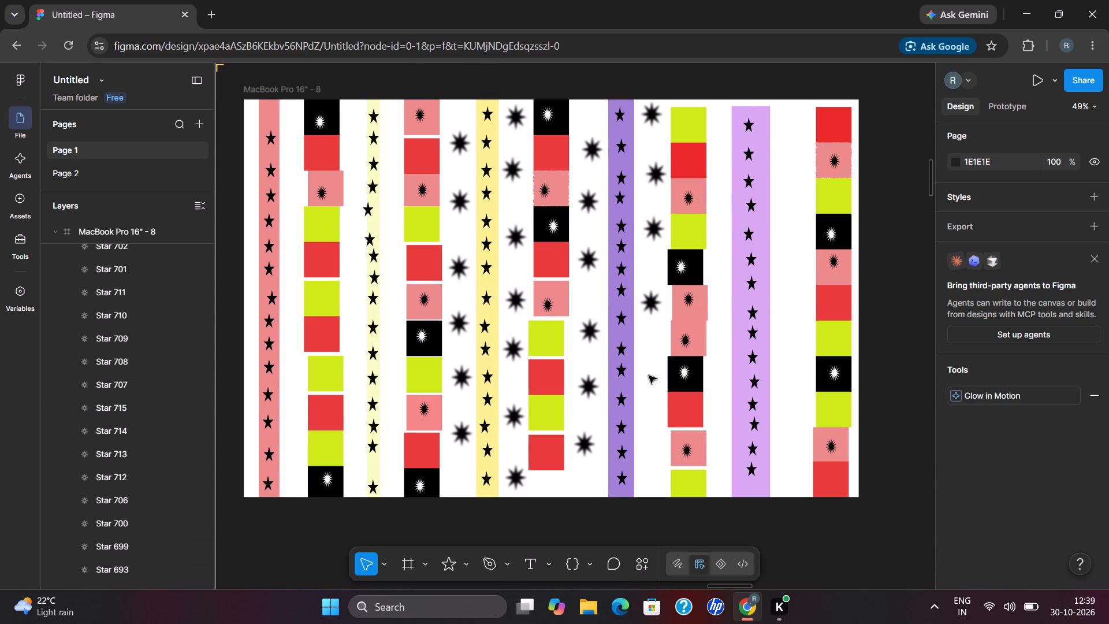
Add three more blurred 8-point star copies below them in the gap after the dark purple strip, the lowest at X 1118, Y 984.
left_click_drag(643, 304, 643, 355)
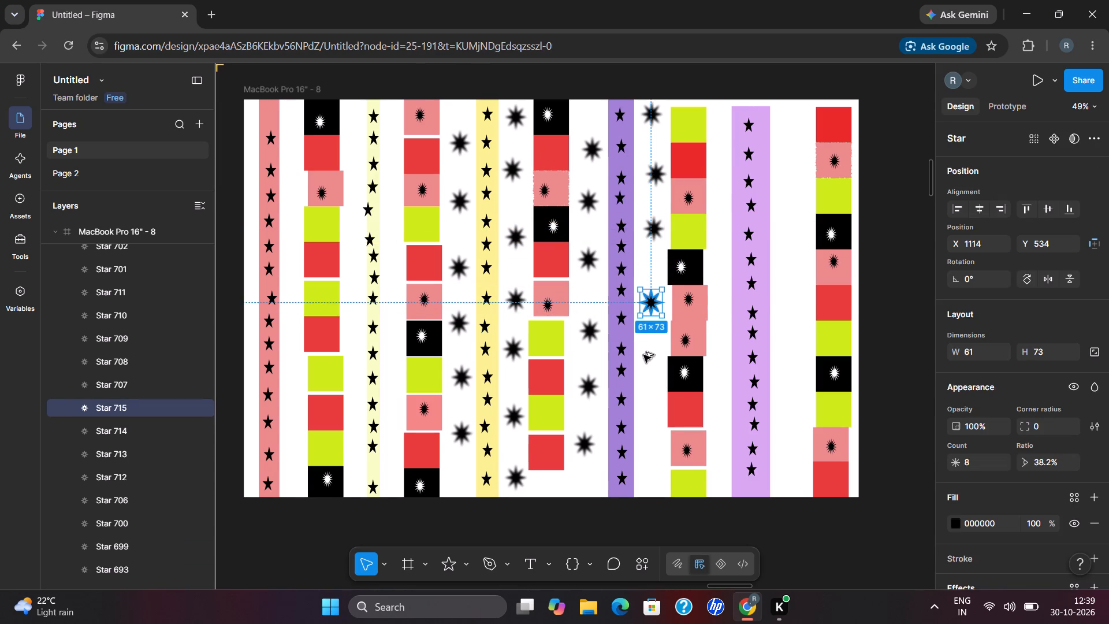
left_click_drag(643, 355, 643, 356)
left_click(647, 415)
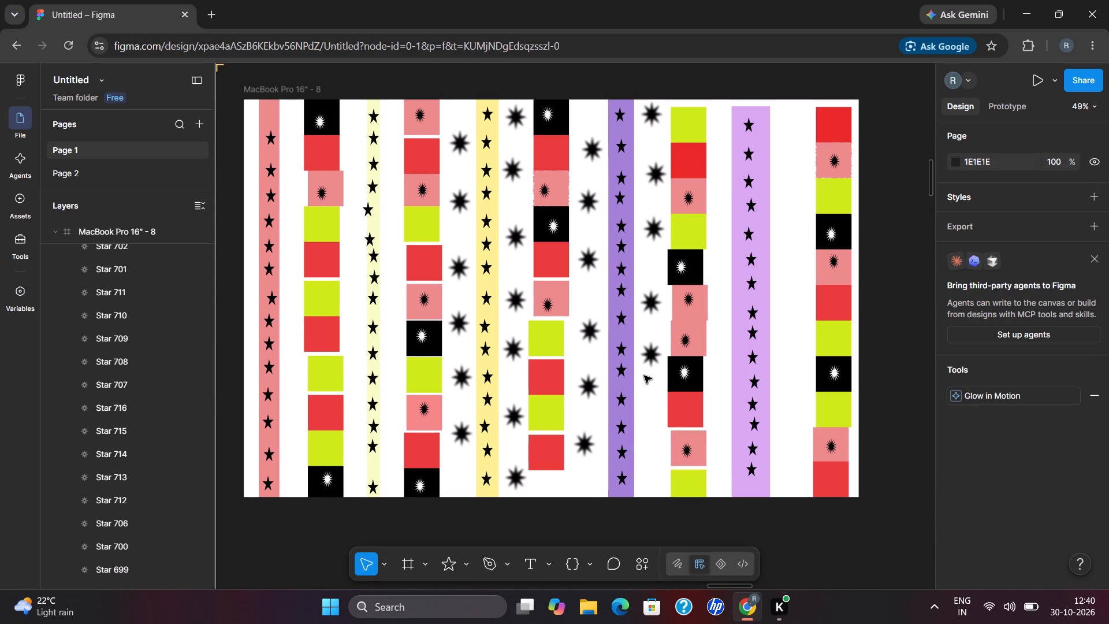
left_click_drag(644, 362, 646, 410)
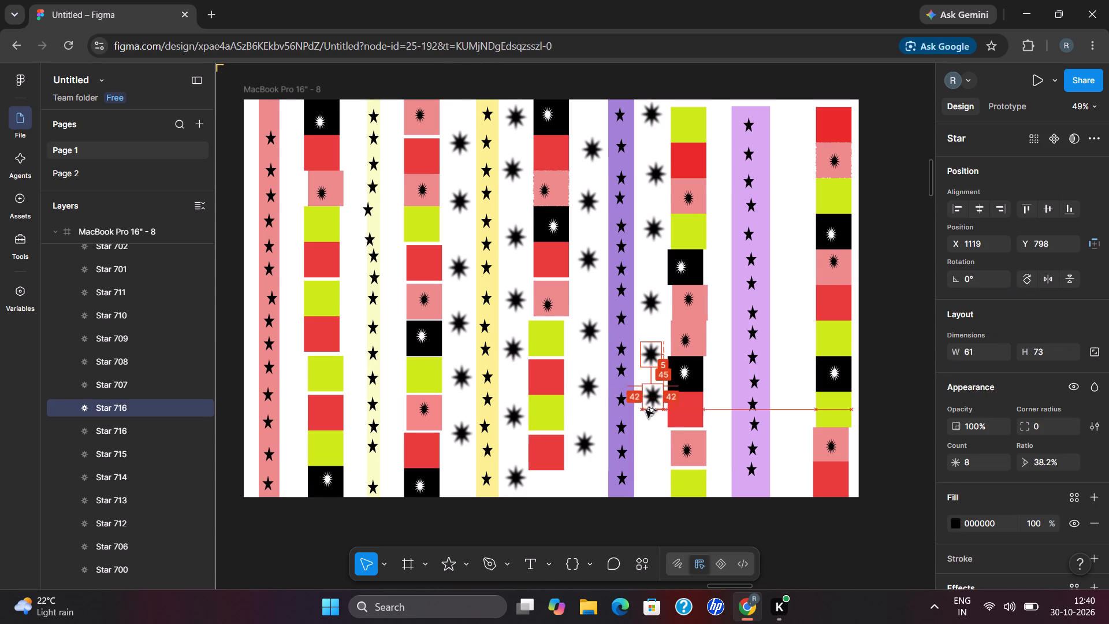
left_click_drag(646, 410, 645, 418)
left_click(647, 482)
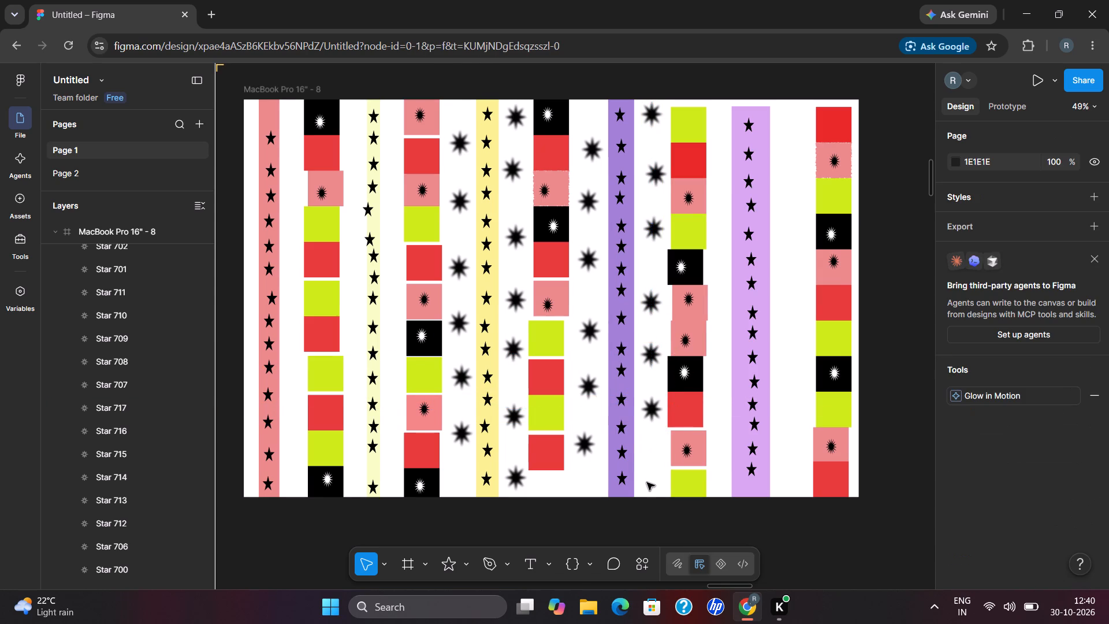
left_click_drag(648, 417, 647, 429)
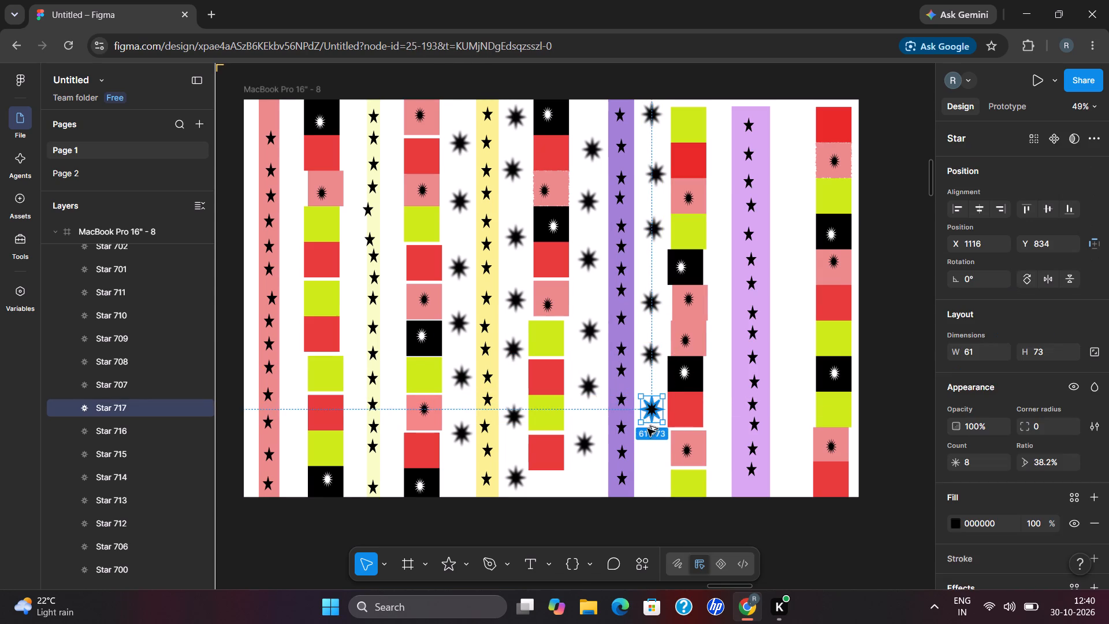
left_click_drag(647, 429, 649, 471)
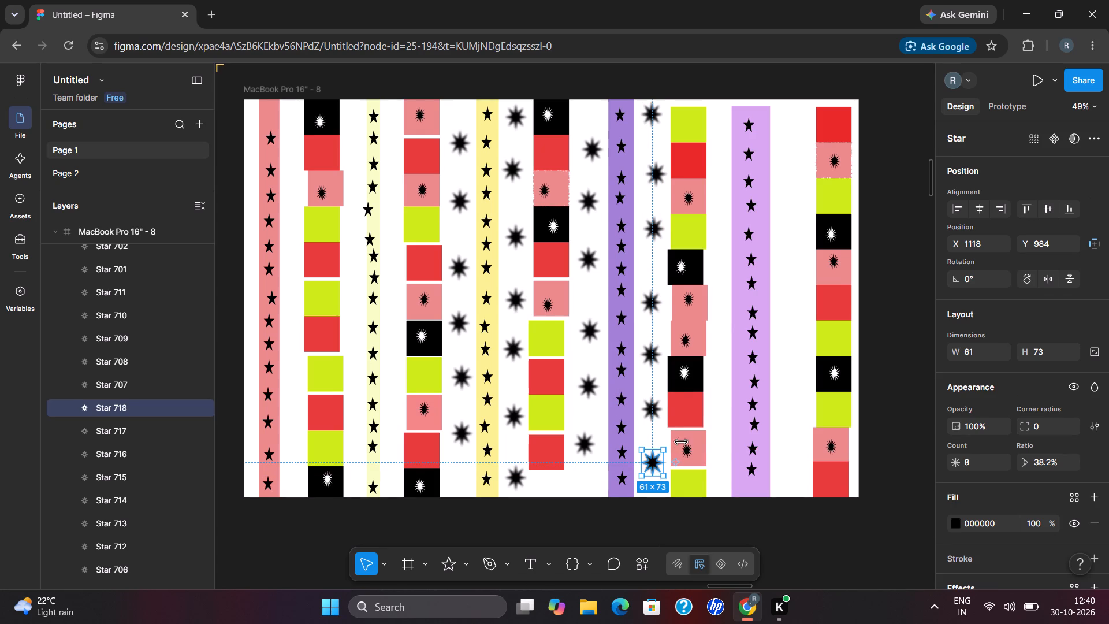
left_click(716, 398)
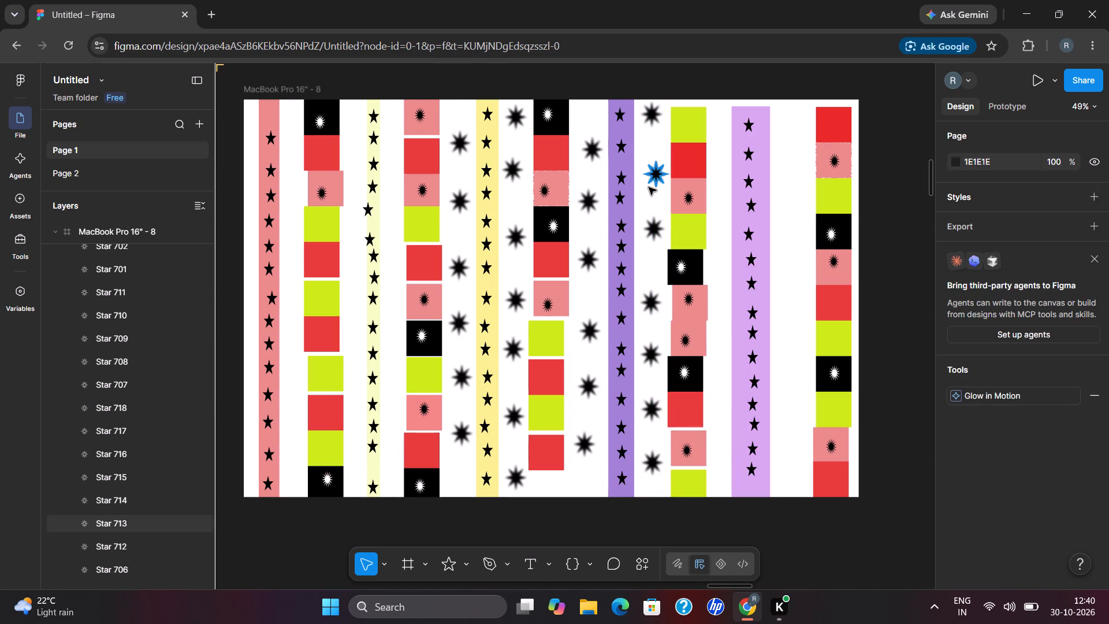
Place three blurred 8-point star copies down the upper gap after the light purple strip, the first at X 1513, Y 25.
left_click_drag(647, 183, 792, 127)
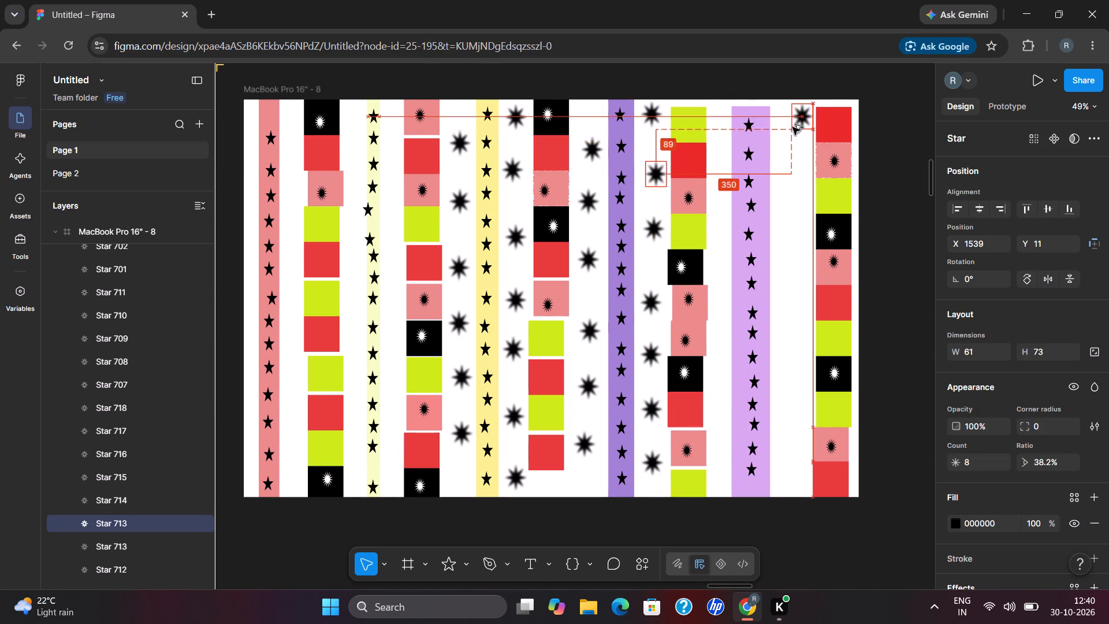
left_click_drag(792, 127, 785, 131)
left_click(793, 168)
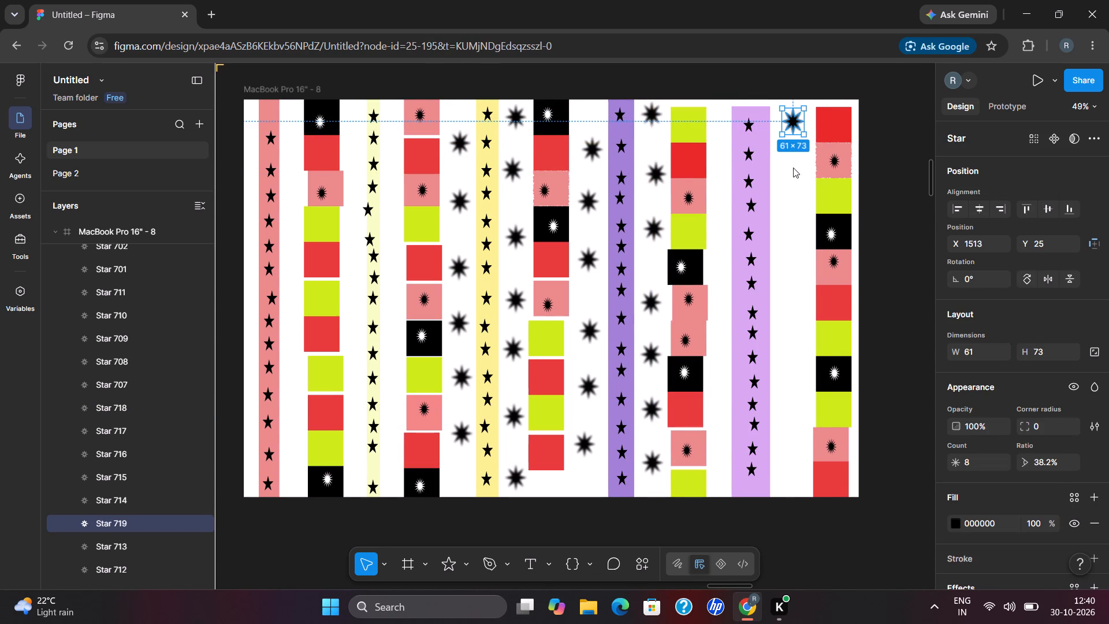
left_click_drag(791, 114, 787, 169)
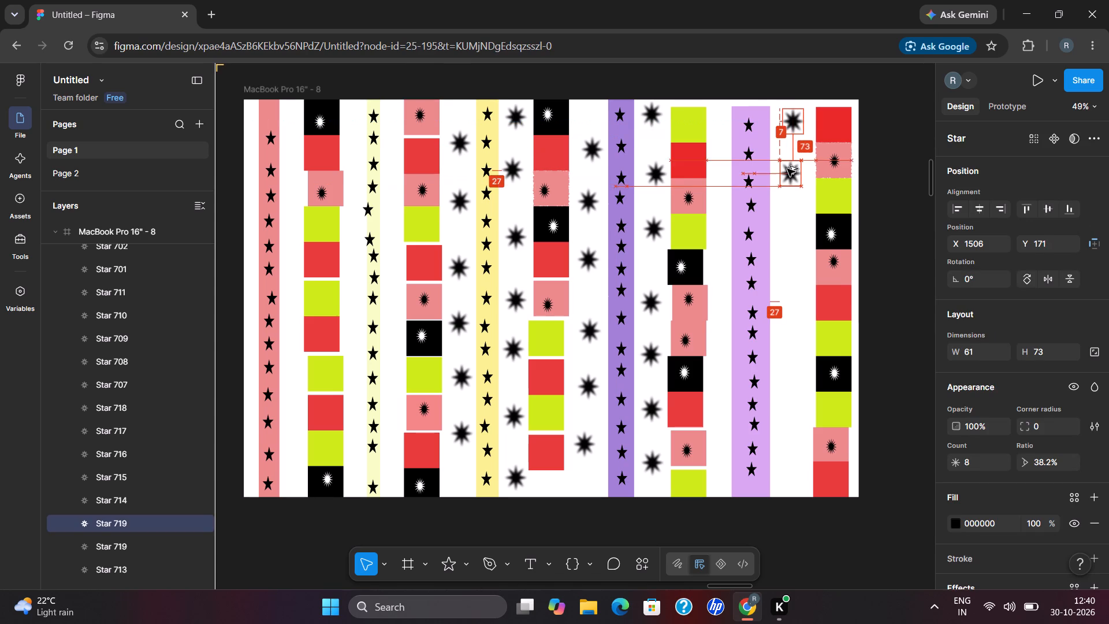
left_click_drag(787, 169, 788, 169)
left_click(792, 228)
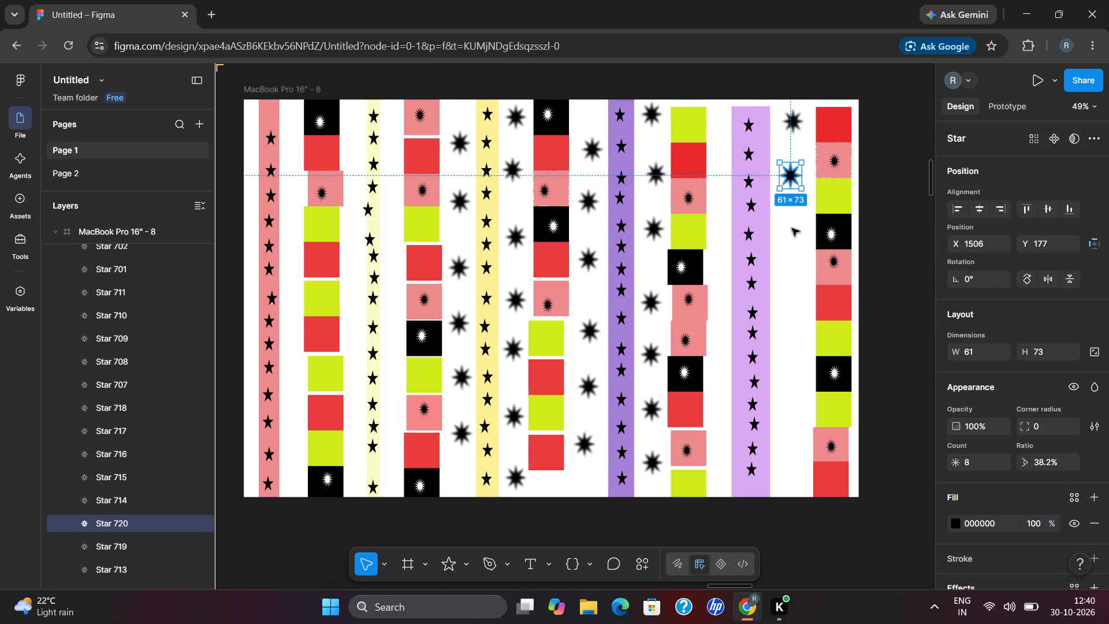
left_click_drag(788, 178, 791, 231)
left_click(795, 277)
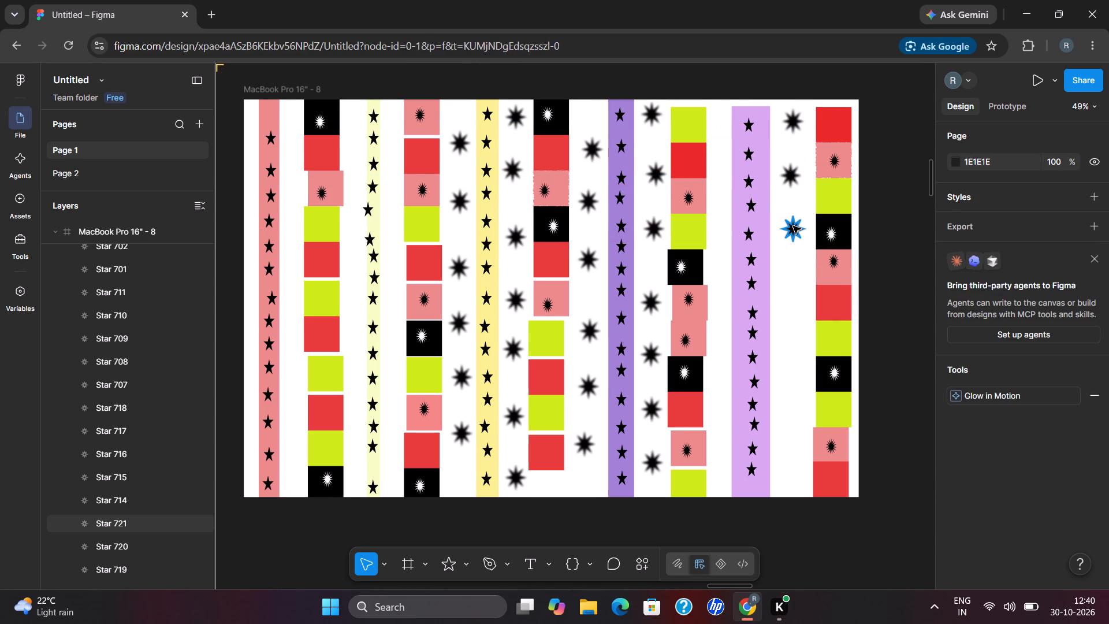
Place six more copies of the blurred 8-point star down the gap after the light purple strip, the lowest at X 1514, Y 1030.
left_click_drag(793, 226, 789, 268)
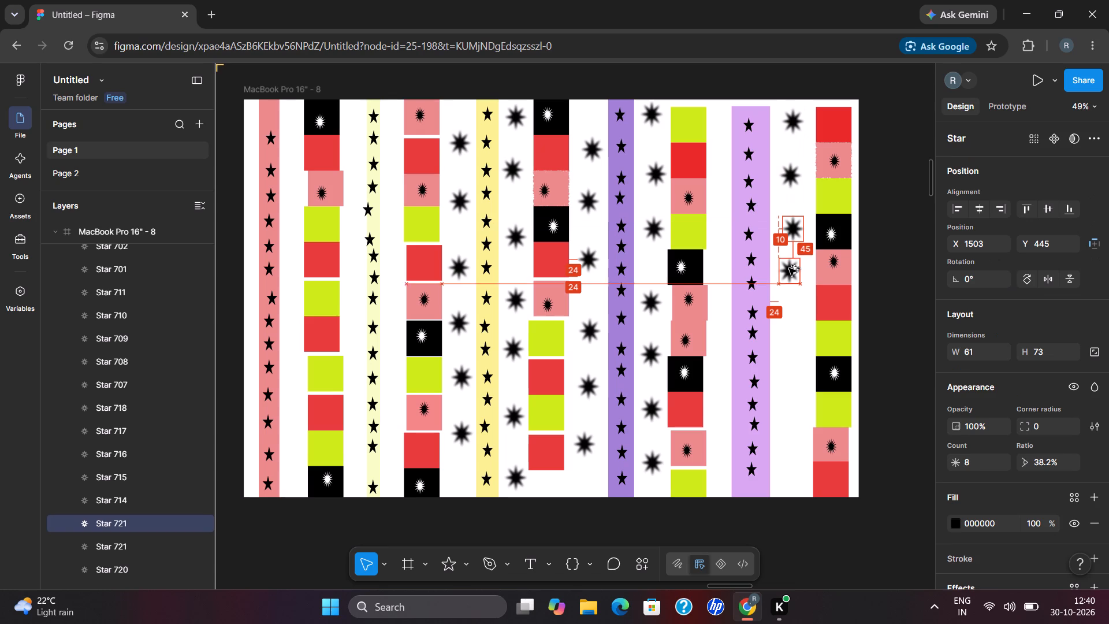
left_click_drag(789, 268, 792, 269)
left_click(791, 330)
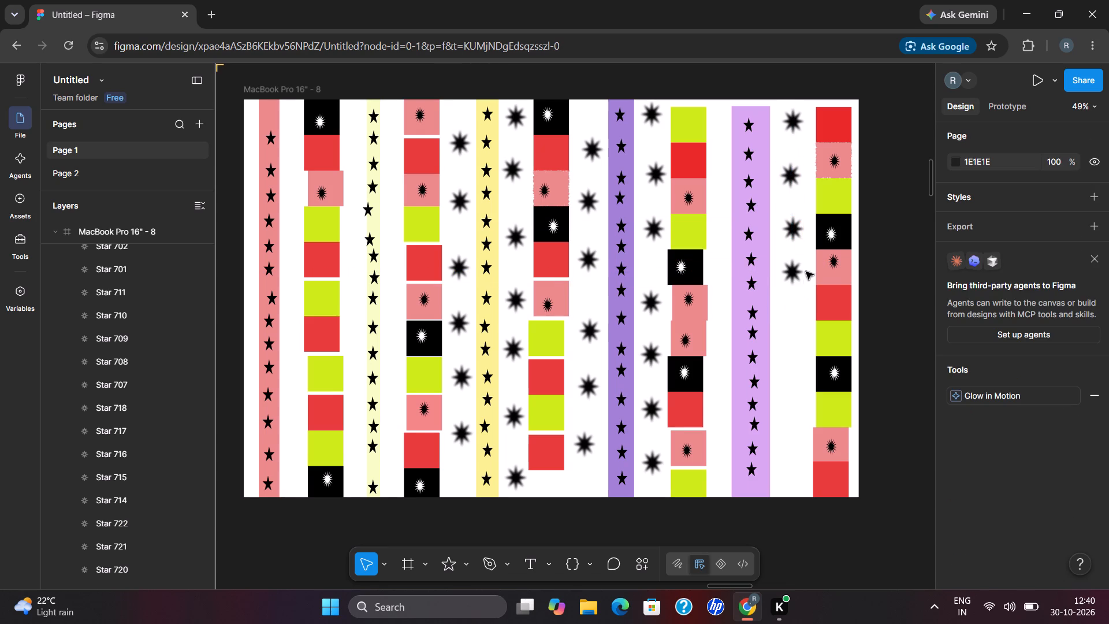
left_click_drag(799, 272, 800, 311)
left_click(791, 367)
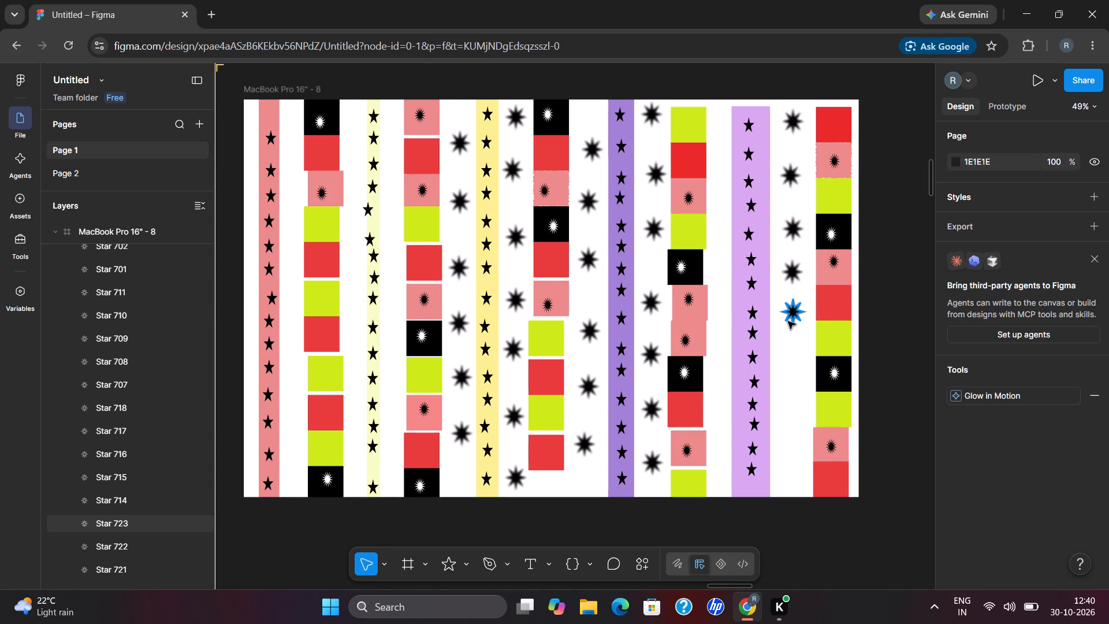
left_click_drag(788, 321, 790, 366)
left_click(791, 407)
left_click_drag(788, 362, 788, 372)
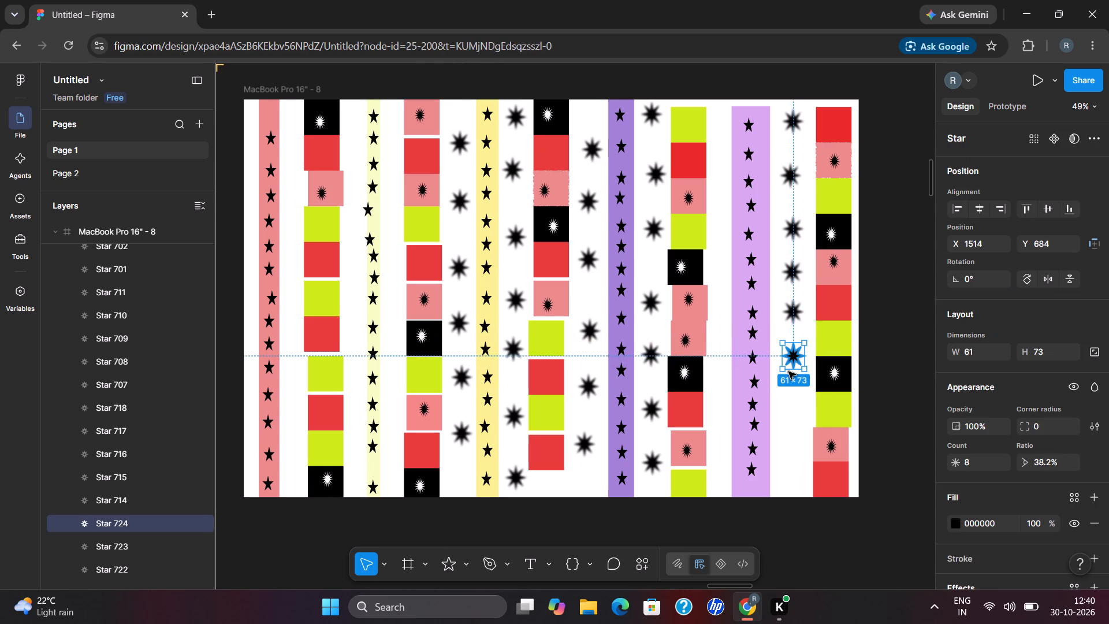
left_click_drag(788, 372, 788, 406)
left_click_drag(788, 450, 790, 403)
left_click_drag(790, 403, 790, 443)
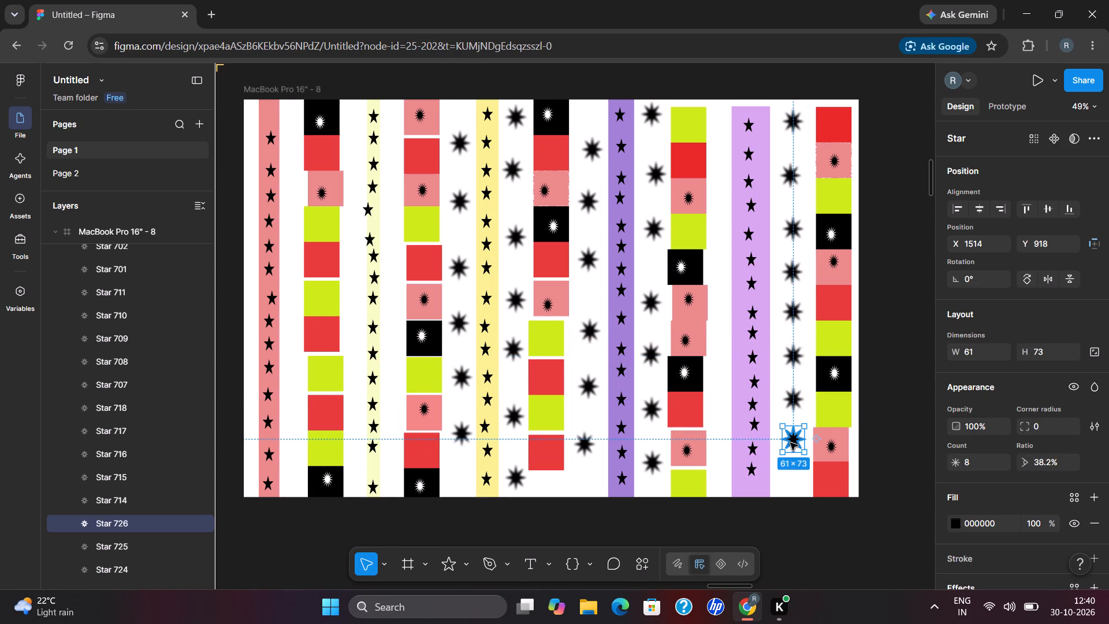
left_click(780, 476)
left_click_drag(788, 442, 788, 469)
left_click_drag(788, 469, 788, 482)
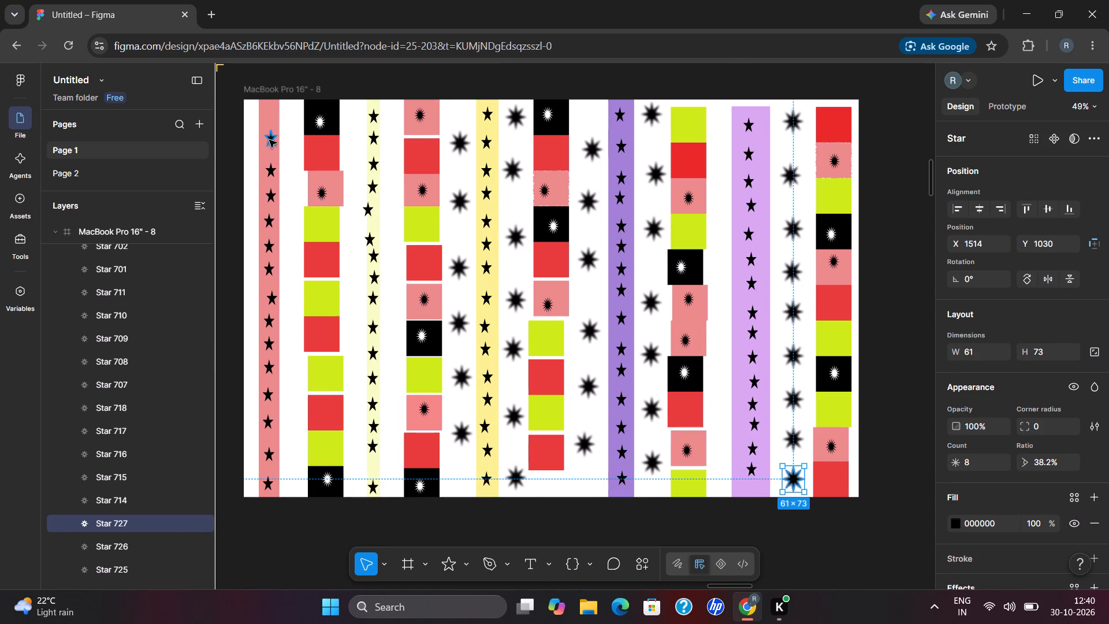
Draw a small ellipse about 32 × 31 at the top of the gap after the pink strip, at about X 119, Y 24.
left_click(470, 560)
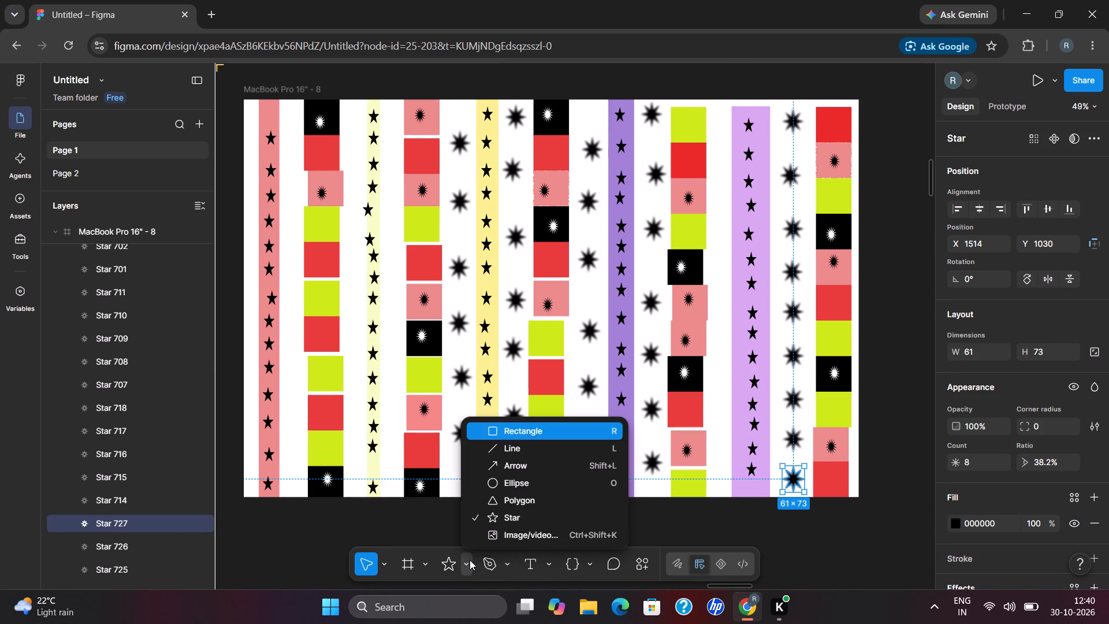
left_click(503, 481)
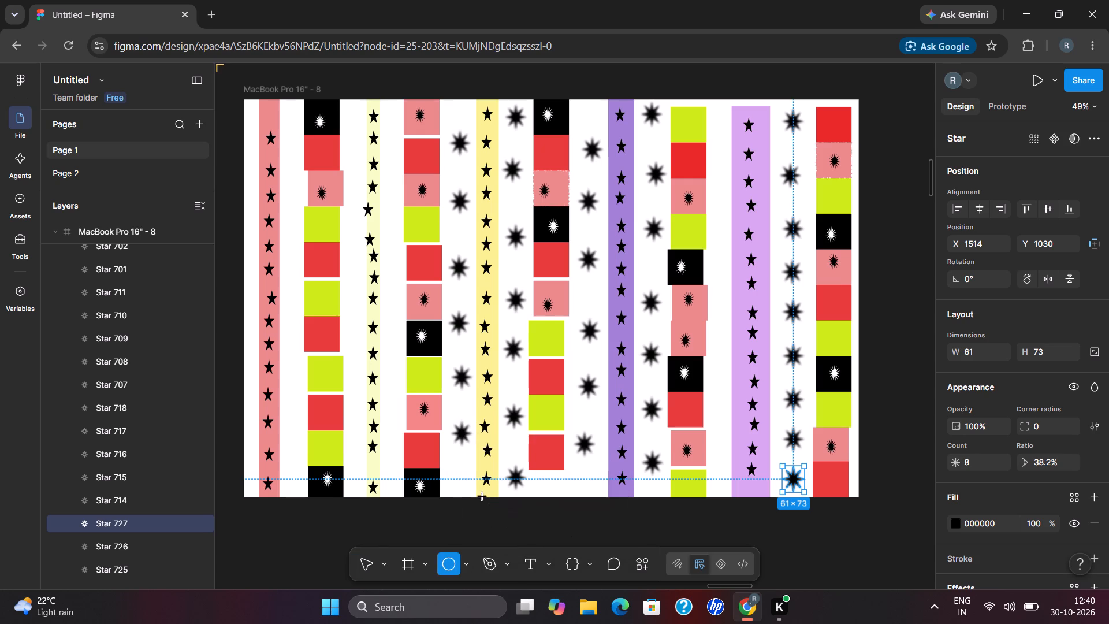
left_click(287, 116)
left_click_drag(267, 96, 281, 105)
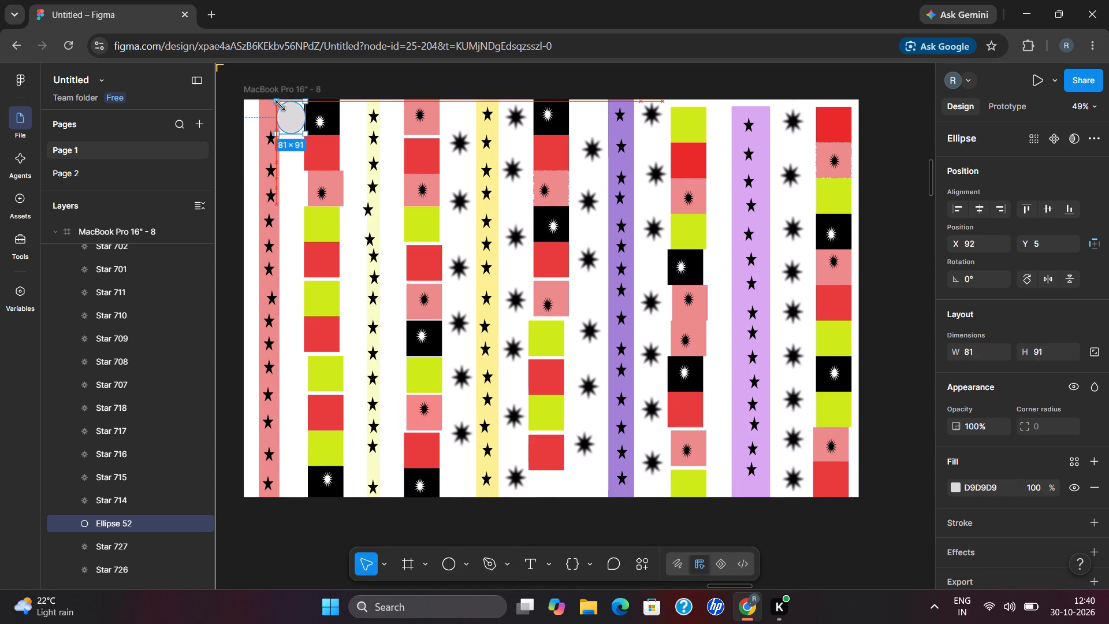
left_click_drag(281, 105, 293, 118)
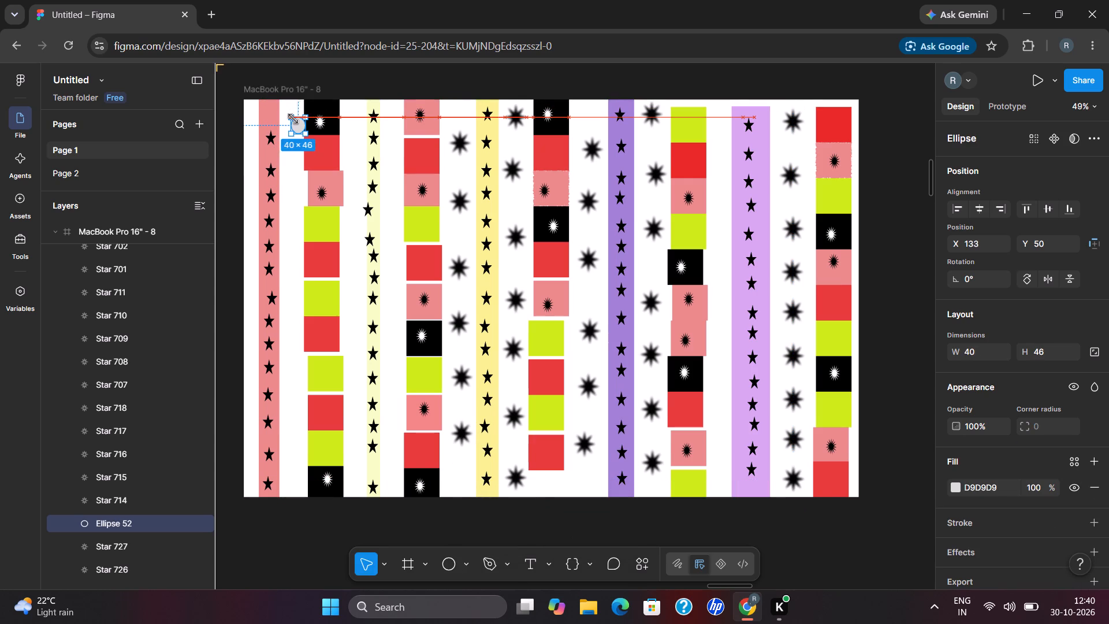
left_click_drag(293, 118, 294, 122)
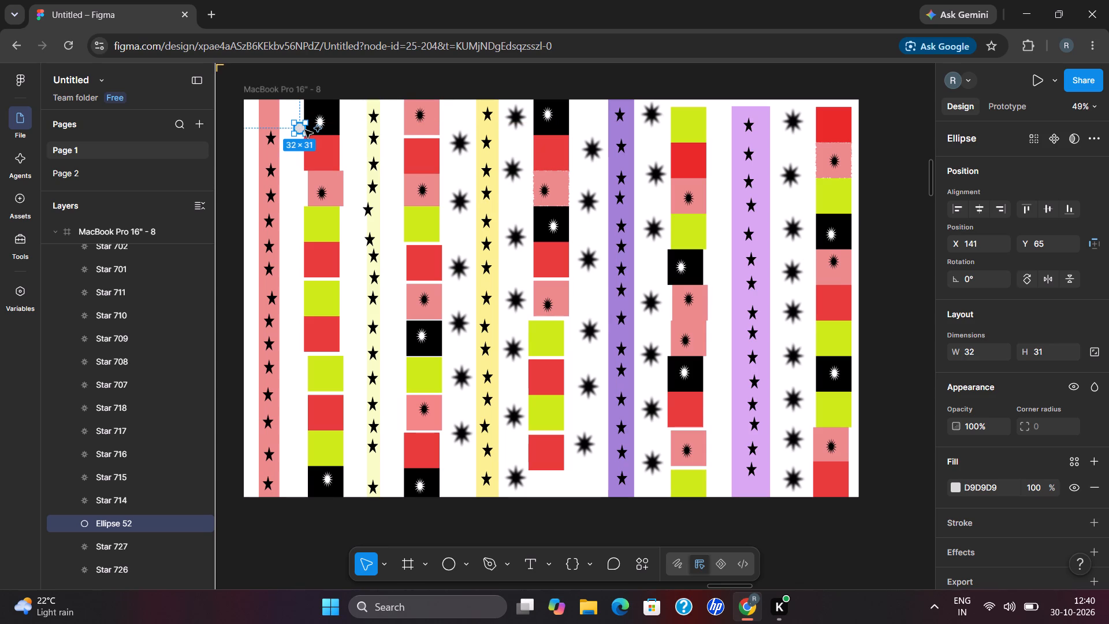
left_click_drag(301, 128, 294, 114)
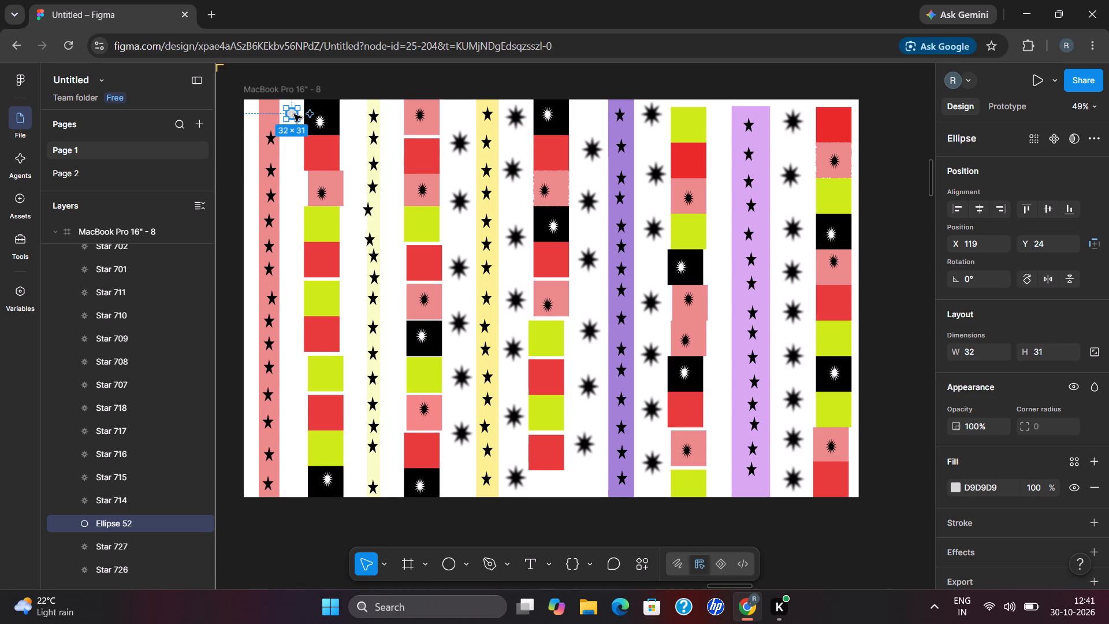
Fill the small ellipse with black 000000.
left_click(957, 488)
left_click(780, 528)
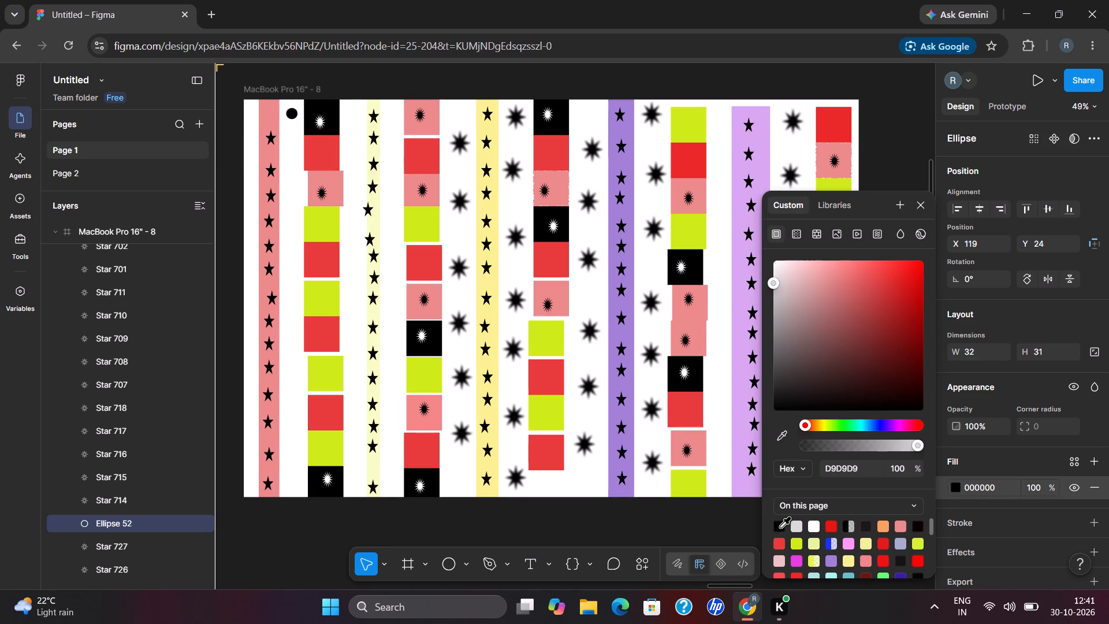
left_click(282, 218)
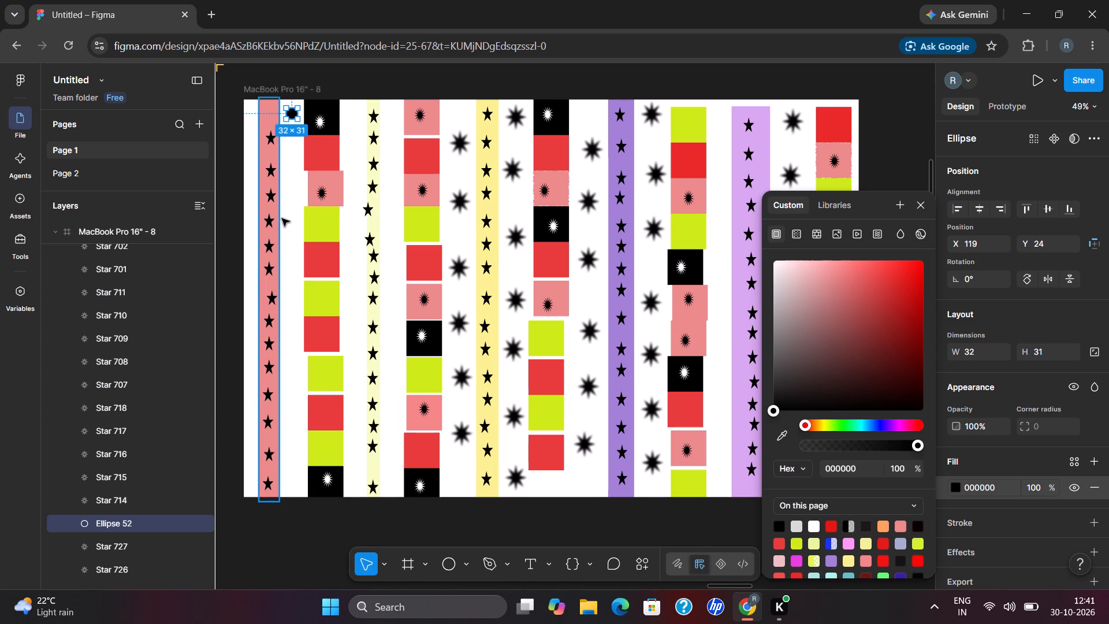
Place six copies of the black circle down the upper gap after the pink strip, the lowest at about X 120, Y 571.
left_click_drag(293, 117, 290, 154)
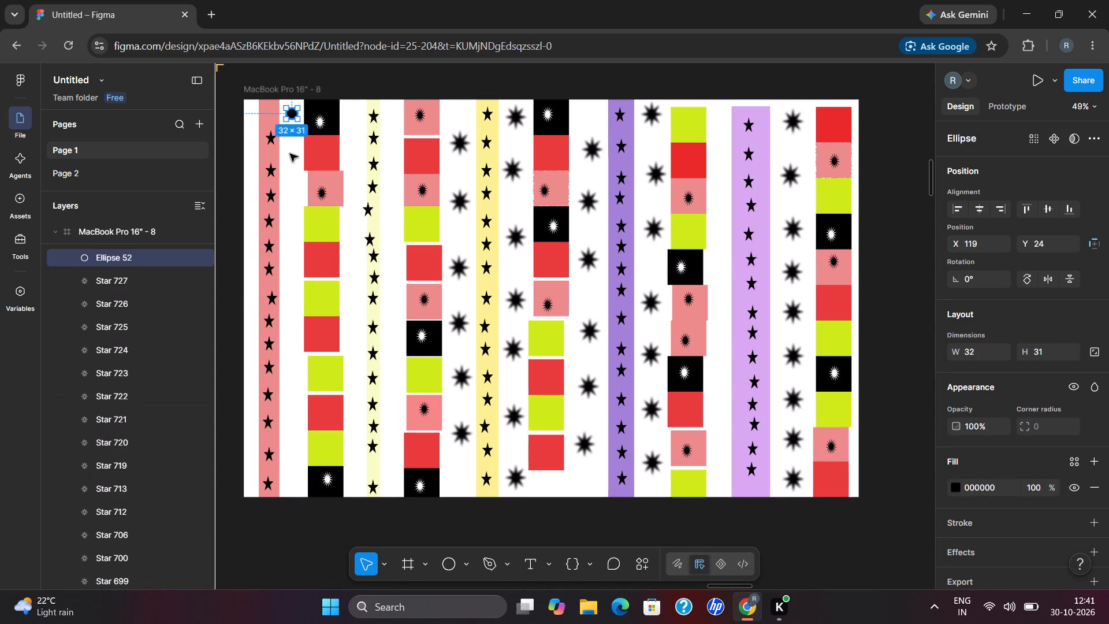
left_click_drag(290, 154, 291, 153)
left_click(291, 202)
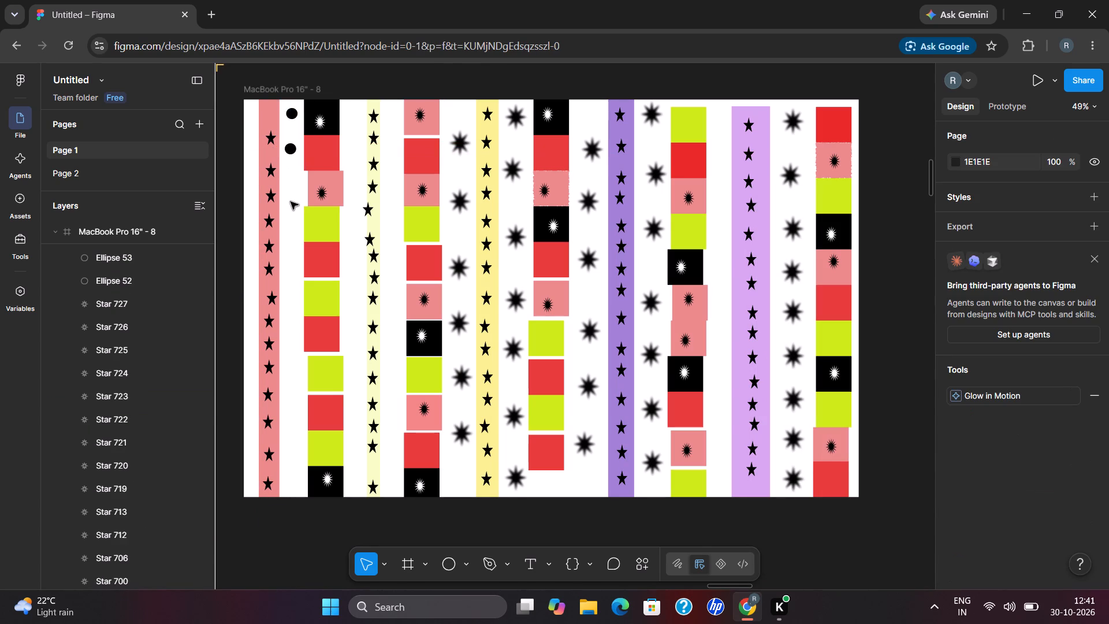
left_click_drag(288, 154, 292, 190)
left_click(291, 225)
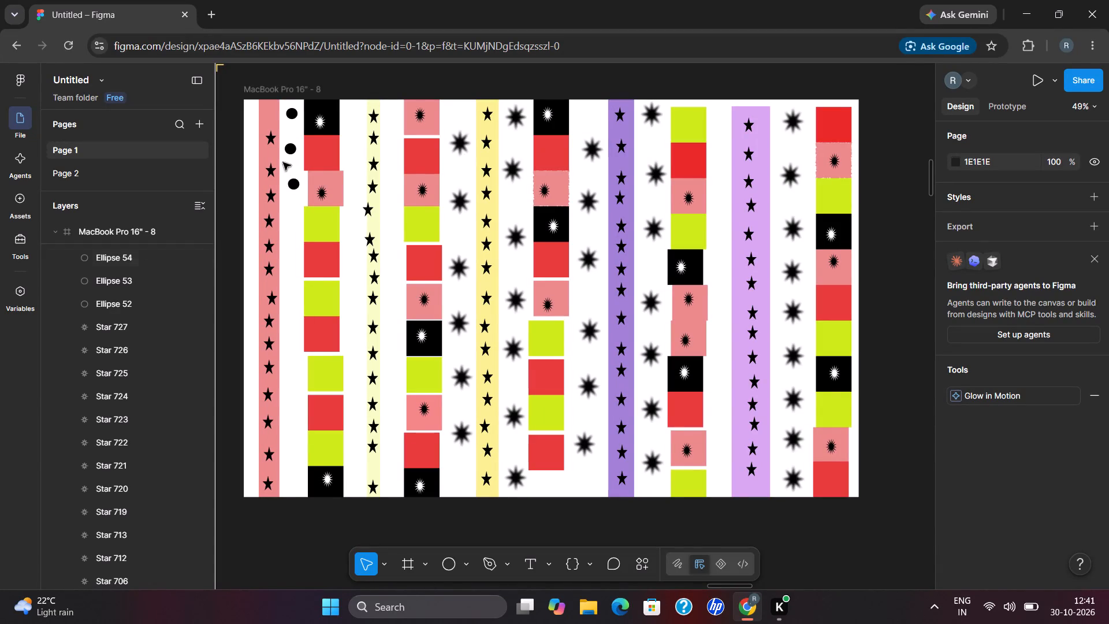
left_click_drag(291, 185, 292, 216)
left_click(289, 251)
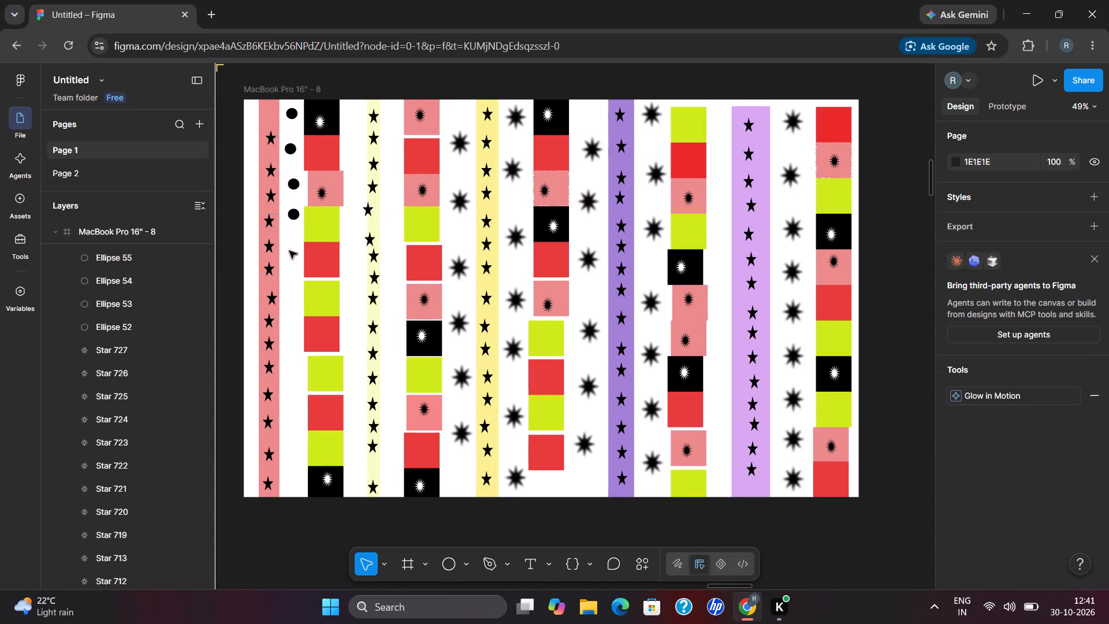
left_click_drag(296, 216, 293, 247)
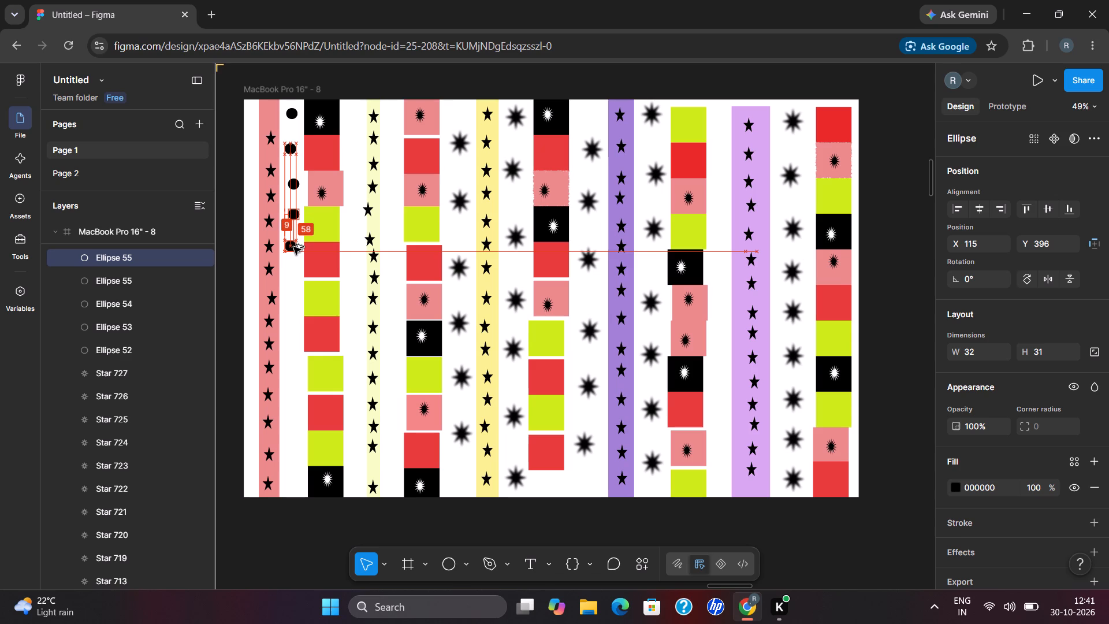
left_click(291, 288)
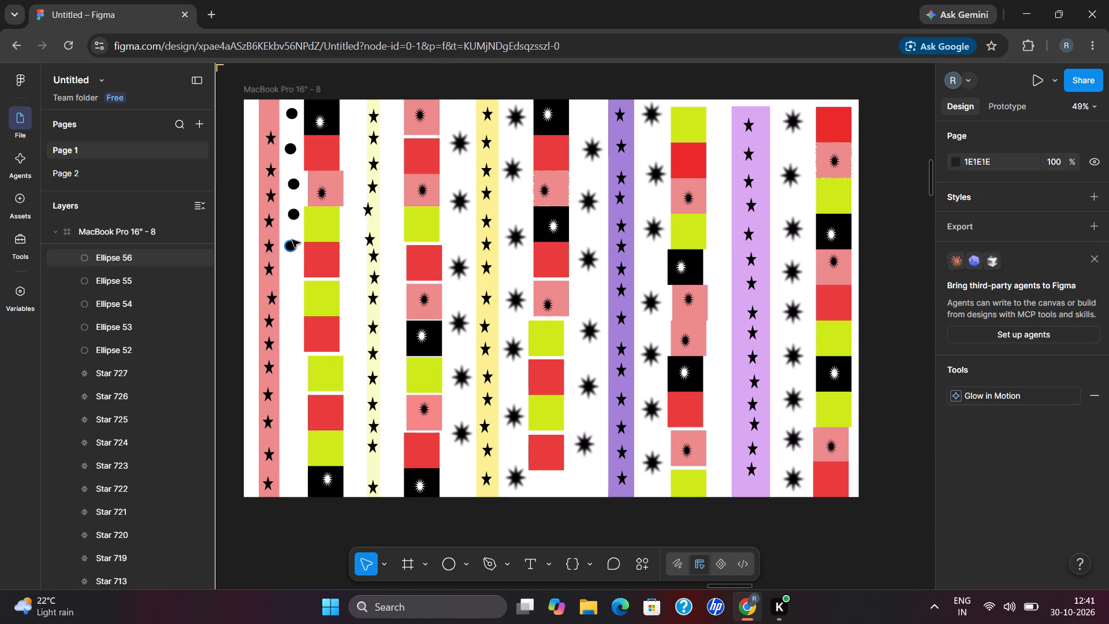
left_click_drag(292, 240, 293, 275)
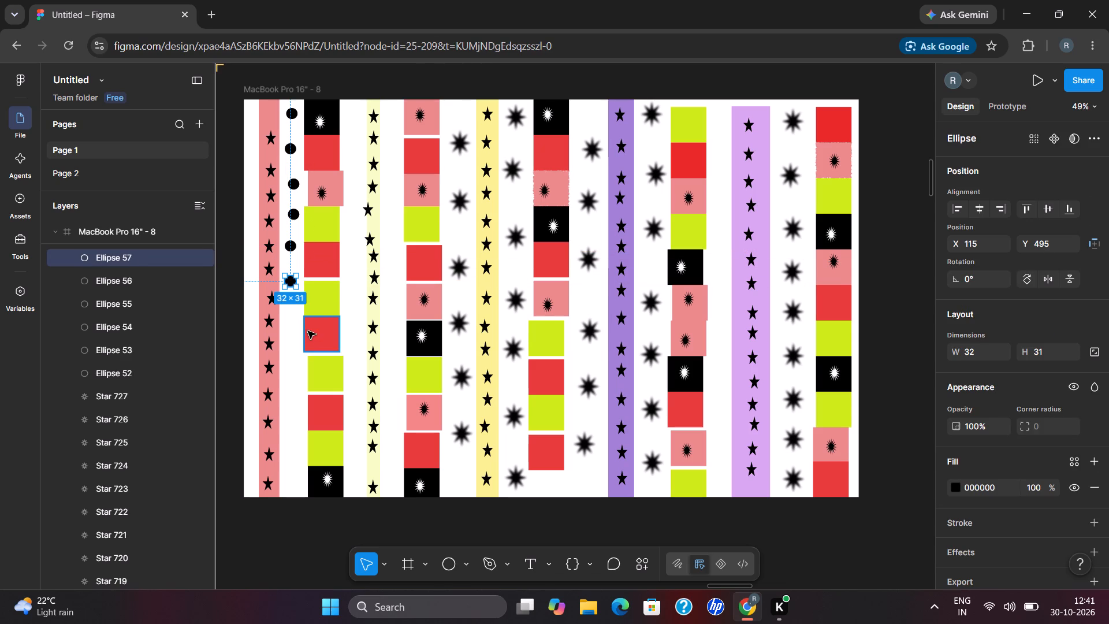
left_click(292, 325)
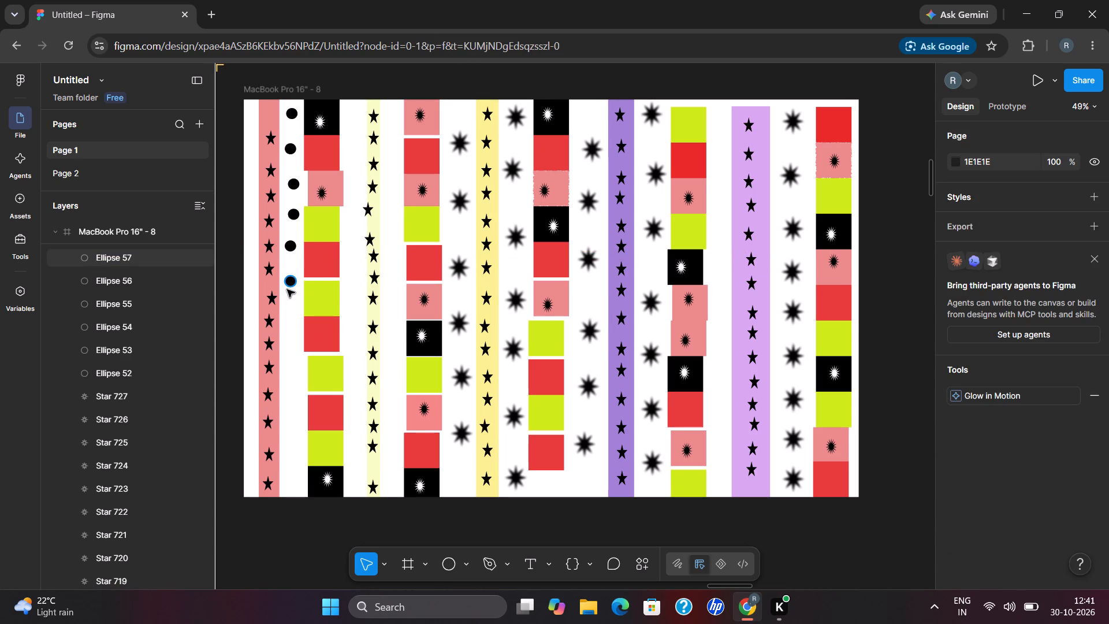
left_click_drag(287, 289, 287, 301)
left_click_drag(286, 284, 289, 311)
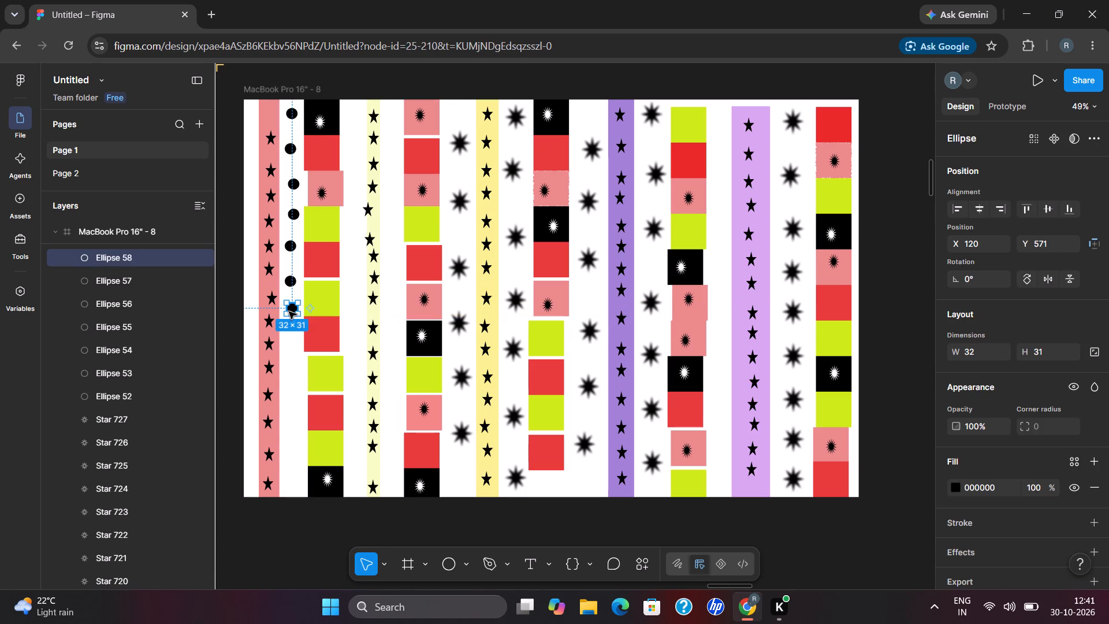
left_click(297, 367)
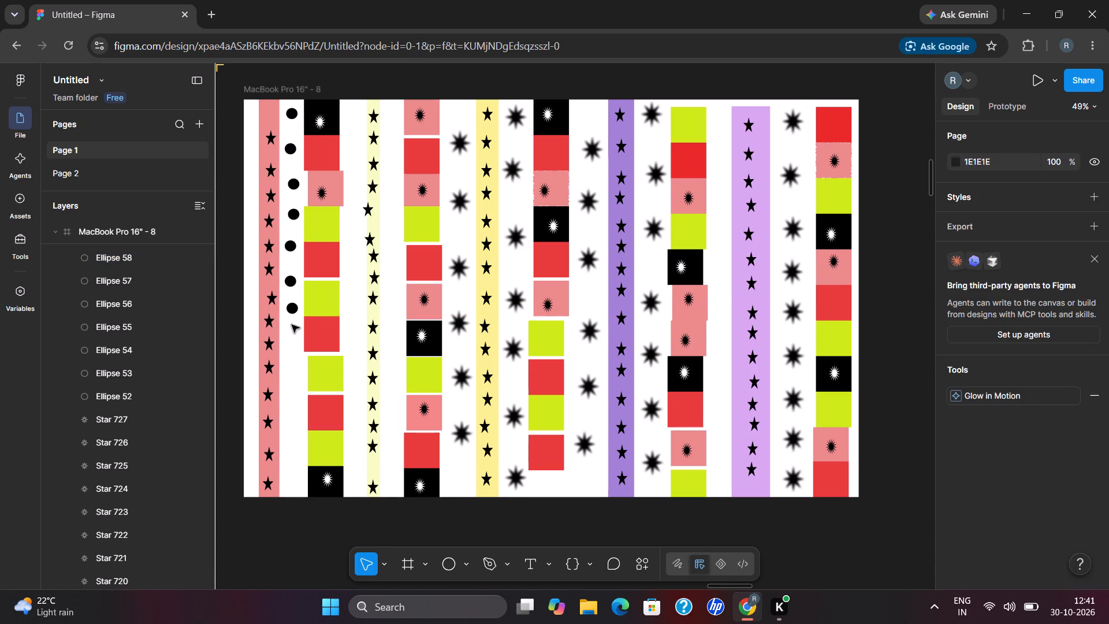
Add six more black circle copies down the rest of the gap after the pink strip, the lowest at about X 124, Y 1039.
left_click_drag(291, 311, 292, 344)
left_click(295, 378)
left_click_drag(290, 340, 290, 373)
left_click(289, 415)
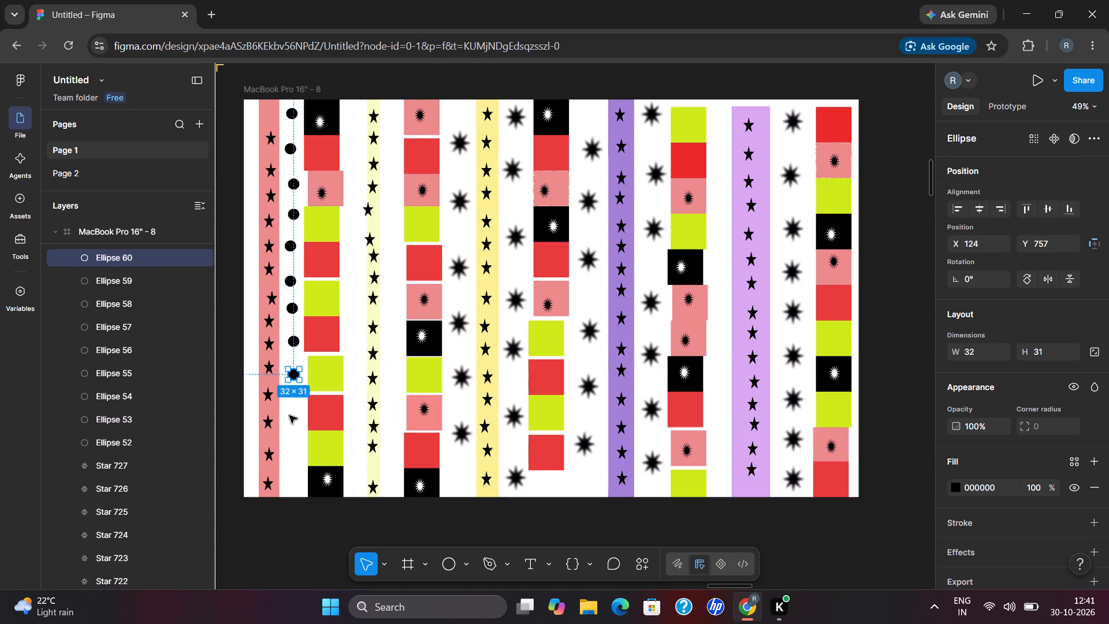
left_click_drag(291, 379, 291, 402)
left_click(295, 447)
left_click_drag(291, 401, 291, 433)
left_click(289, 466)
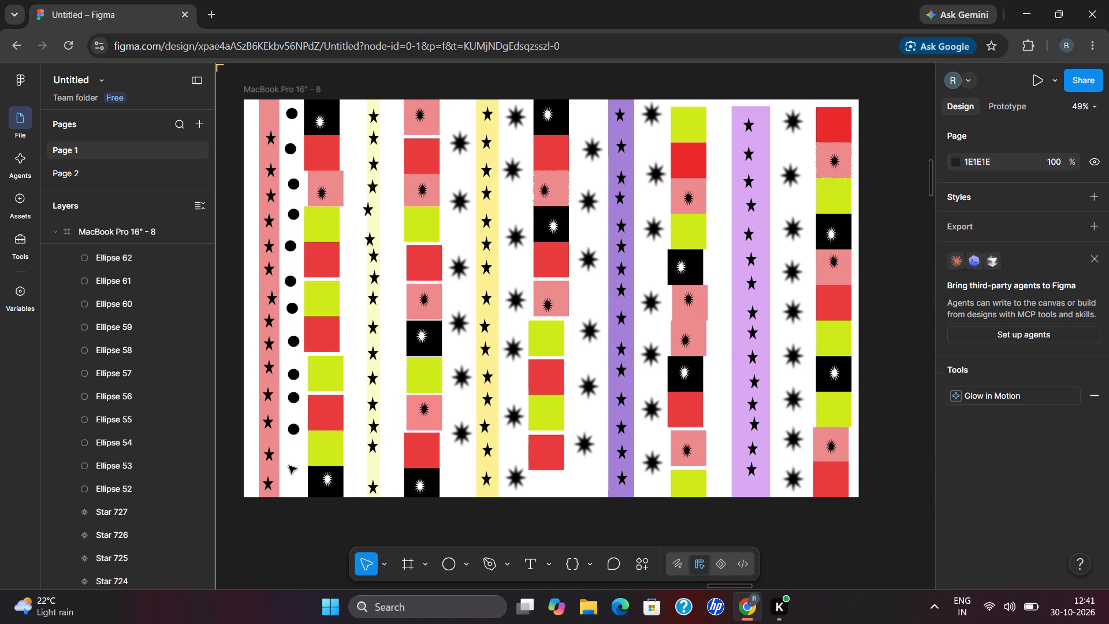
left_click_drag(291, 430, 291, 452)
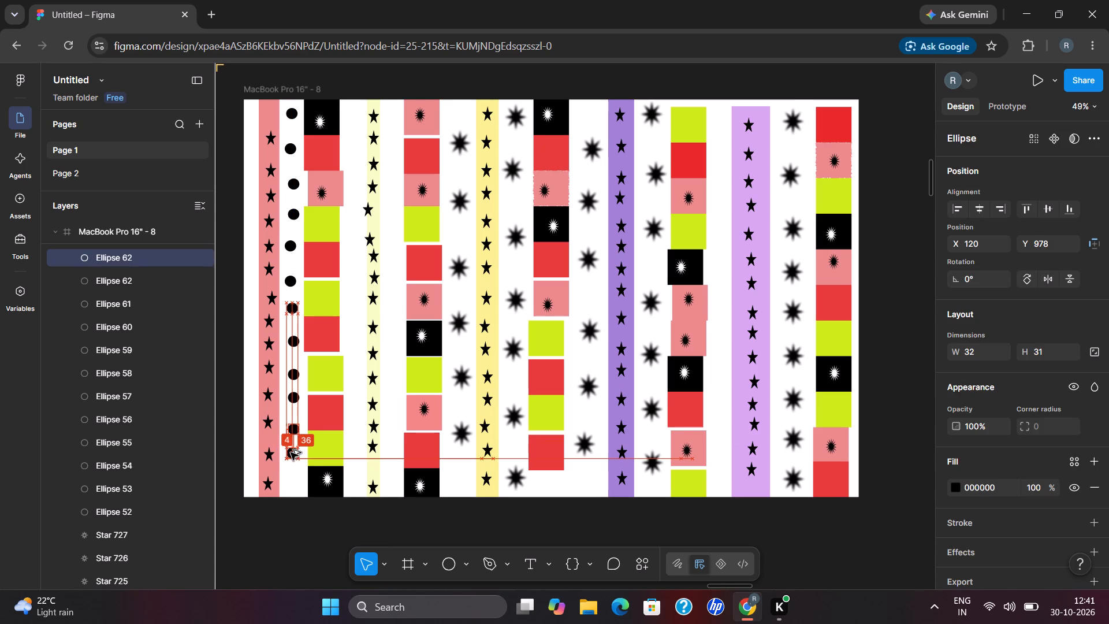
left_click(292, 479)
left_click_drag(287, 455, 289, 478)
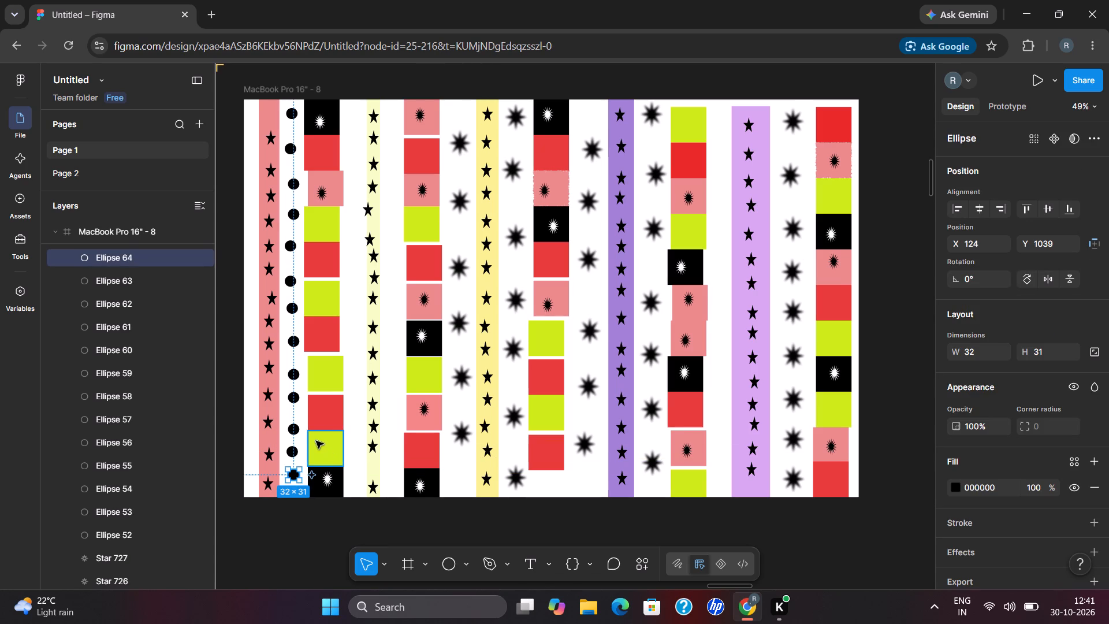
left_click(358, 423)
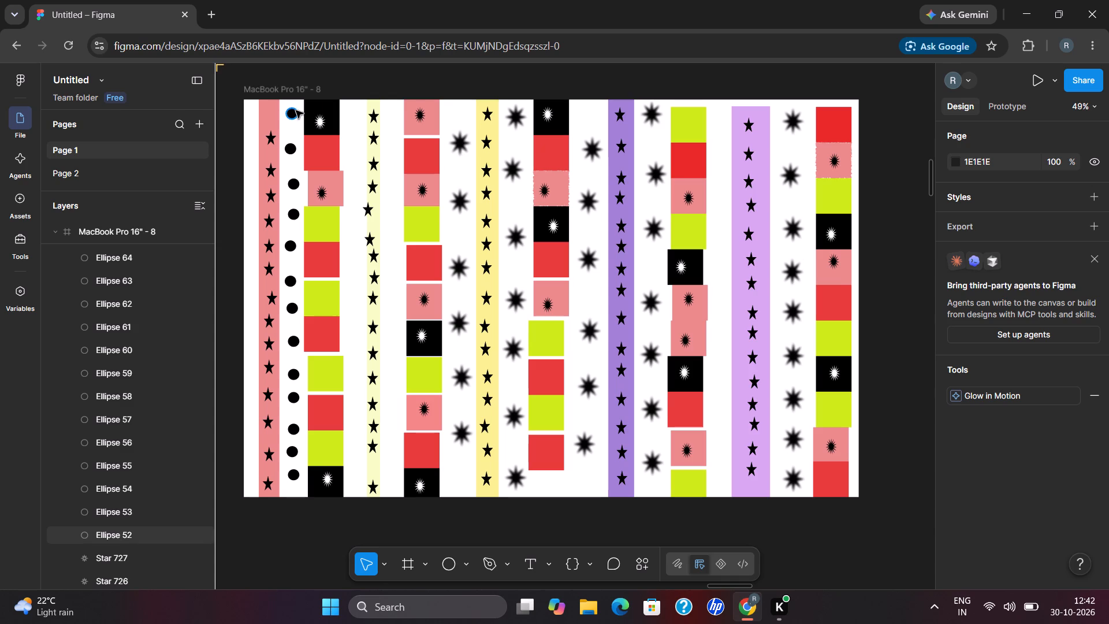
Place four copies of the black circle down the top of the gap before the light purple strip, the lowest at about X 1325, Y 282.
left_click_drag(296, 110, 728, 118)
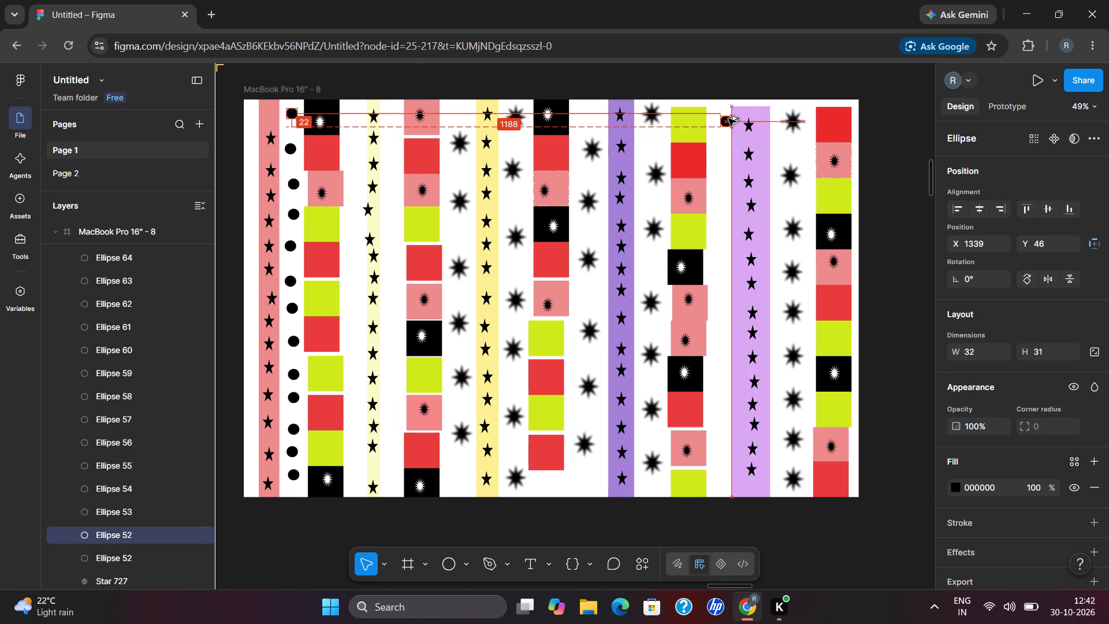
left_click_drag(728, 118, 723, 118)
left_click(723, 181)
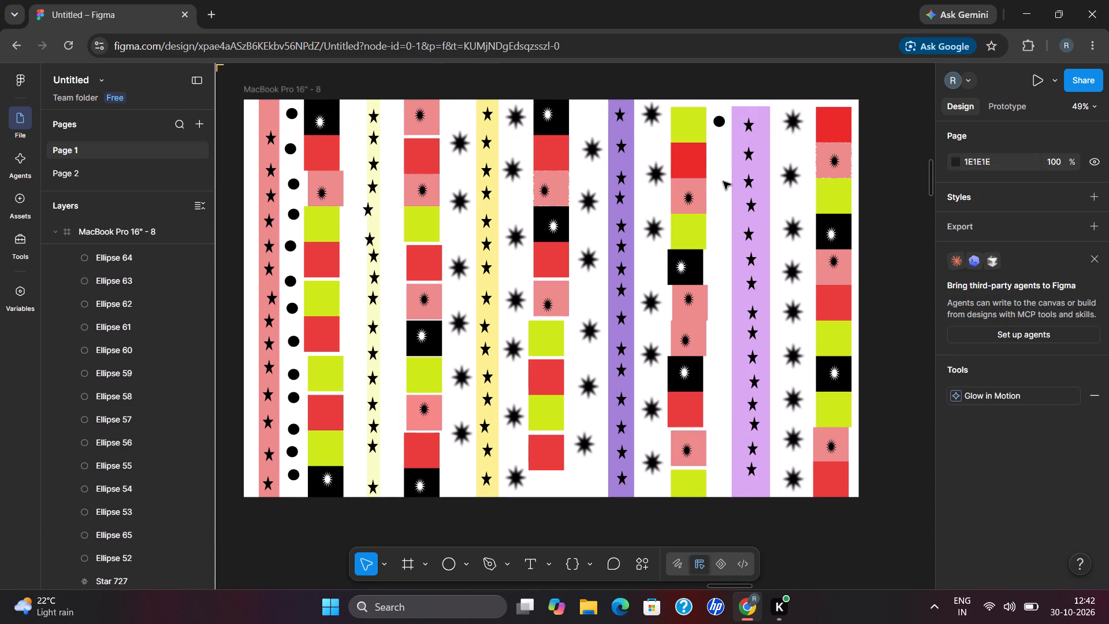
left_click_drag(719, 129, 719, 152)
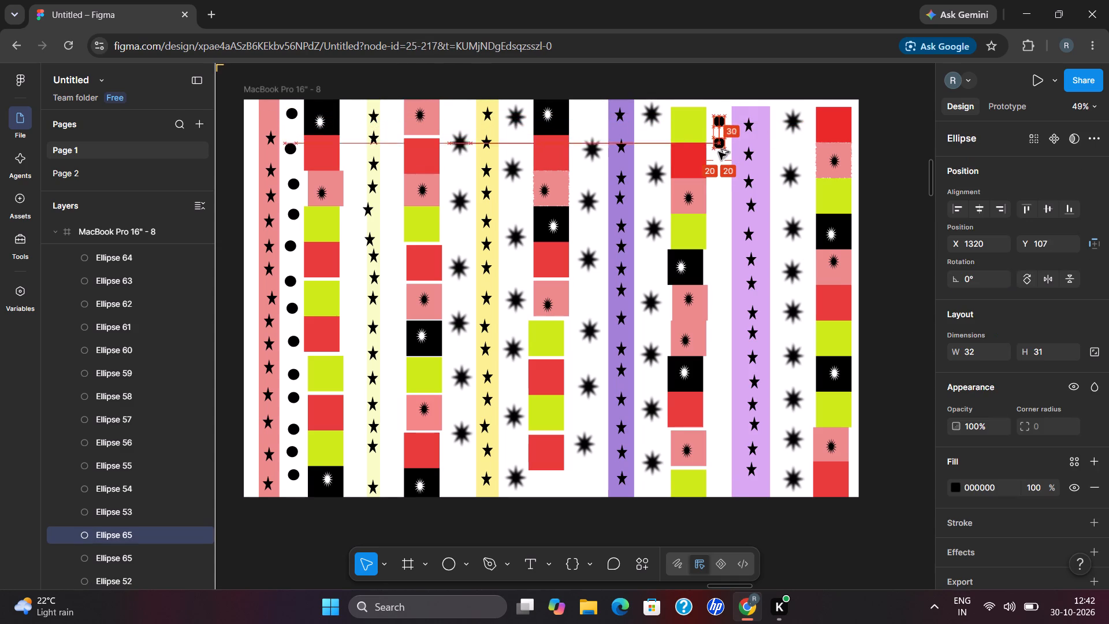
left_click_drag(719, 152, 719, 155)
left_click(722, 187)
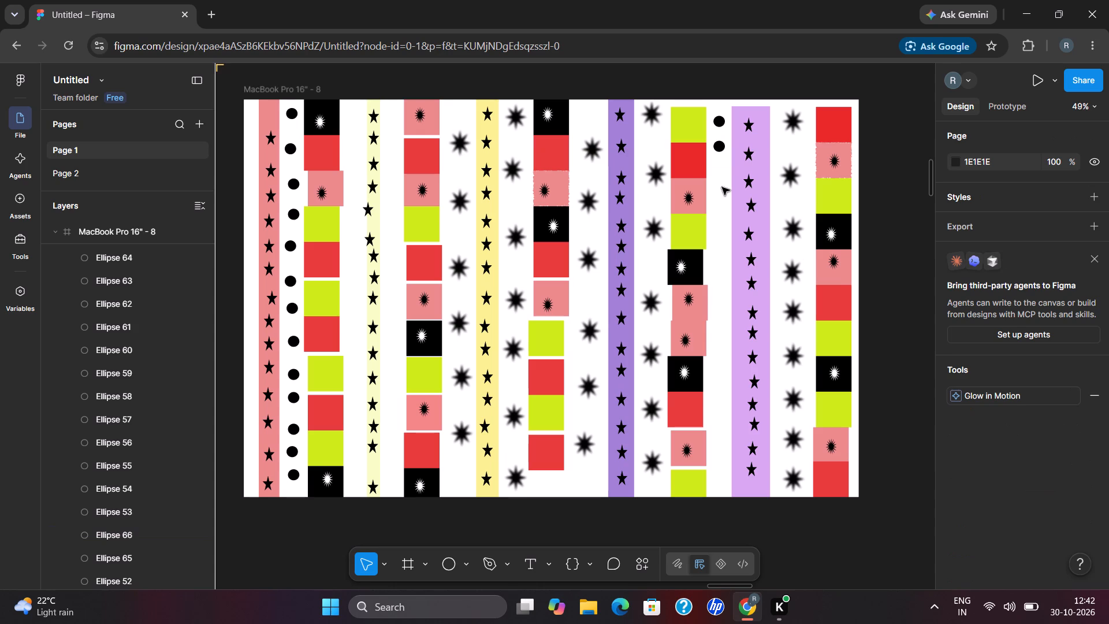
left_click_drag(721, 148, 723, 176)
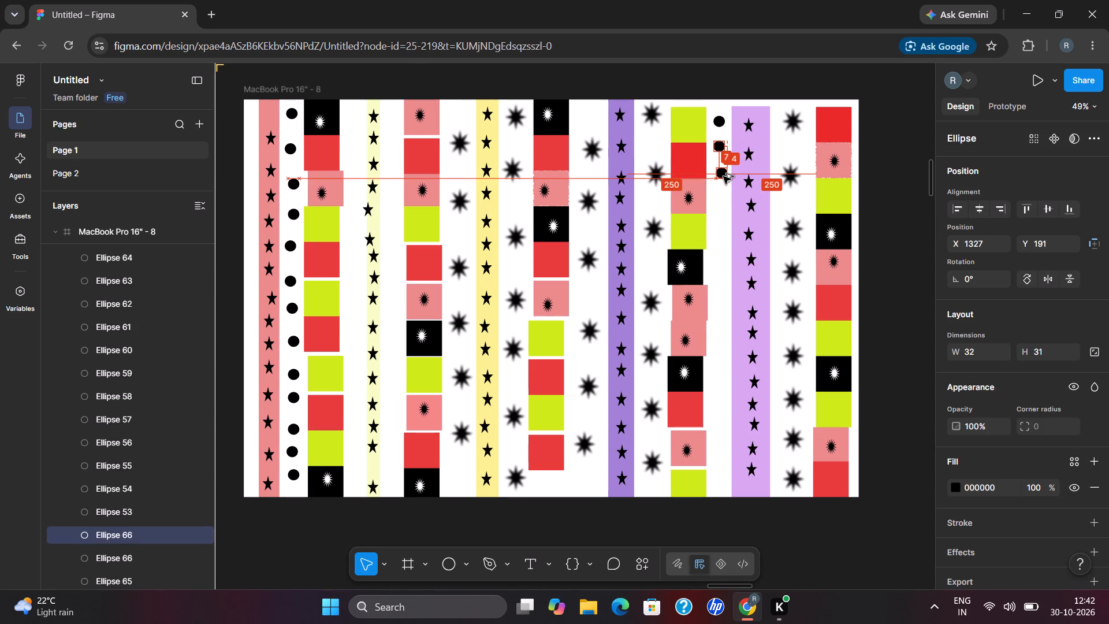
left_click_drag(723, 176, 724, 176)
left_click(723, 211)
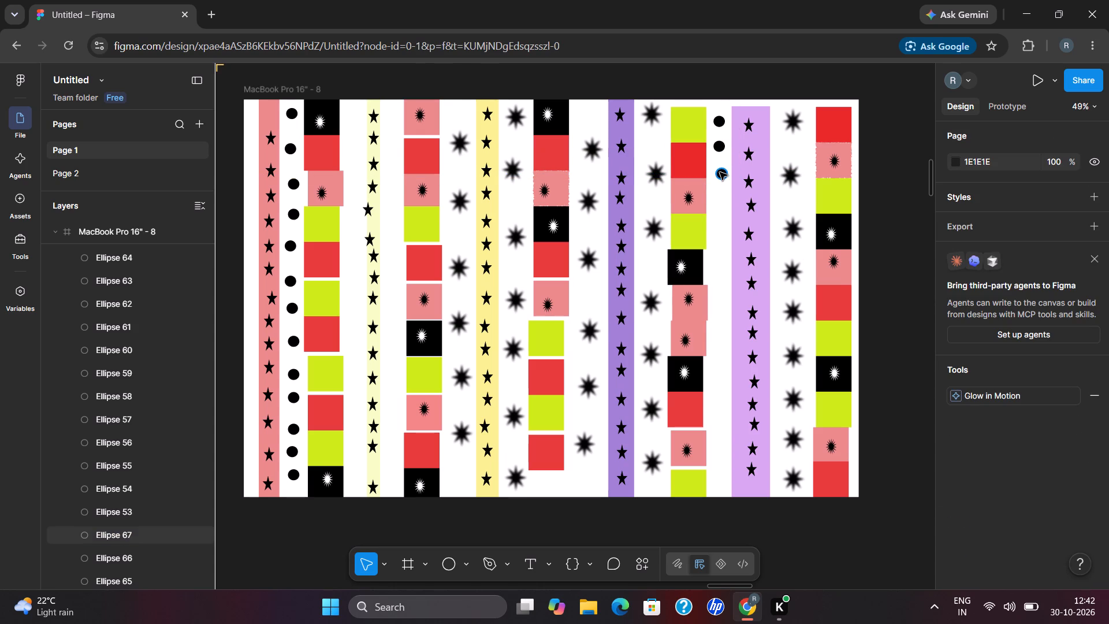
left_click_drag(720, 172, 719, 204)
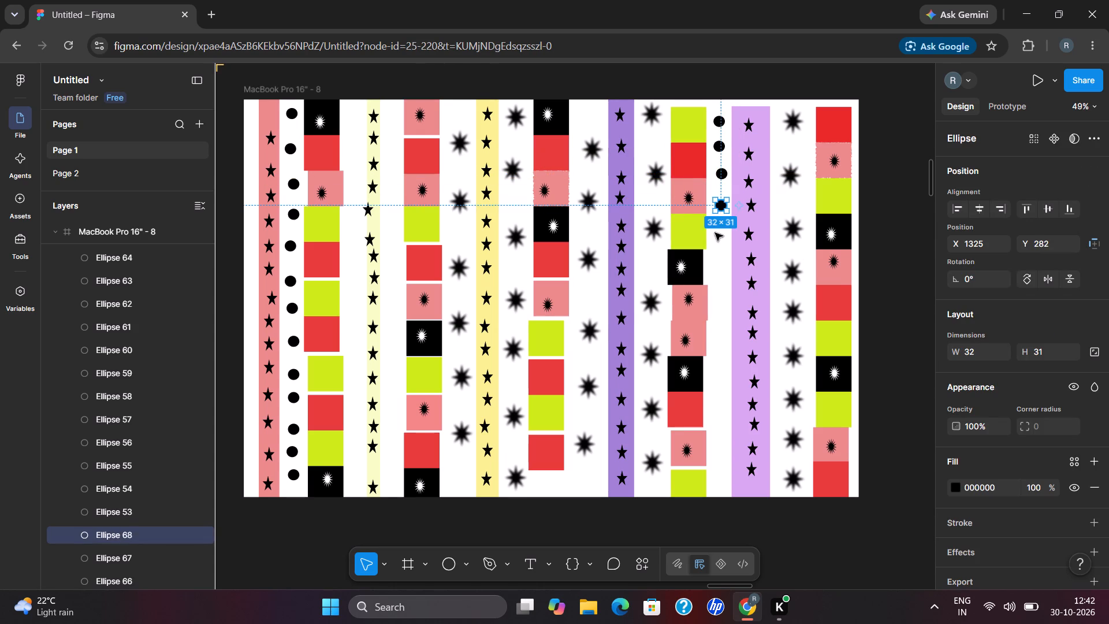
left_click(716, 239)
Add four more black circle copies down the gap before the light purple strip, the lowest at about X 1325, Y 546.
left_click_drag(719, 207, 722, 237)
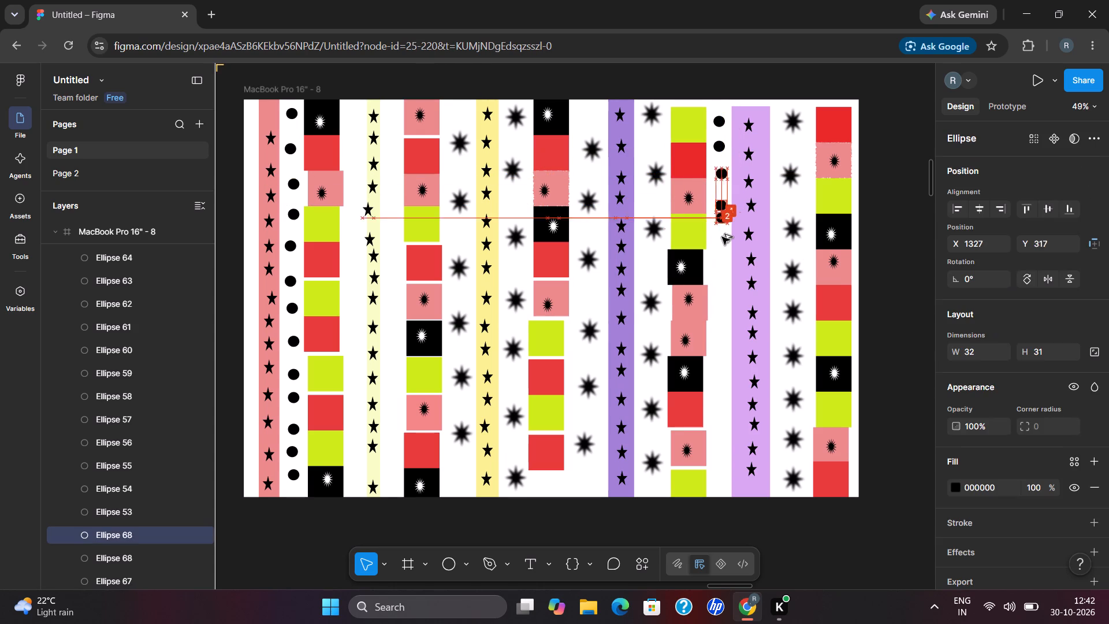
left_click_drag(722, 237, 723, 237)
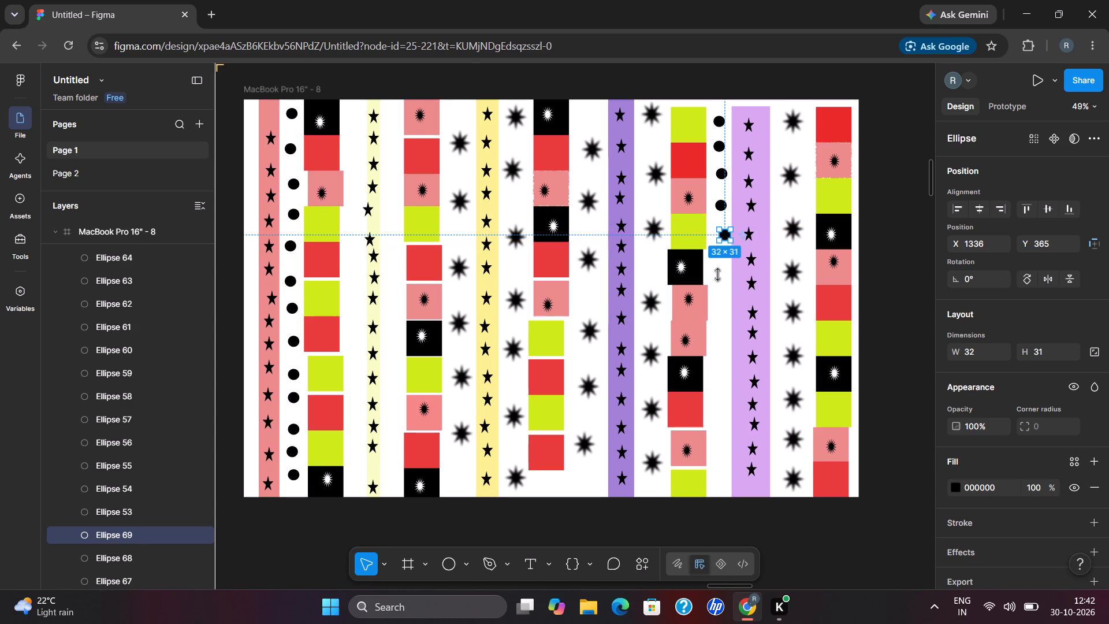
left_click(717, 280)
left_click_drag(724, 238, 724, 246)
left_click_drag(724, 246, 721, 257)
left_click(721, 296)
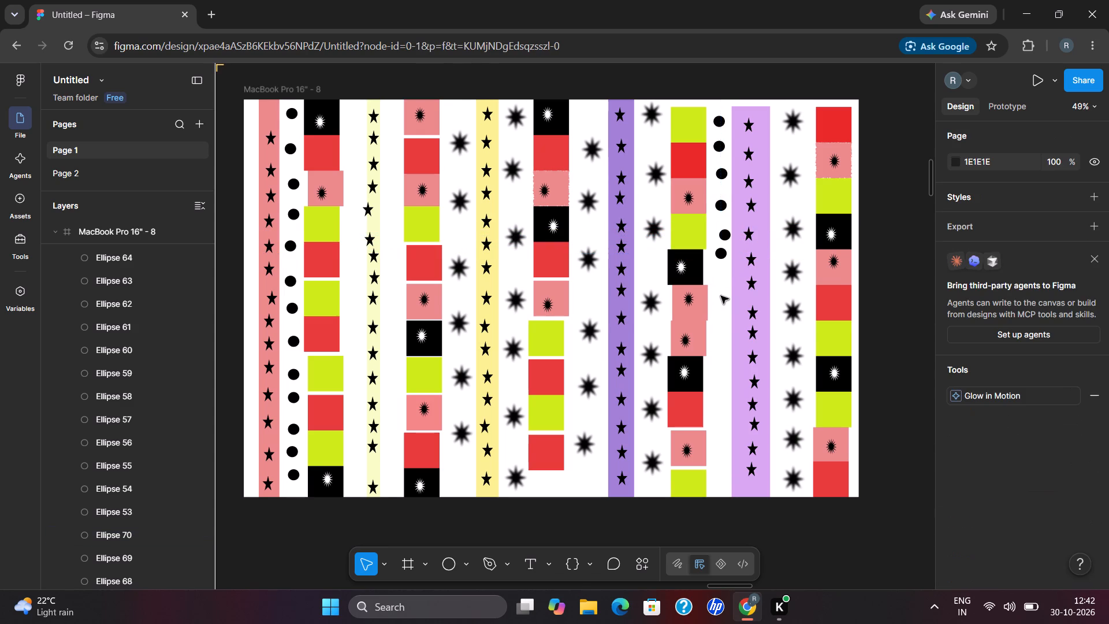
left_click_drag(717, 254, 720, 270)
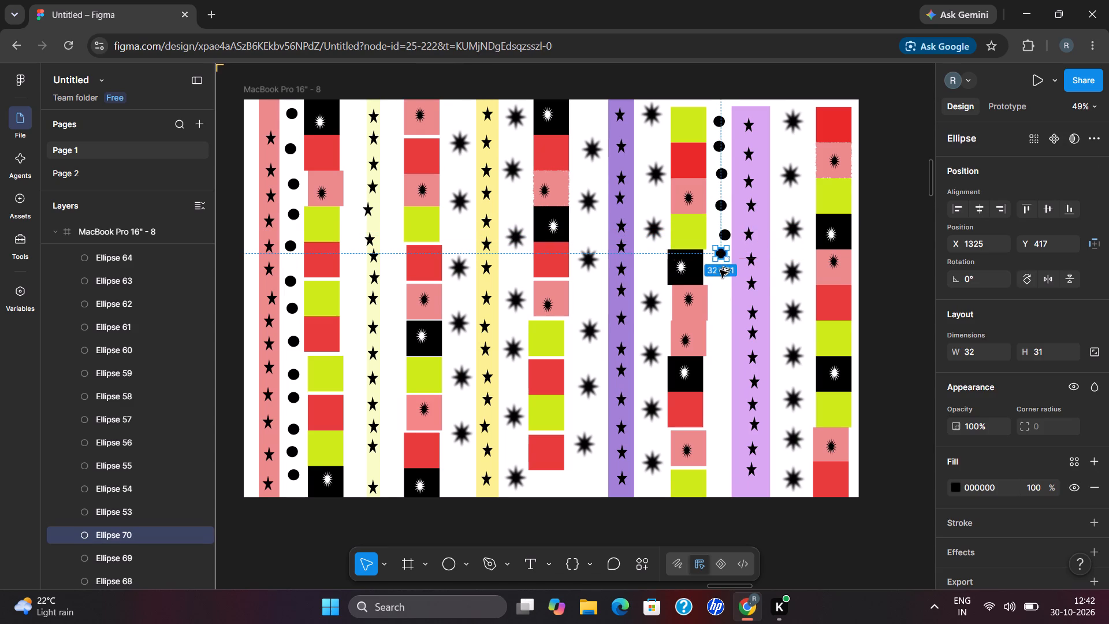
left_click_drag(720, 270, 721, 279)
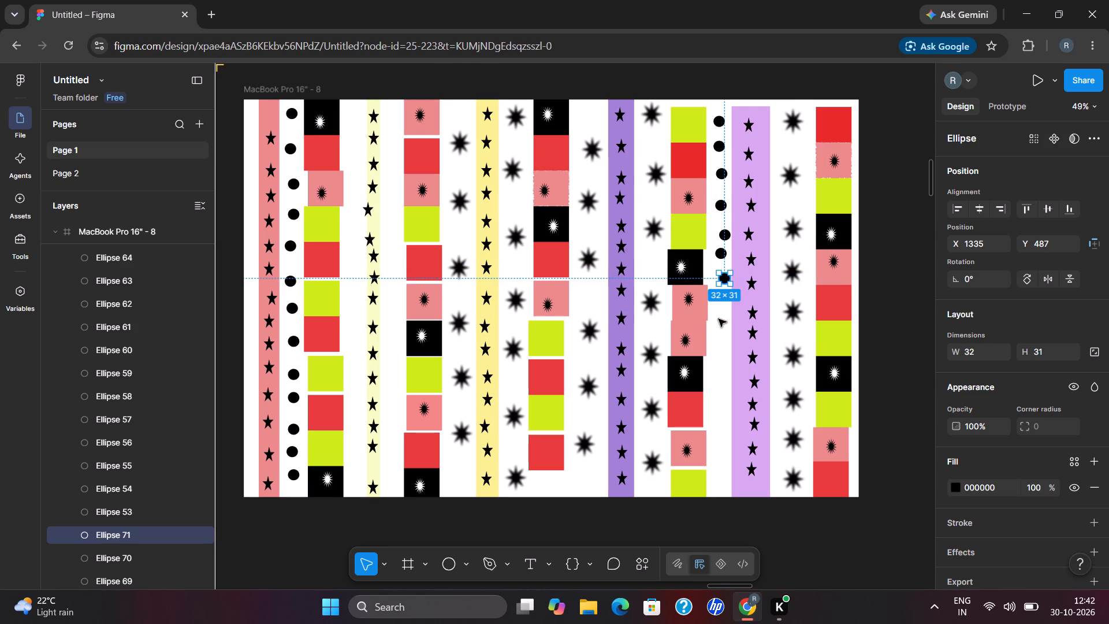
left_click(719, 319)
left_click_drag(725, 280, 721, 301)
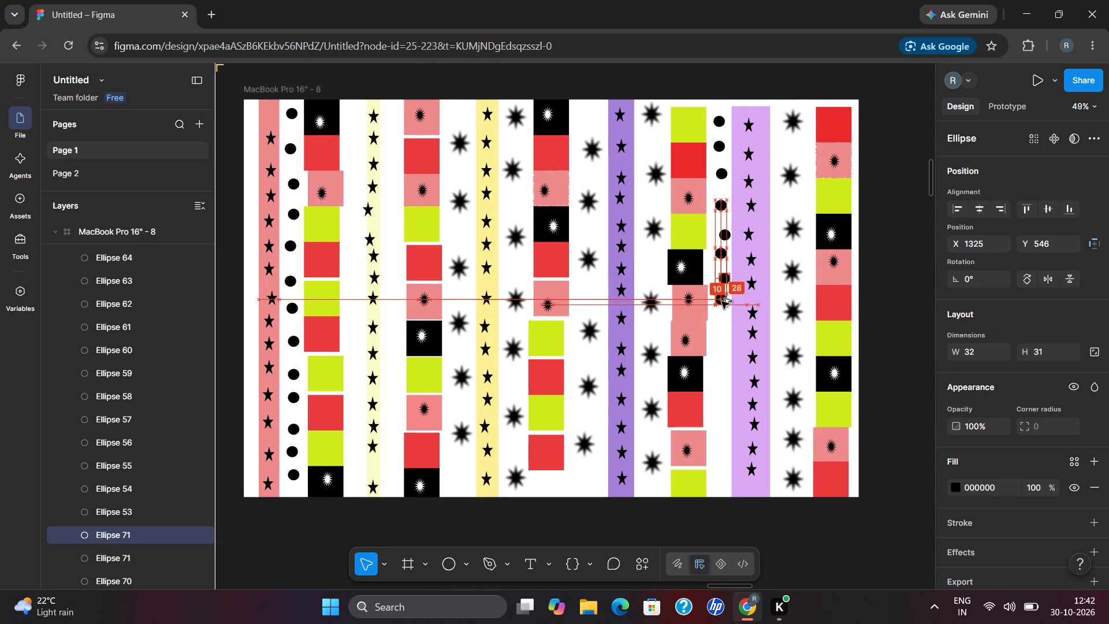
left_click_drag(721, 301, 721, 302)
left_click(724, 331)
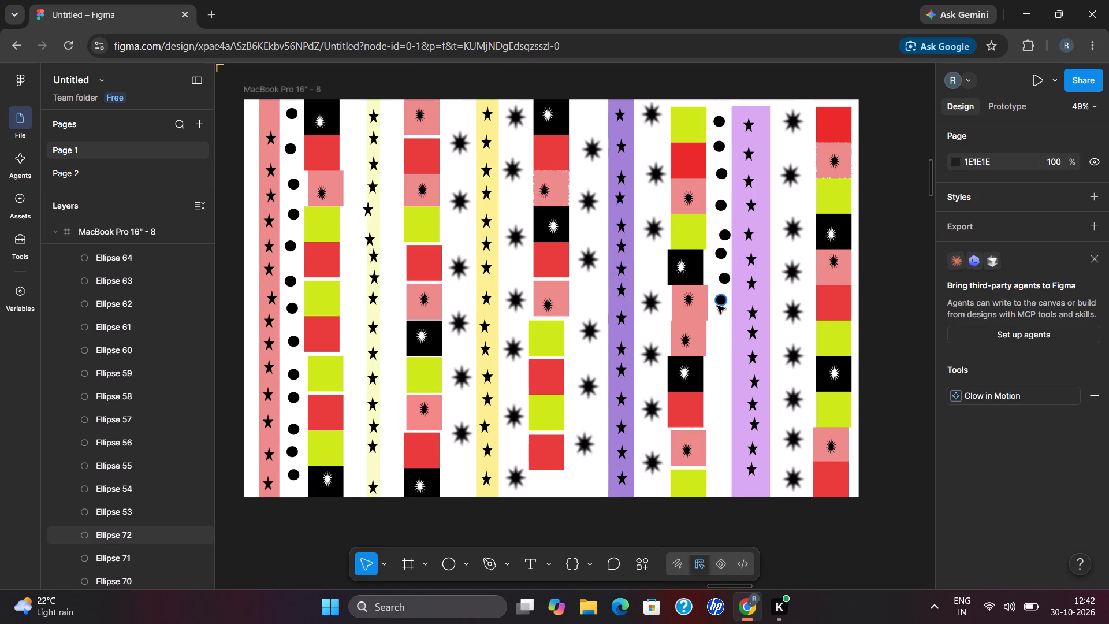
Add three more black circle copies down the gap before the light purple strip, the lowest at about X 1325, Y 730.
left_click_drag(717, 306, 718, 326)
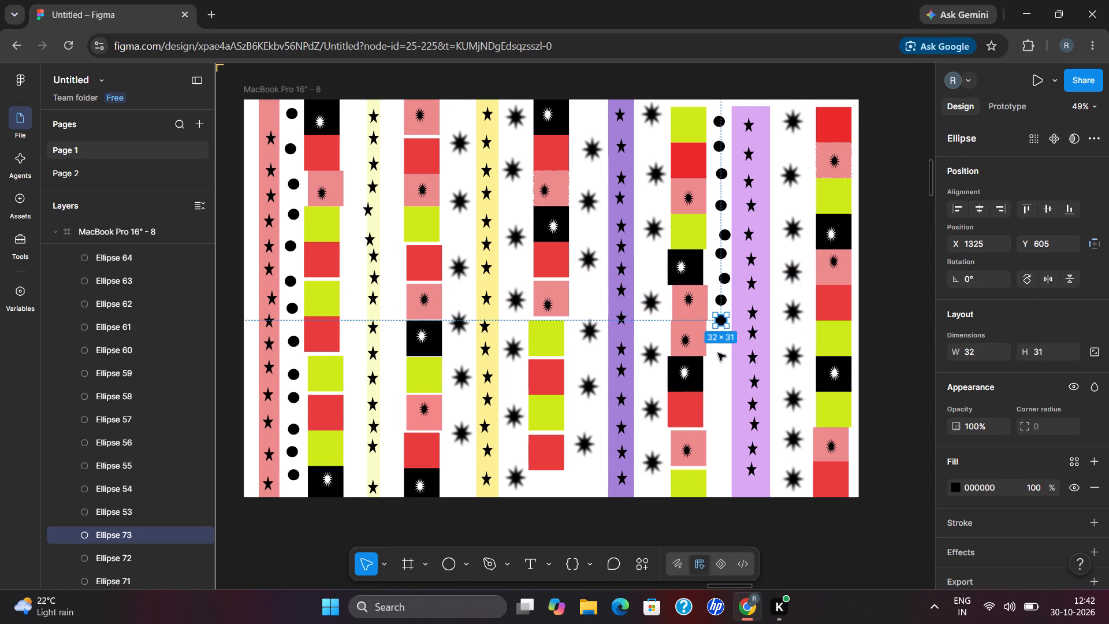
left_click(718, 353)
left_click_drag(719, 324, 720, 344)
left_click_drag(720, 344, 720, 346)
left_click(720, 376)
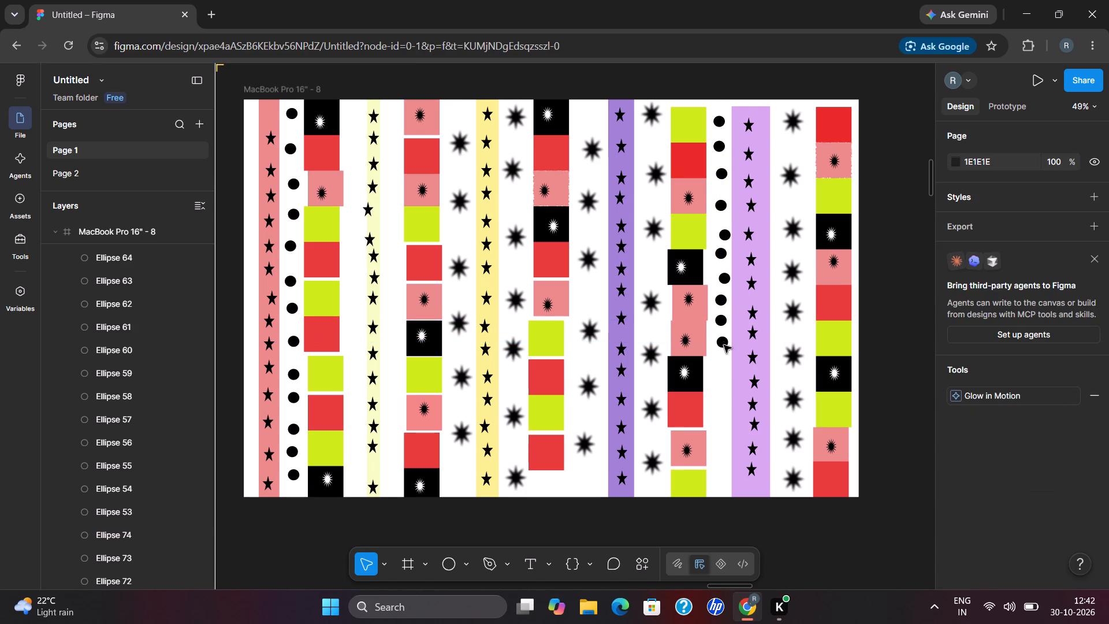
left_click_drag(721, 343, 719, 366)
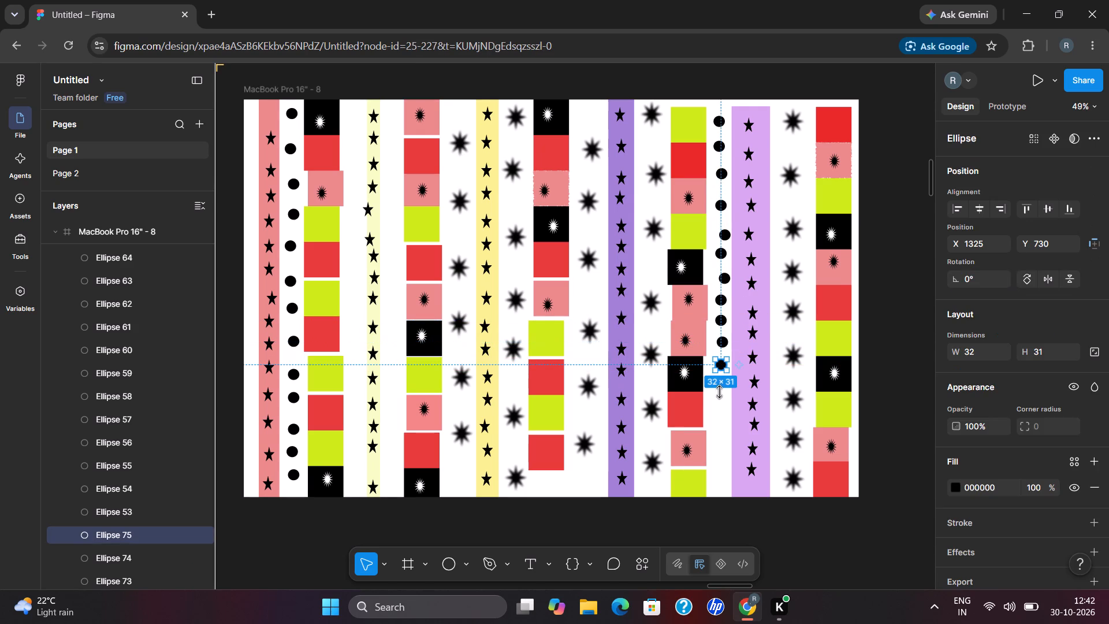
left_click(719, 403)
Fill the rest of the gap before the light purple strip with five black circle copies, the lowest at about X 1323, Y 1054.
left_click_drag(718, 365, 718, 382)
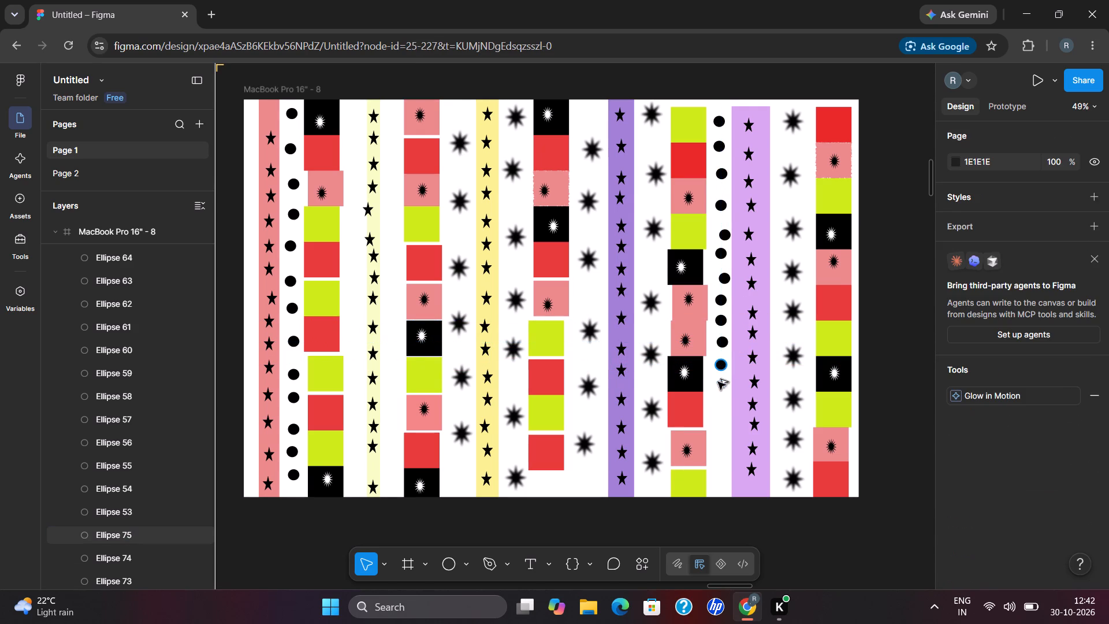
left_click_drag(718, 382, 718, 388)
left_click(717, 419)
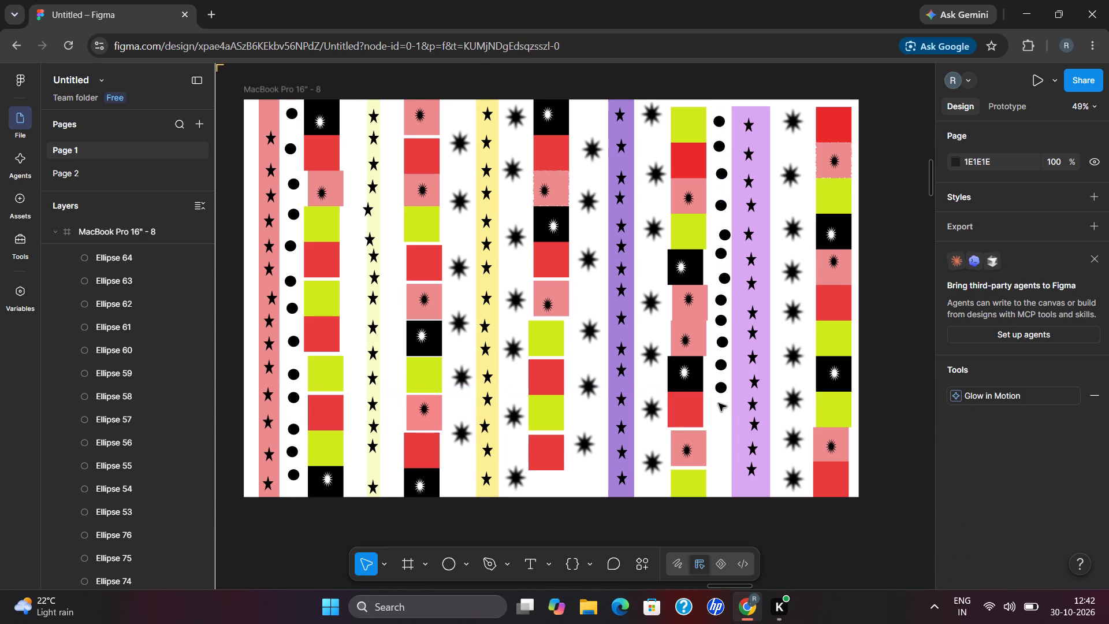
left_click_drag(719, 385, 719, 409)
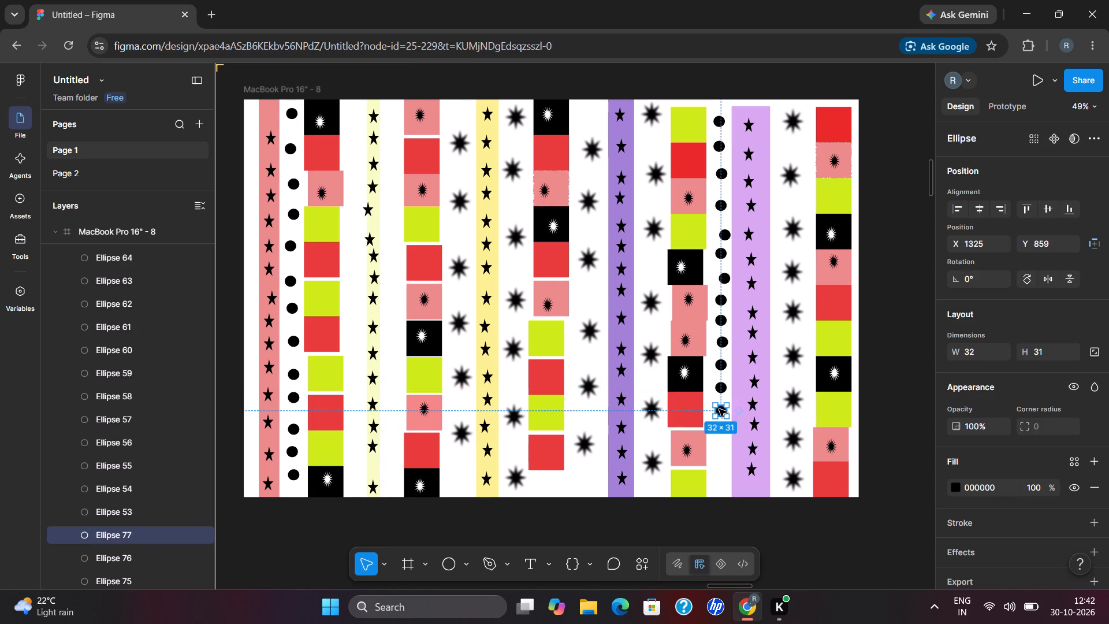
left_click(724, 446)
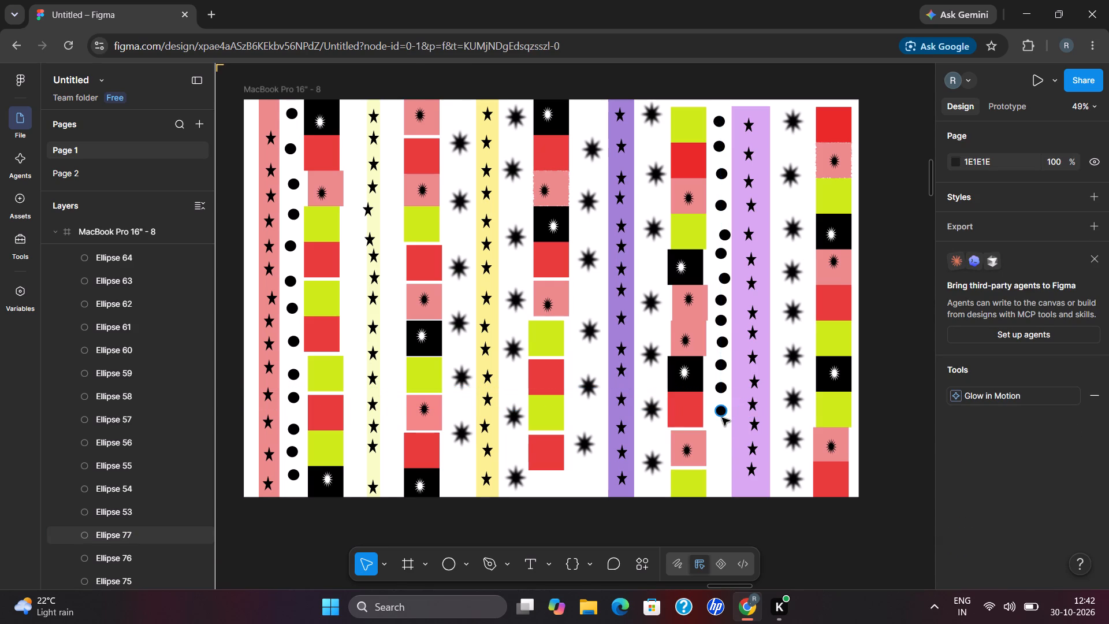
left_click_drag(722, 418, 721, 445)
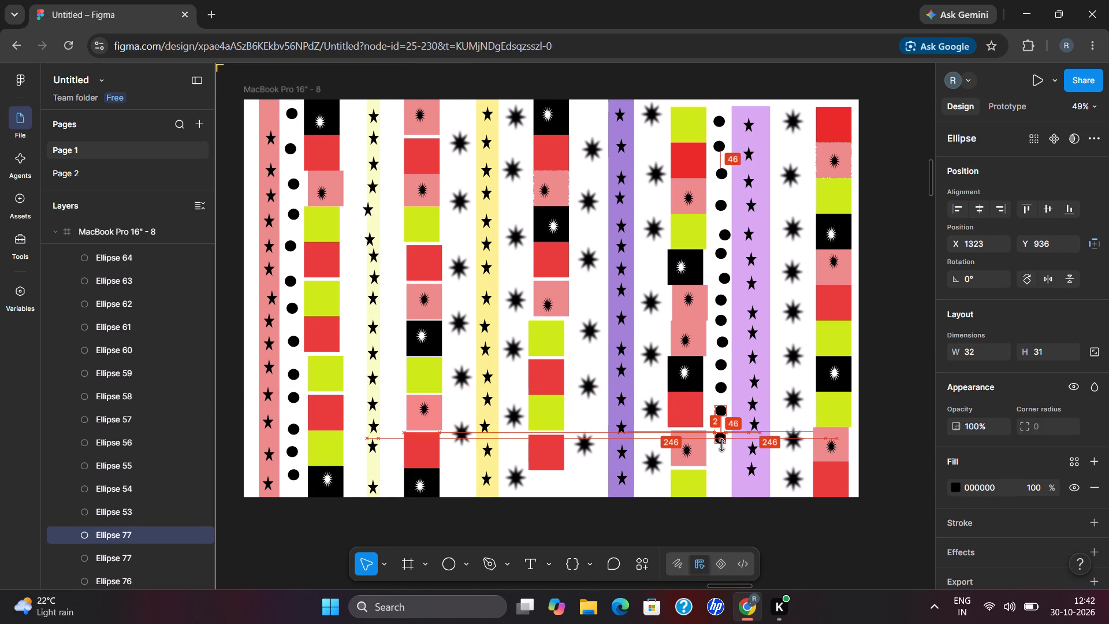
left_click(726, 467)
left_click_drag(717, 435, 717, 449)
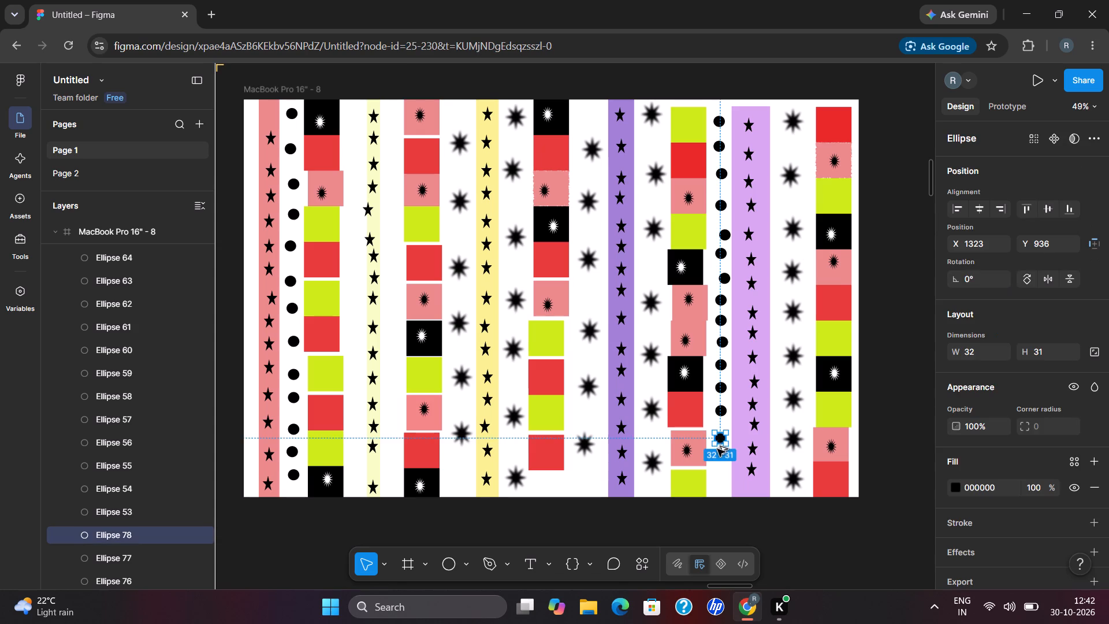
left_click_drag(717, 449, 717, 456)
left_click(724, 482)
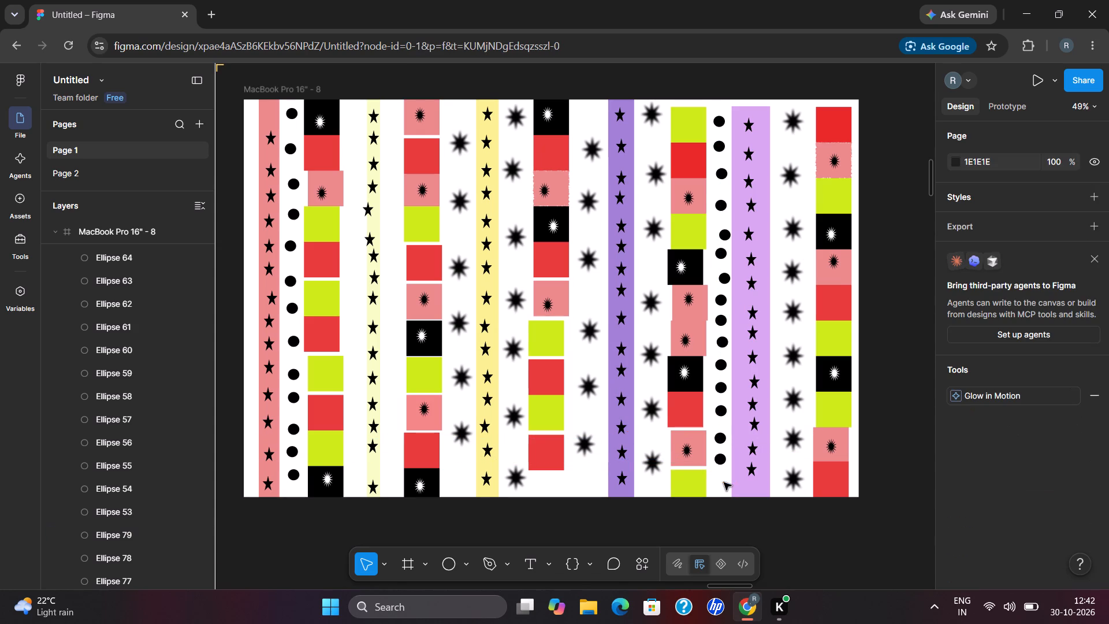
left_click_drag(717, 458, 717, 479)
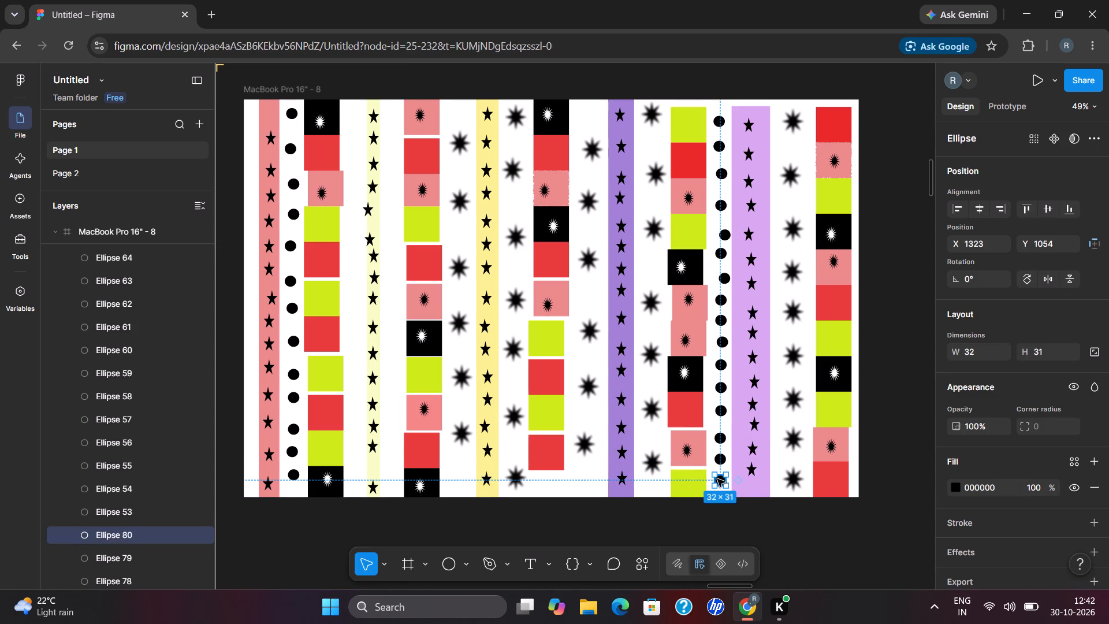
left_click(658, 483)
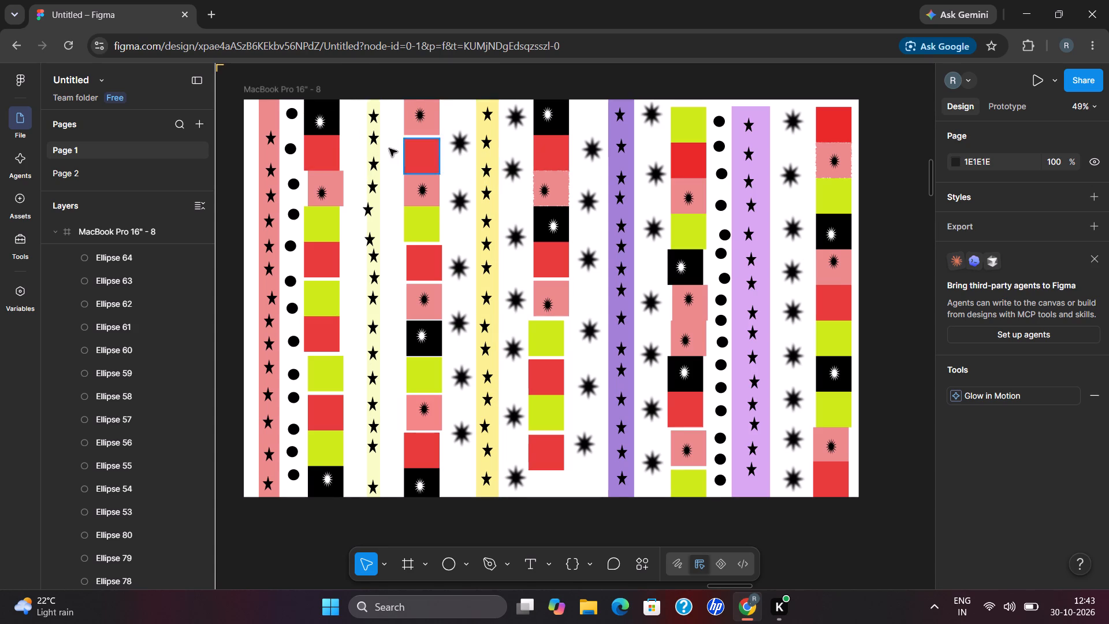
Place five black circle copies down the upper gap before the pale yellow strip, from about X 285, Y 9 to X 295, Y 333.
left_click_drag(290, 116, 300, 115)
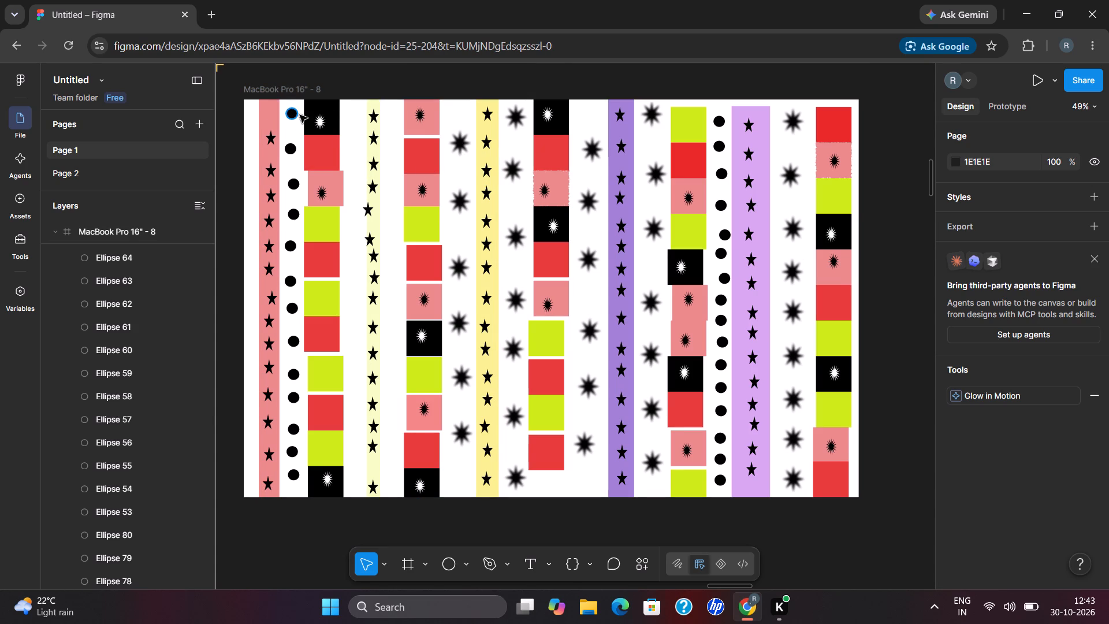
left_click_drag(300, 115, 349, 111)
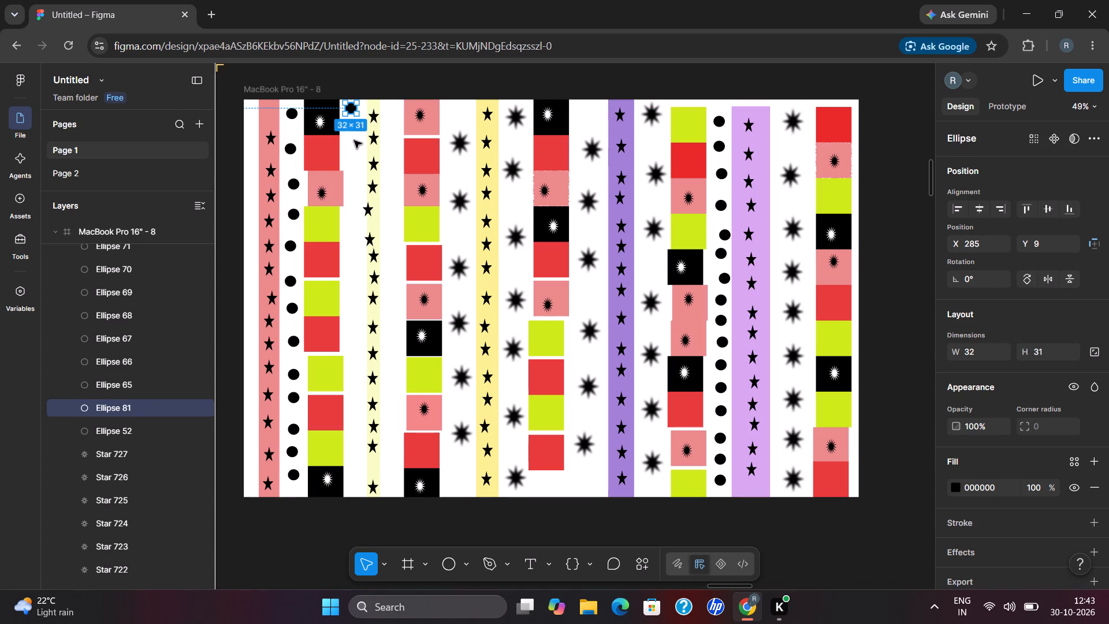
left_click(354, 140)
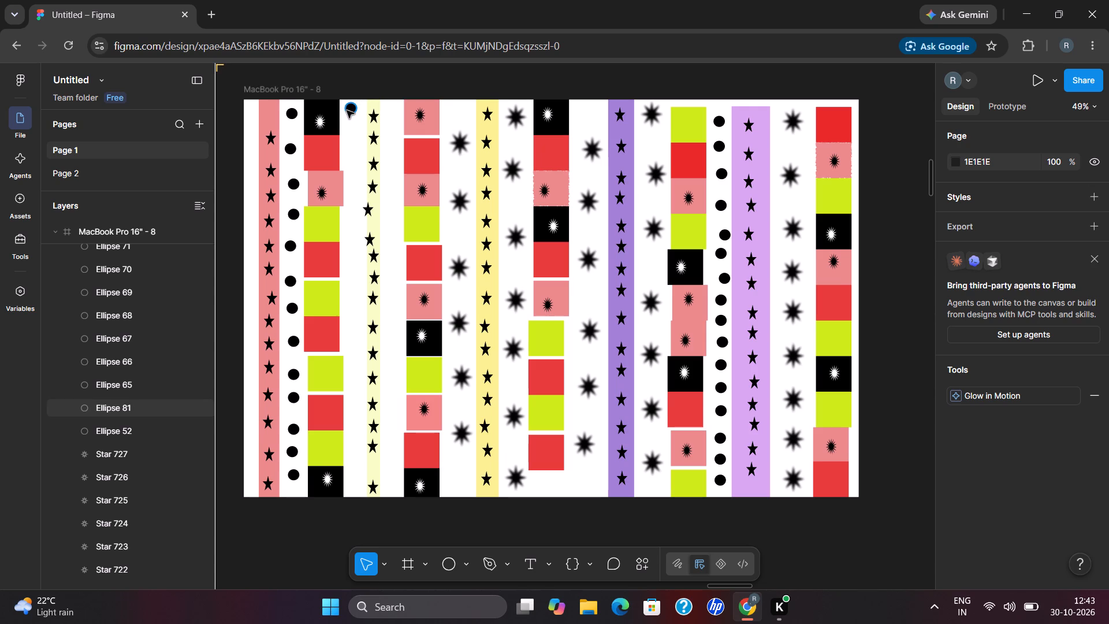
left_click_drag(347, 110, 348, 142)
left_click(351, 175)
left_click_drag(348, 140, 348, 146)
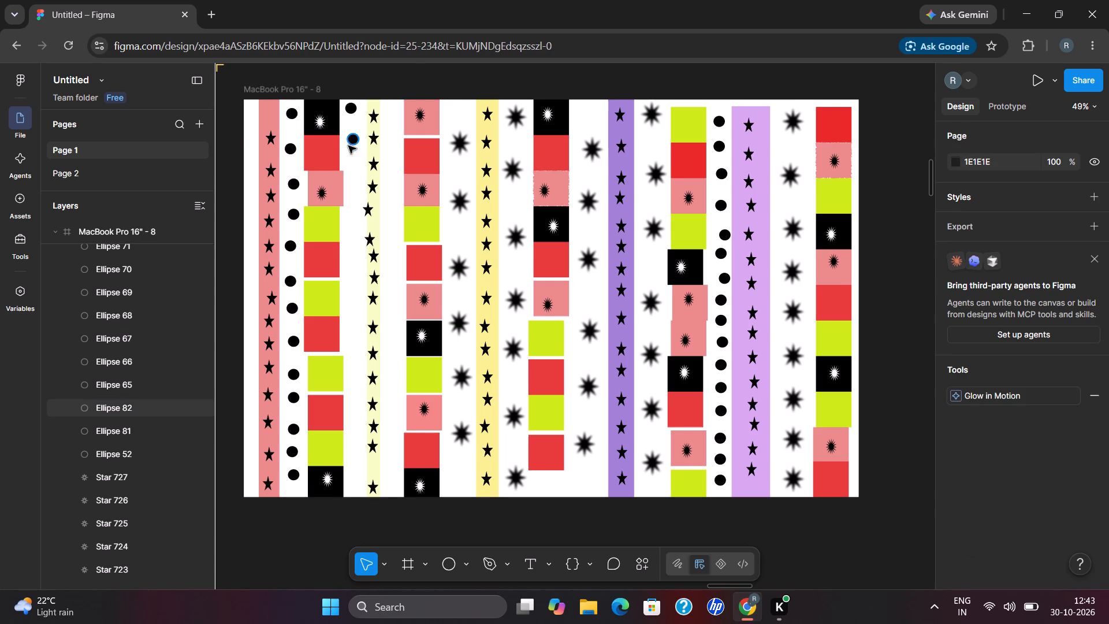
left_click_drag(348, 146, 351, 172)
left_click(351, 210)
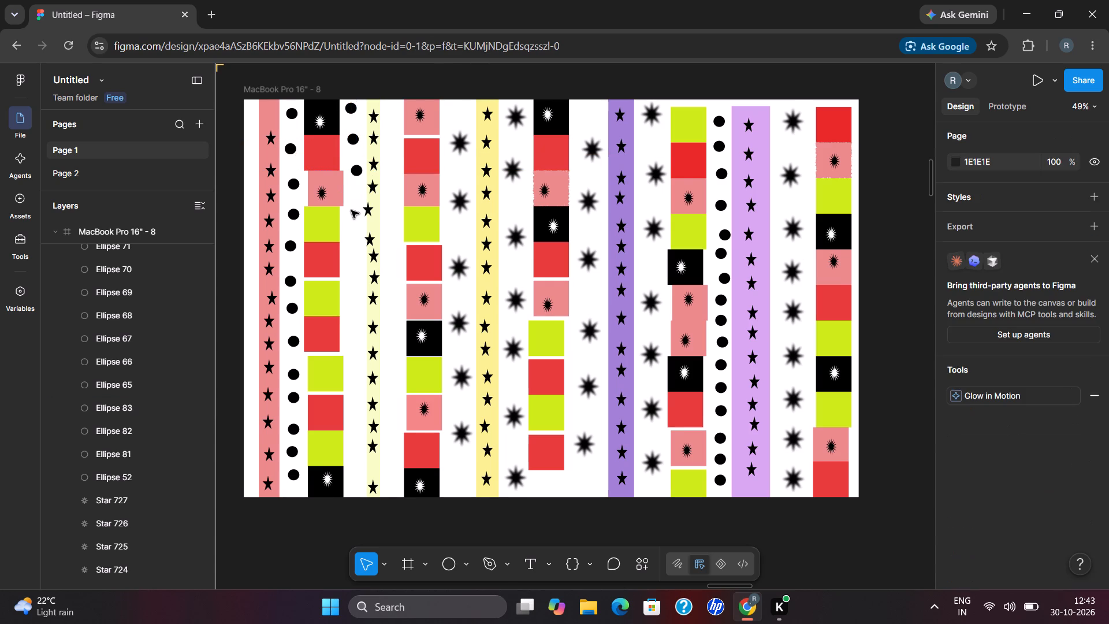
left_click_drag(356, 176, 353, 206)
left_click(348, 235)
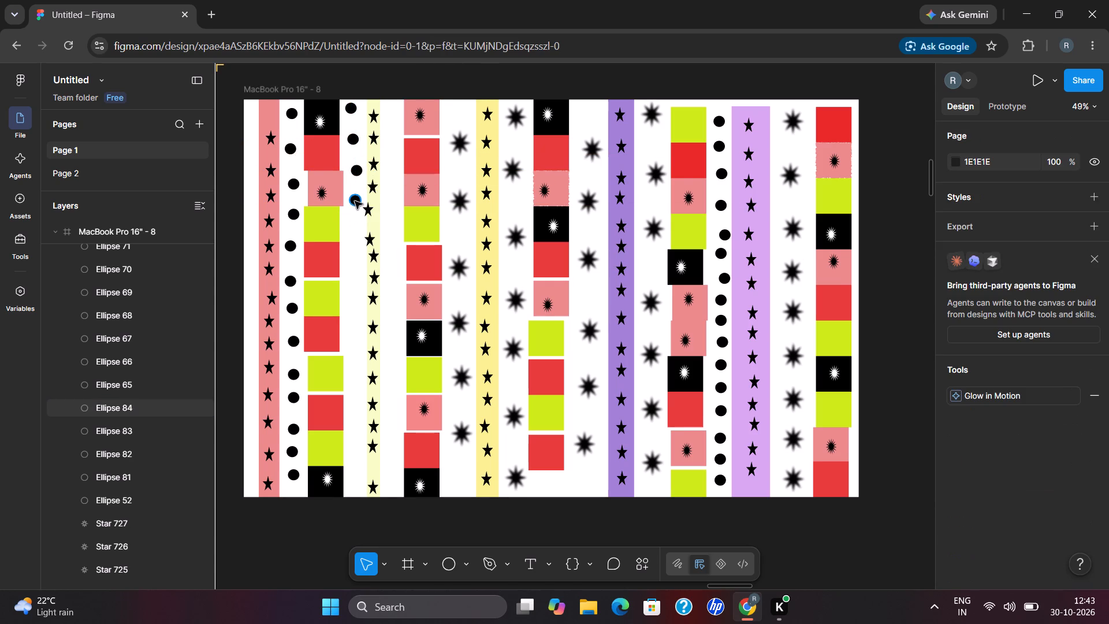
left_click_drag(355, 201, 354, 224)
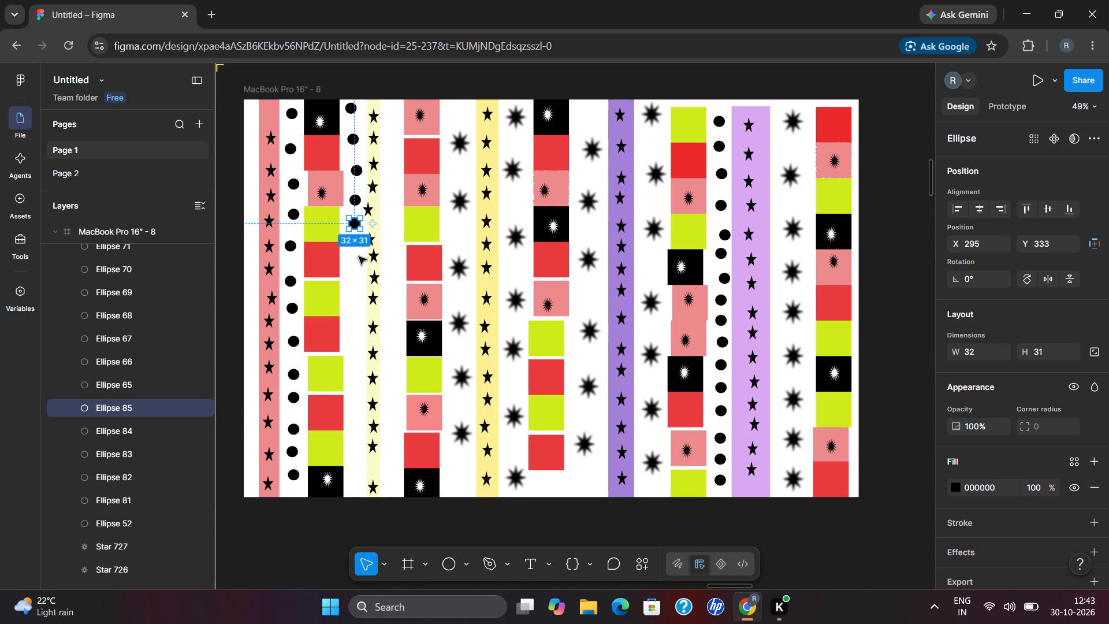
Add five more black circle copies down the gap before the pale yellow strip, the lowest at about X 297, Y 694.
left_click(359, 256)
left_click_drag(356, 226, 356, 257)
left_click_drag(356, 298, 351, 251)
left_click_drag(351, 251, 353, 279)
left_click(358, 320)
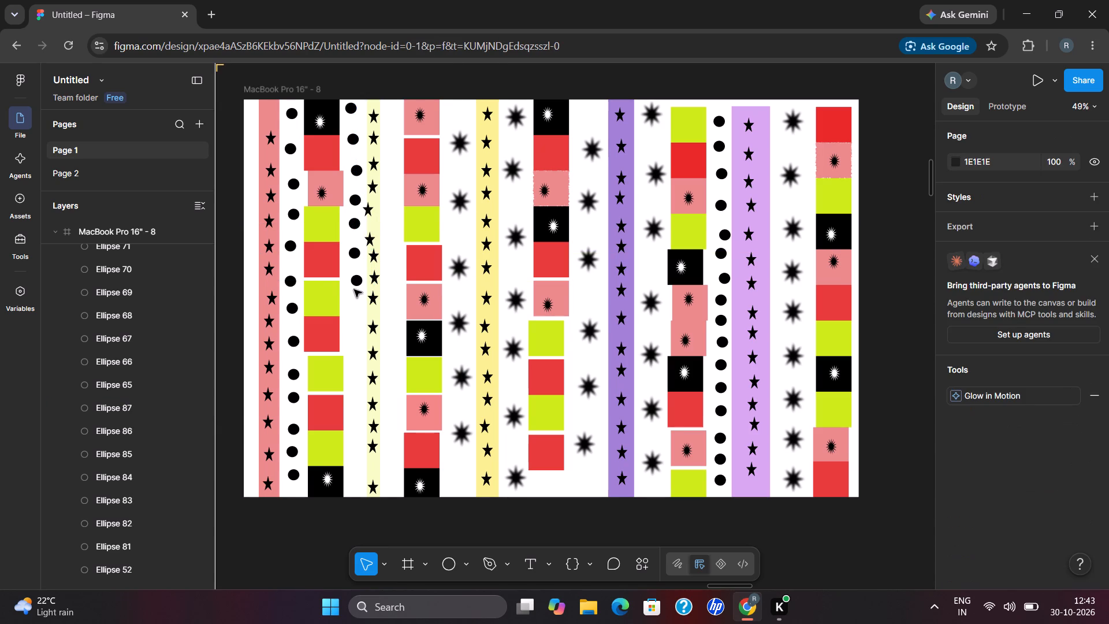
left_click_drag(352, 285, 351, 310)
left_click_drag(356, 354, 354, 306)
left_click_drag(354, 306, 354, 326)
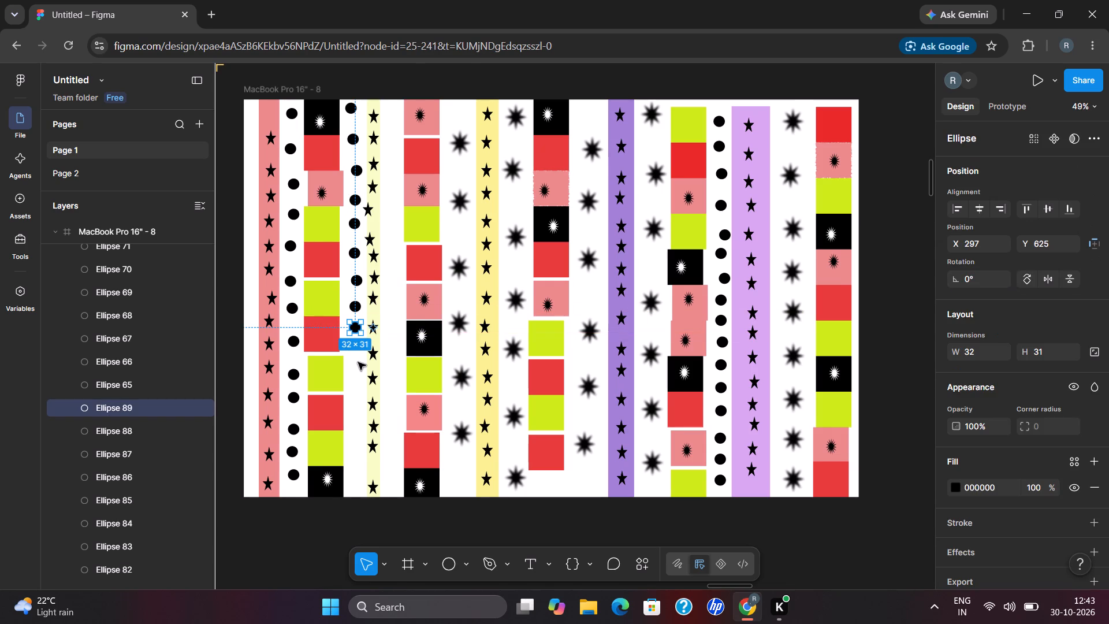
left_click(358, 366)
left_click_drag(353, 335, 353, 359)
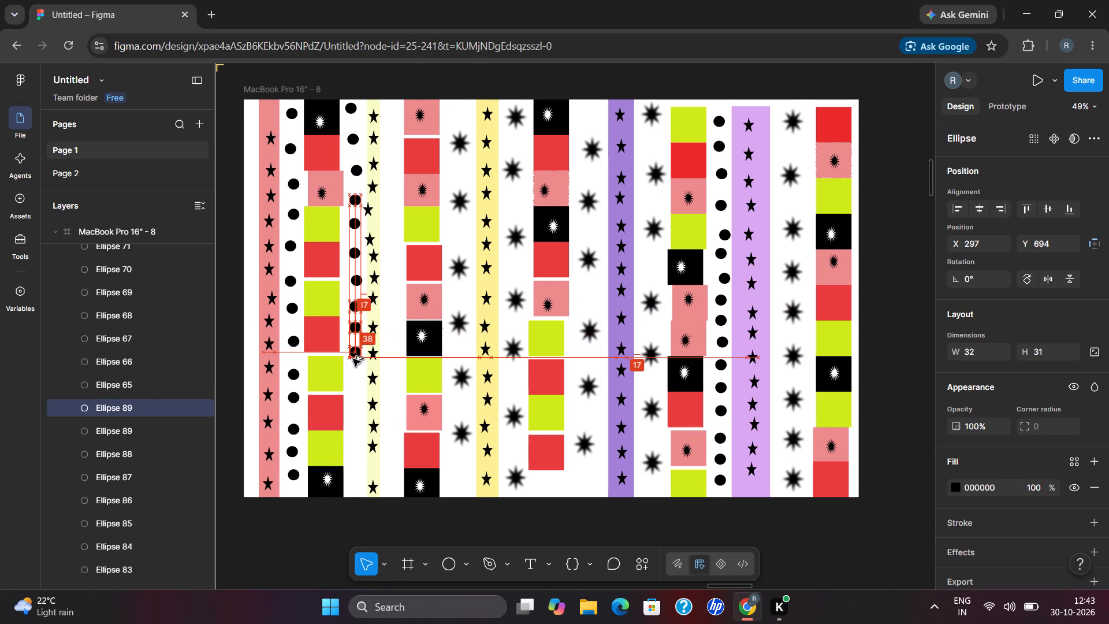
left_click_drag(353, 359, 353, 358)
left_click(359, 382)
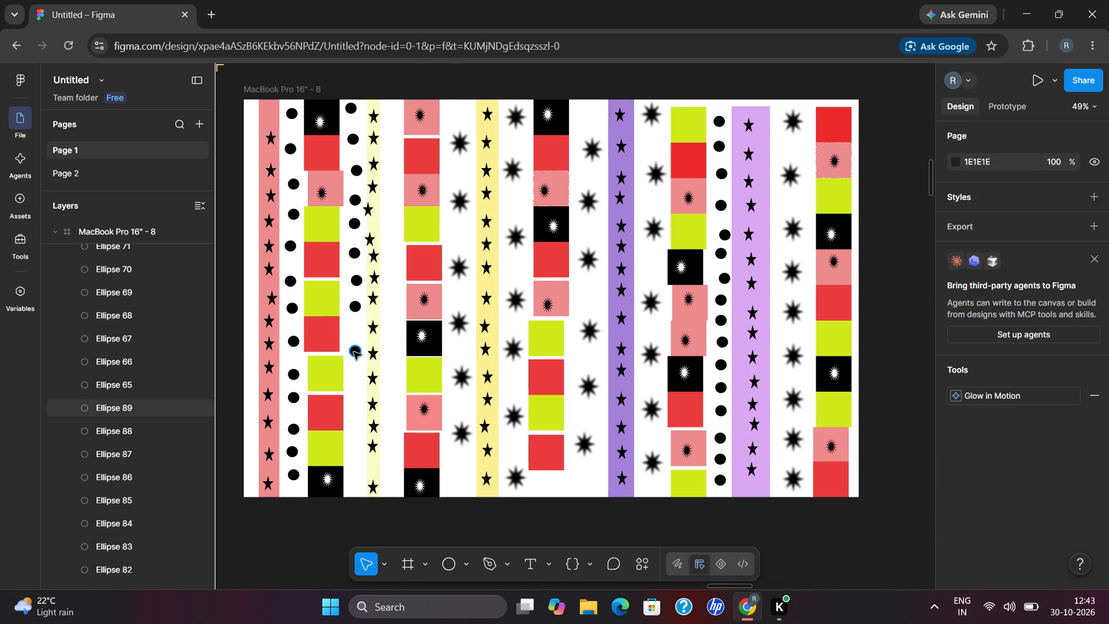
left_click_drag(353, 352, 353, 333)
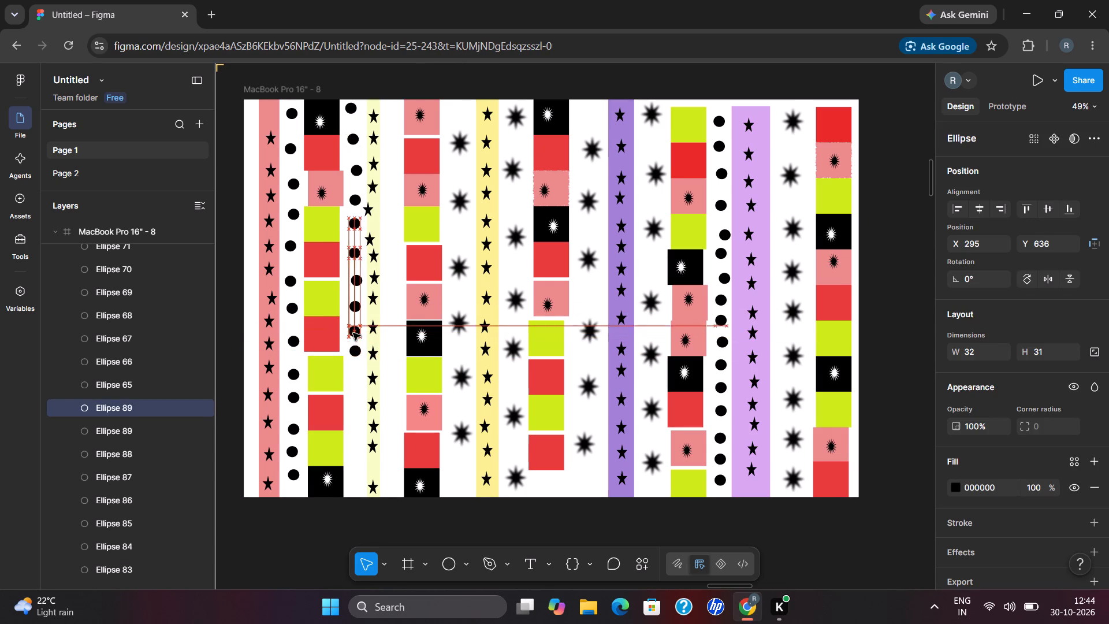
left_click(355, 399)
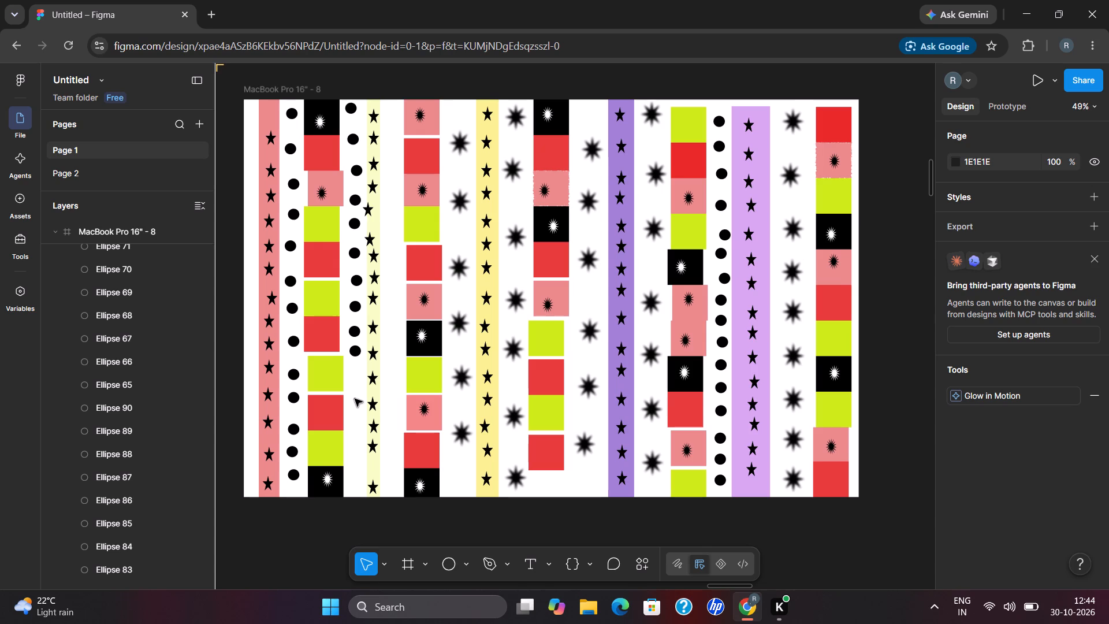
Fill the rest of the gap before the pale yellow strip with five black circle copies, the lowest at about X 291, Y 1058.
left_click_drag(357, 352, 355, 377)
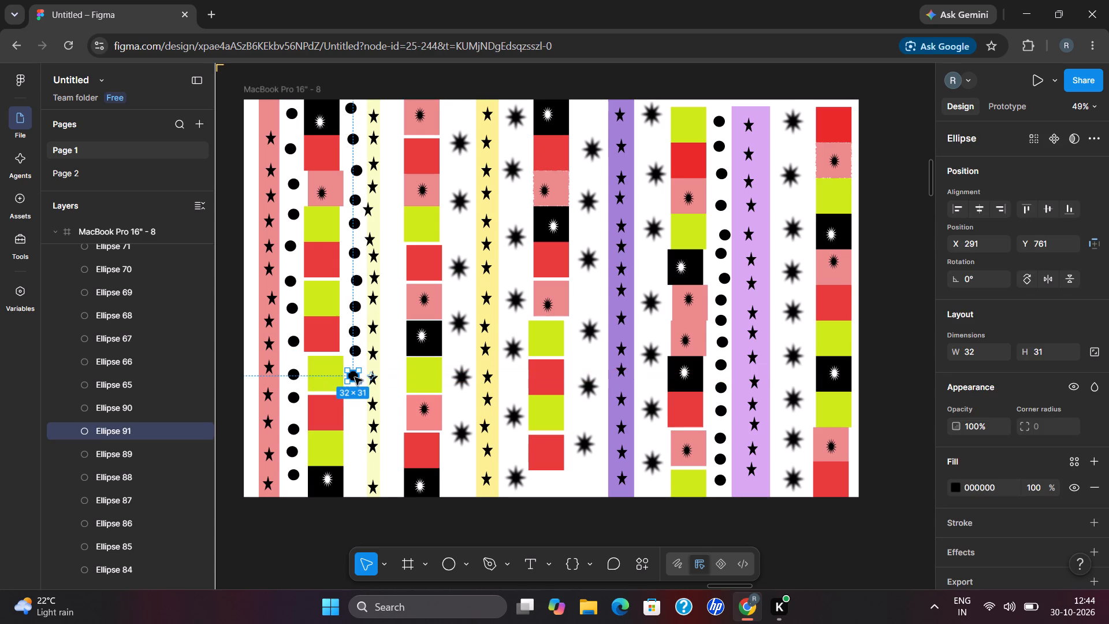
left_click(359, 426)
left_click_drag(352, 374, 353, 402)
left_click_drag(353, 402, 354, 403)
left_click(352, 447)
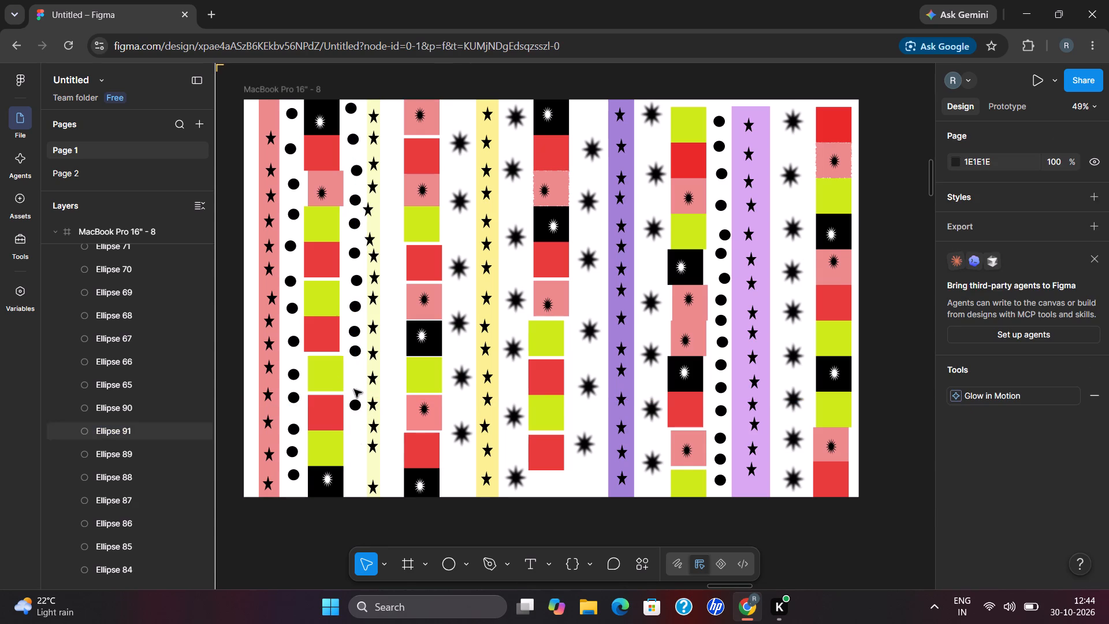
left_click_drag(353, 400, 353, 429)
left_click(359, 462)
left_click_drag(356, 433, 356, 457)
left_click(381, 465)
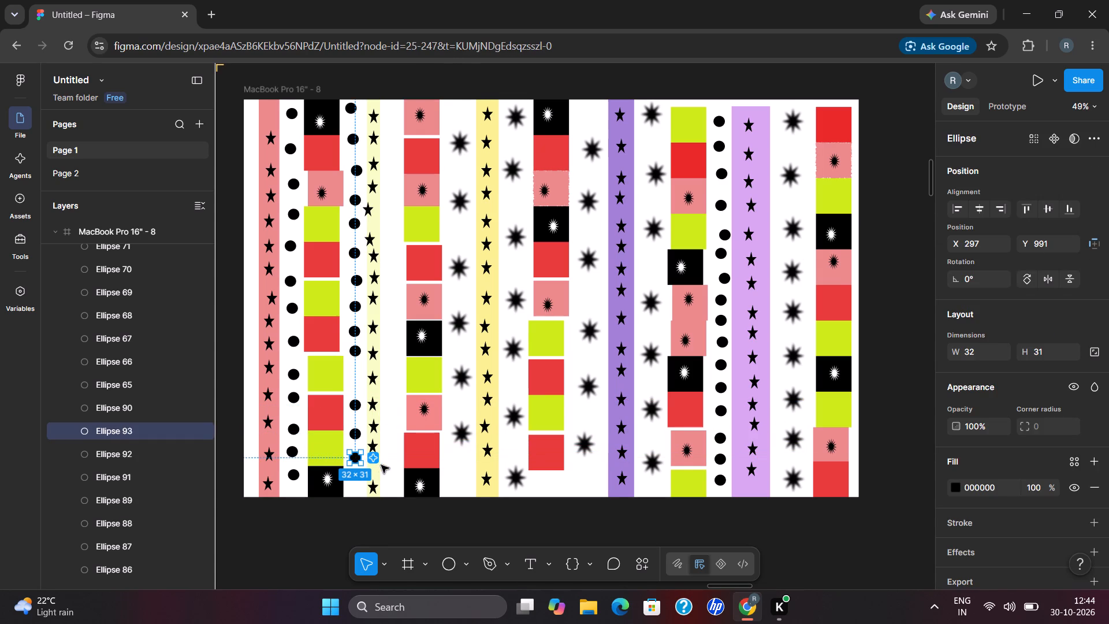
left_click_drag(356, 460, 355, 477)
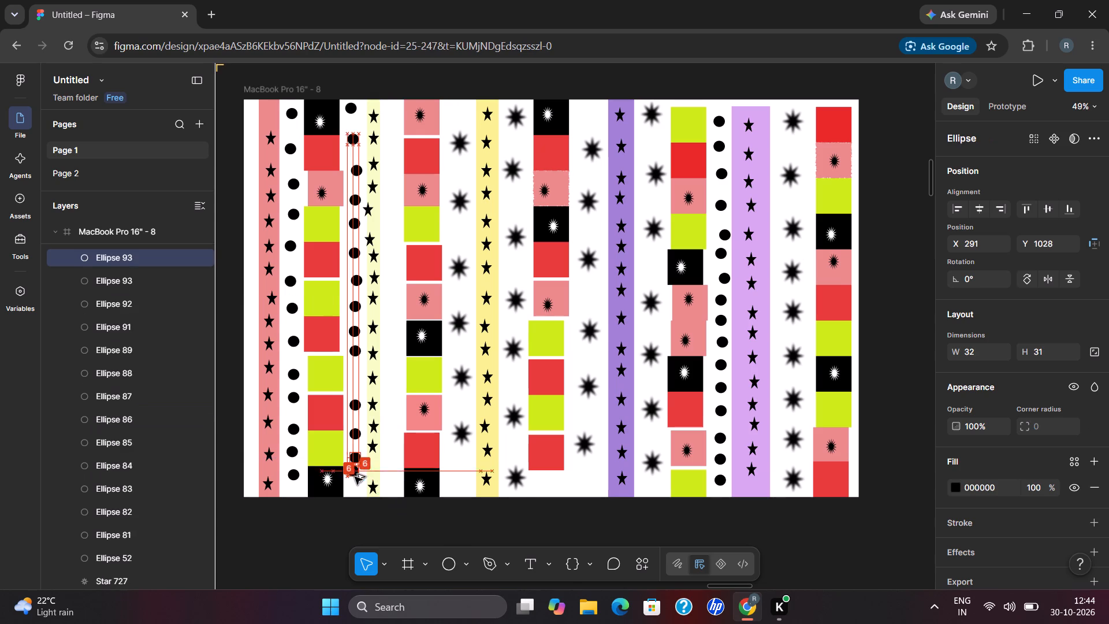
left_click_drag(355, 477, 355, 485)
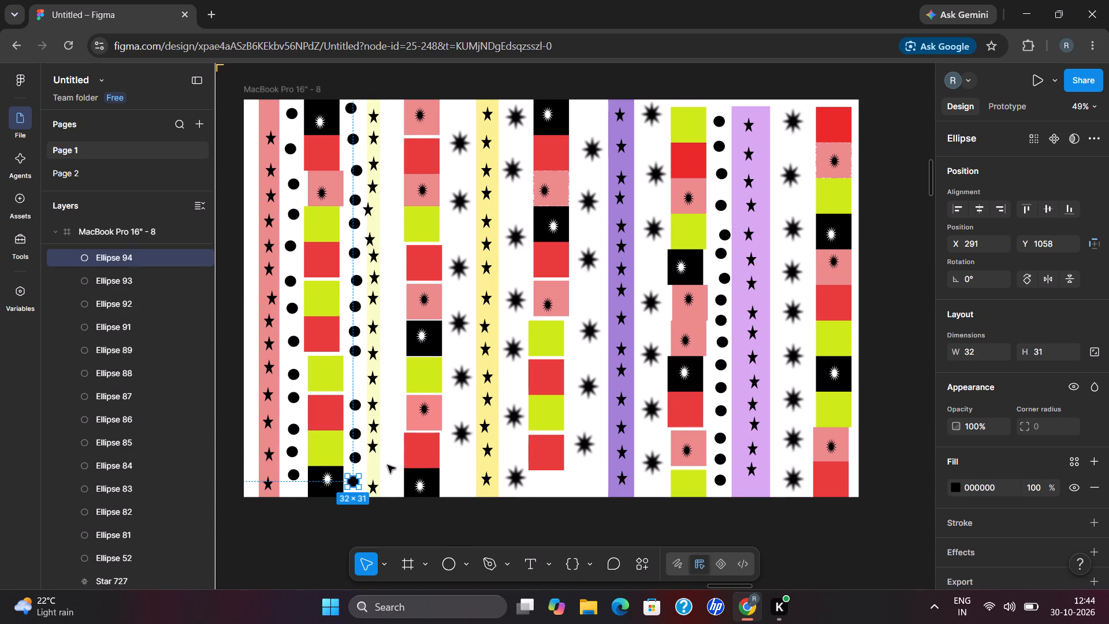
left_click(388, 465)
left_click(349, 412)
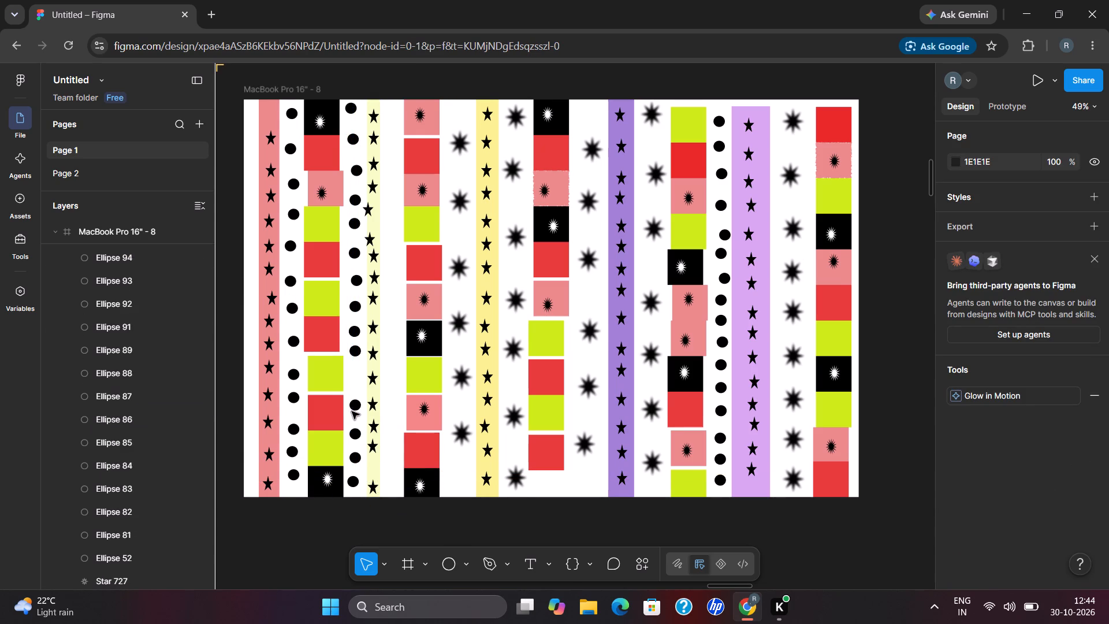
left_click_drag(353, 411, 353, 384)
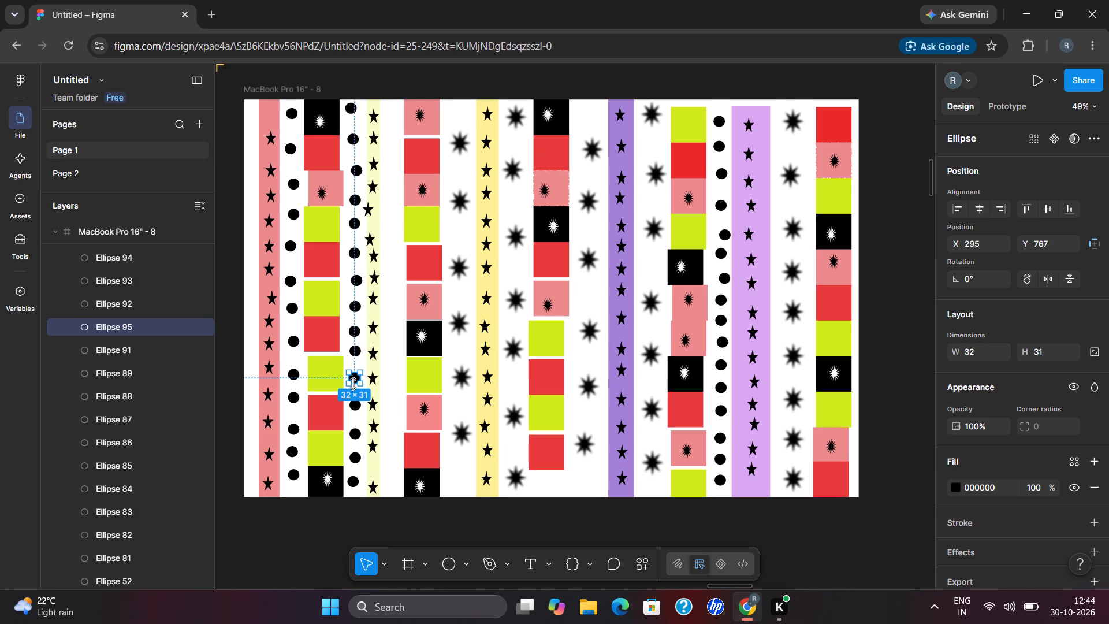
Place five black circle copies down the upper gap after the pale yellow strip, from about X 399, Y 9 to X 403, Y 310.
left_click_drag(355, 110, 395, 110)
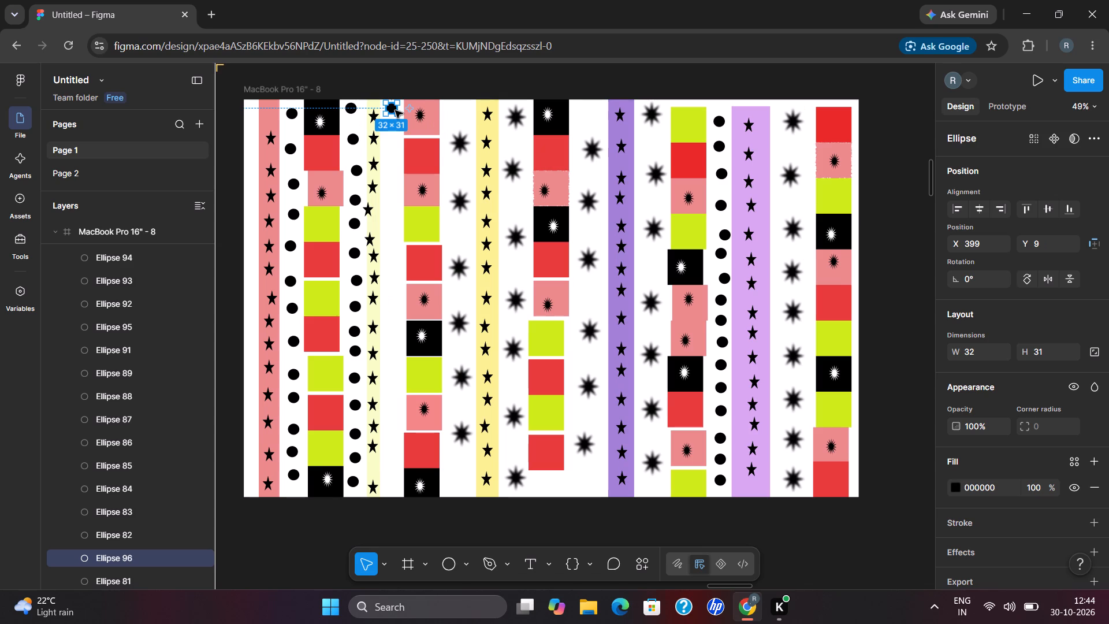
left_click(397, 157)
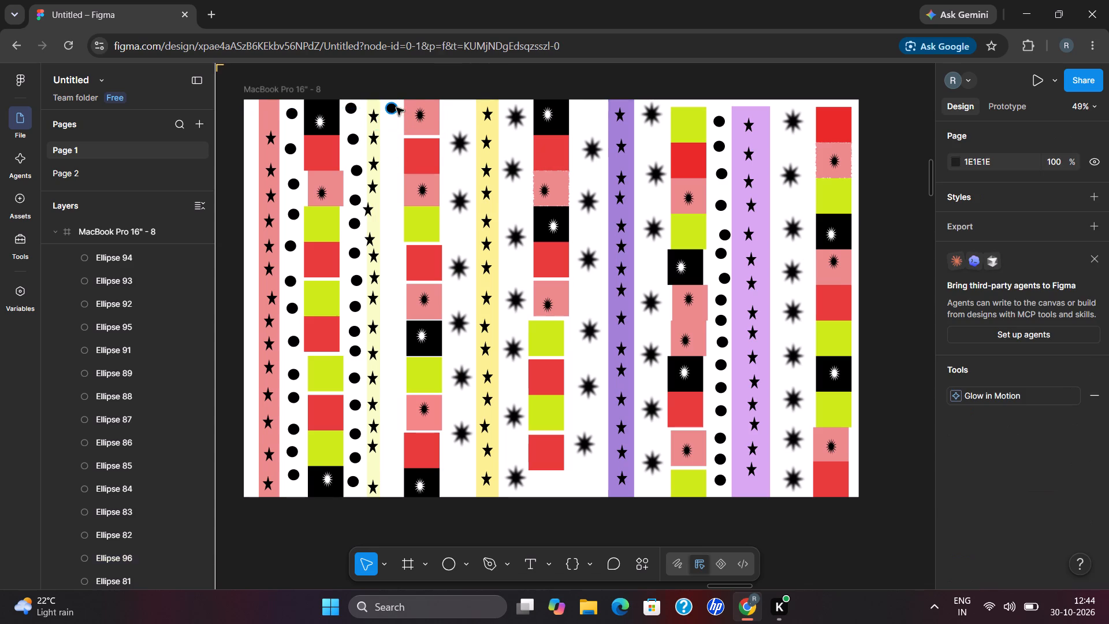
left_click_drag(393, 110, 394, 140)
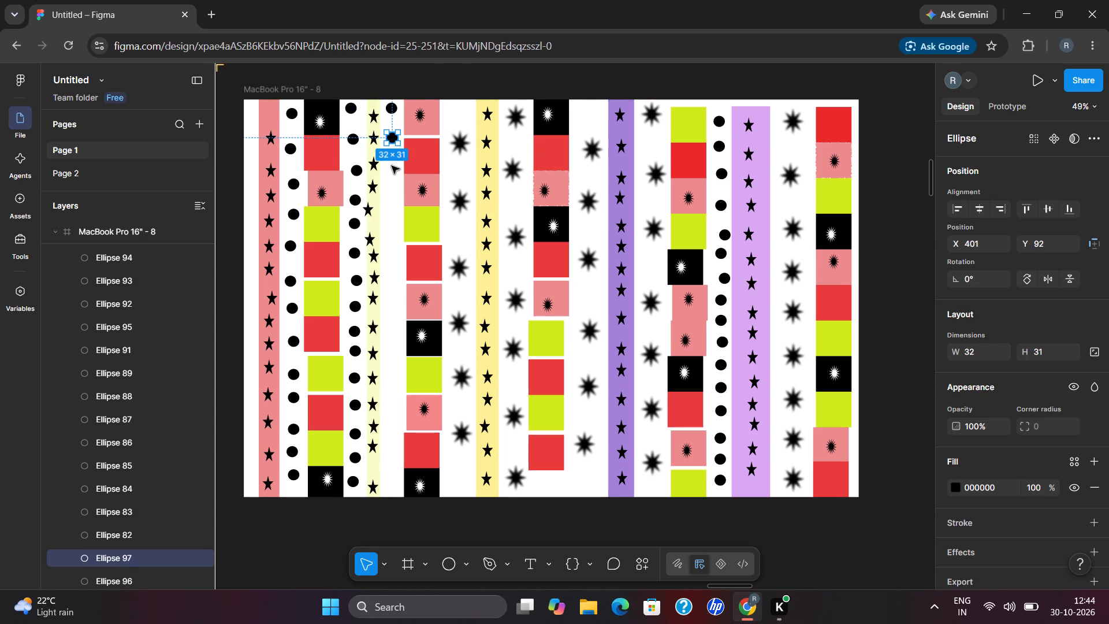
left_click(392, 166)
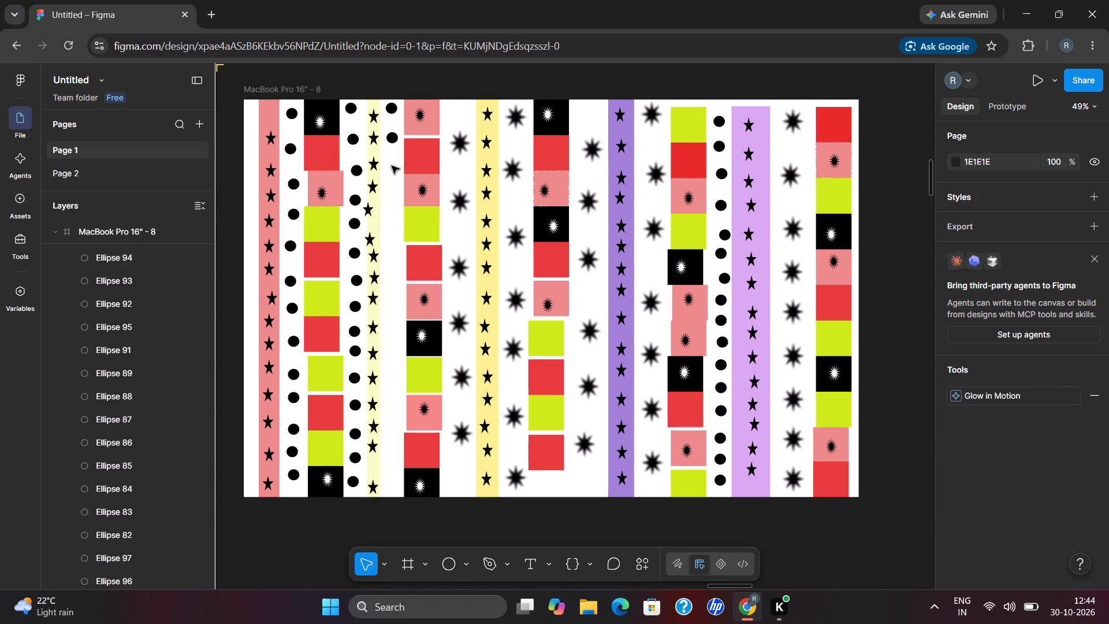
left_click_drag(394, 140, 393, 169)
left_click(397, 191)
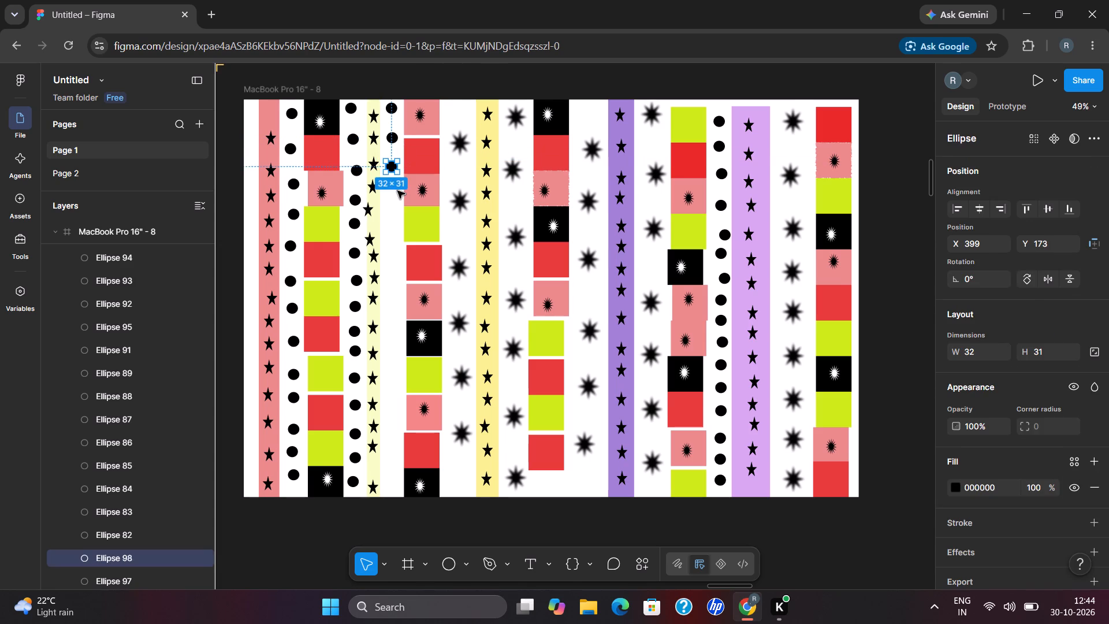
left_click_drag(390, 168, 392, 195)
left_click(398, 232)
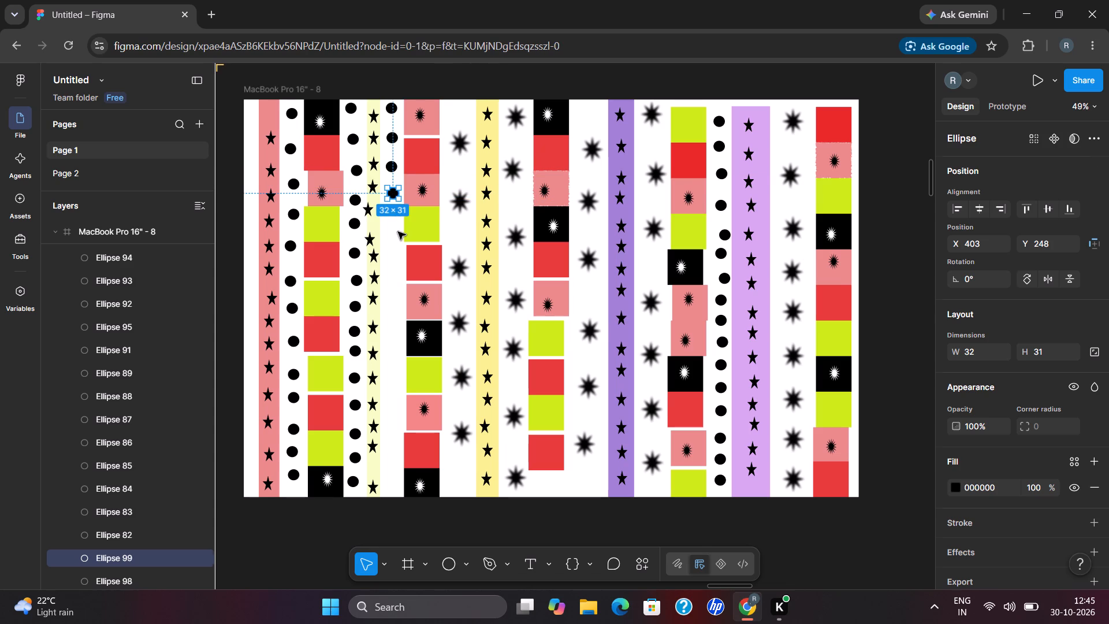
left_click_drag(389, 198, 390, 220)
left_click(397, 249)
left_click_drag(392, 210, 392, 192)
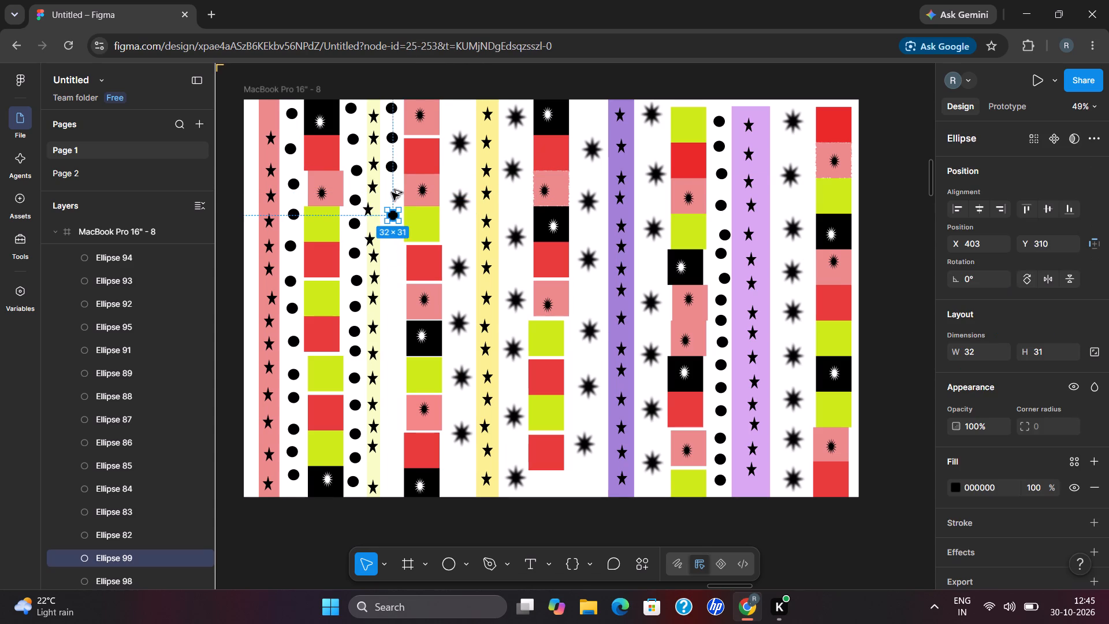
left_click_drag(392, 192, 390, 191)
left_click(396, 258)
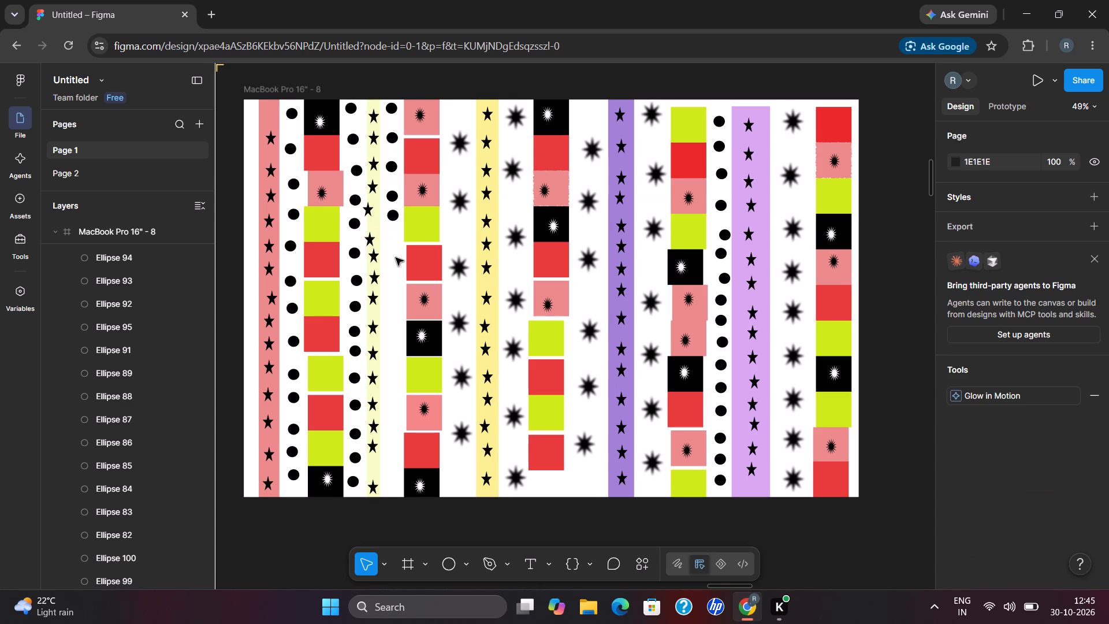
Add four more black circle copies down the gap after the pale yellow strip, from about X 398, Y 390 to X 396, Y 621.
left_click_drag(396, 214, 392, 246)
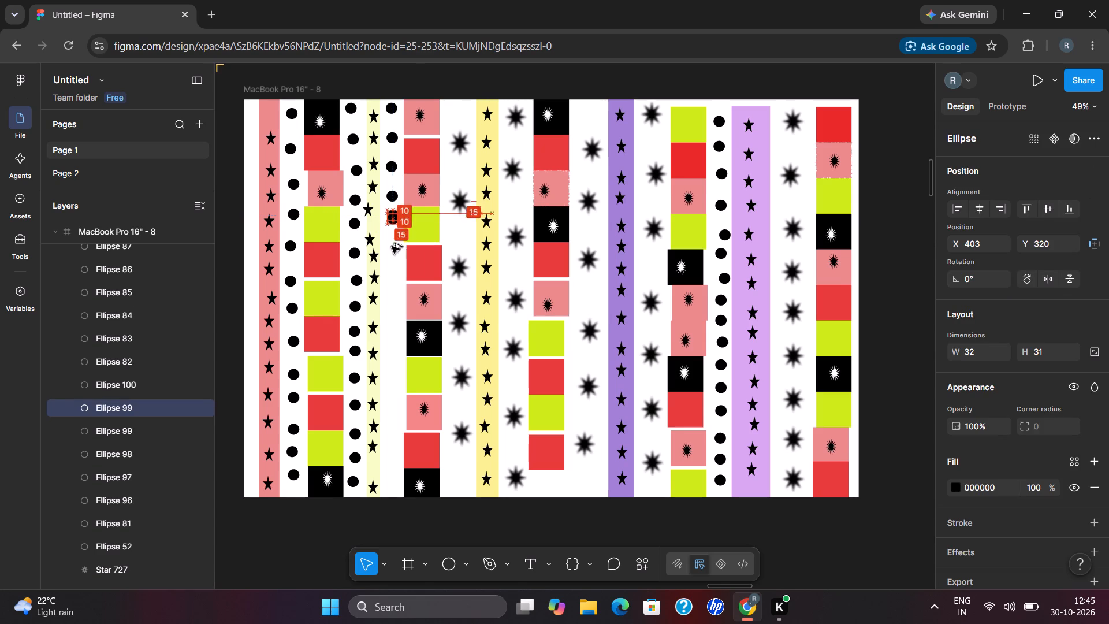
left_click_drag(392, 246, 394, 243)
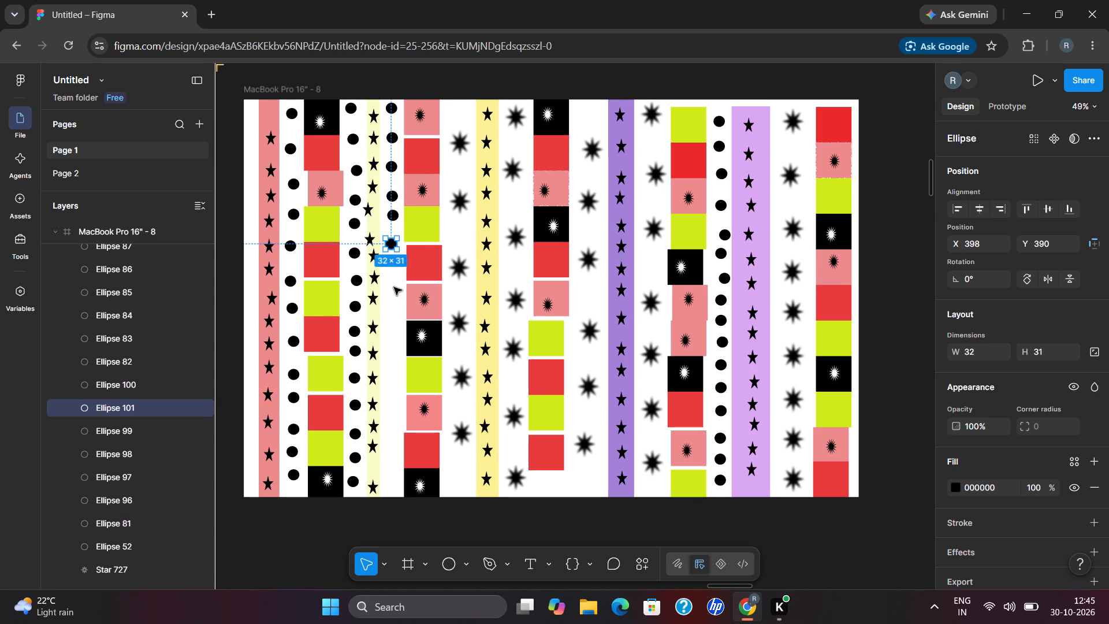
left_click(394, 288)
left_click_drag(392, 244, 391, 271)
left_click(399, 309)
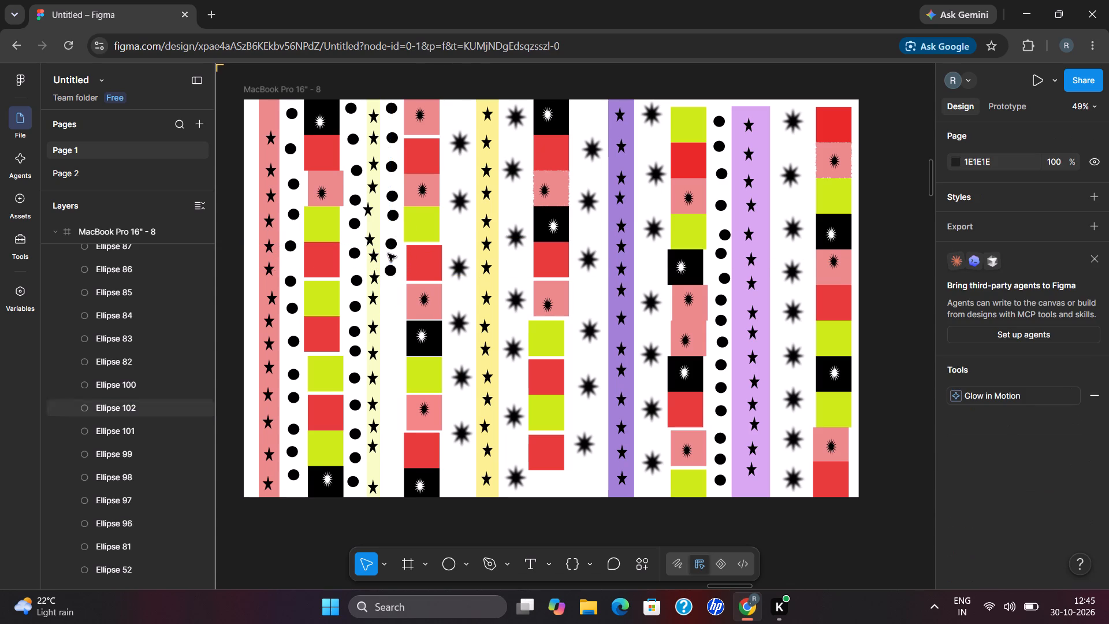
left_click_drag(386, 265, 385, 299)
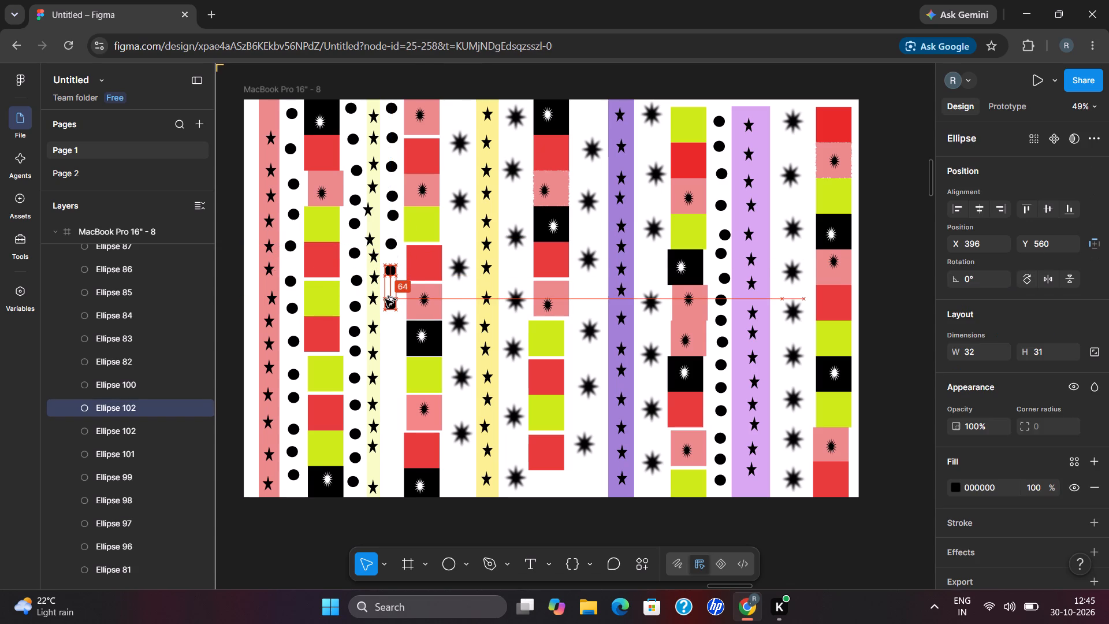
left_click(389, 335)
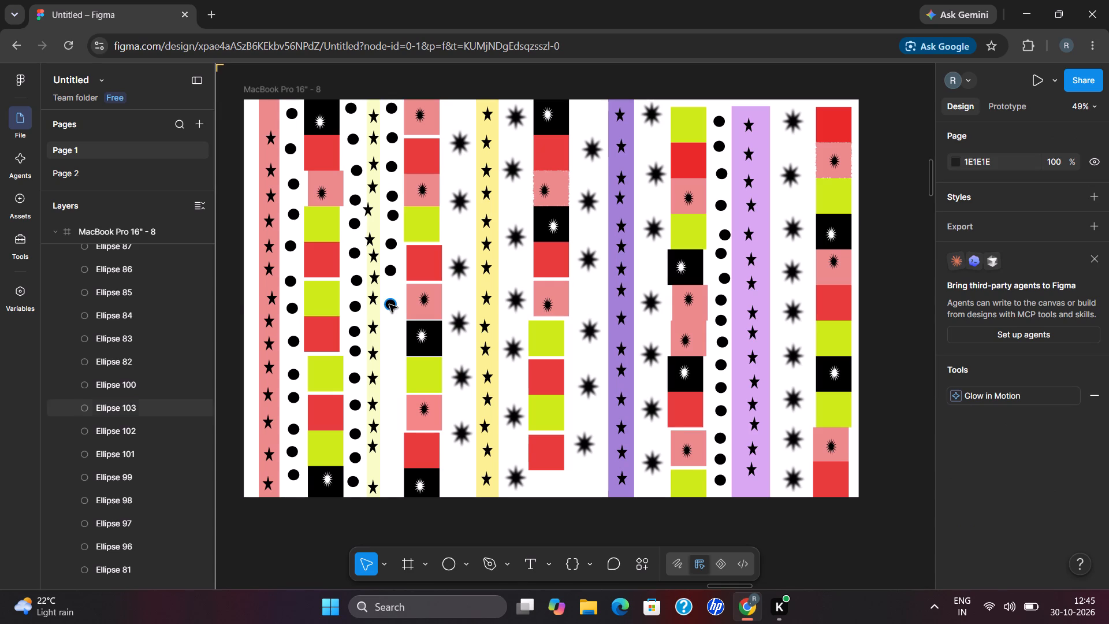
left_click_drag(389, 306, 389, 327)
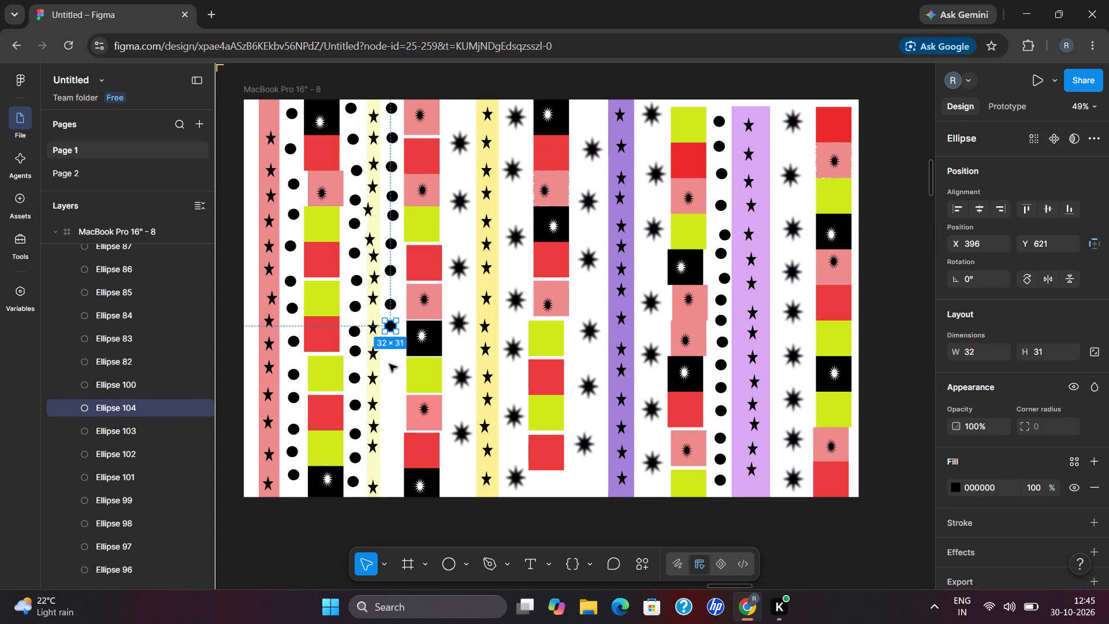
left_click(389, 367)
Fill the rest of the gap after the pale yellow strip with six black circle copies, the lowest at about X 395, Y 1033.
left_click_drag(390, 326, 390, 349)
left_click_drag(390, 349, 390, 350)
left_click(390, 382)
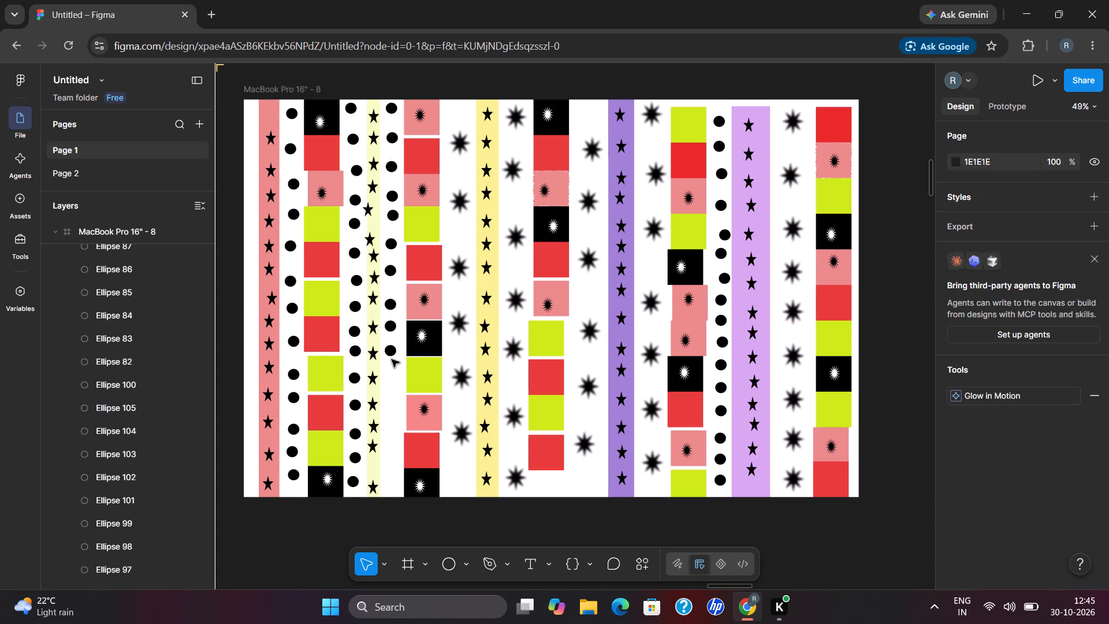
left_click_drag(390, 352, 390, 375)
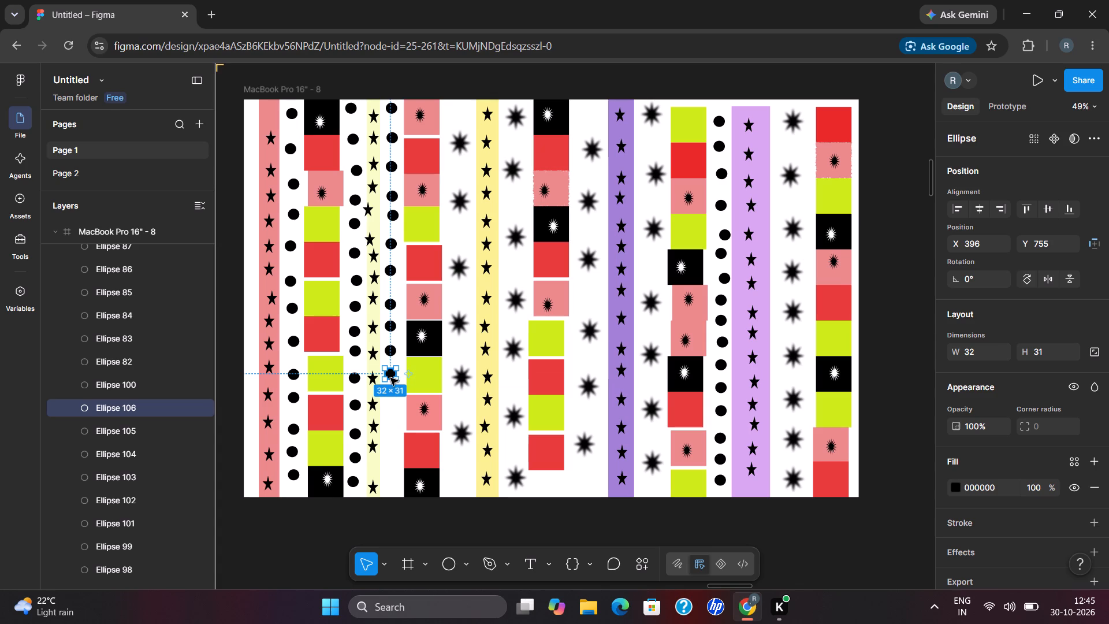
left_click(390, 406)
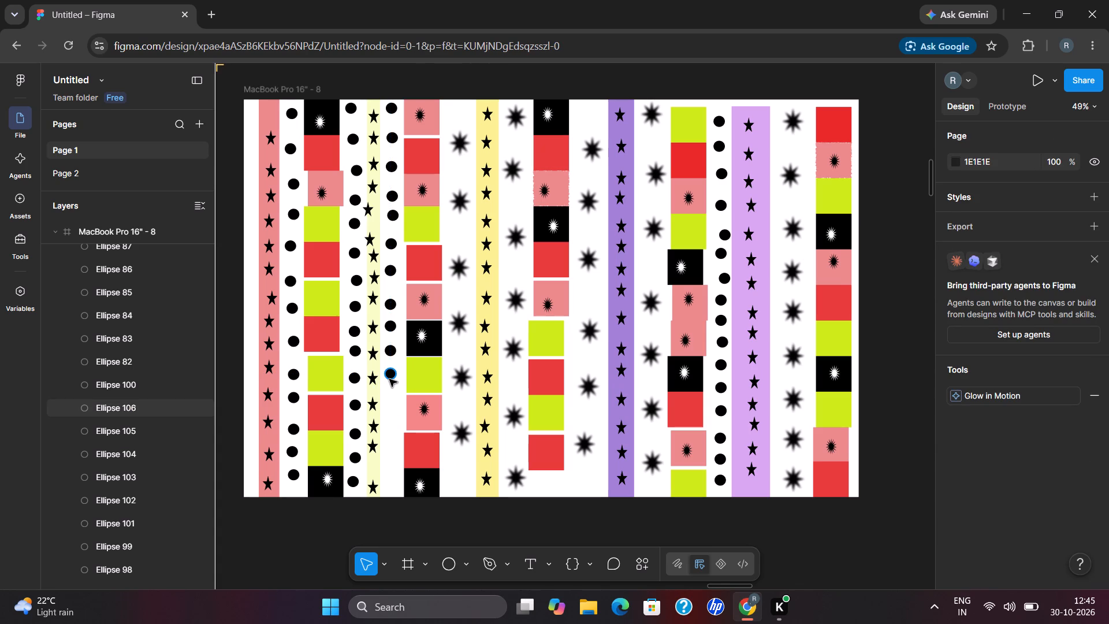
left_click_drag(389, 379, 388, 406)
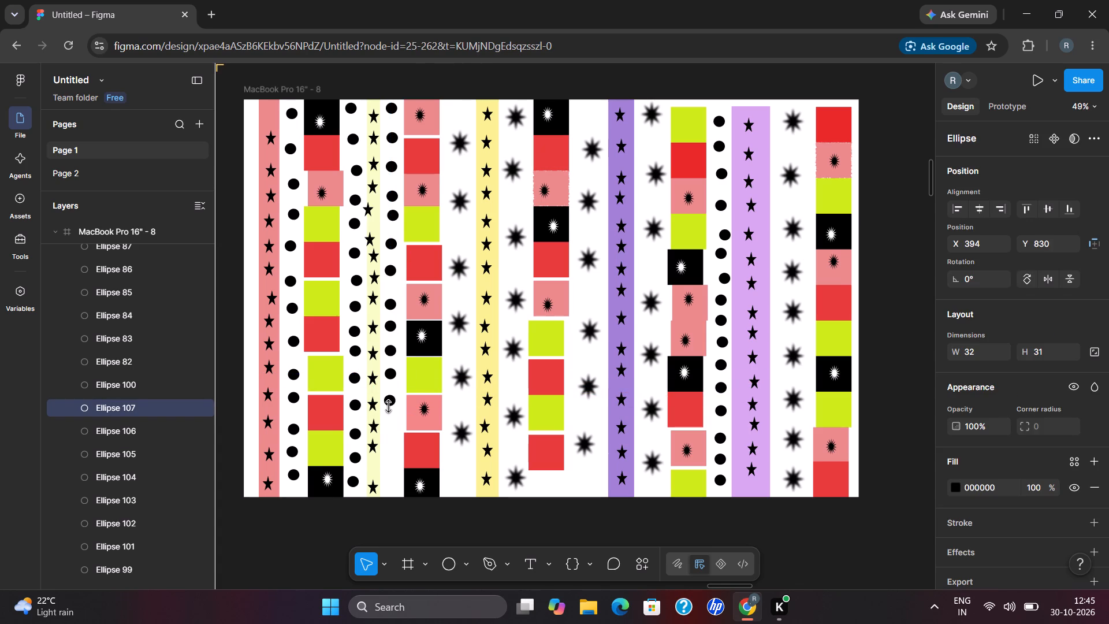
left_click(388, 434)
left_click_drag(389, 406, 389, 426)
left_click(388, 454)
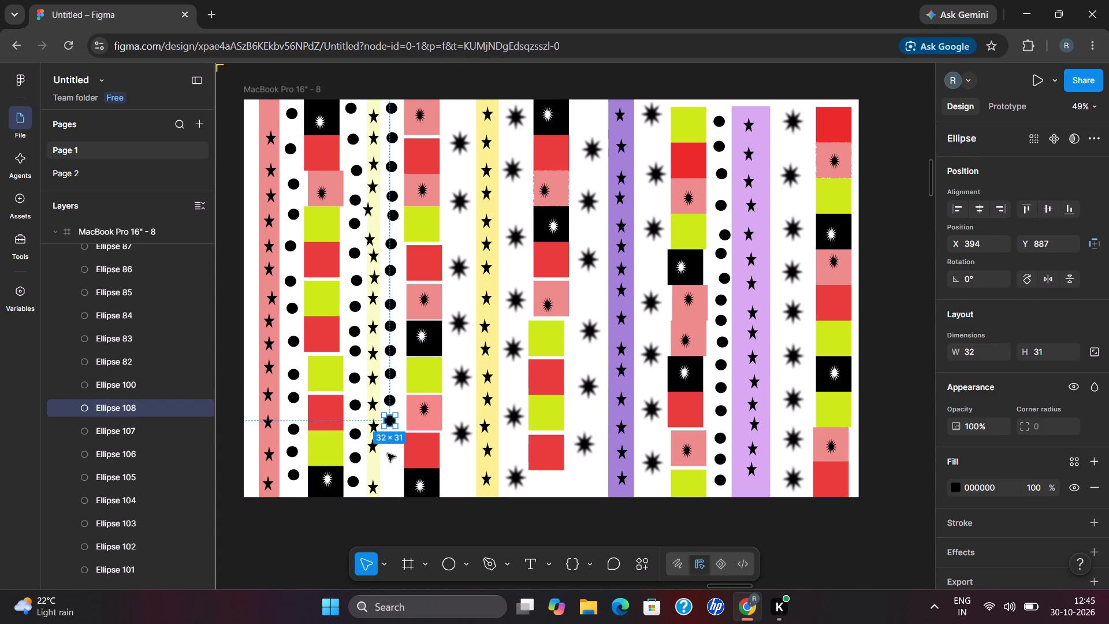
left_click_drag(388, 424, 385, 452)
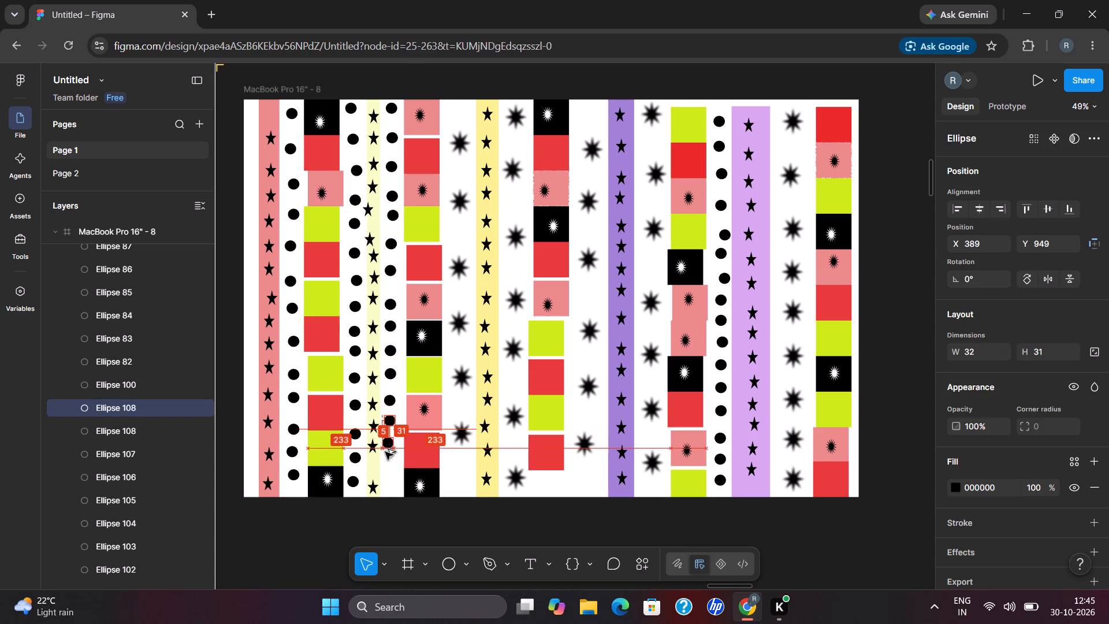
left_click_drag(385, 452, 385, 453)
left_click(390, 478)
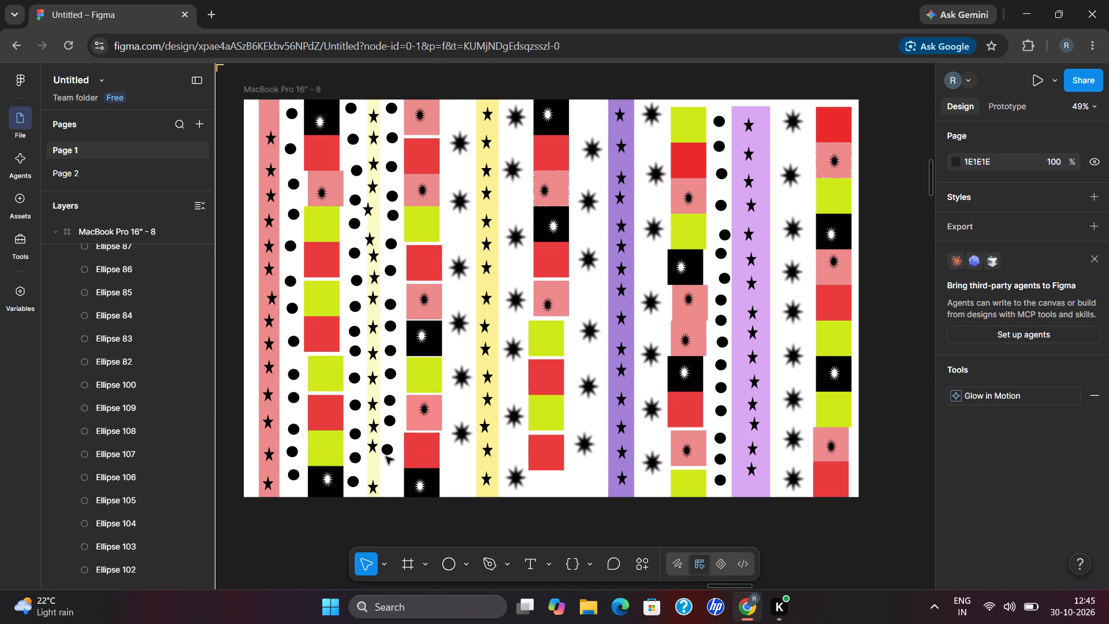
left_click_drag(386, 456, 388, 480)
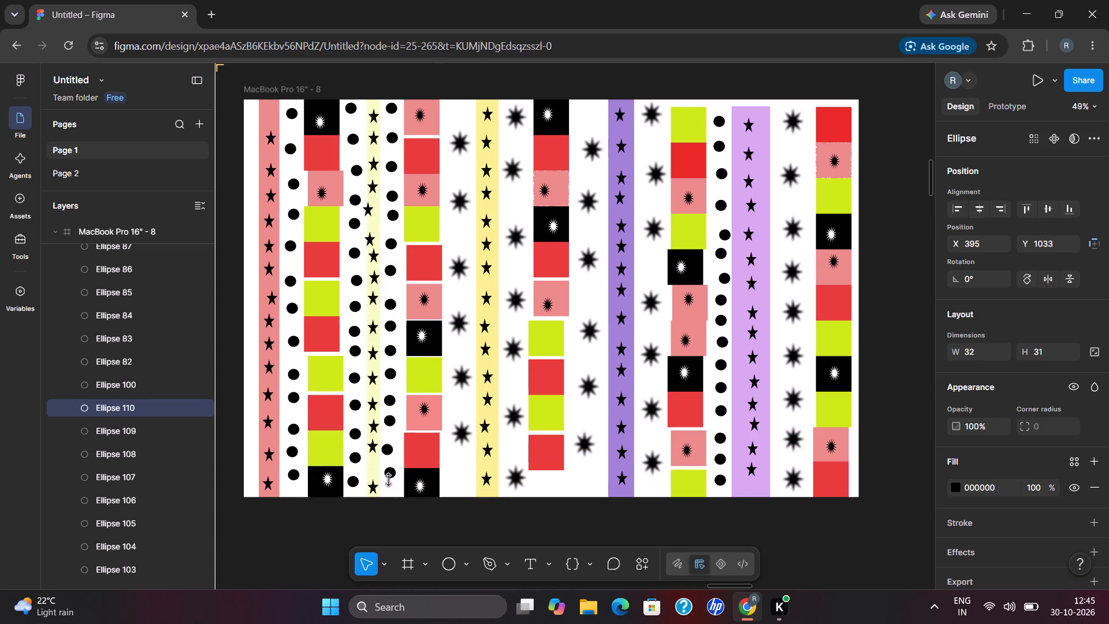
left_click(453, 517)
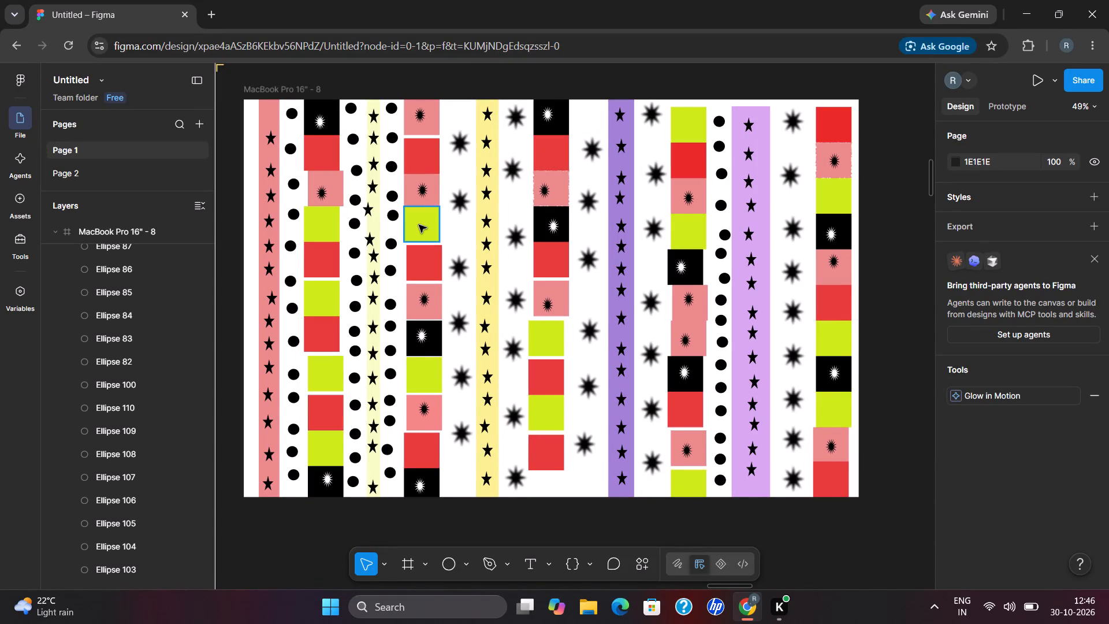
In the gap before the yellow strip, move the top blurred star to about X 565, Y 9 and a black circle below it at about X 577, Y 179.
left_click_drag(462, 147, 457, 113)
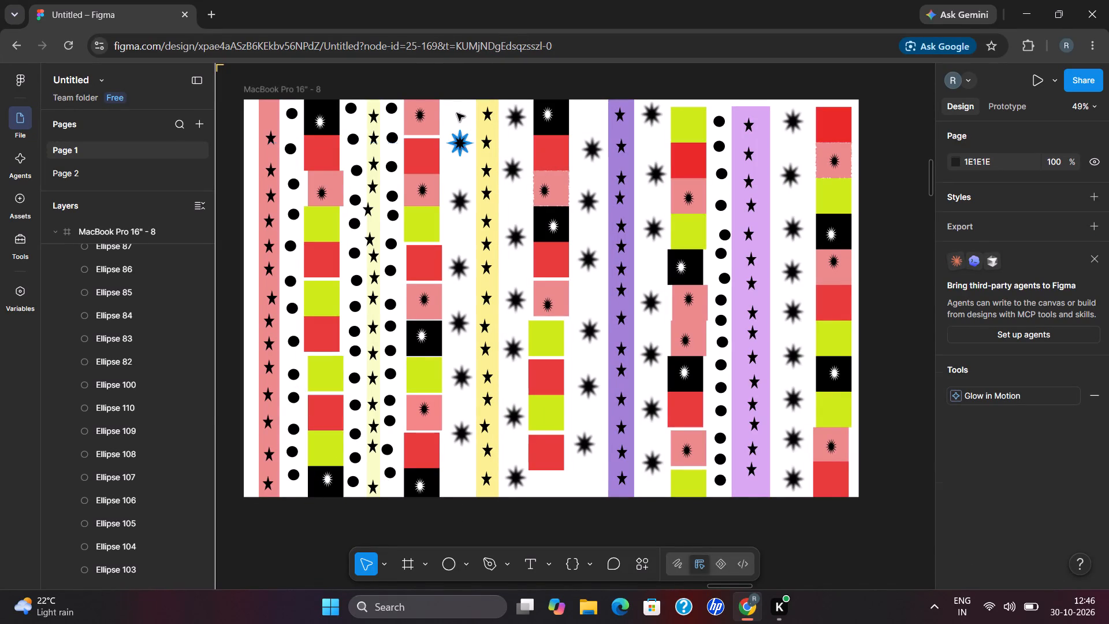
left_click_drag(457, 113, 457, 119)
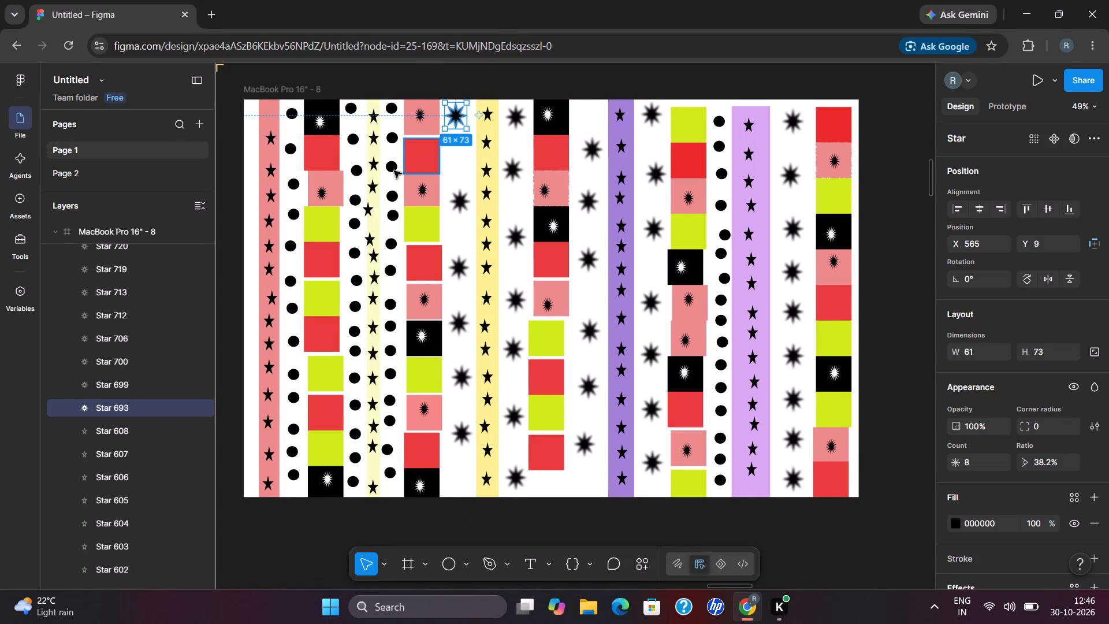
left_click_drag(392, 195, 452, 170)
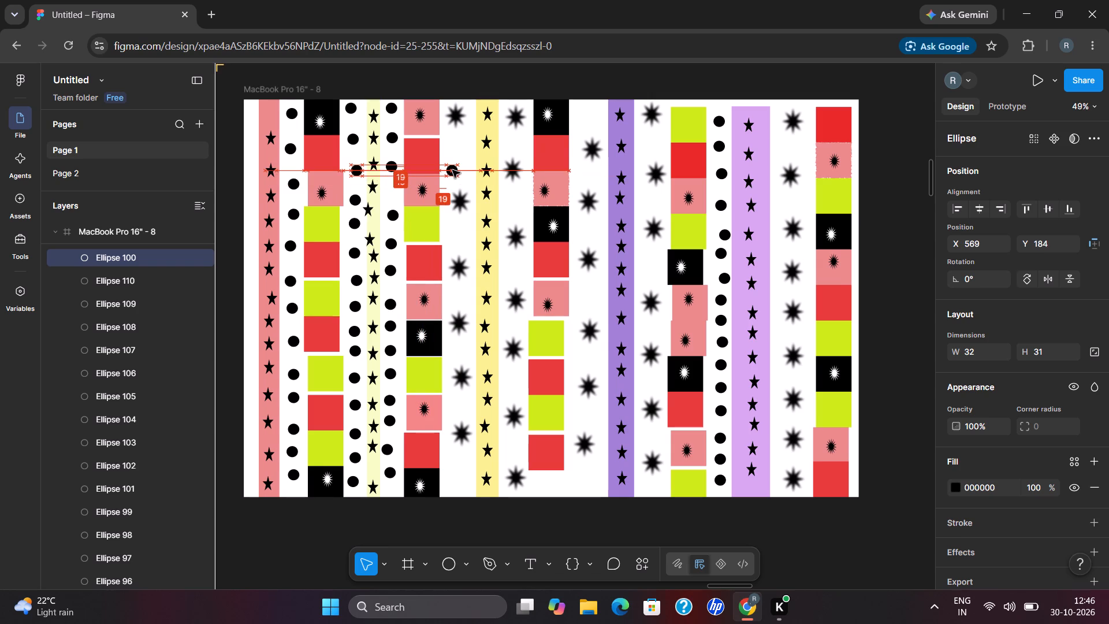
left_click_drag(452, 170, 455, 168)
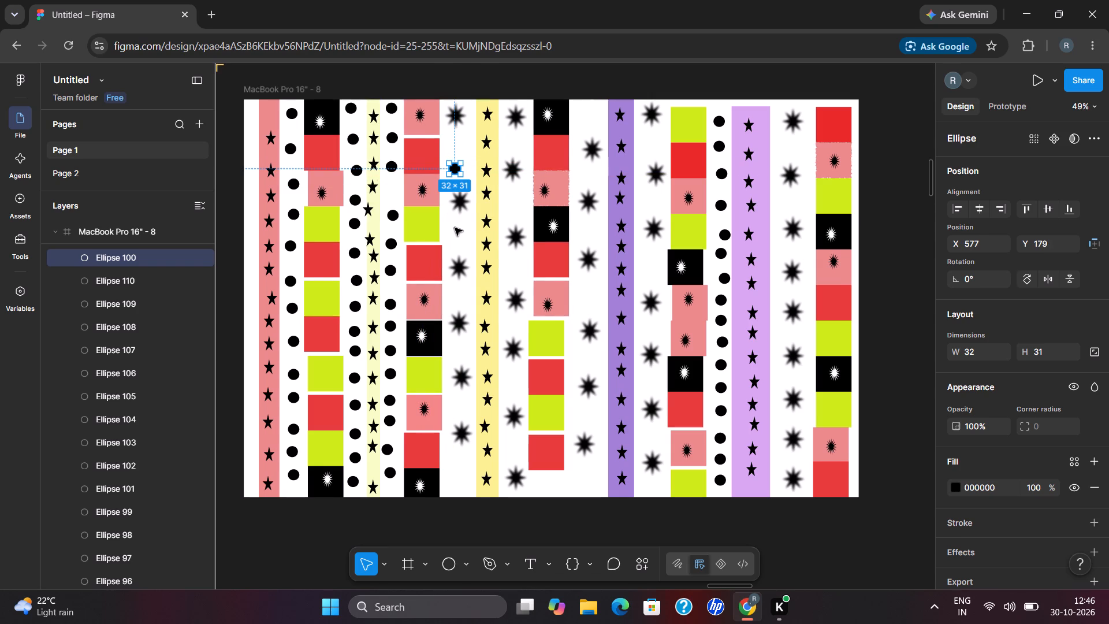
left_click(455, 228)
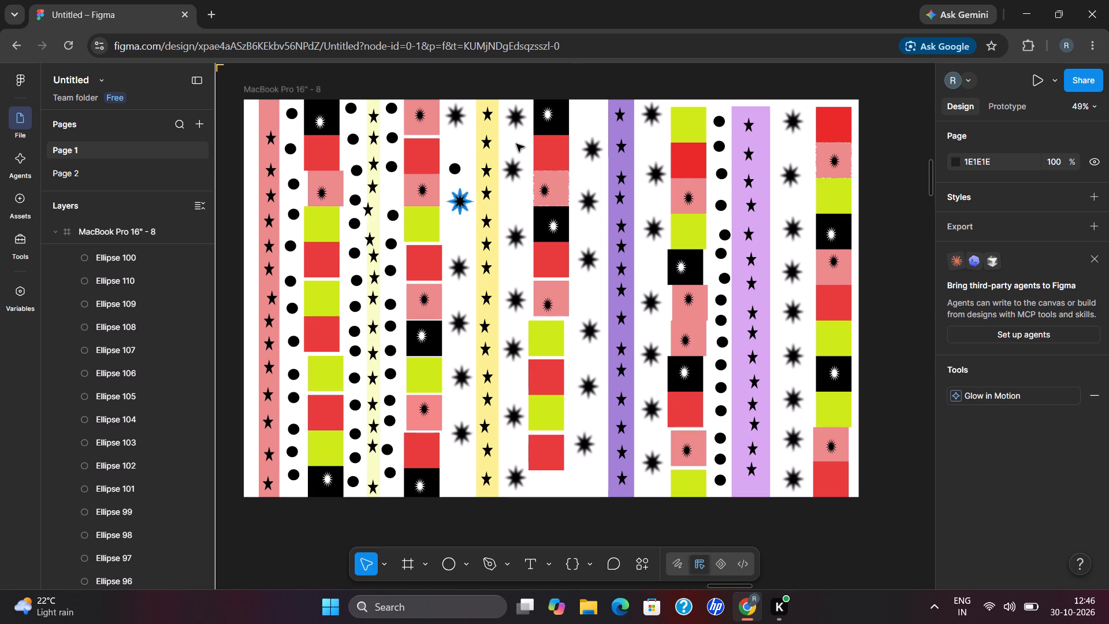
Raise the top blurred star in the gap before the purple strip and move two small 5-point stars from that strip between the blurred stars.
left_click_drag(588, 157, 585, 117)
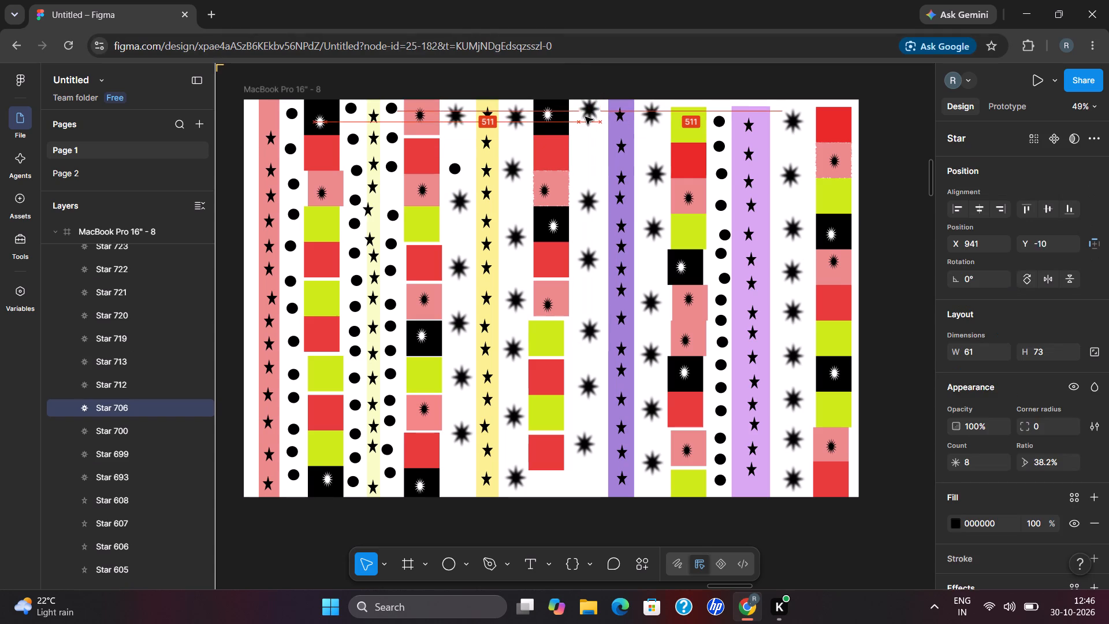
left_click_drag(585, 117, 585, 122)
left_click_drag(619, 198, 589, 161)
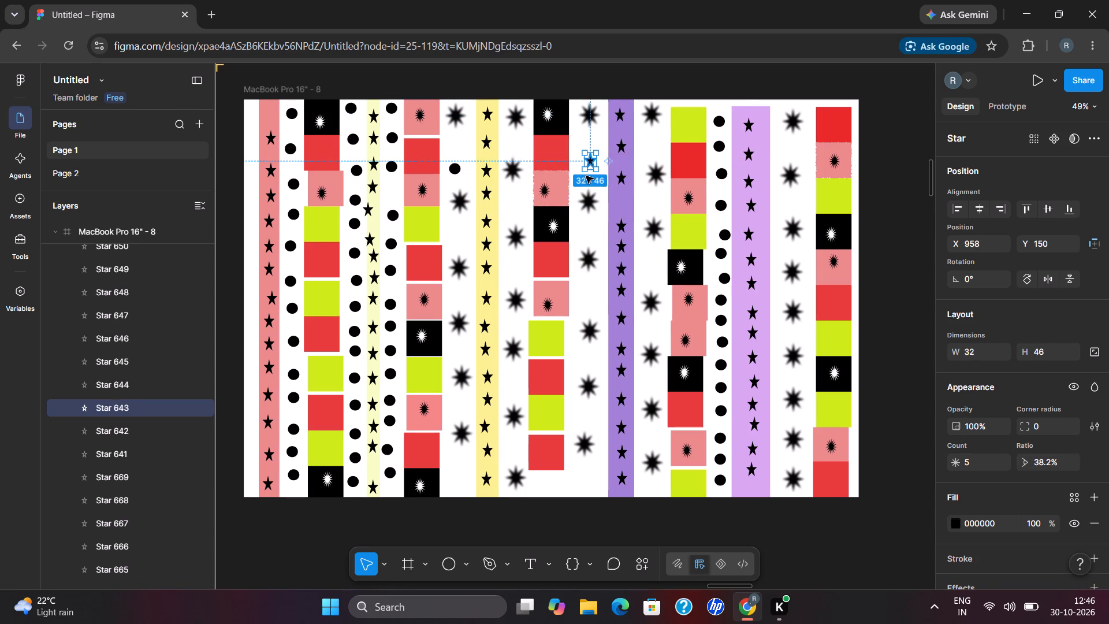
left_click(585, 229)
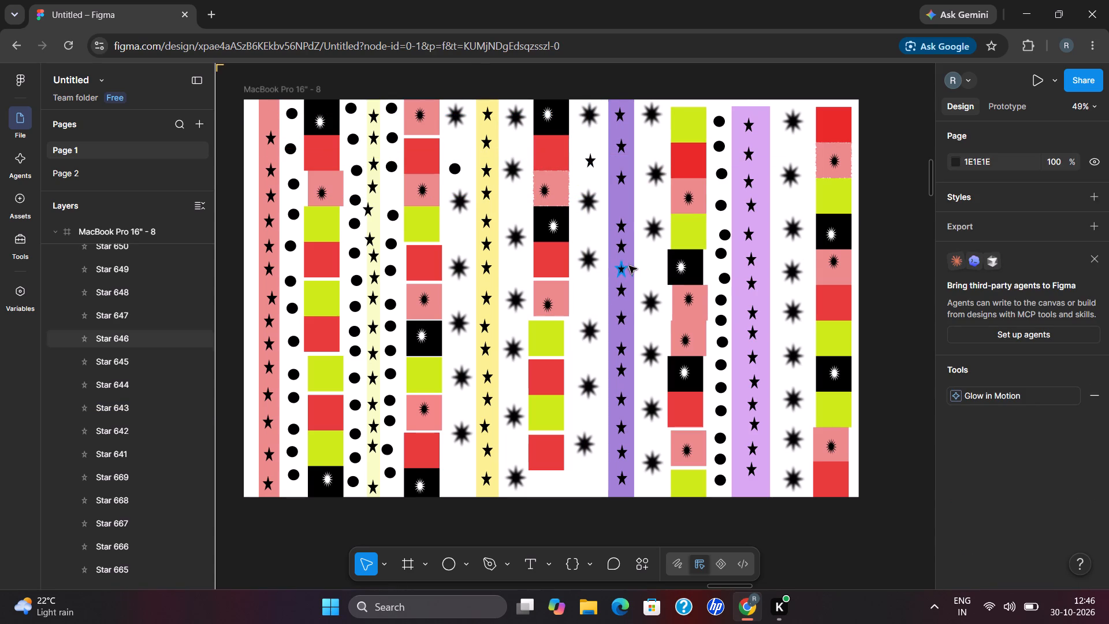
left_click_drag(622, 269, 590, 291)
left_click(578, 419)
Move two small 5-point stars from the yellow strip between the blurred stars in the gap after it, the lower at about X 737, Y 781.
left_click_drag(486, 244, 512, 207)
left_click(512, 268)
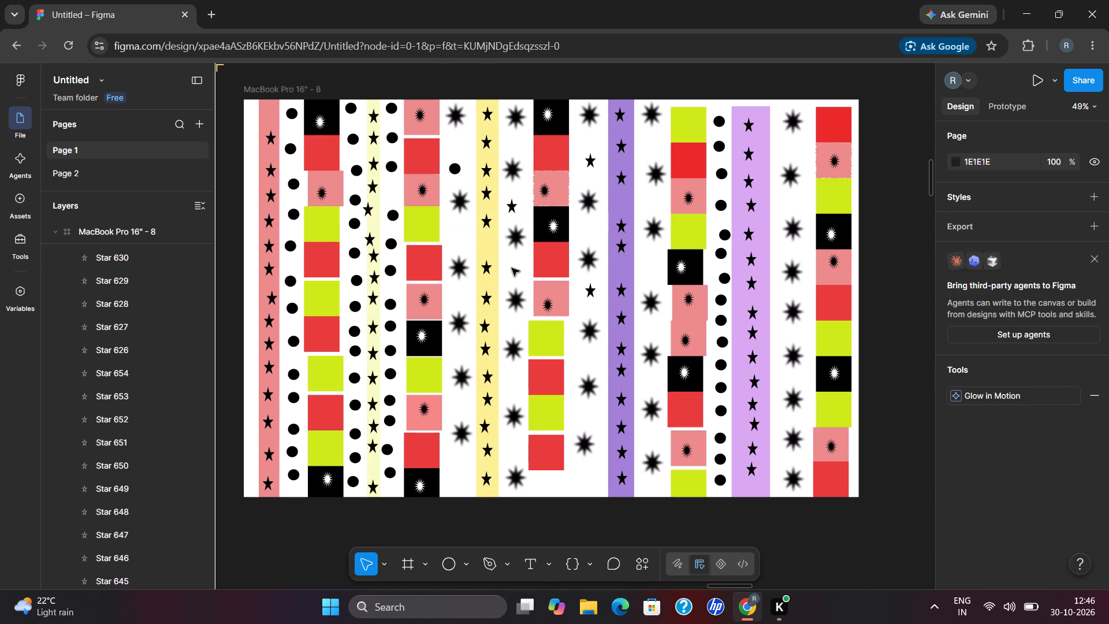
left_click_drag(488, 378, 513, 387)
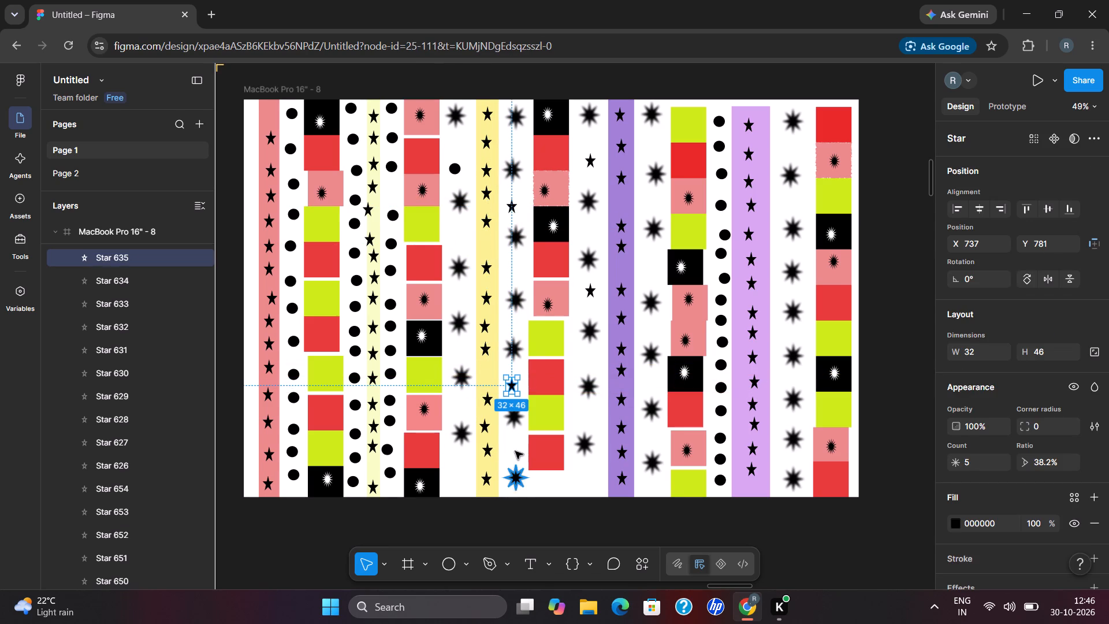
left_click(514, 444)
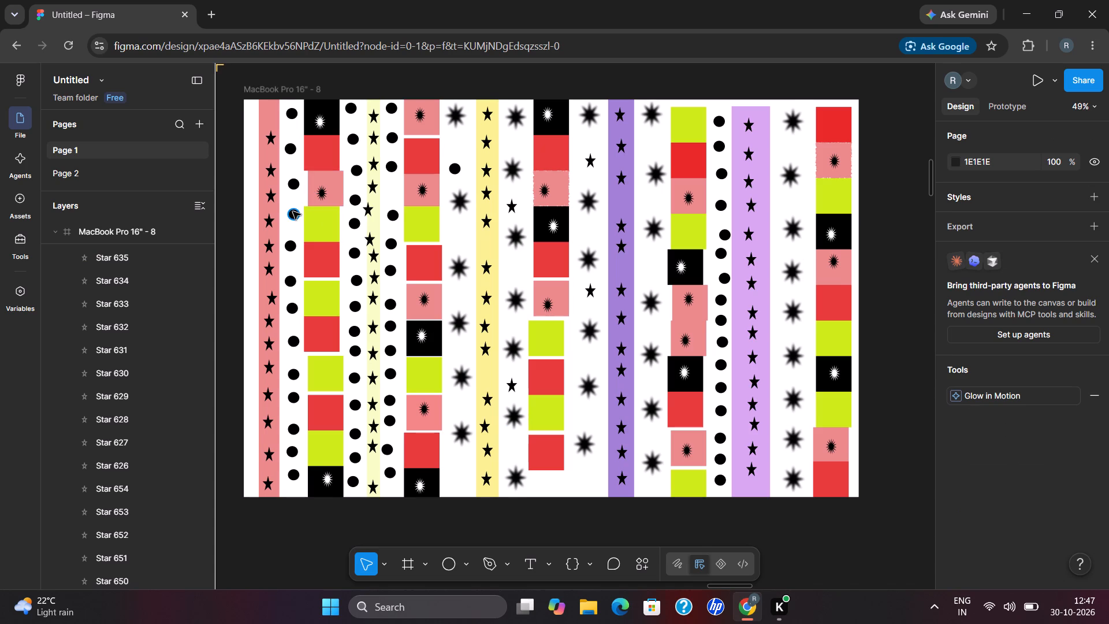
Move five black circles from the neighbouring gaps to the frame edge before the pink strip, from about X 7, Y 19 to X 6, Y 979.
left_click_drag(293, 211, 252, 109)
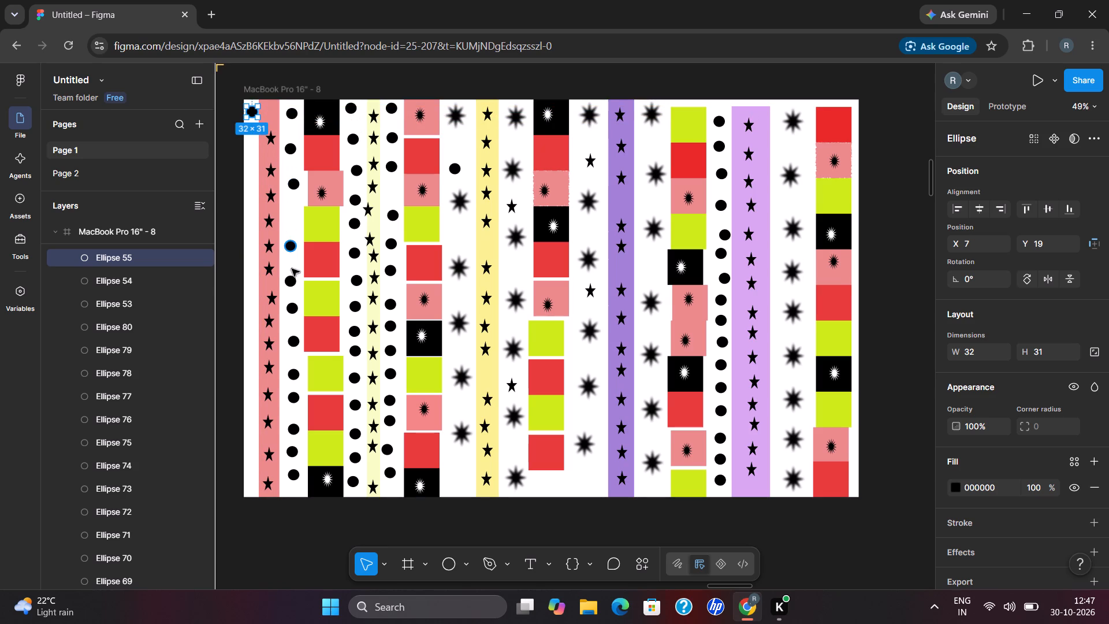
left_click_drag(360, 284, 310, 262)
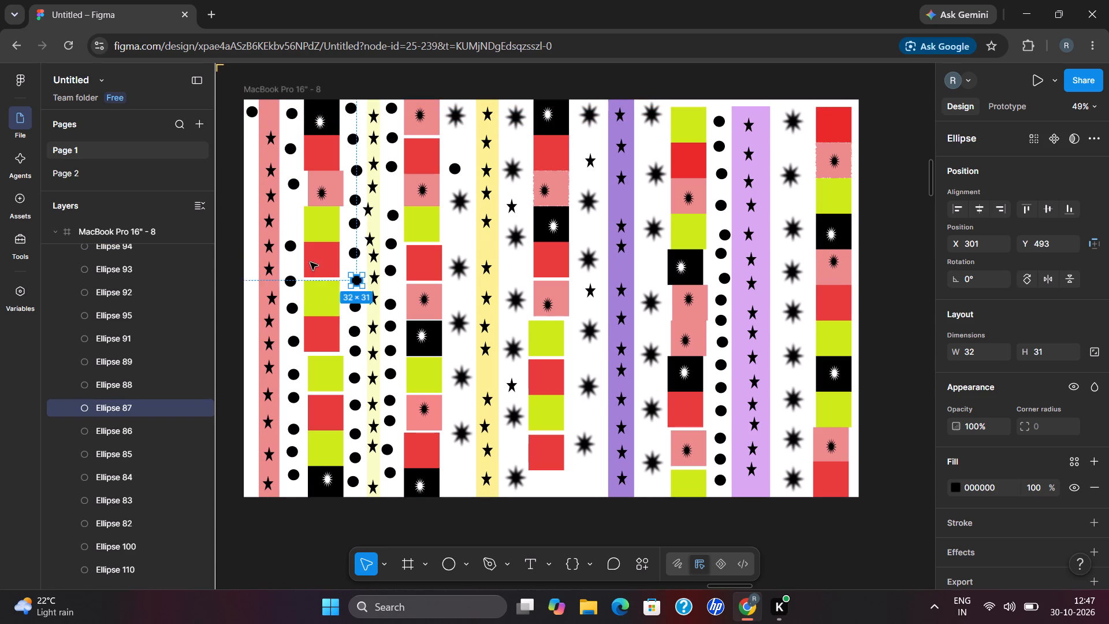
left_click_drag(310, 262, 255, 201)
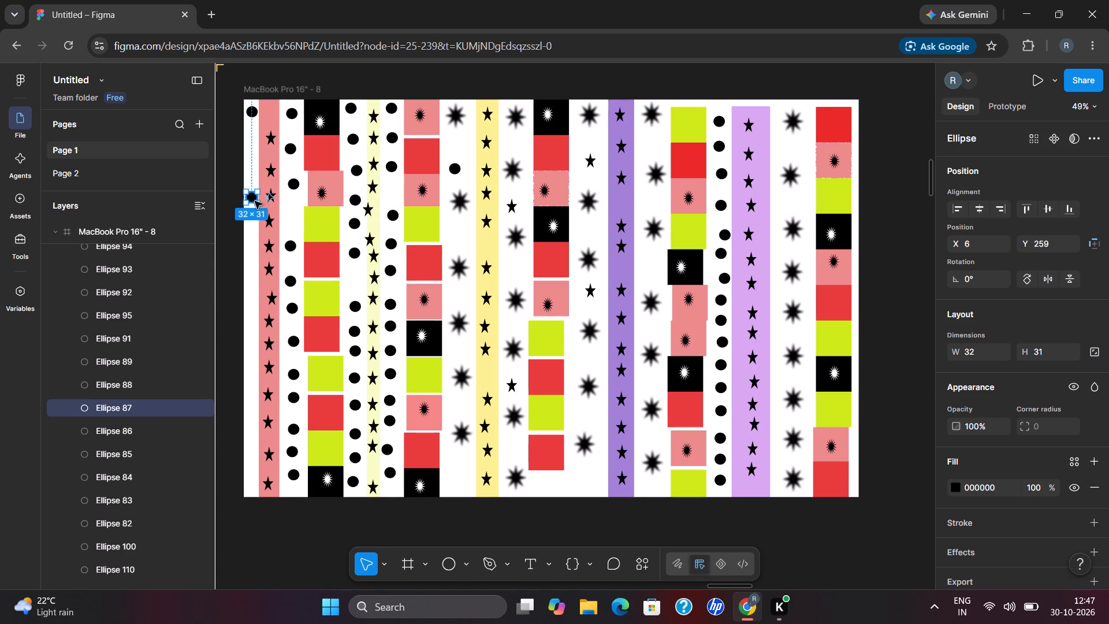
left_click_drag(355, 304, 255, 297)
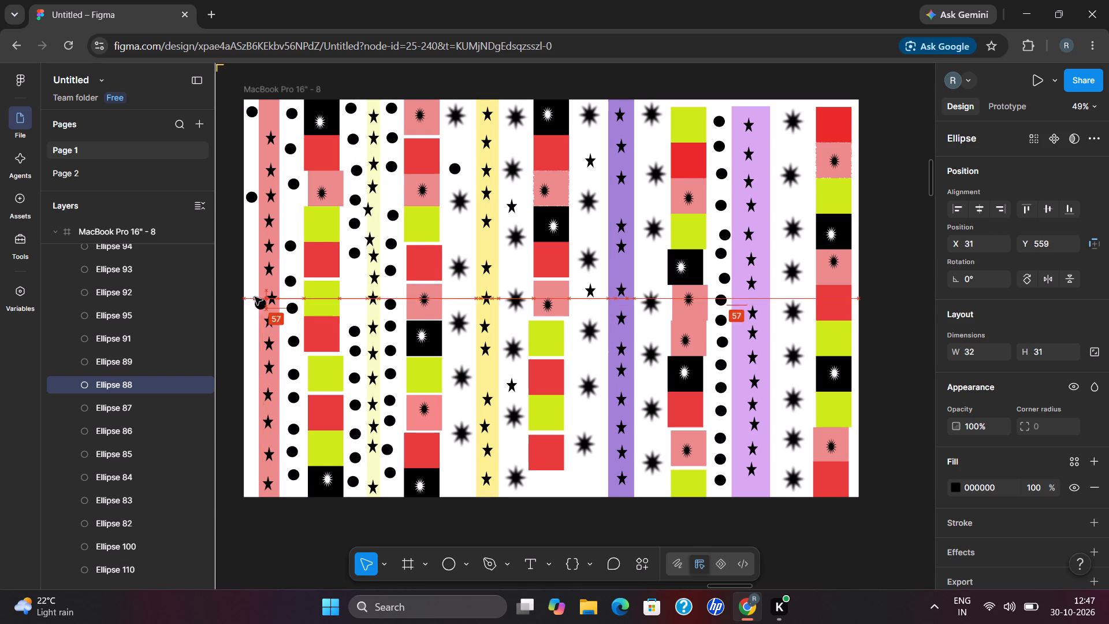
left_click_drag(255, 297, 252, 287)
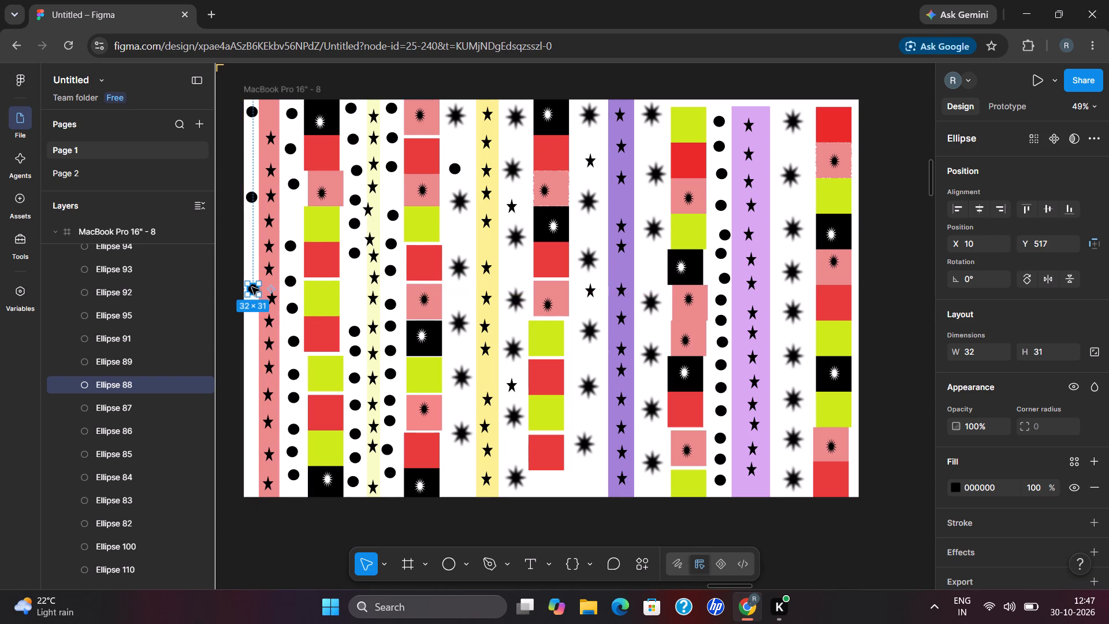
left_click_drag(355, 354, 292, 355)
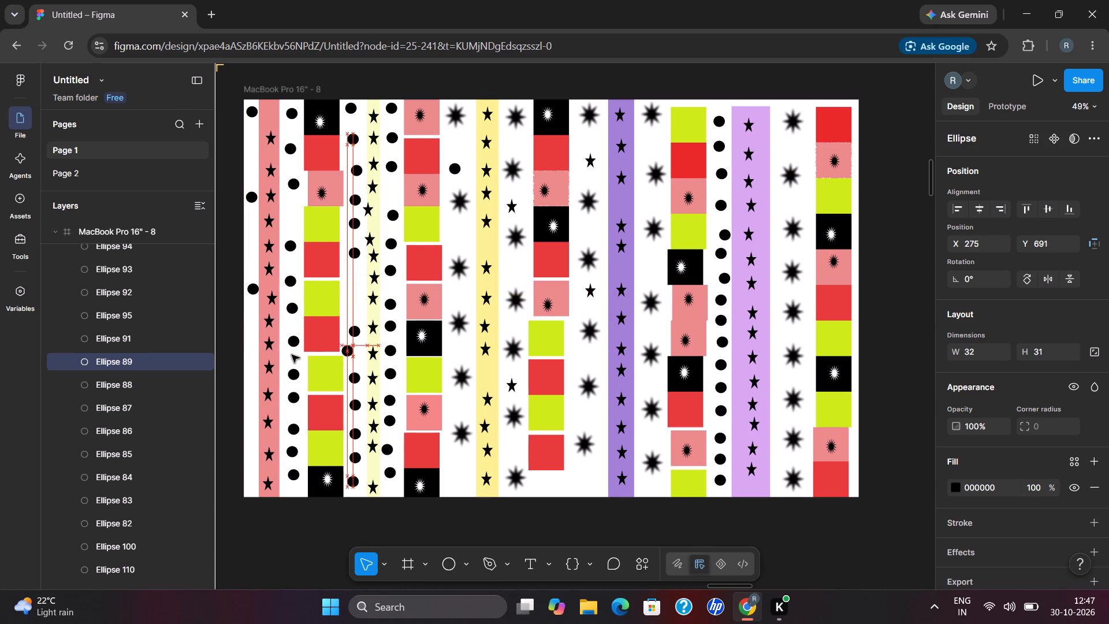
left_click_drag(292, 355, 251, 377)
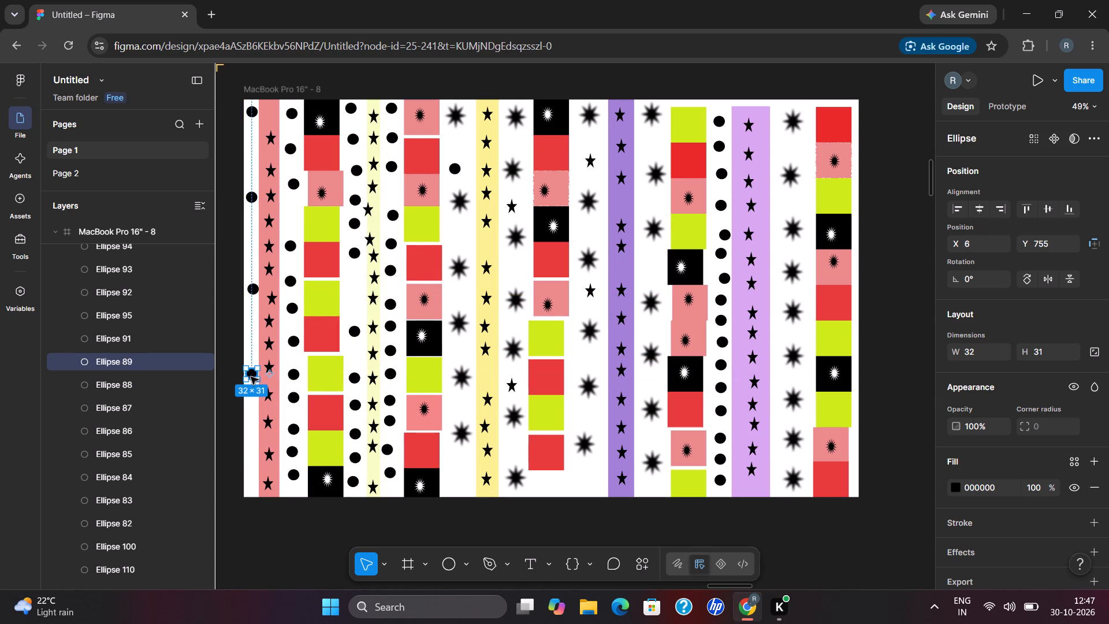
left_click_drag(354, 433, 254, 447)
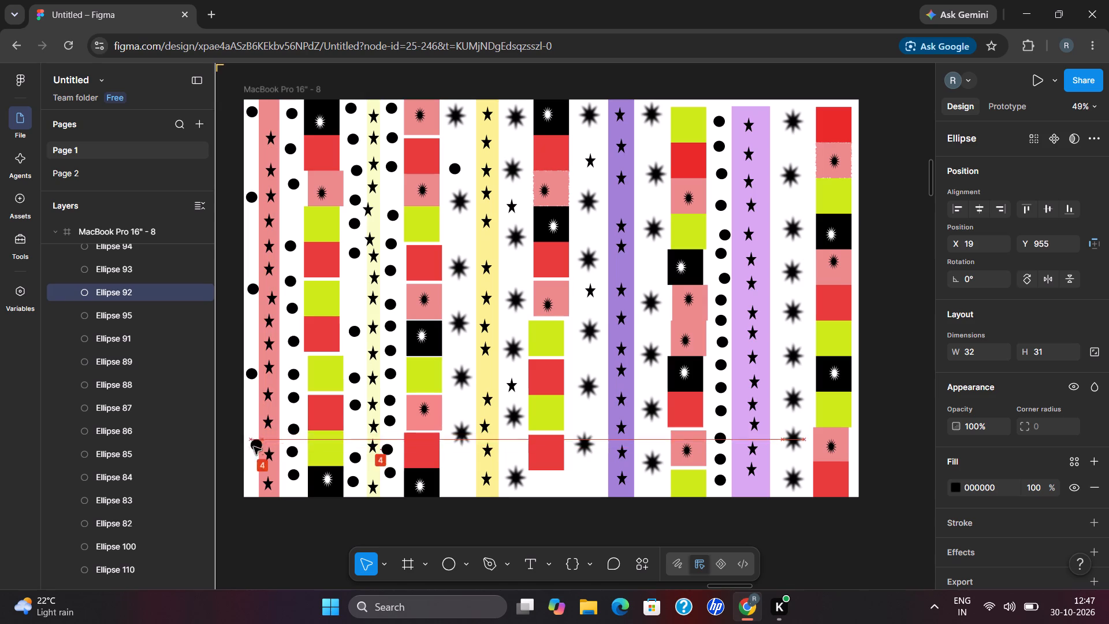
left_click_drag(254, 447, 250, 452)
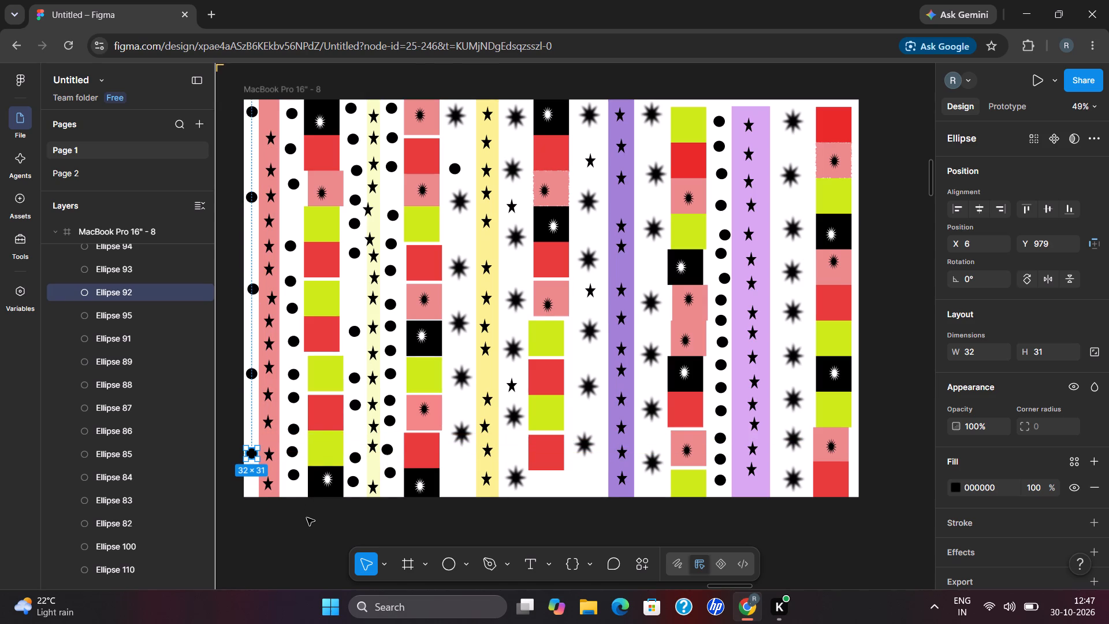
left_click(307, 518)
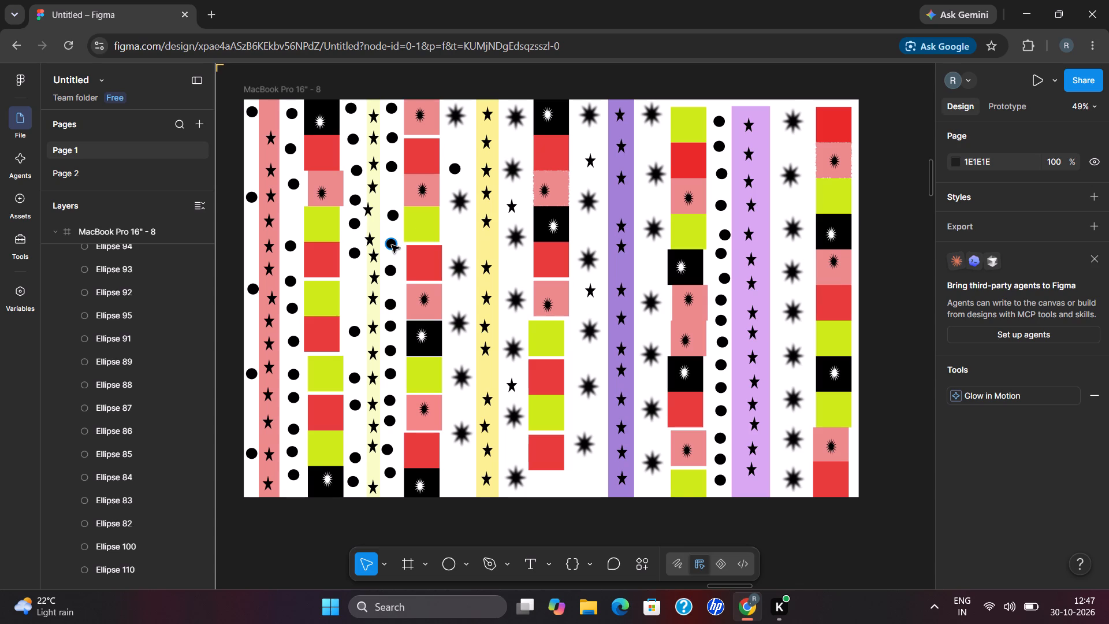
Move five black circles from the gap after the pale yellow strip between the blurred stars before the yellow strip, from about Y 371 to Y 1036.
left_click_drag(392, 245, 459, 238)
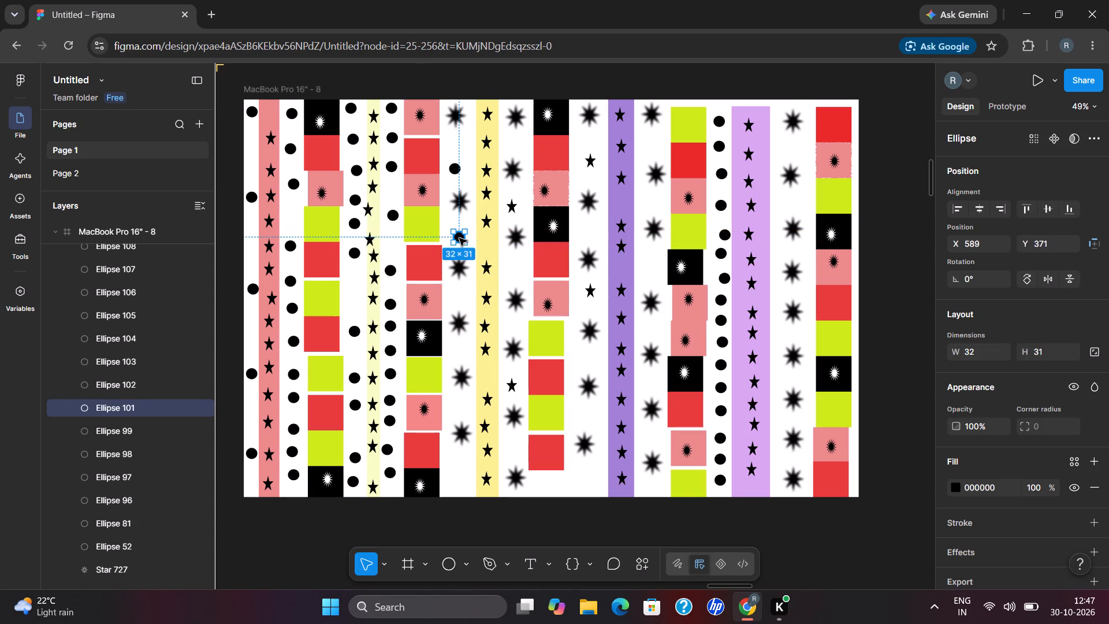
left_click_drag(390, 304, 456, 292)
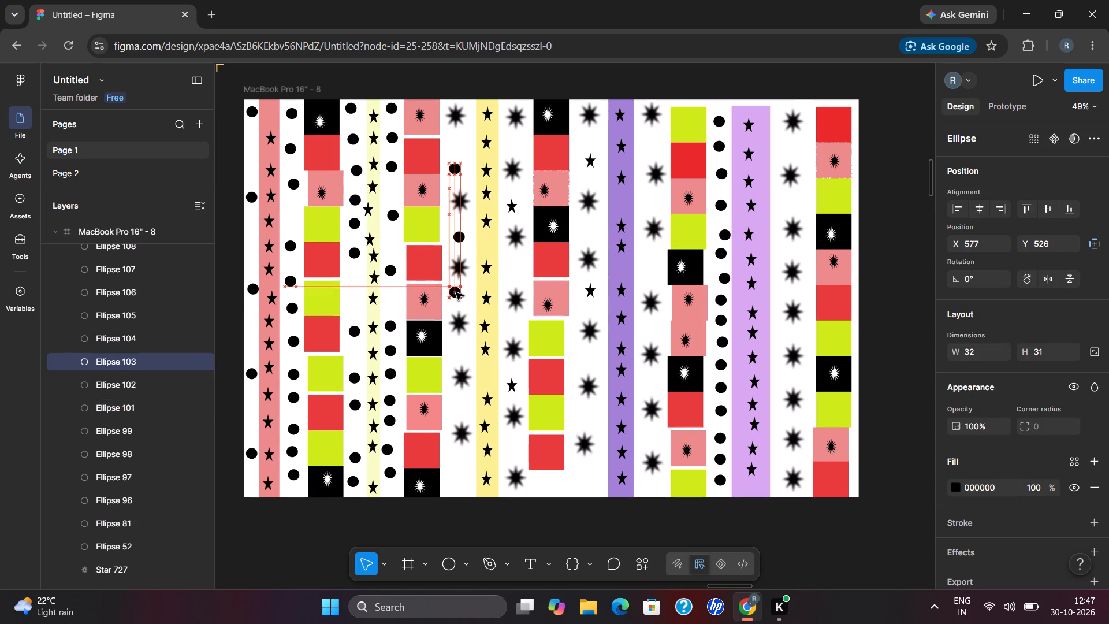
left_click_drag(456, 292, 457, 296)
left_click_drag(387, 352, 457, 355)
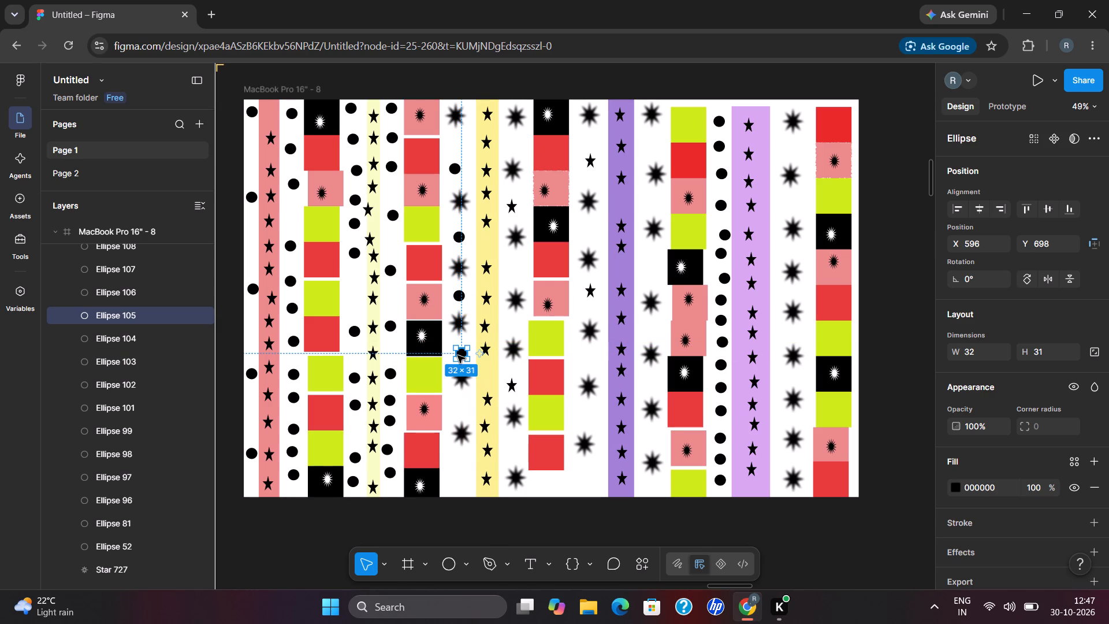
left_click_drag(390, 399, 462, 404)
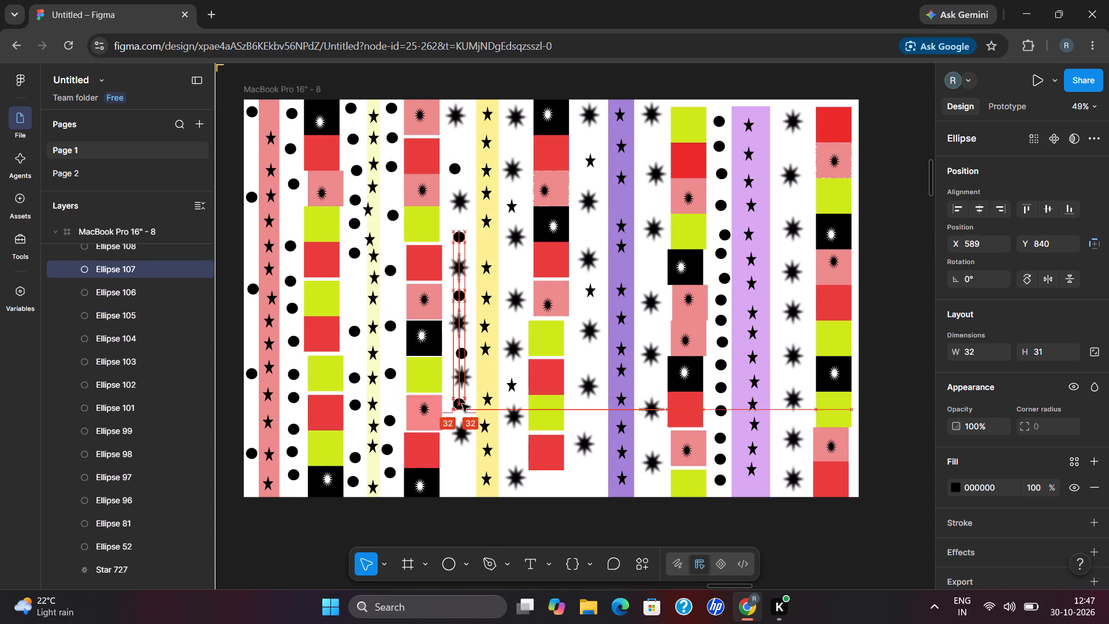
left_click_drag(462, 404, 462, 404)
left_click_drag(384, 444, 436, 456)
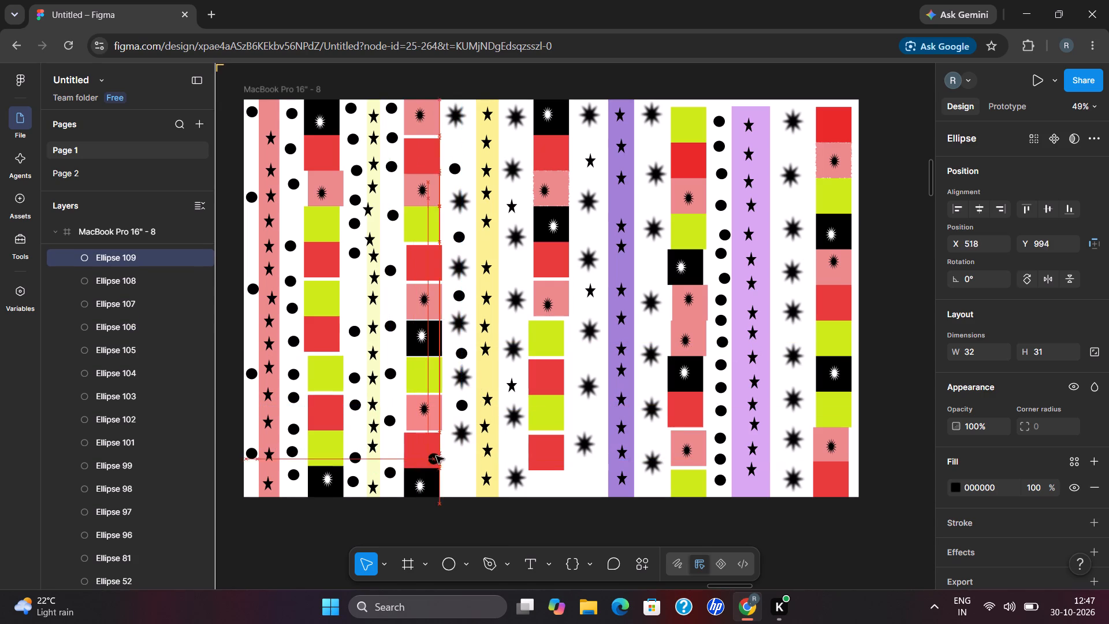
left_click_drag(436, 456, 458, 467)
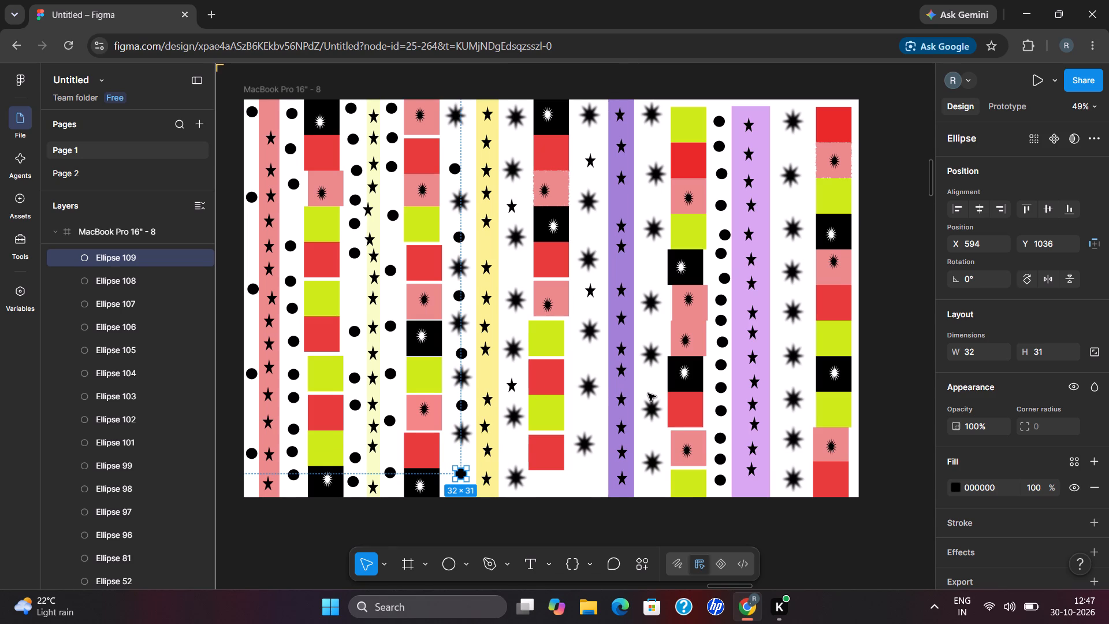
Move six black circles from the gap before the lilac strip between the blurred stars after the purple strip, the topmost at about X 1127, Y 101.
left_click_drag(723, 257, 656, 262)
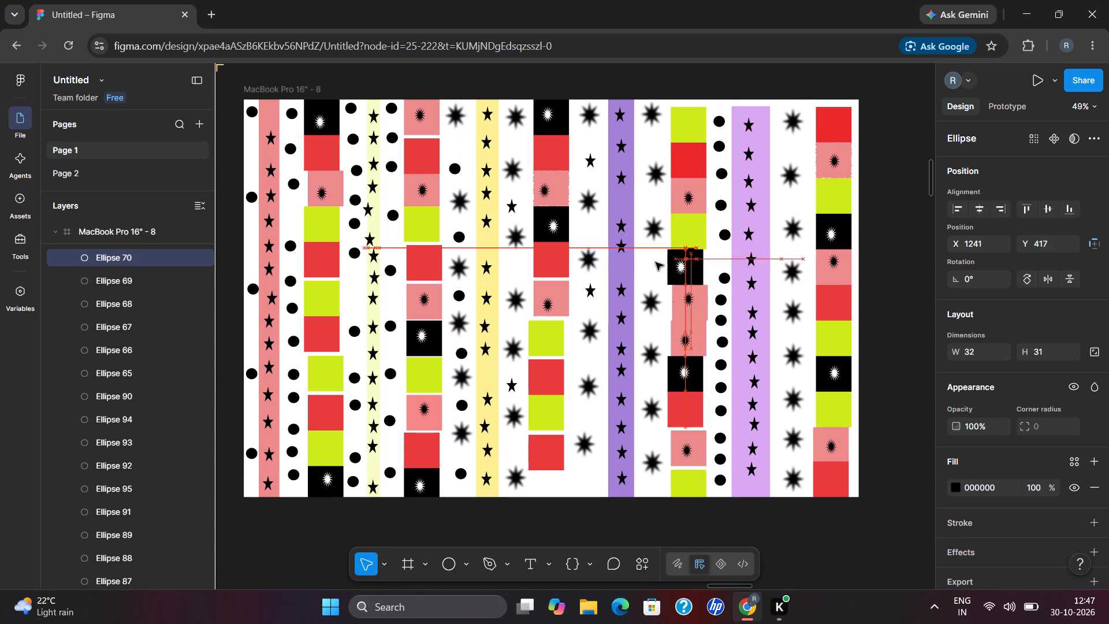
left_click_drag(656, 262, 650, 272)
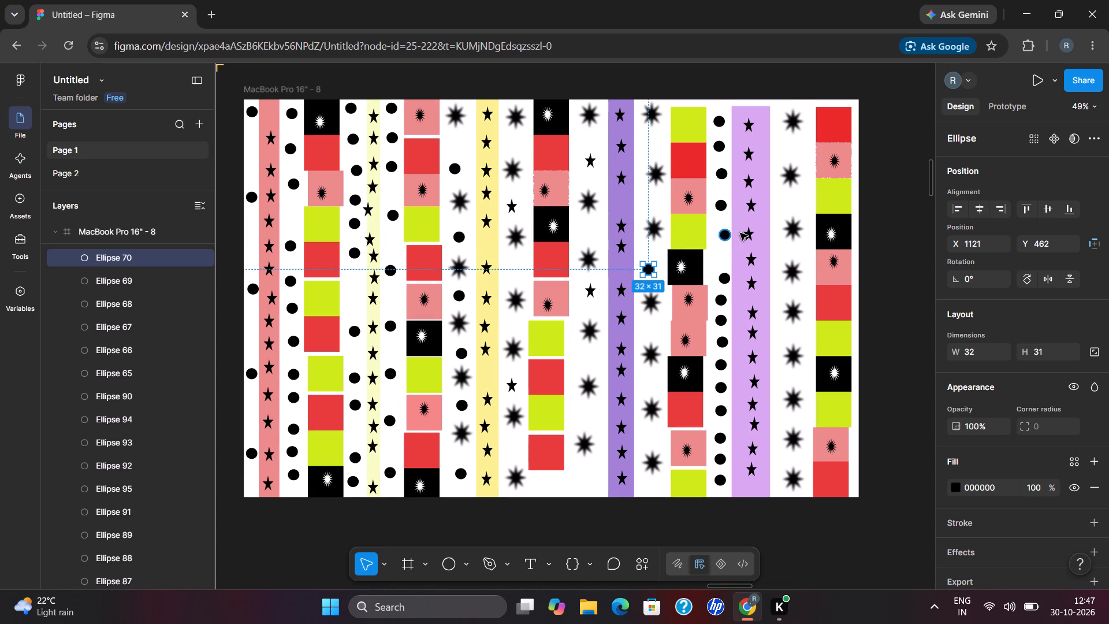
left_click_drag(725, 234, 660, 200)
left_click_drag(717, 150, 689, 150)
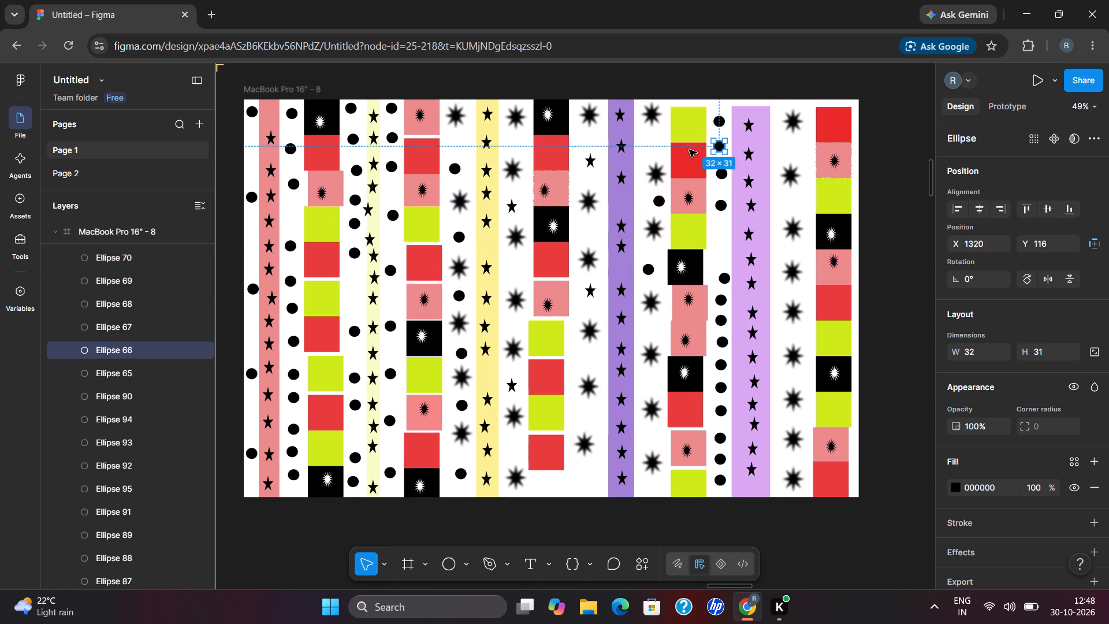
left_click_drag(689, 150, 648, 144)
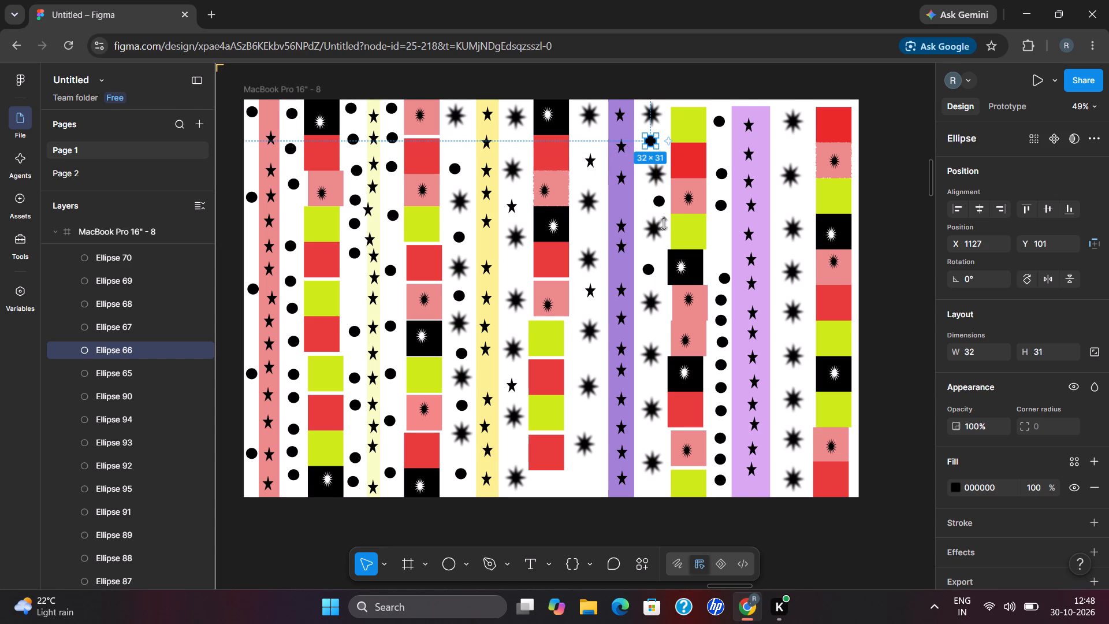
left_click_drag(721, 320, 655, 323)
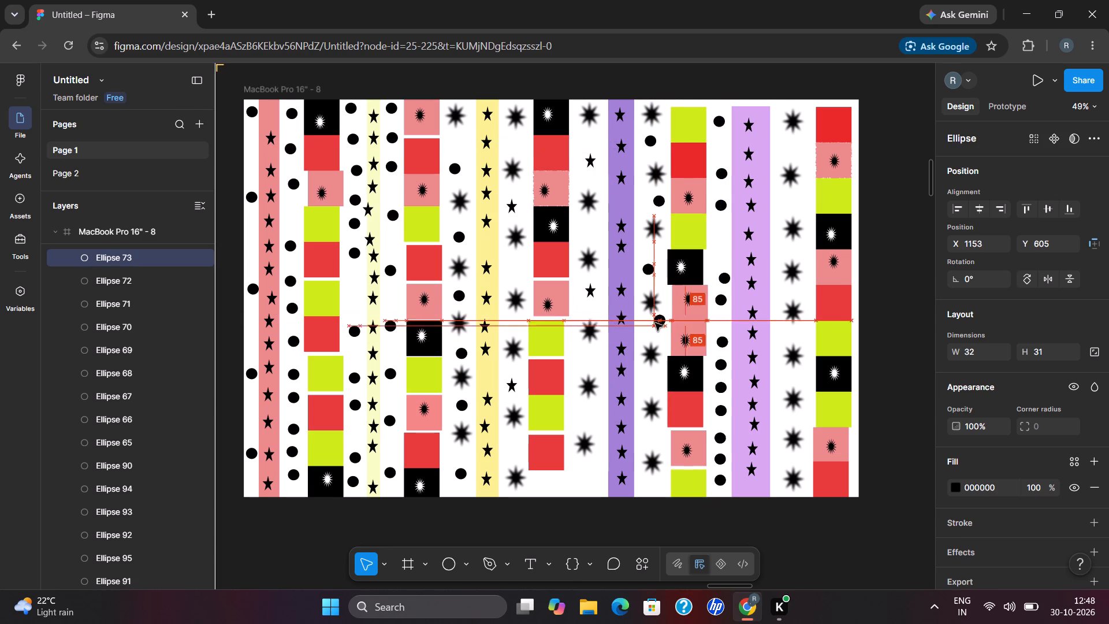
left_click_drag(655, 323, 655, 325)
left_click_drag(717, 362, 651, 380)
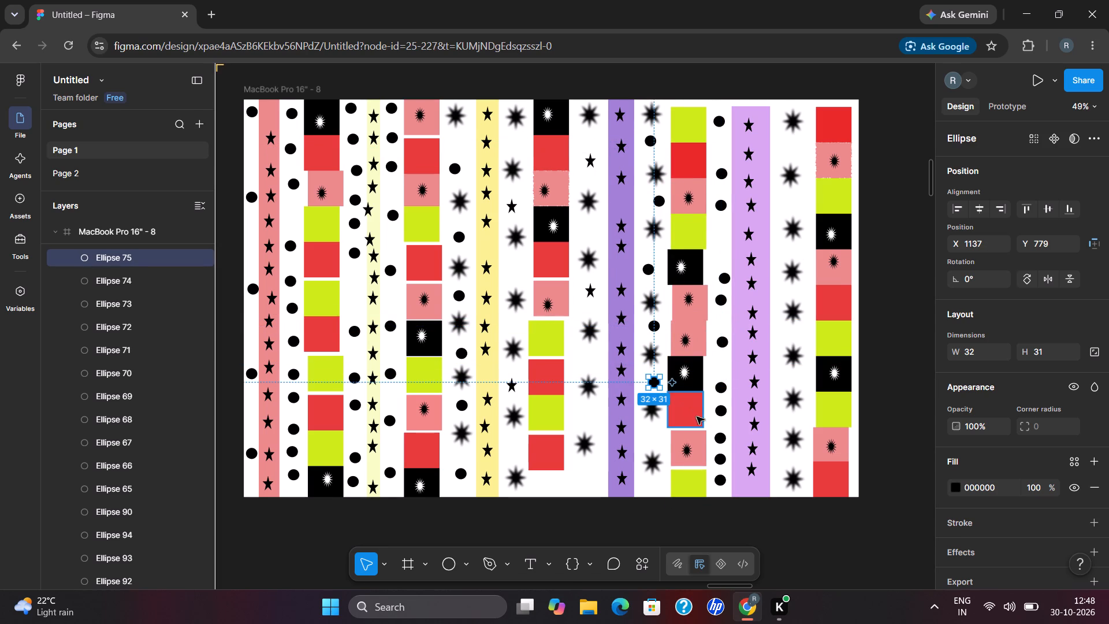
left_click_drag(720, 440, 659, 439)
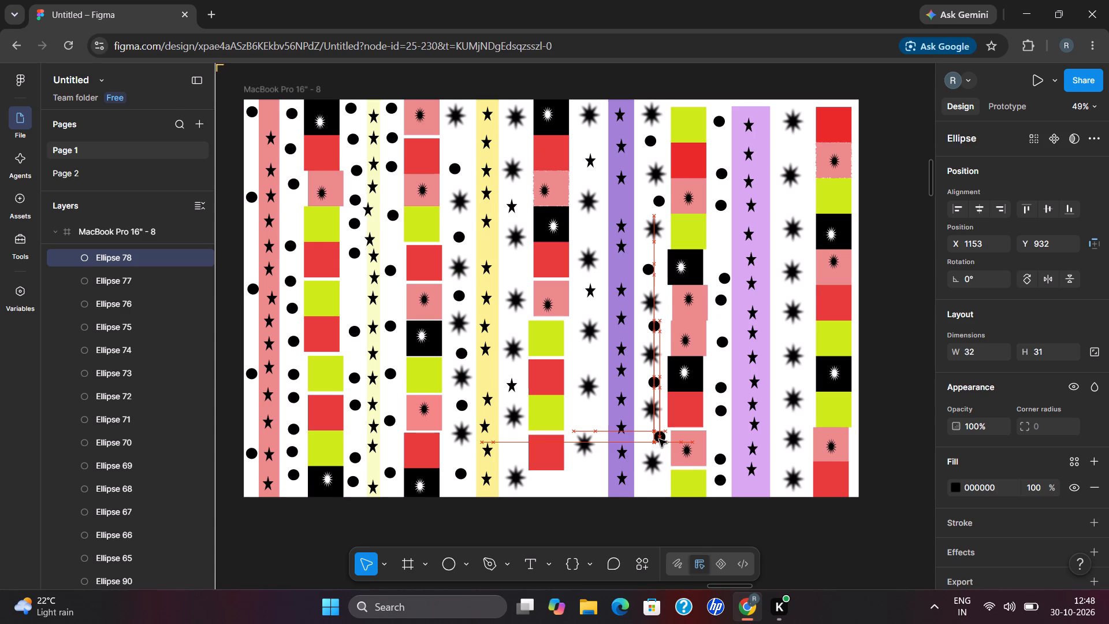
left_click_drag(659, 439, 657, 439)
left_click(581, 478)
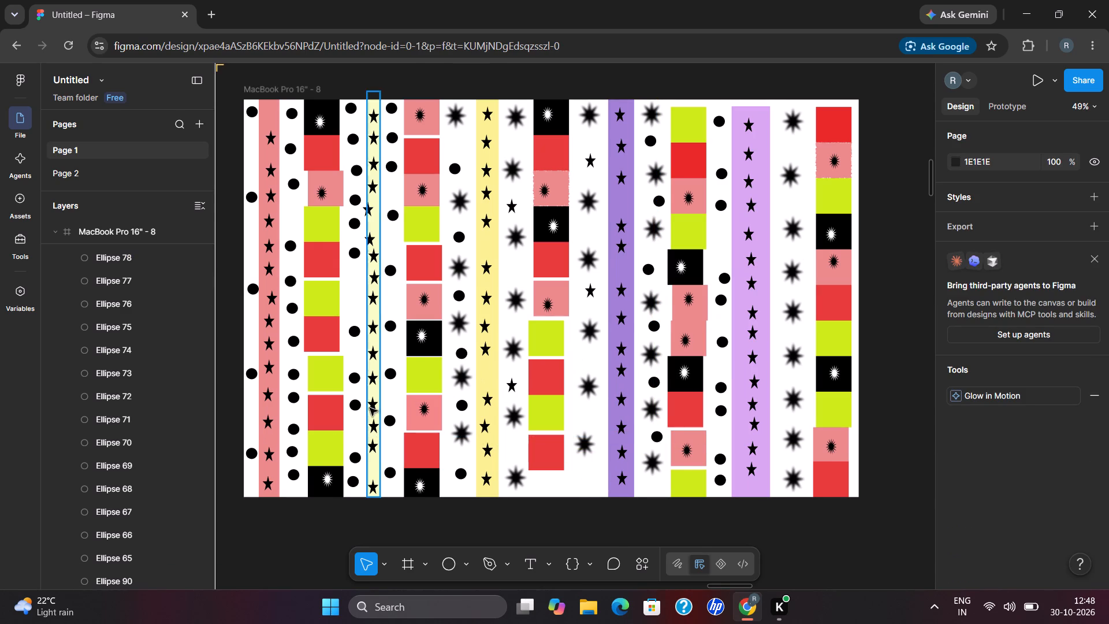
Move four black circles into the gap before the purple strip, at about Y 343, 717, 871 and 1036 between the blurred stars.
left_click_drag(359, 407, 546, 376)
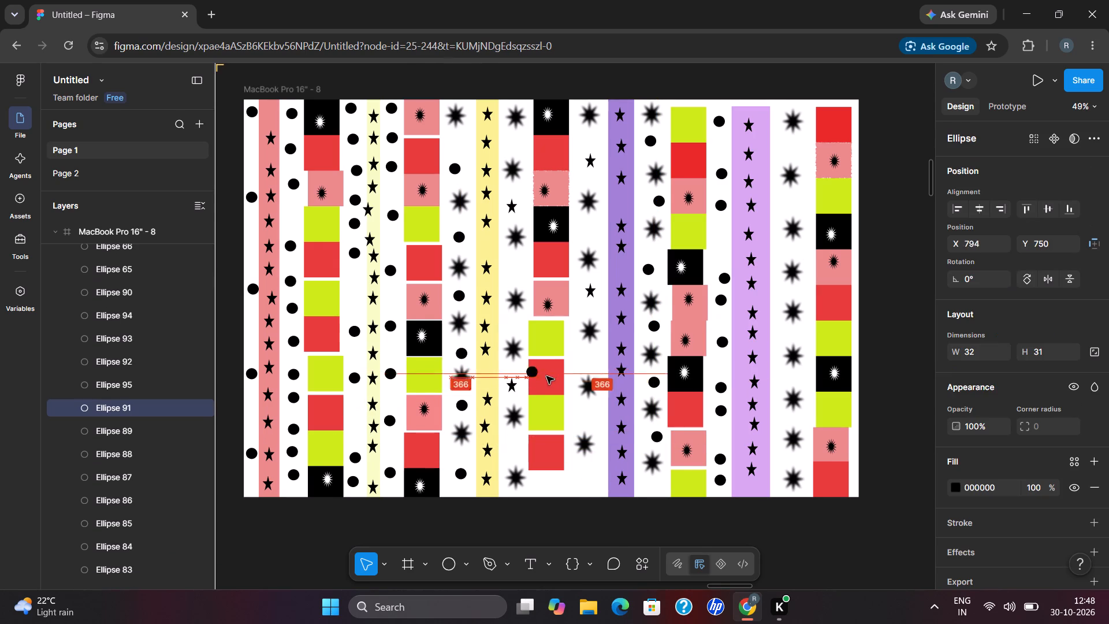
left_click_drag(546, 376, 586, 363)
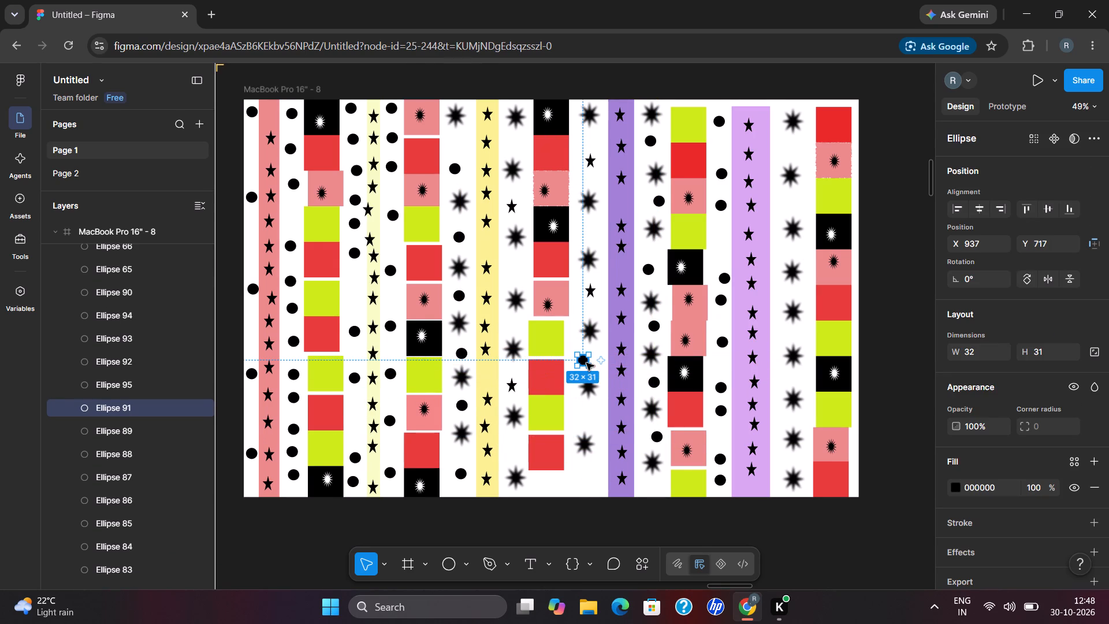
left_click_drag(296, 449, 550, 422)
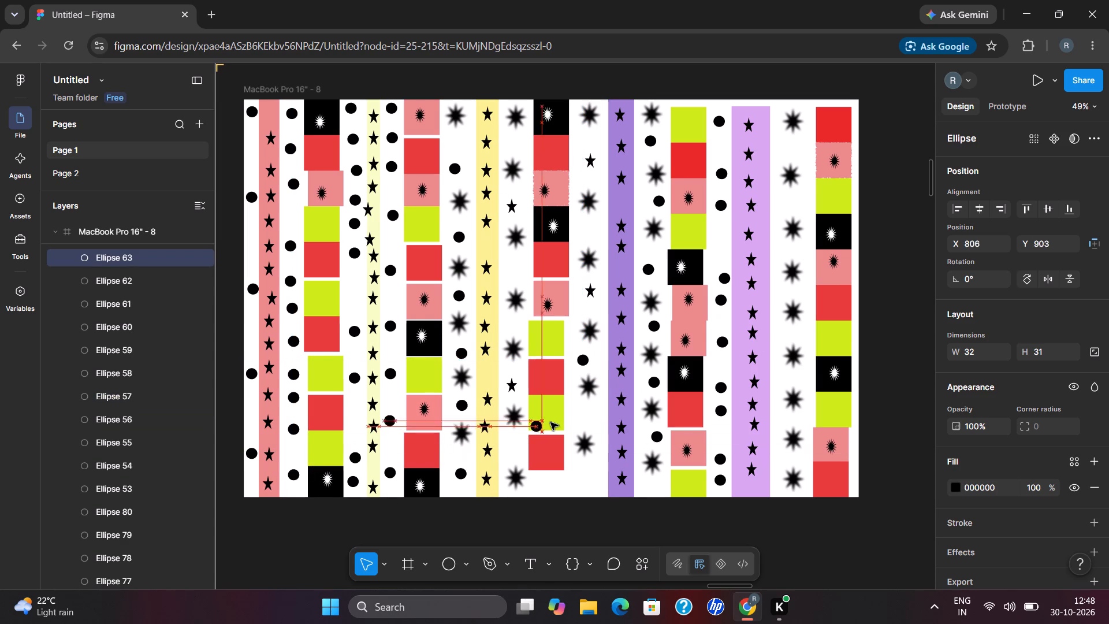
left_click_drag(550, 422, 586, 413)
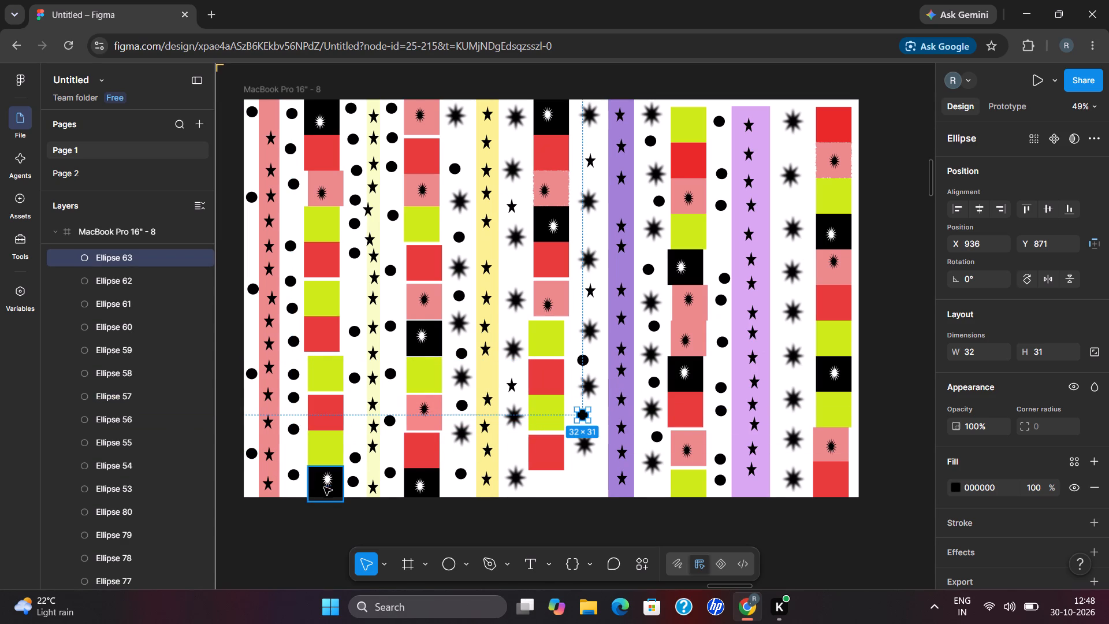
left_click_drag(353, 486, 587, 478)
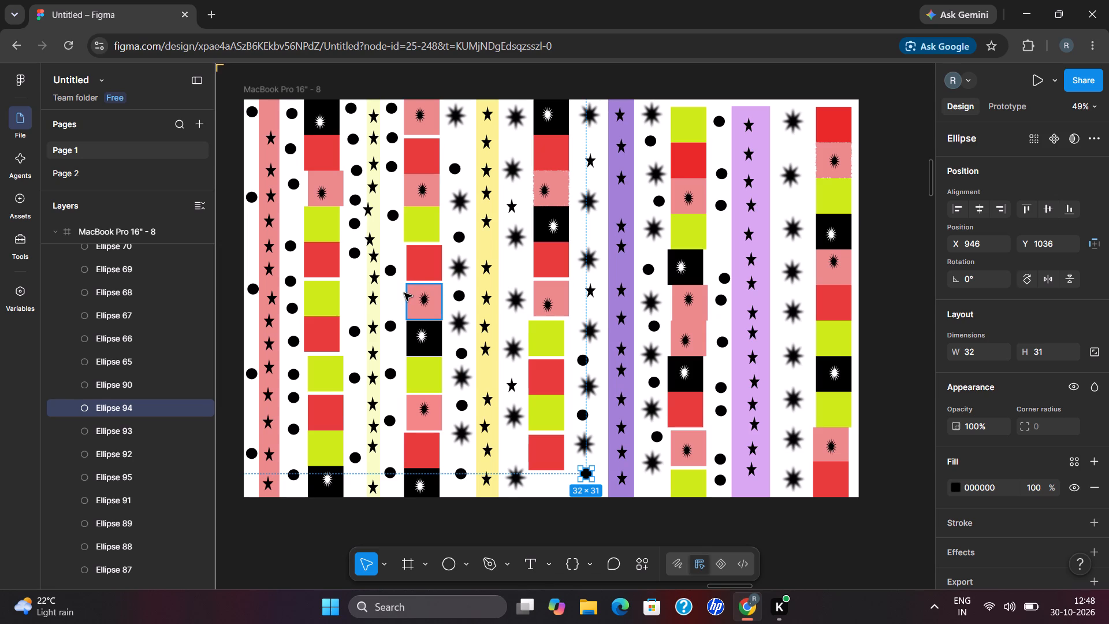
left_click_drag(383, 328, 468, 292)
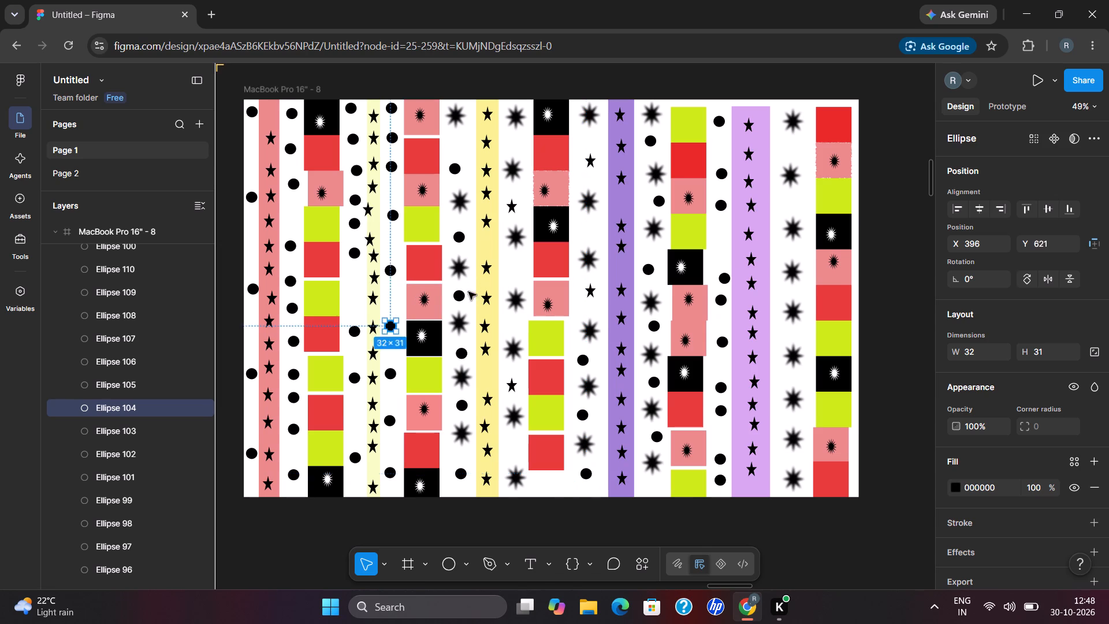
left_click_drag(468, 292, 582, 229)
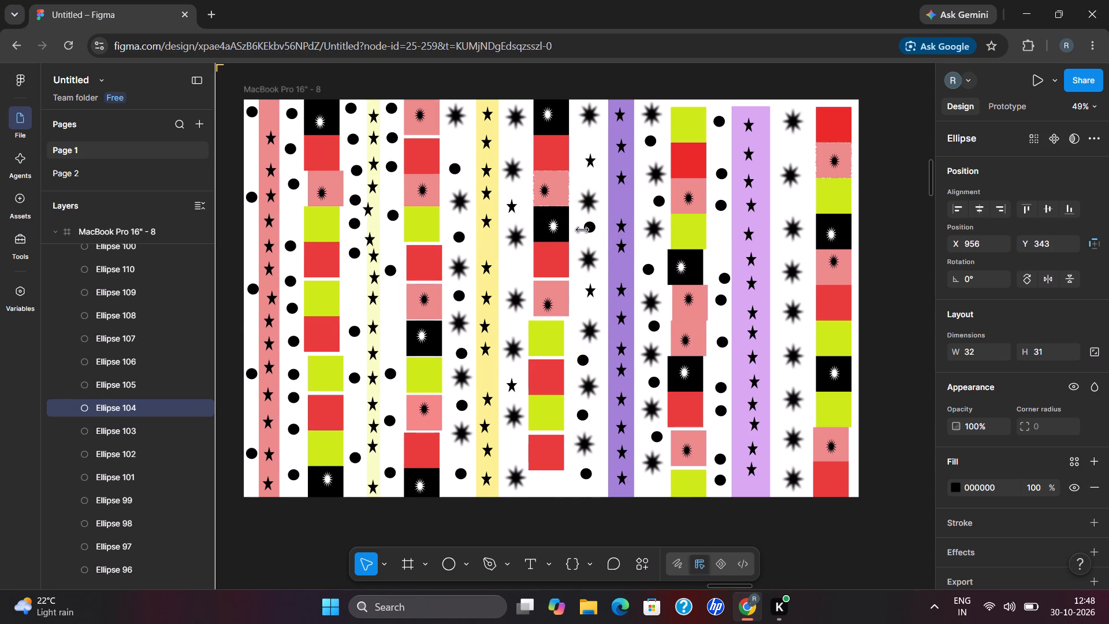
left_click(656, 533)
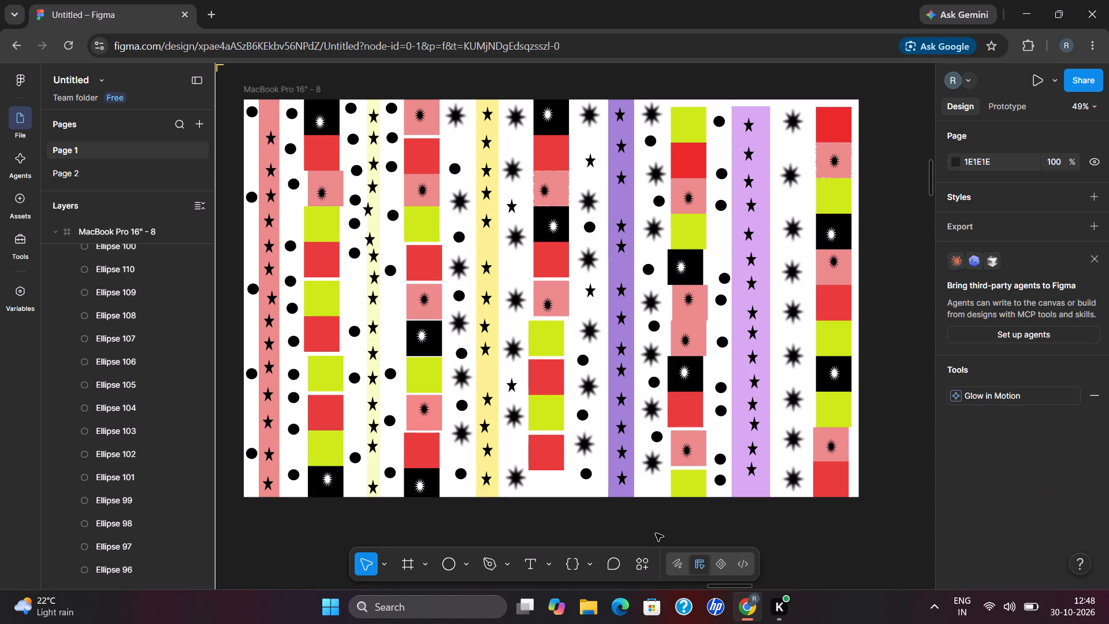
Shift the red square below the upper lime square in the second square column up to about X 450, Y 397.
left_click(418, 260)
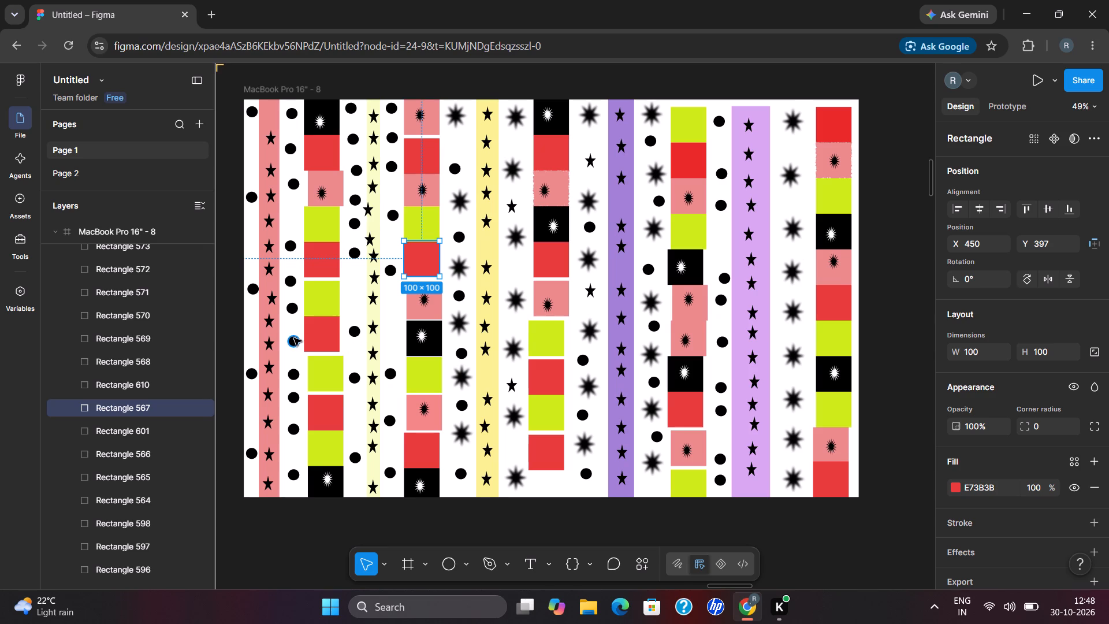
Move a black circle from the gap after the pink strip to the gap before the pale yellow strip, at about X 292, Y 534.
left_click_drag(294, 338, 353, 292)
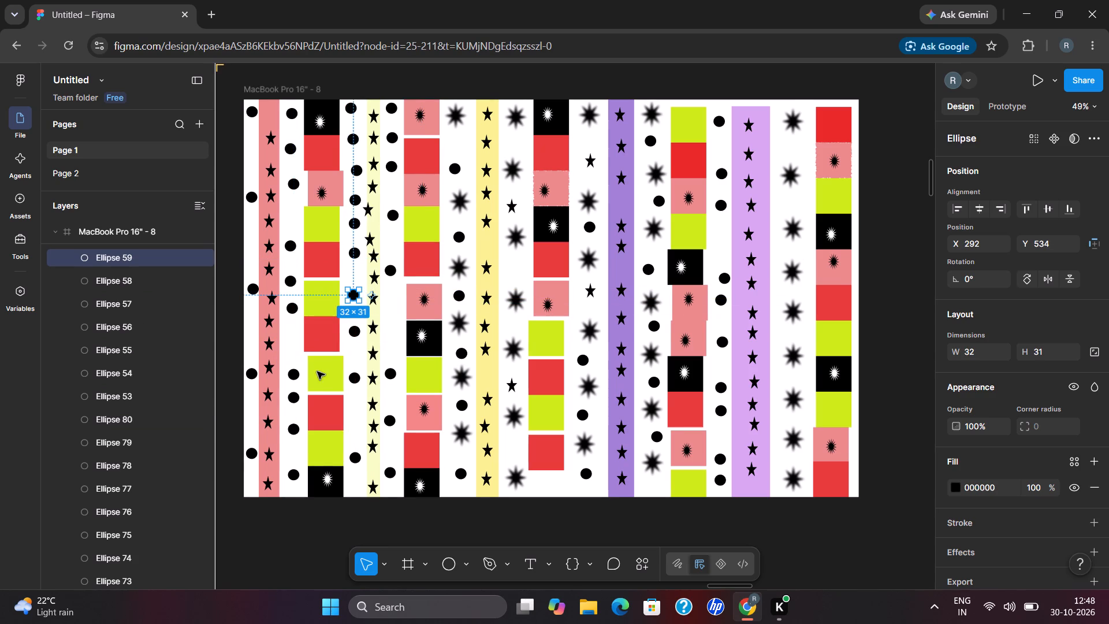
left_click(256, 525)
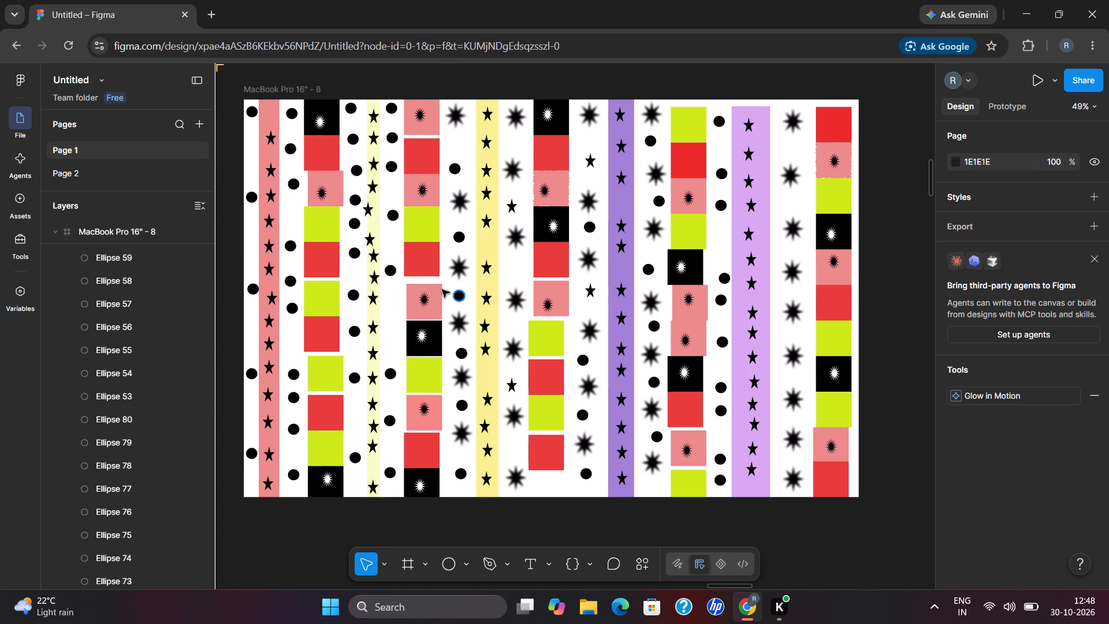
Move two black circles between the blurred stars after the lilac strip, at about X 1535, Y 113 and X 1519, Y 280.
left_click_drag(349, 332, 770, 158)
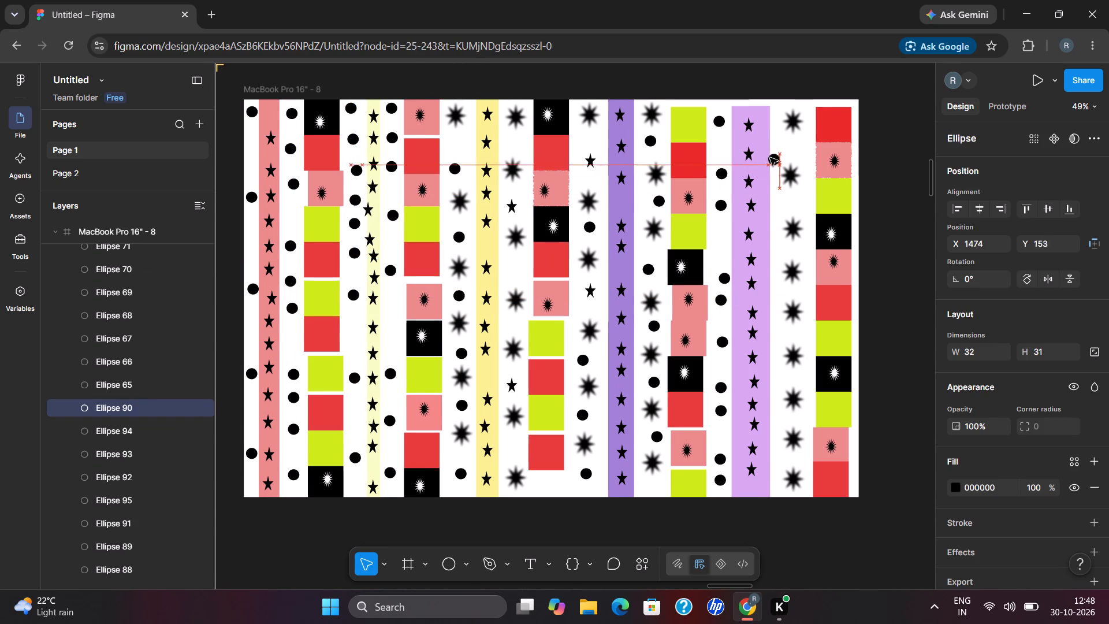
left_click_drag(770, 158, 790, 146)
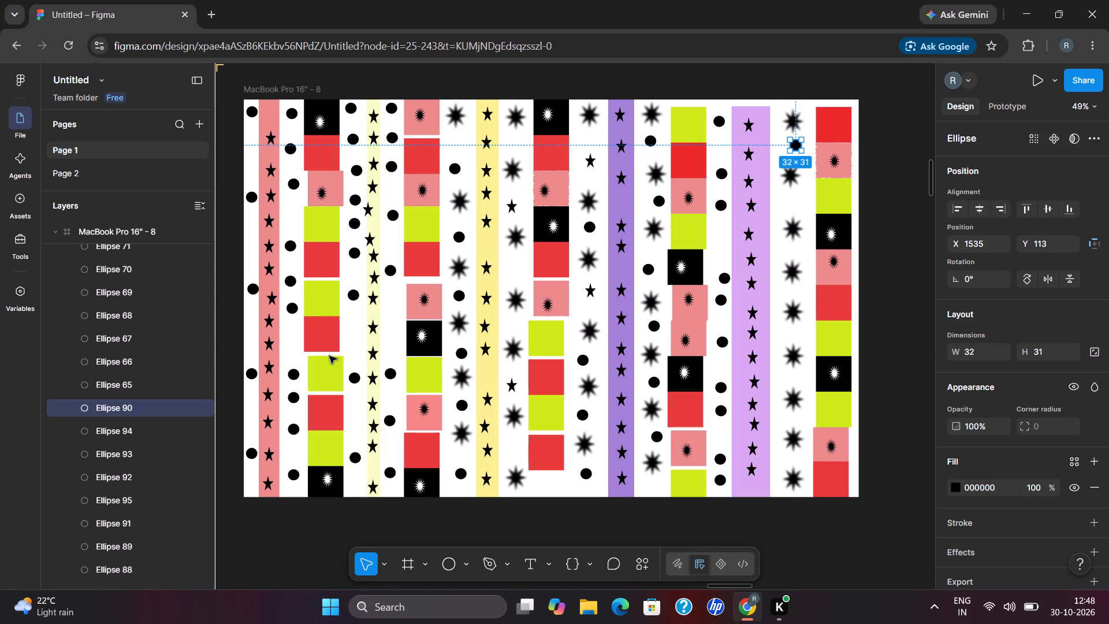
left_click_drag(292, 399, 508, 299)
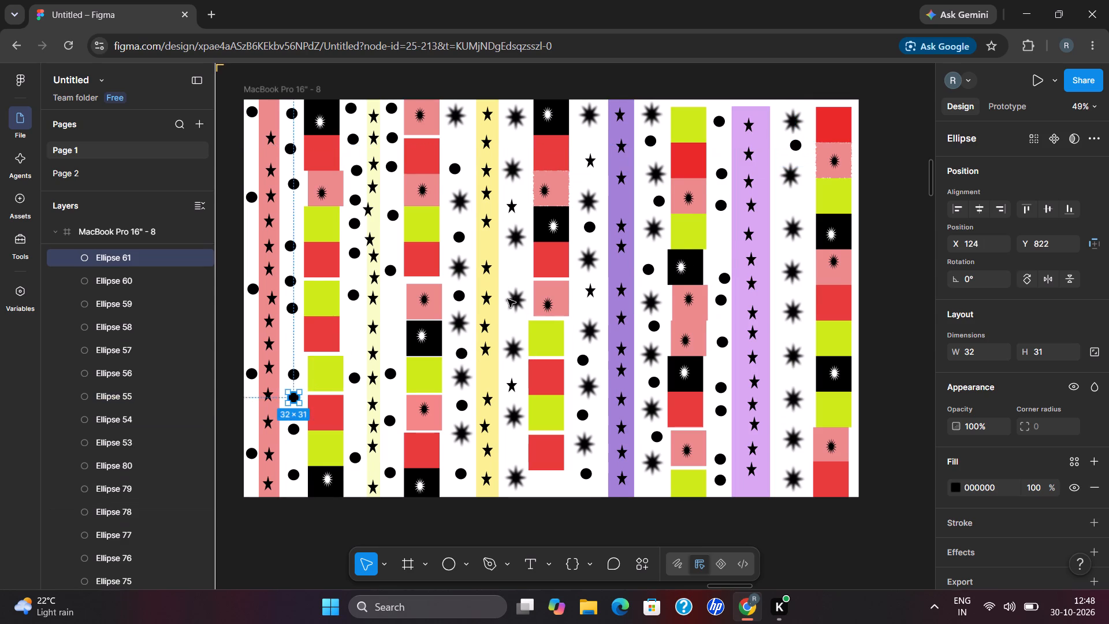
left_click_drag(508, 299, 787, 206)
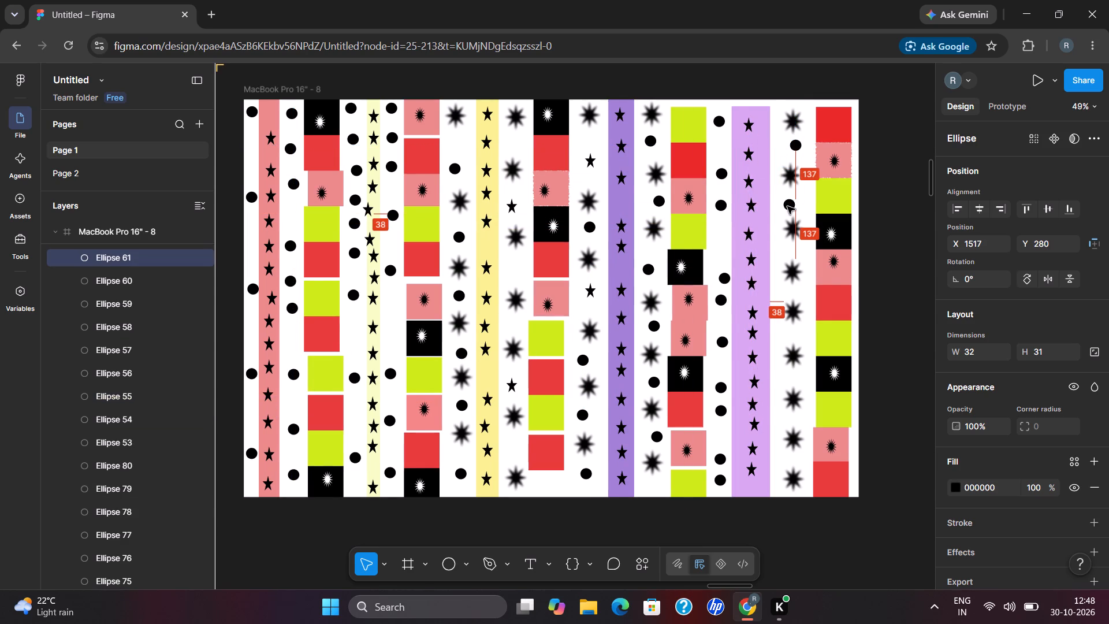
left_click_drag(787, 206, 788, 206)
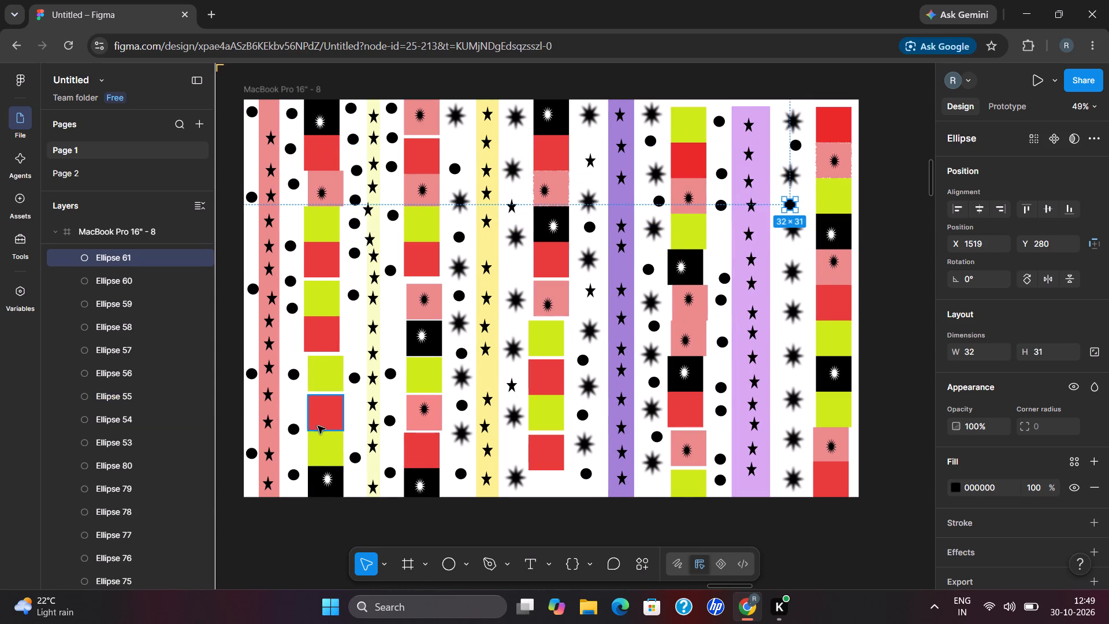
Place black circles on the lowest red square of the second square column and the lower three red squares of the first column.
left_click_drag(286, 432, 416, 448)
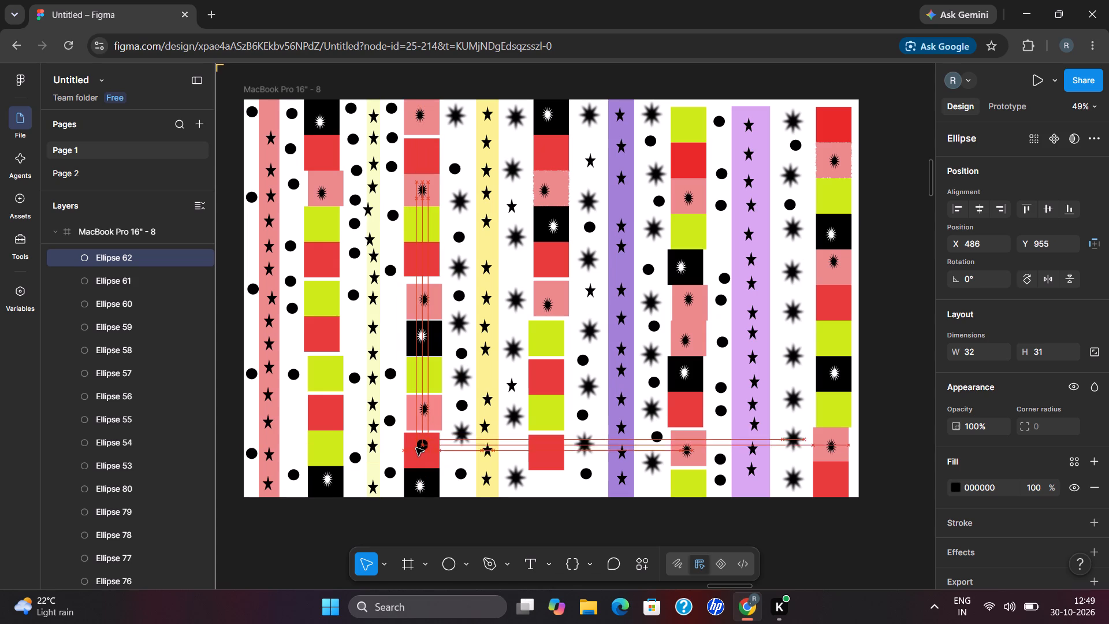
left_click_drag(416, 448, 416, 451)
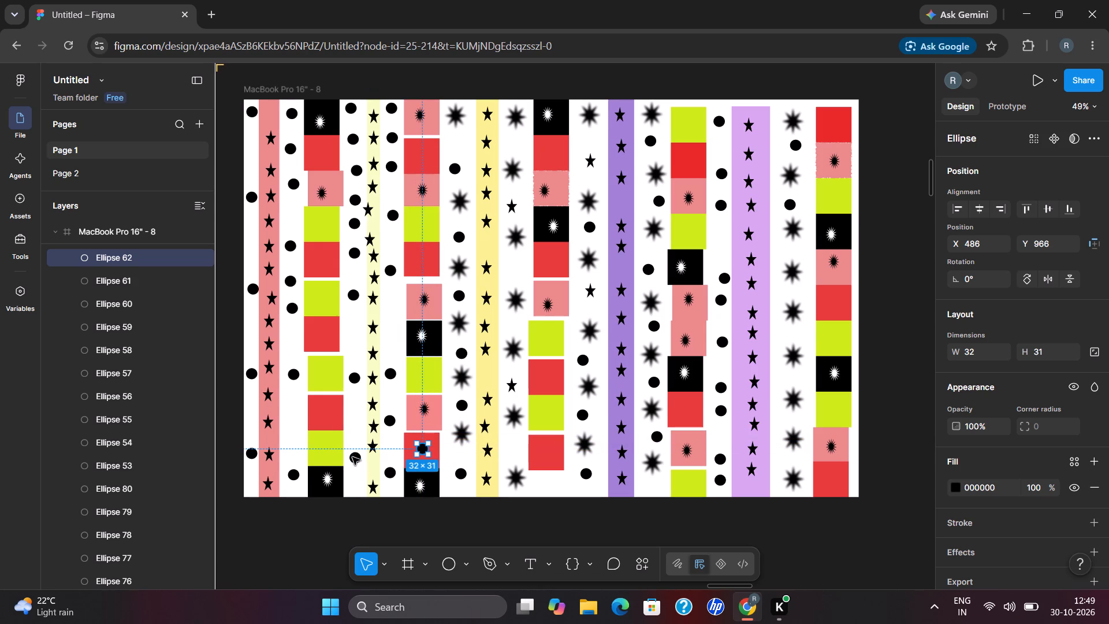
left_click_drag(353, 455, 323, 412)
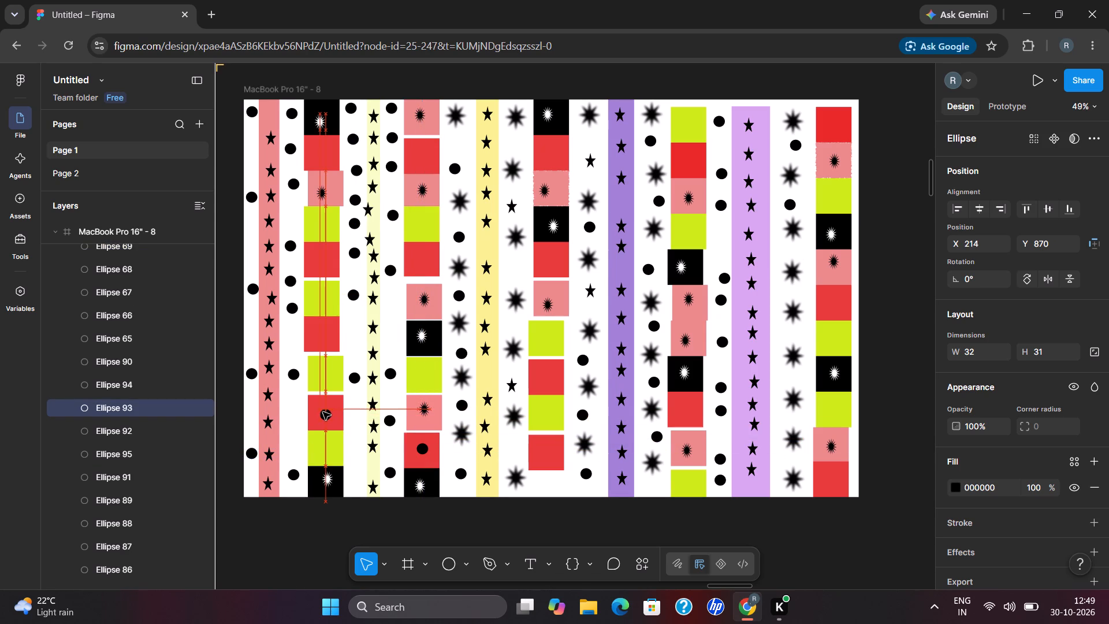
left_click_drag(358, 380, 326, 334)
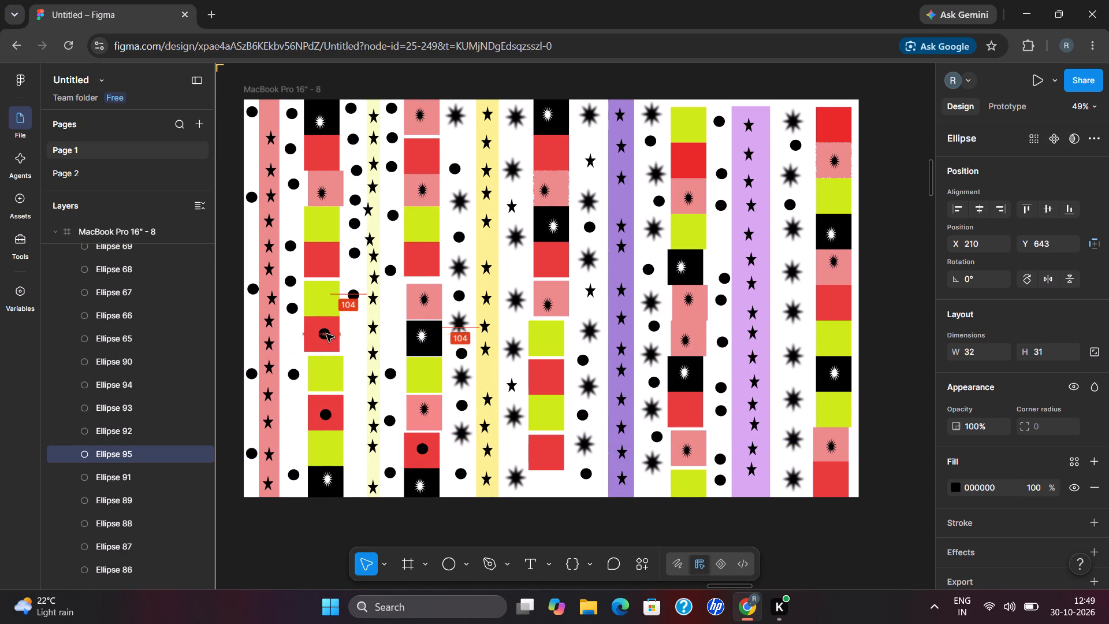
left_click_drag(326, 334, 324, 336)
left_click_drag(297, 309, 322, 263)
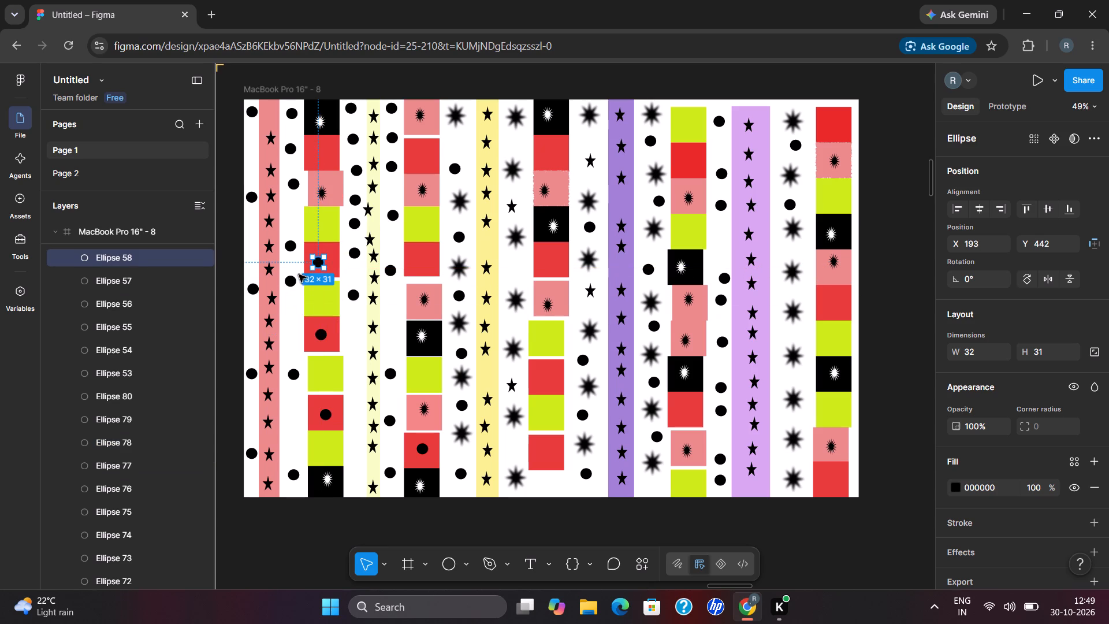
Place black circles on the top red square of the first square column and the upper two red squares of the second column.
left_click_drag(292, 281, 328, 152)
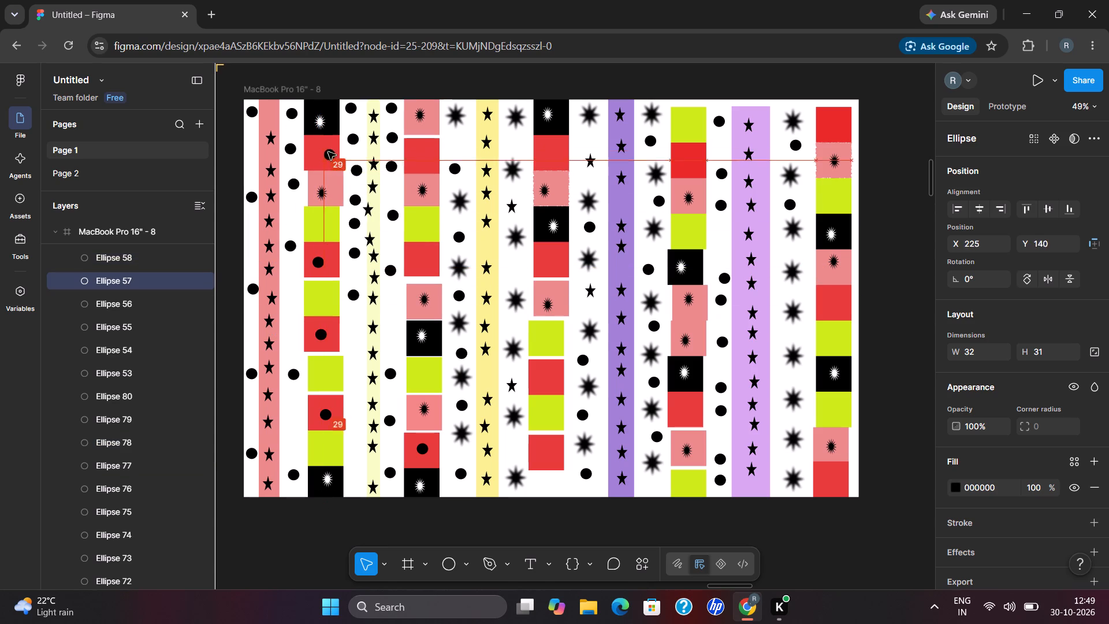
left_click_drag(328, 152, 325, 158)
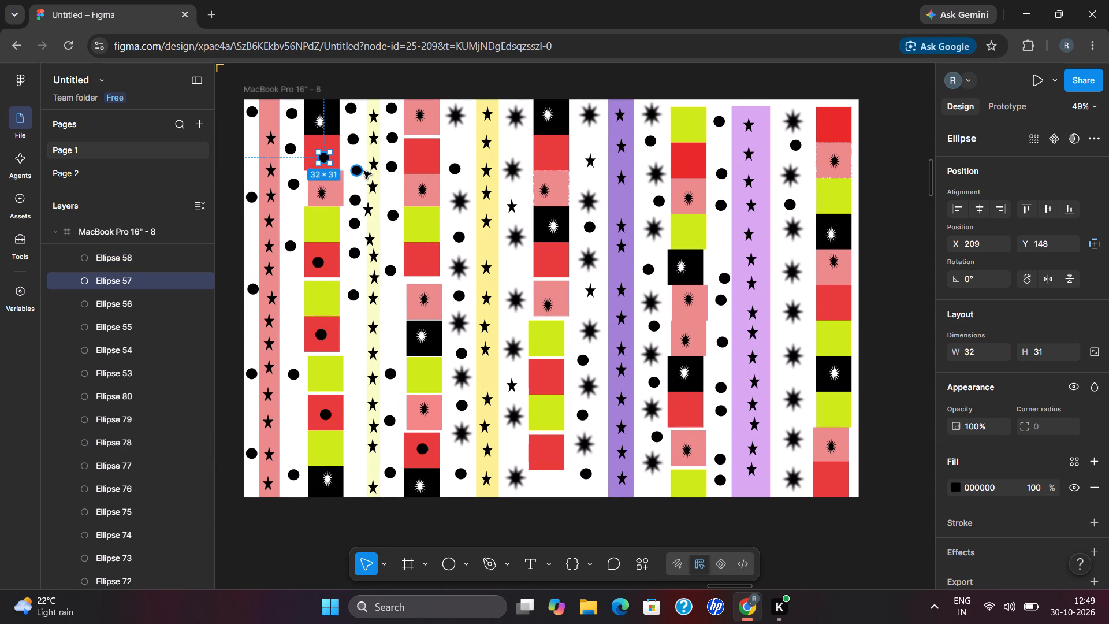
left_click_drag(359, 173, 426, 158)
left_click_drag(393, 166, 425, 256)
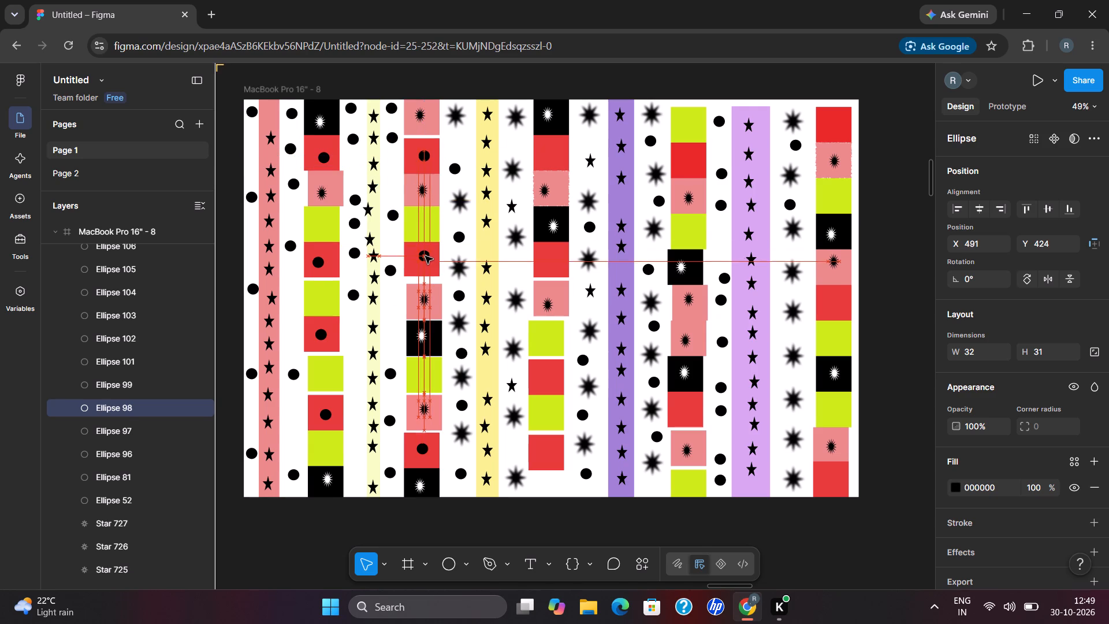
left_click_drag(425, 256, 425, 257)
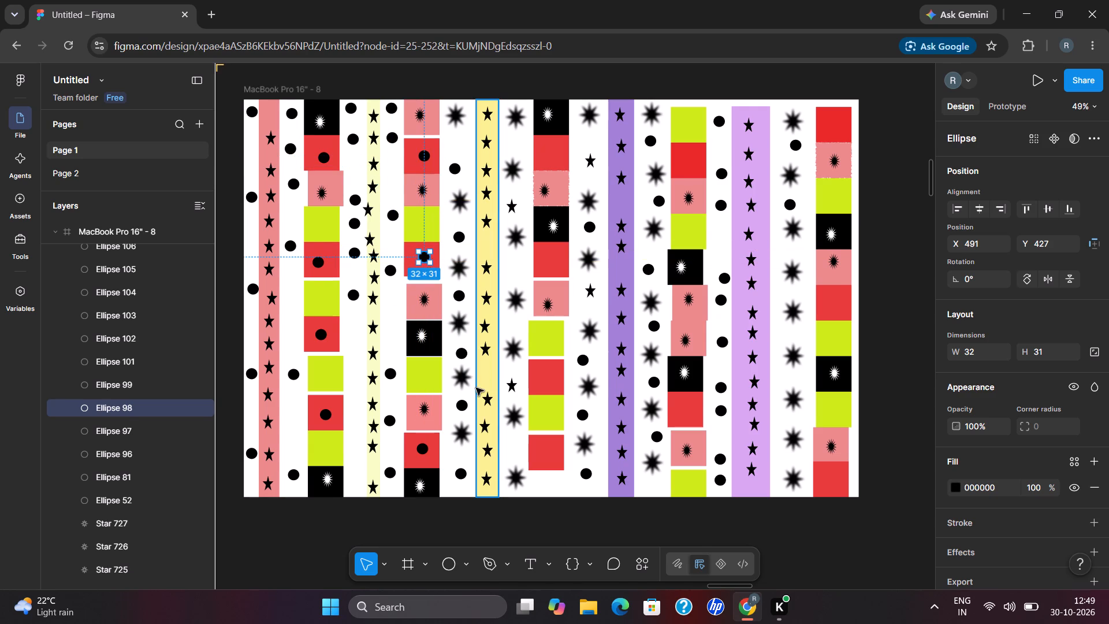
Place black circles from the neighbouring gaps on all four red squares of the third square column.
left_click_drag(467, 403, 549, 454)
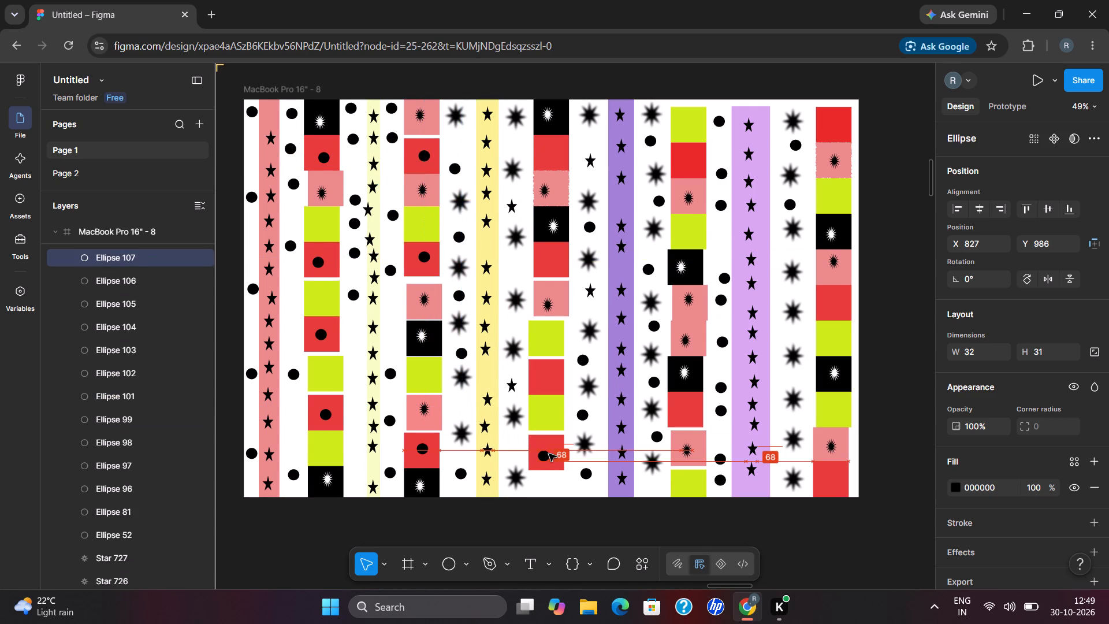
left_click_drag(549, 454, 551, 450)
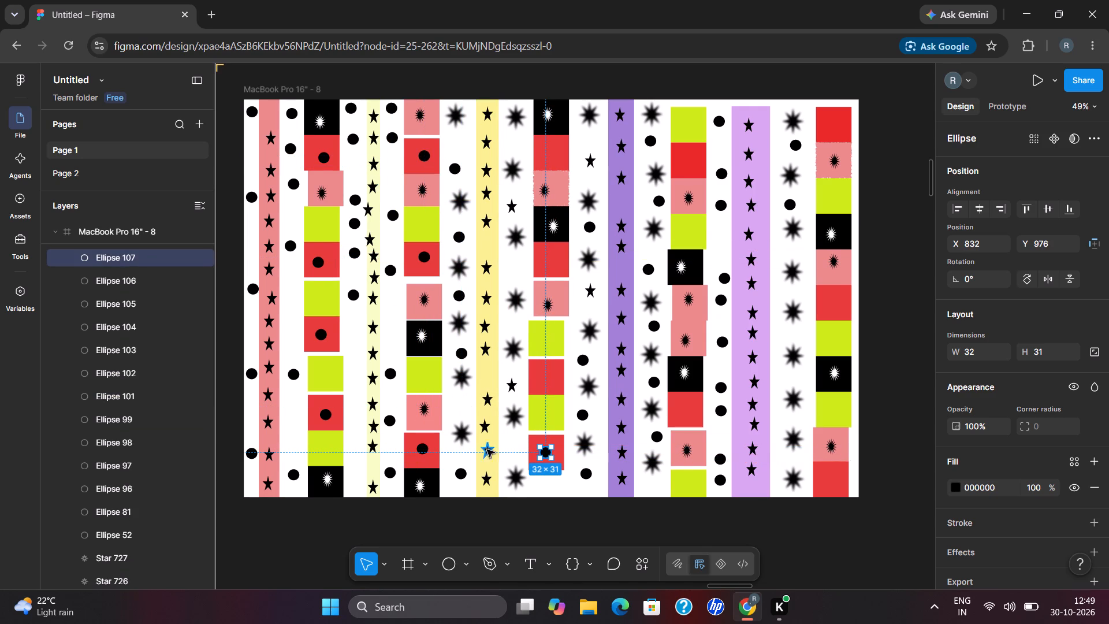
left_click_drag(459, 473, 544, 378)
left_click_drag(355, 255, 402, 261)
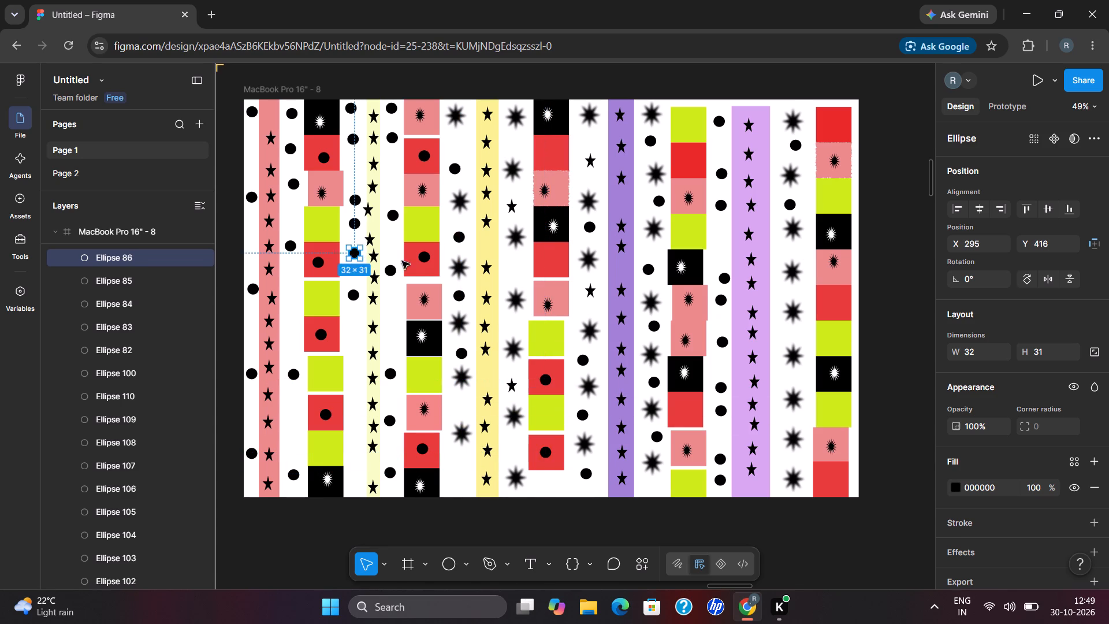
left_click_drag(402, 261, 549, 261)
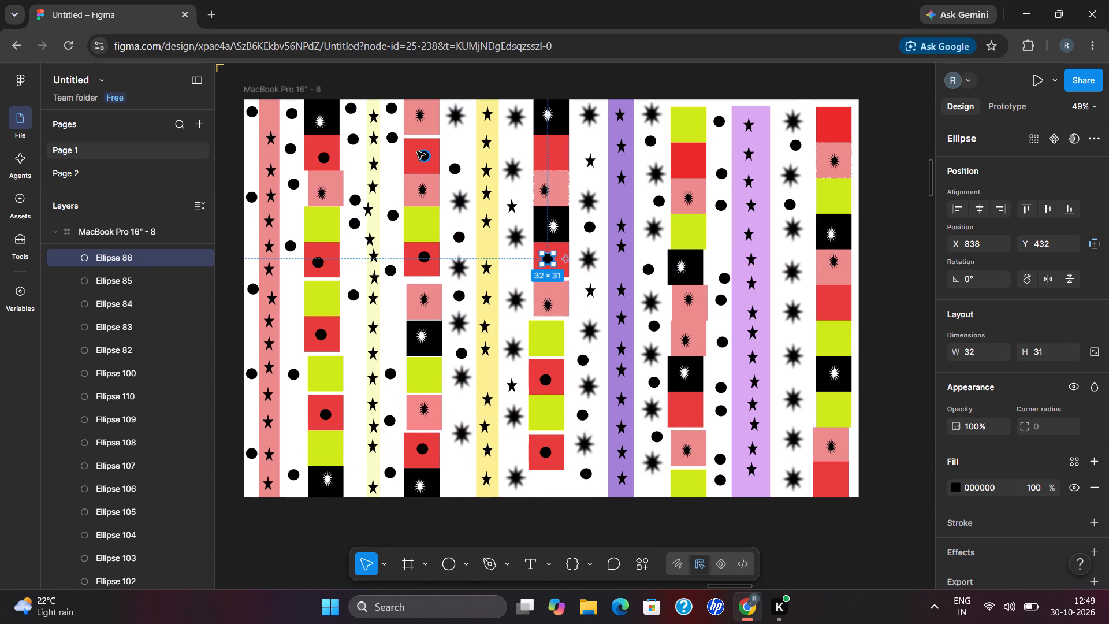
left_click_drag(396, 140, 546, 151)
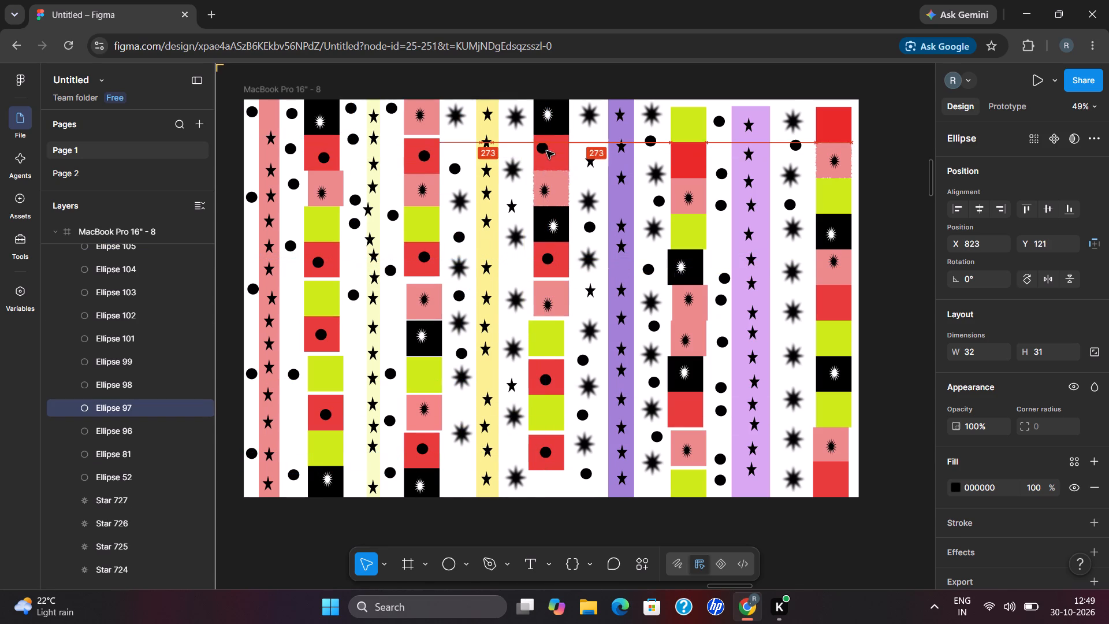
left_click_drag(546, 151, 550, 154)
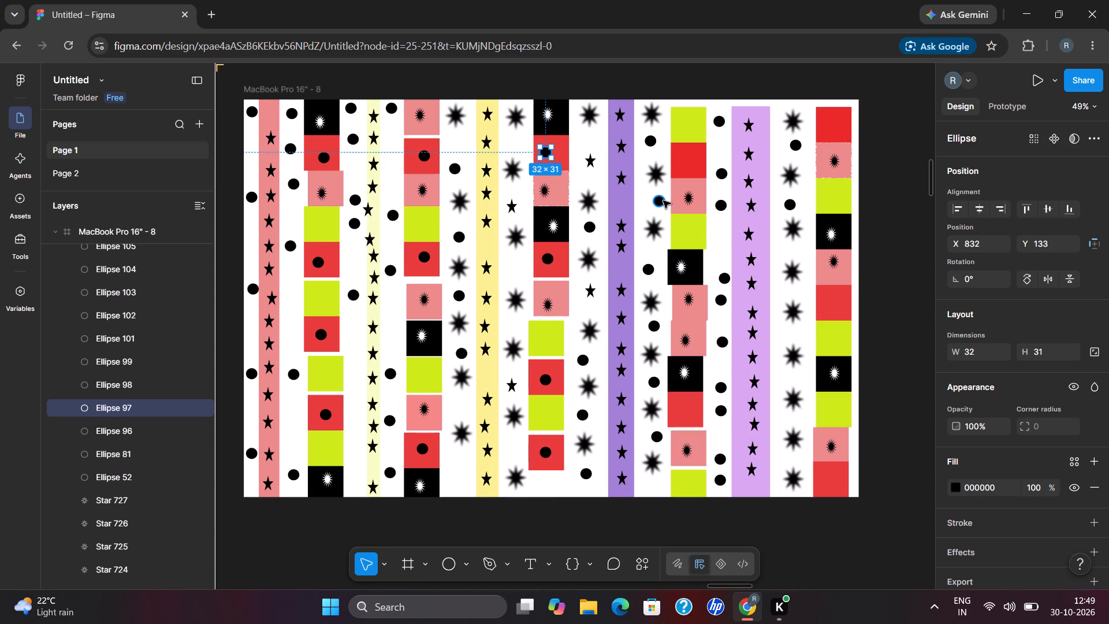
Place black circles on both red squares of the fourth square column, at about X 1229, Y 162 and X 1222, Y 849.
left_click_drag(663, 200, 690, 162)
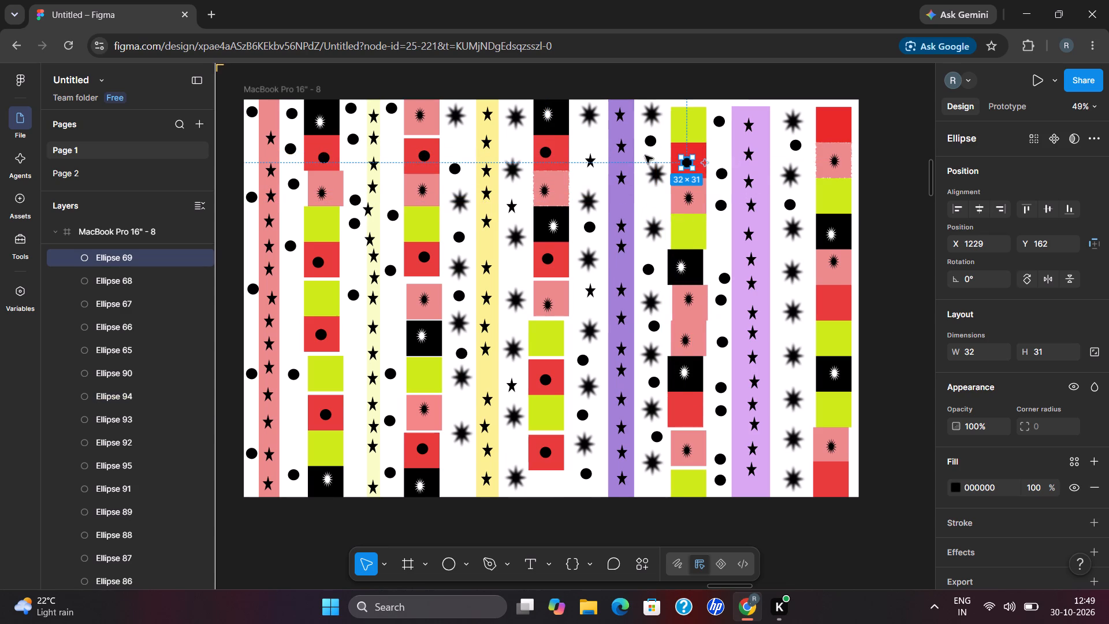
left_click_drag(358, 201, 645, 335)
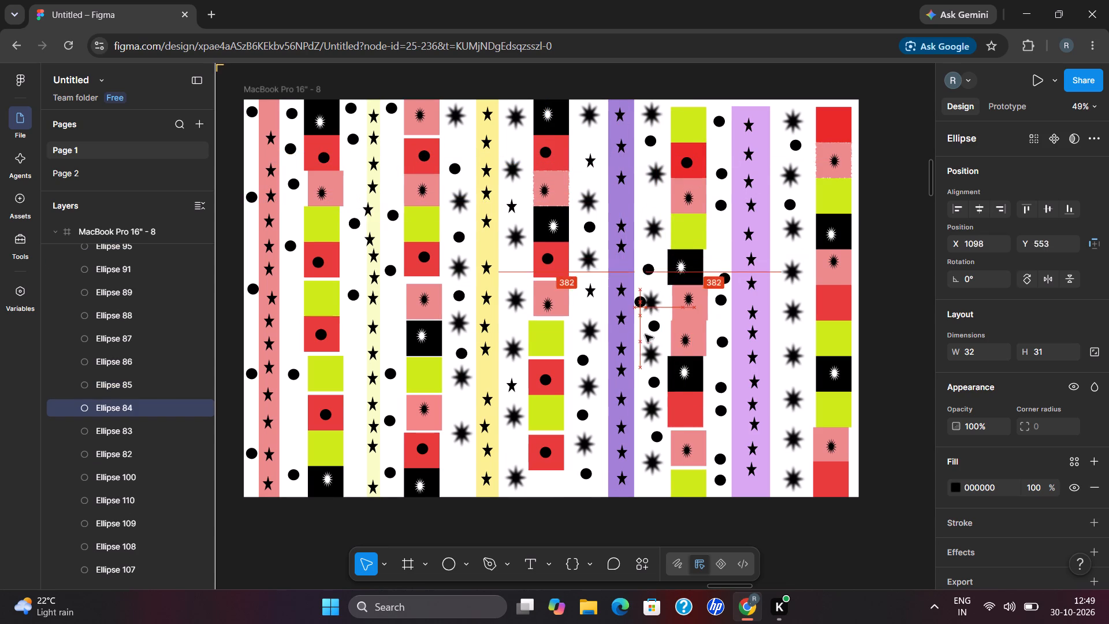
left_click_drag(645, 335, 686, 408)
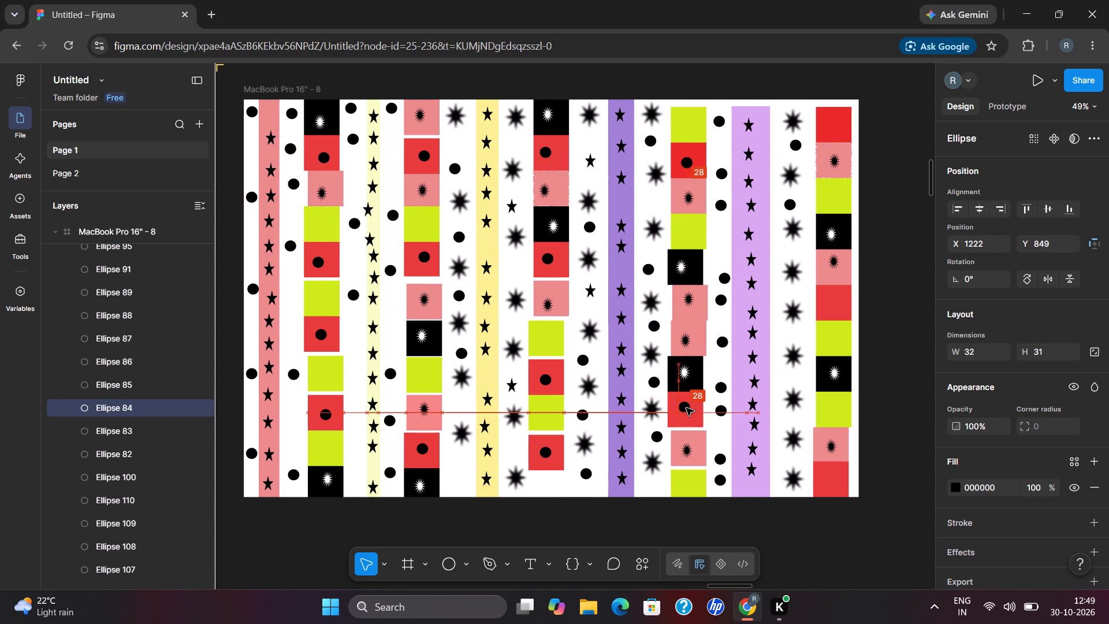
Move three black circles from the gap before the lilac strip onto the three red squares of the last square column.
left_click_drag(726, 391, 807, 322)
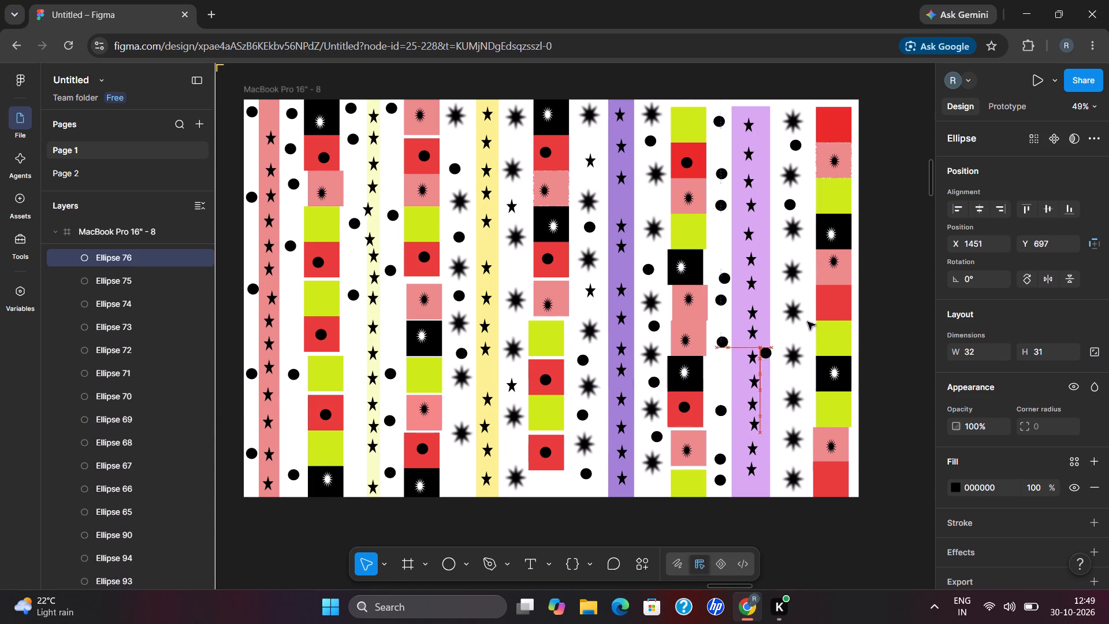
left_click_drag(807, 322, 835, 305)
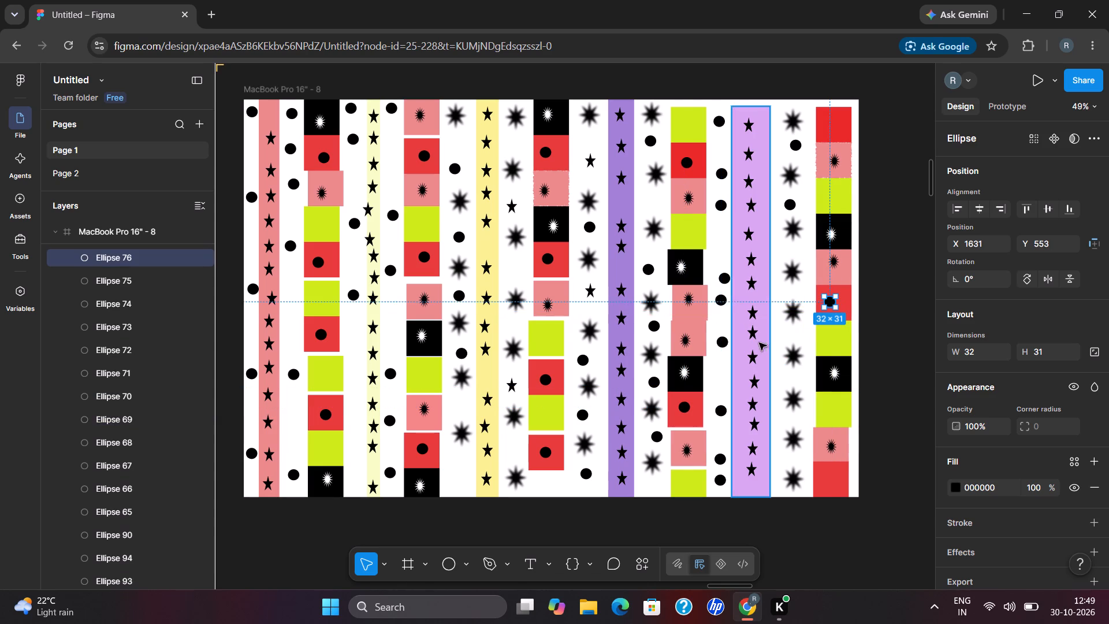
left_click_drag(723, 302, 841, 119)
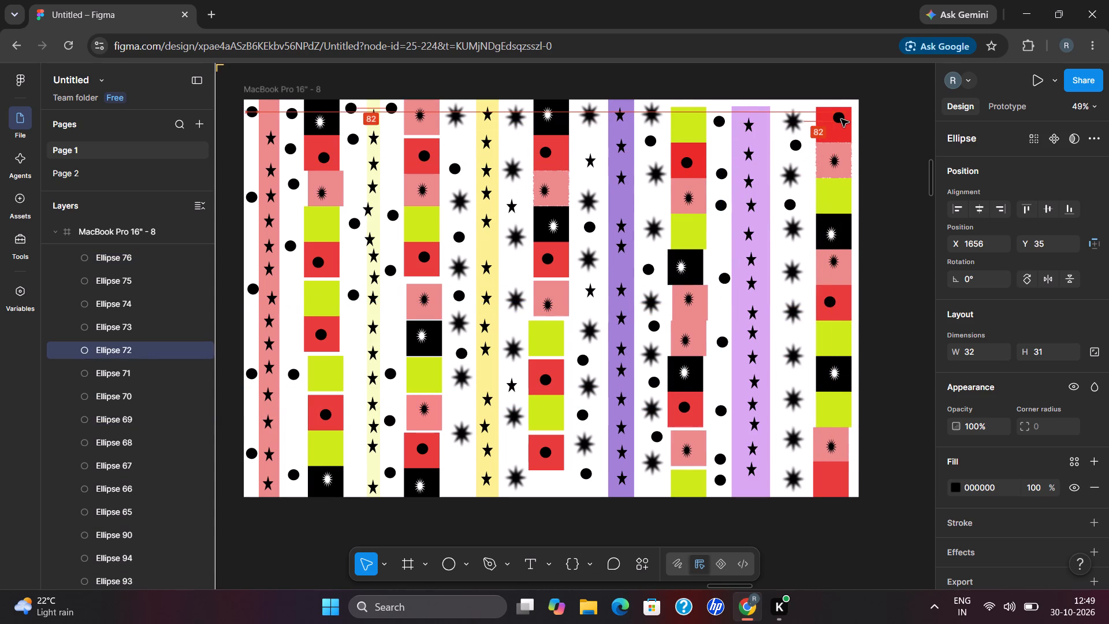
left_click_drag(841, 119, 837, 128)
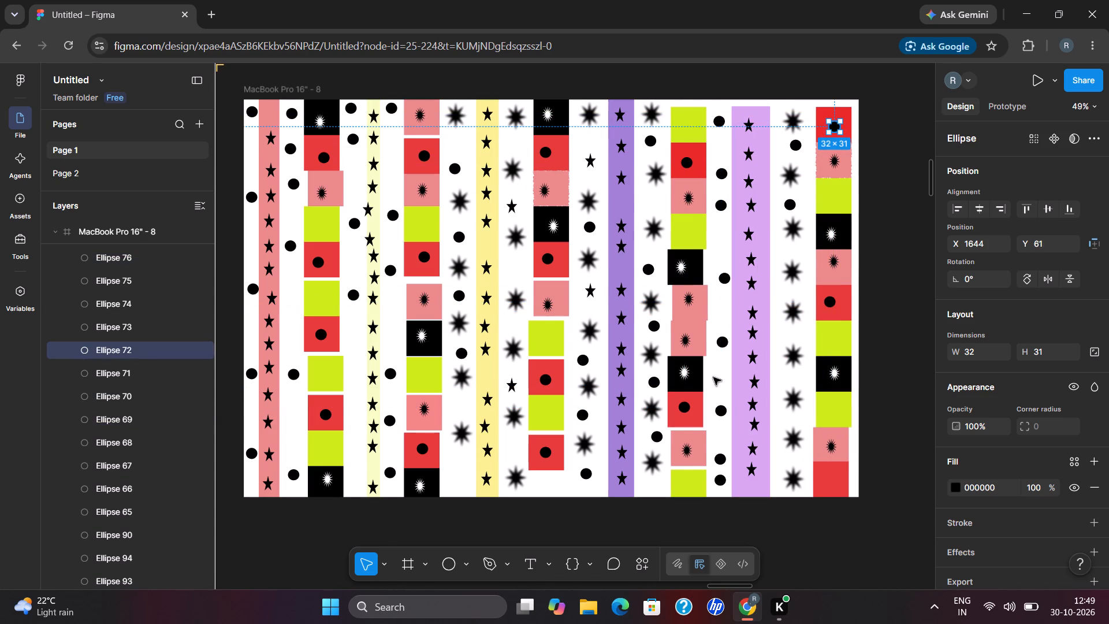
left_click_drag(719, 458, 832, 482)
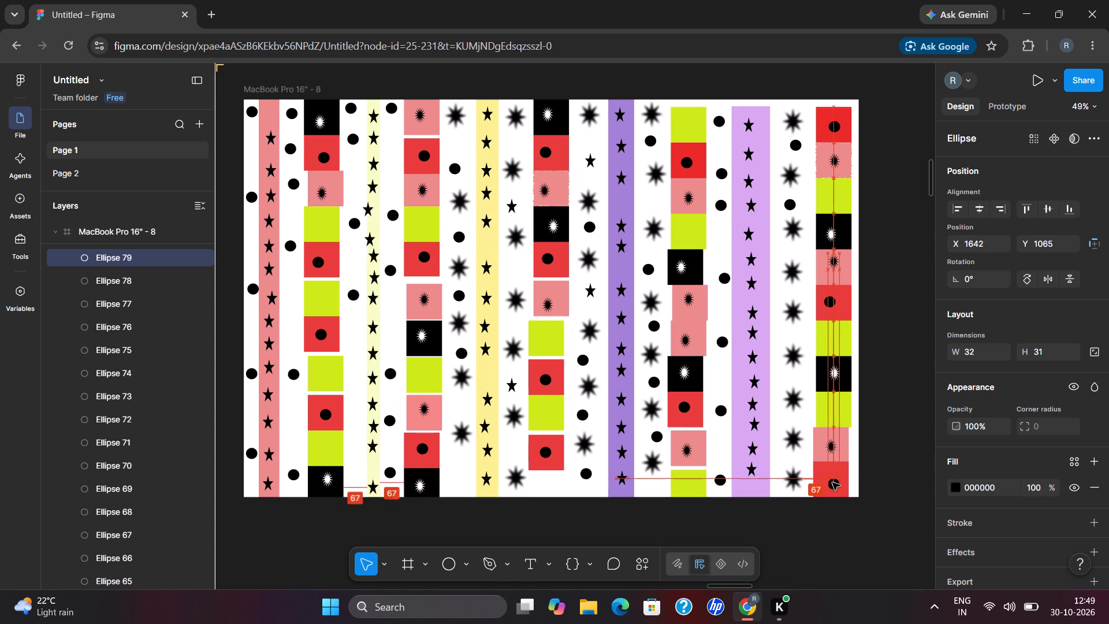
left_click_drag(832, 482, 833, 483)
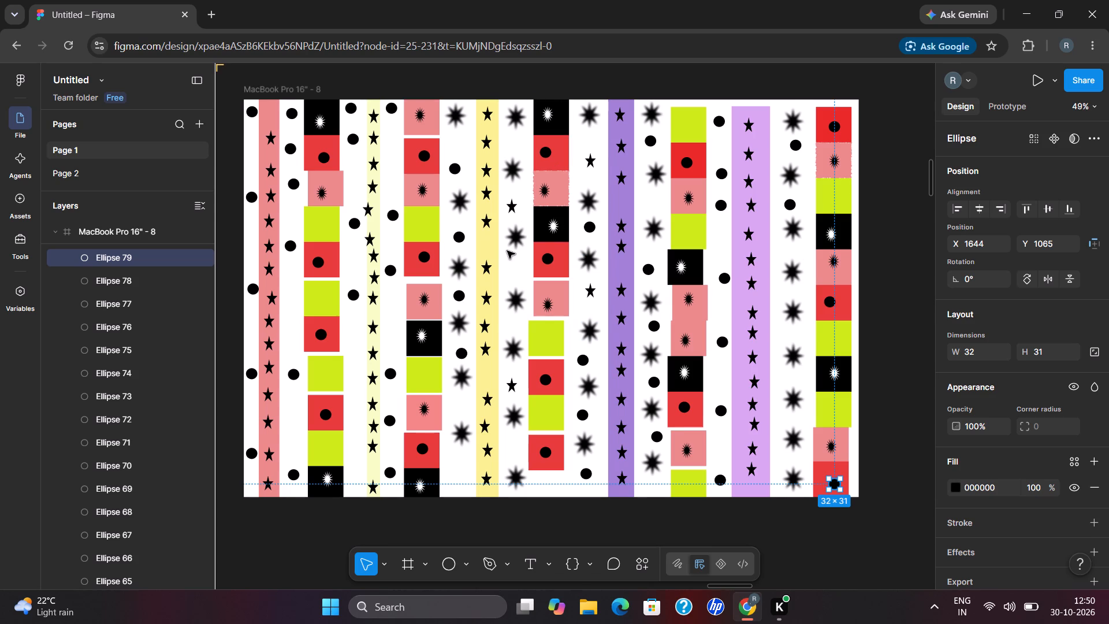
Place small five-point stars on the three lime squares of the fourth square column, using stars from the yellow strip, a gap and the purple strip.
left_click_drag(487, 226, 671, 125)
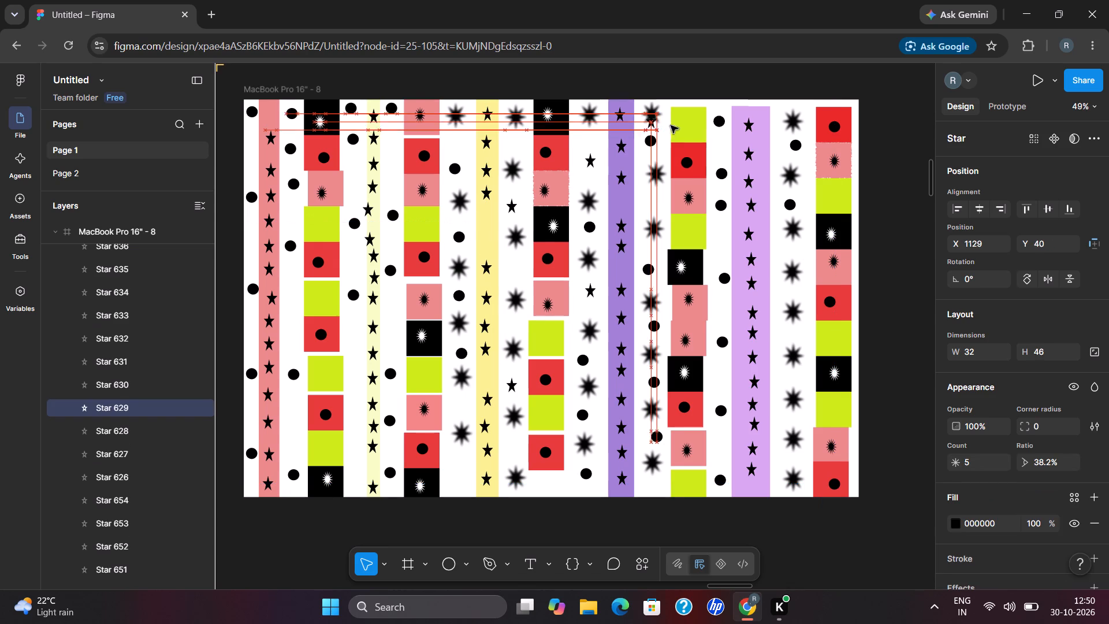
left_click_drag(671, 125, 686, 129)
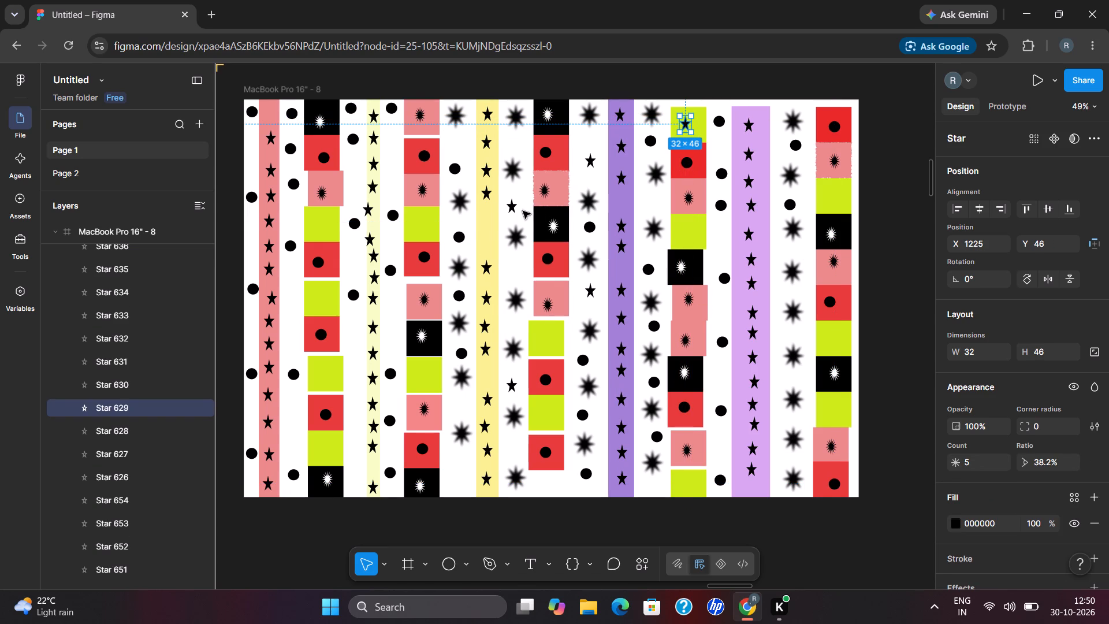
left_click_drag(511, 207, 683, 232)
left_click_drag(620, 372, 640, 402)
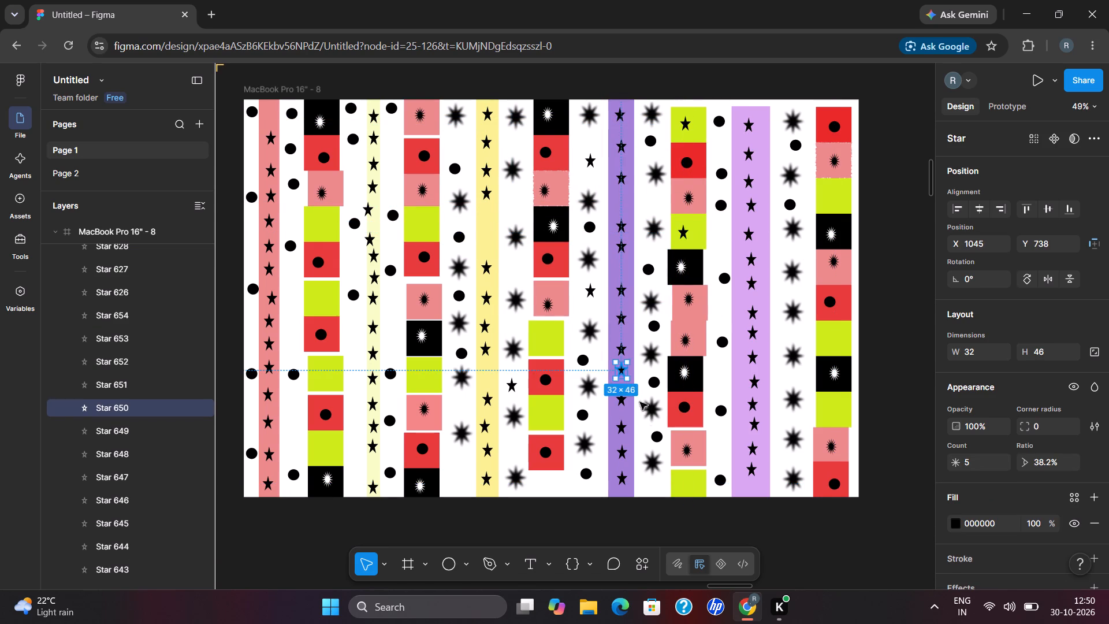
left_click_drag(640, 402, 691, 482)
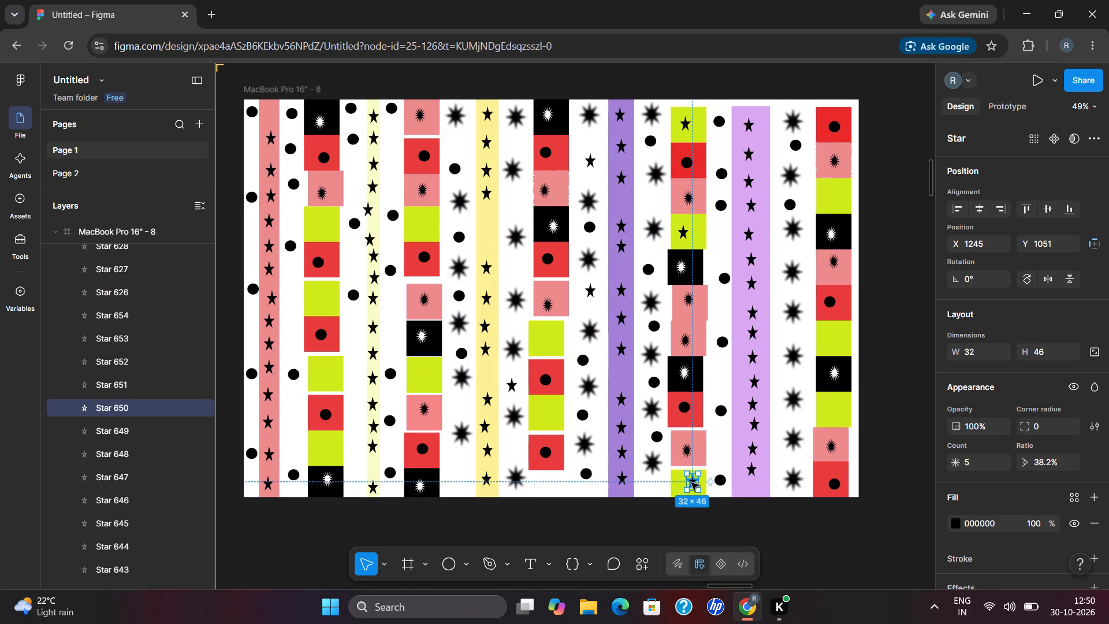
Move three stars from the lilac strip onto the three lime squares of the last square column.
left_click_drag(755, 403, 815, 347)
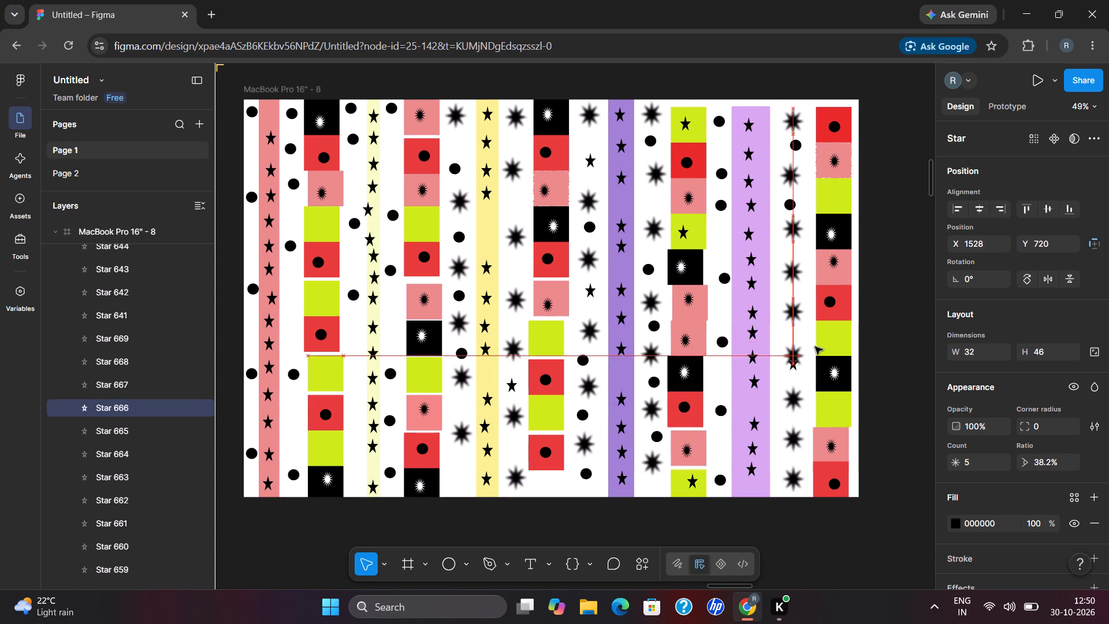
left_click_drag(815, 347, 833, 339)
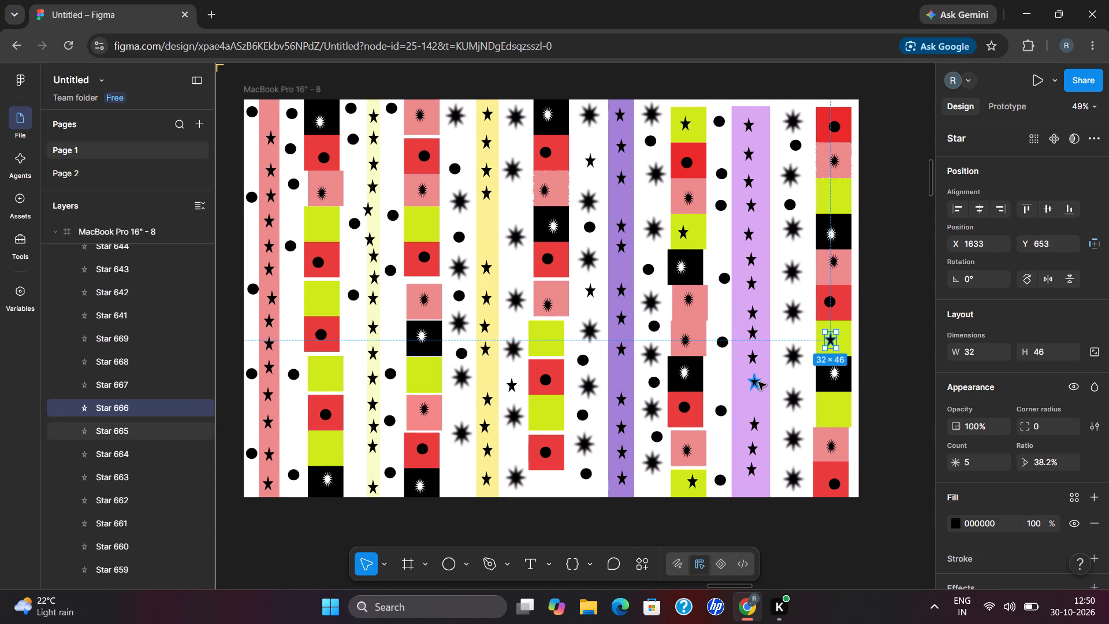
left_click_drag(755, 356, 844, 194)
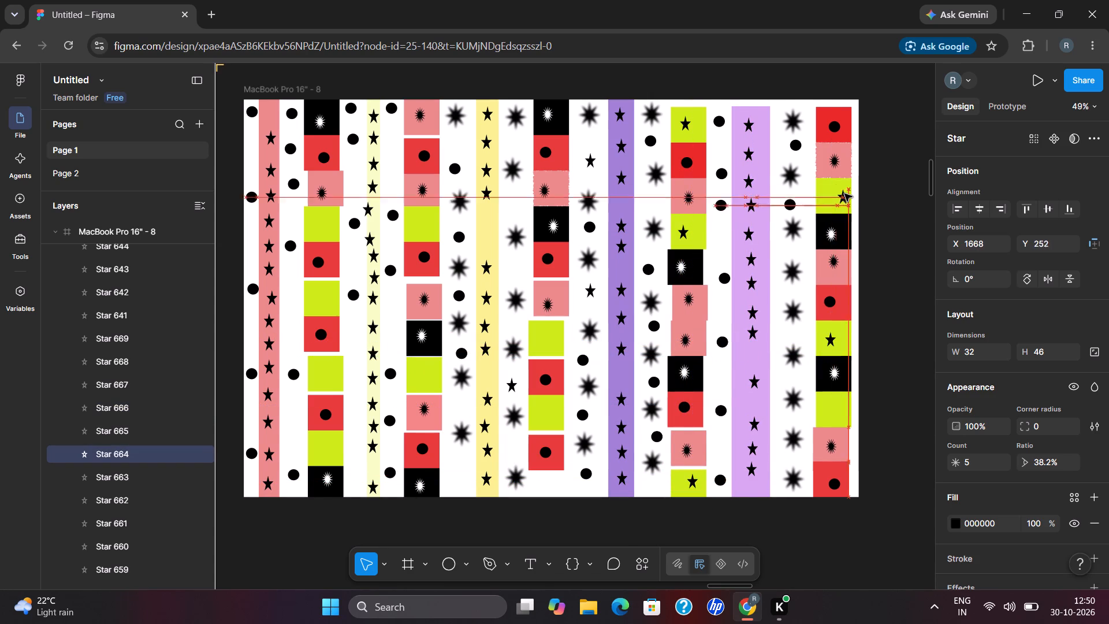
left_click_drag(844, 194, 840, 200)
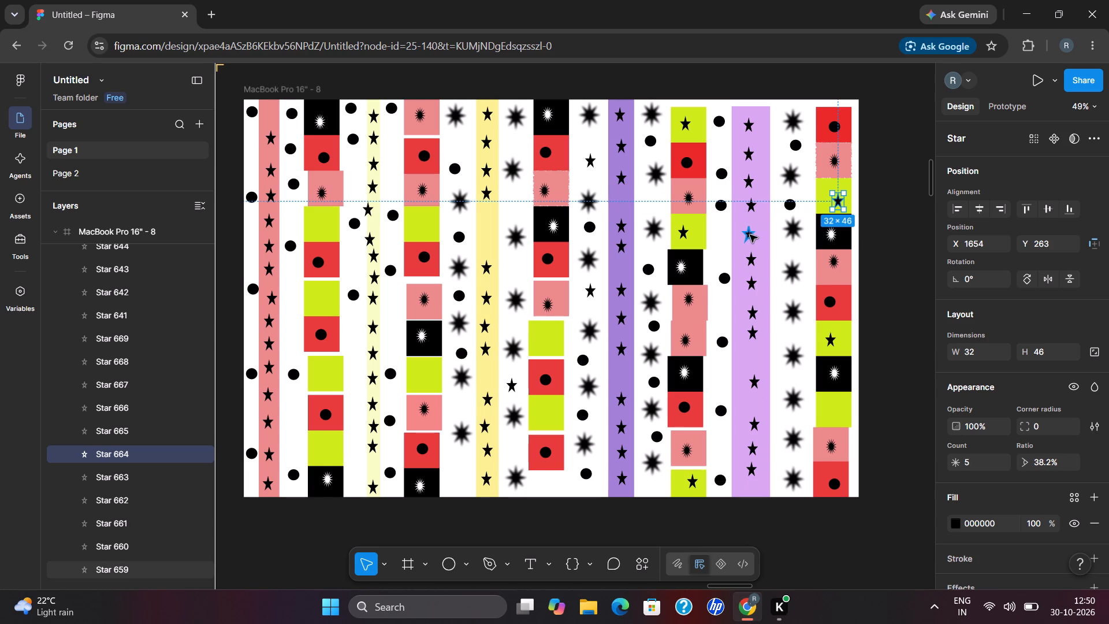
left_click_drag(749, 235, 834, 410)
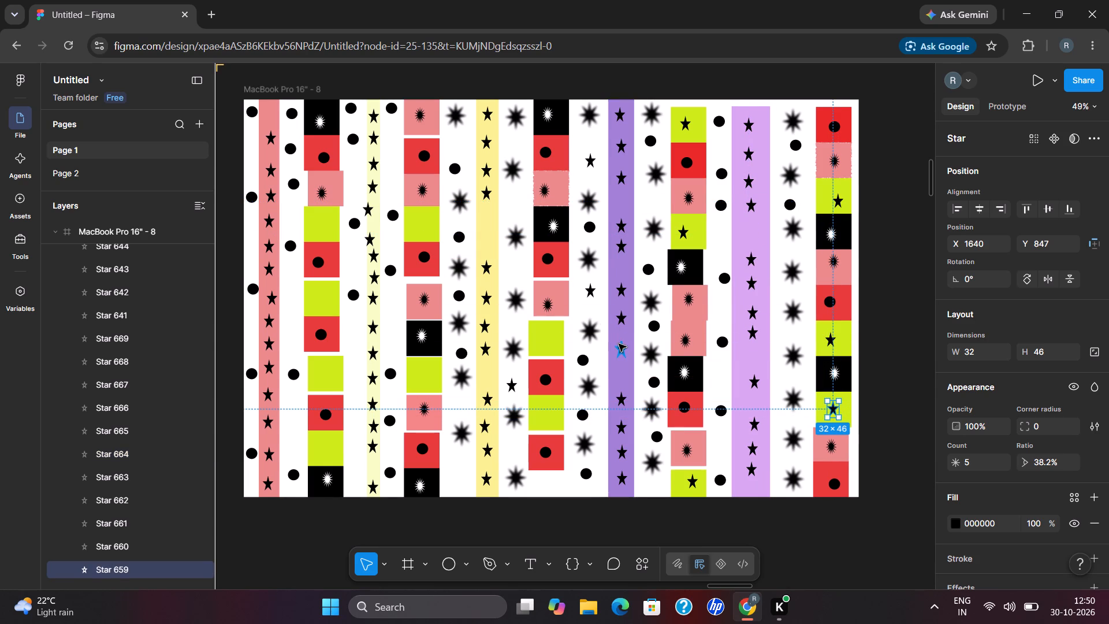
Move two stars from the purple strip onto the two lime squares of the third square column.
left_click_drag(619, 344, 548, 331)
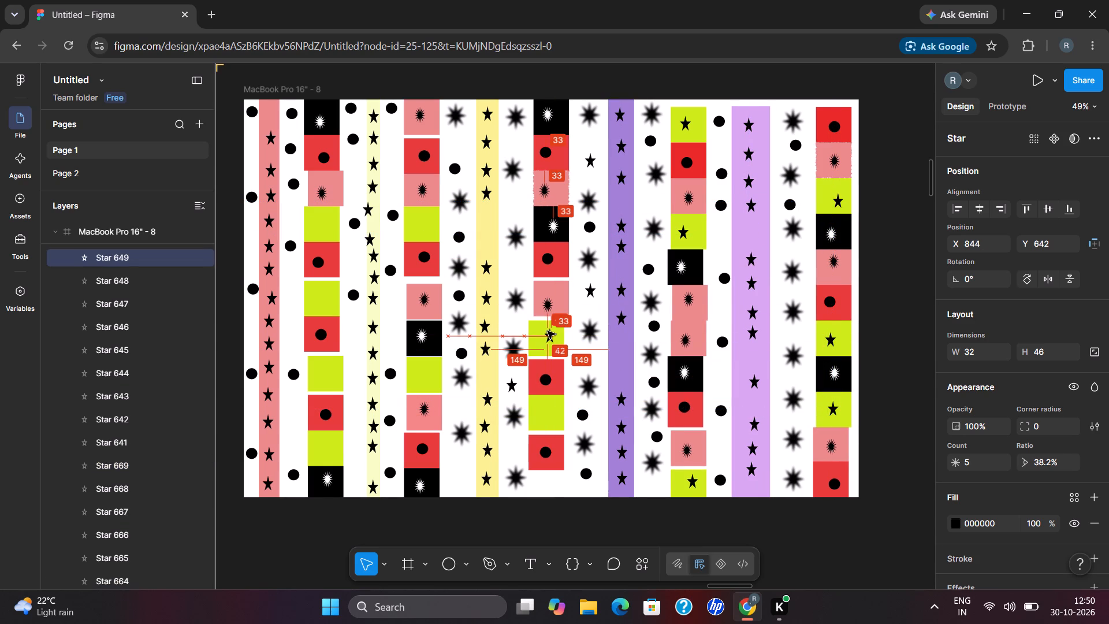
left_click_drag(548, 331, 549, 331)
left_click_drag(622, 434, 557, 419)
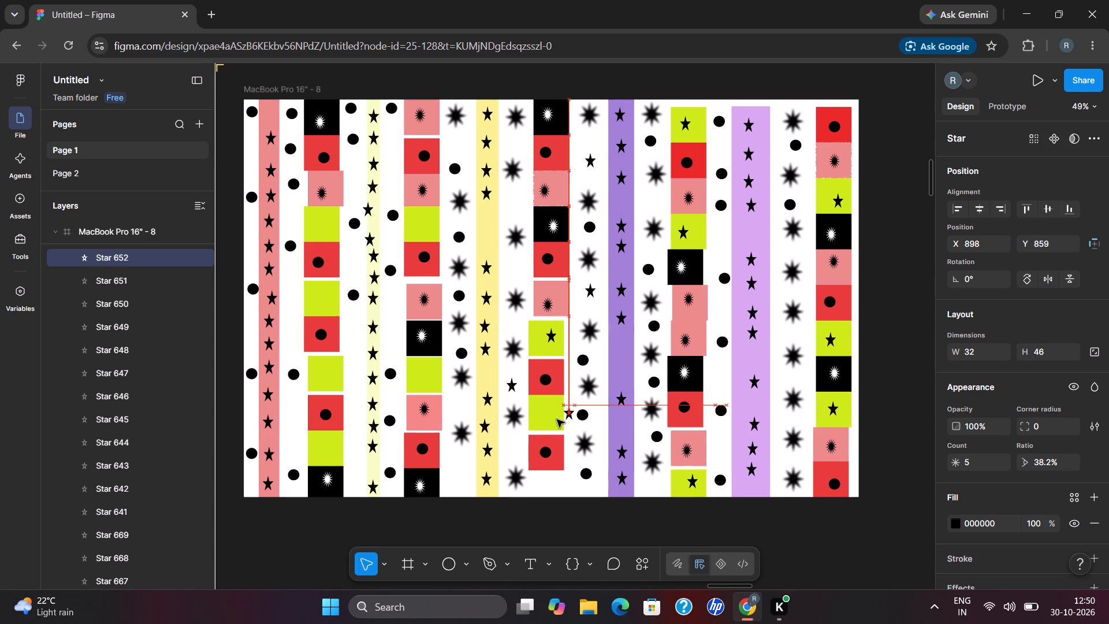
left_click_drag(557, 419, 548, 417)
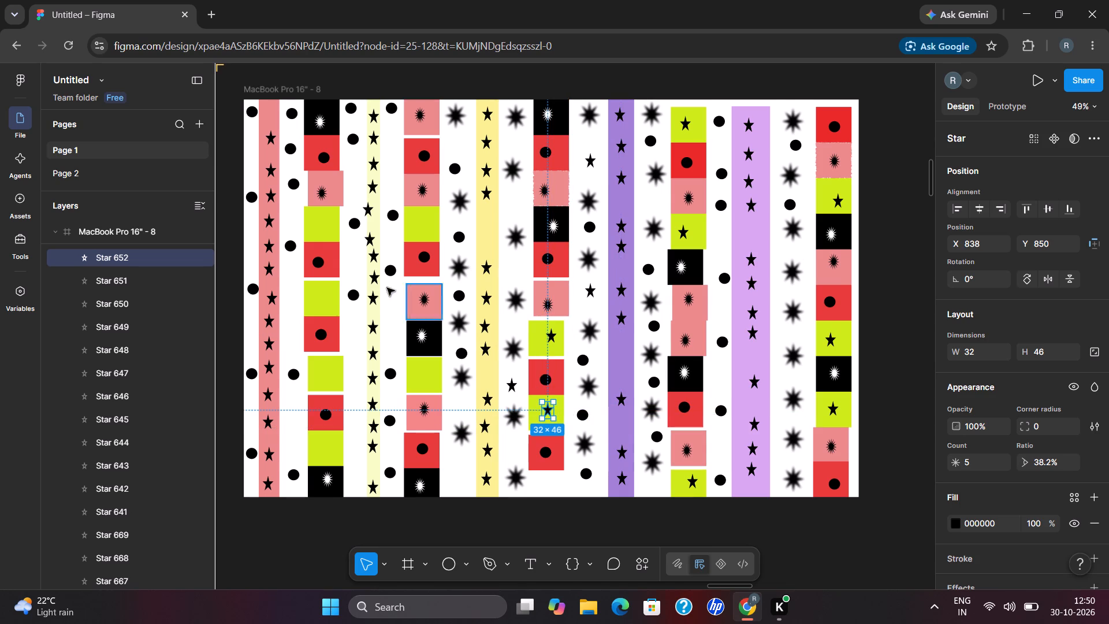
Move two stars from the pale yellow strip onto the second column's lime squares, at about X 490, Y 333 and X 486, Y 744.
left_click_drag(374, 278, 423, 226)
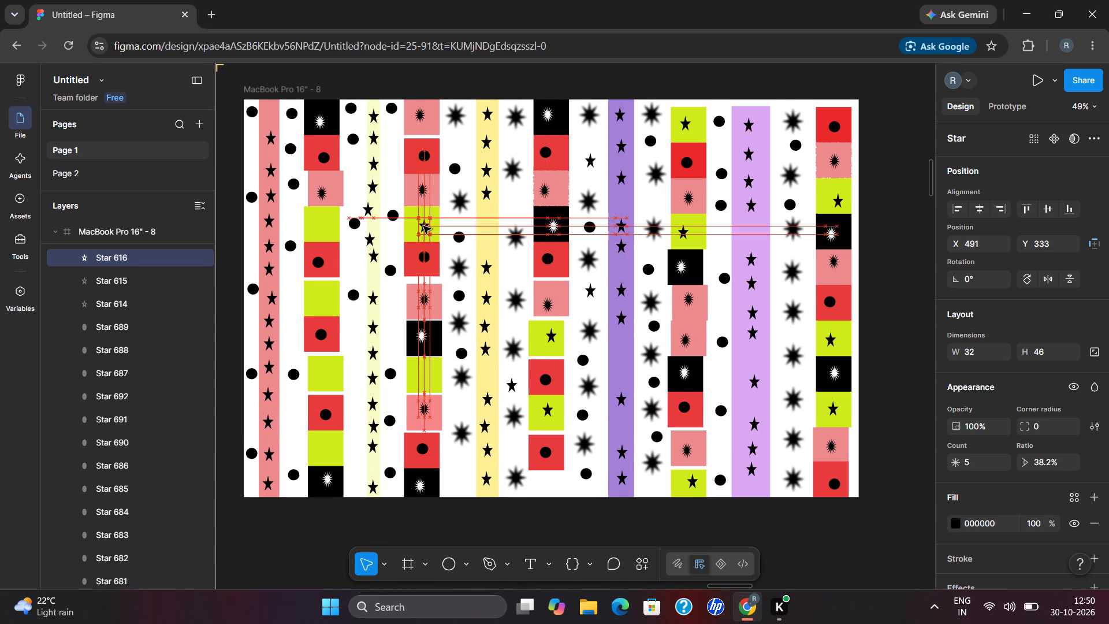
left_click_drag(423, 226, 422, 228)
left_click_drag(376, 331, 398, 348)
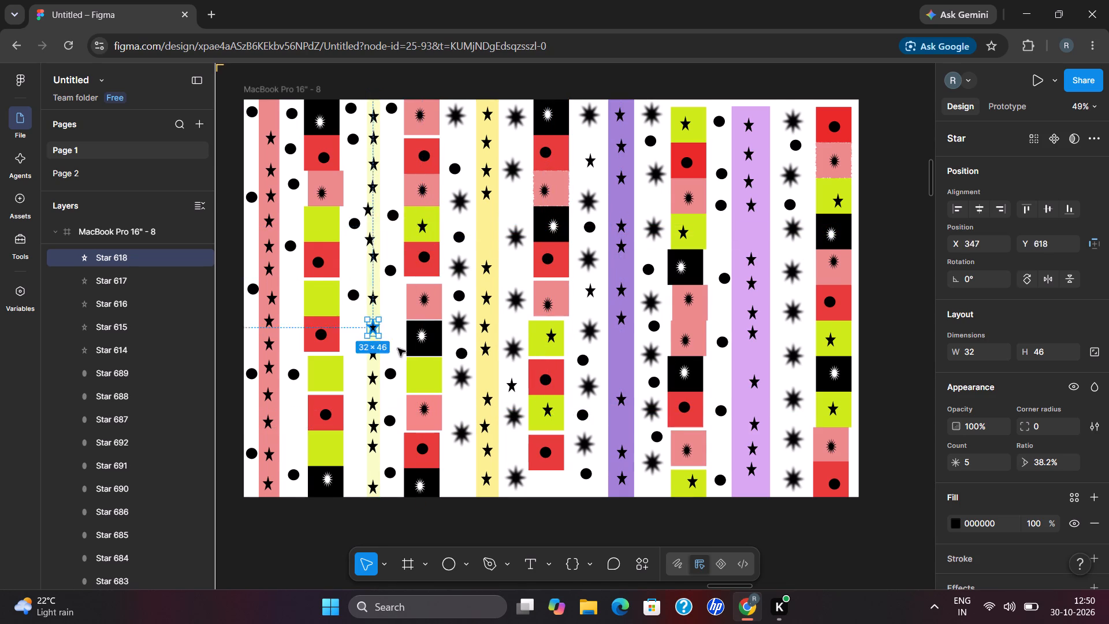
left_click_drag(398, 348, 426, 376)
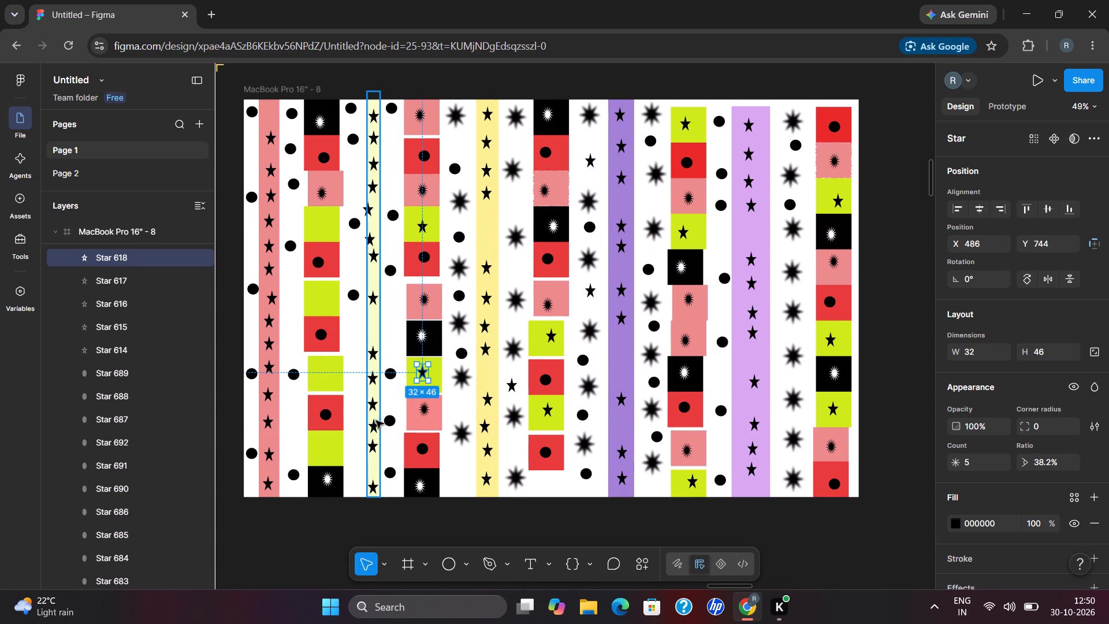
Place five-point stars on the first square column's four lime squares, moving one from the pale yellow strip and three from the pink strip.
left_click_drag(375, 422, 332, 445)
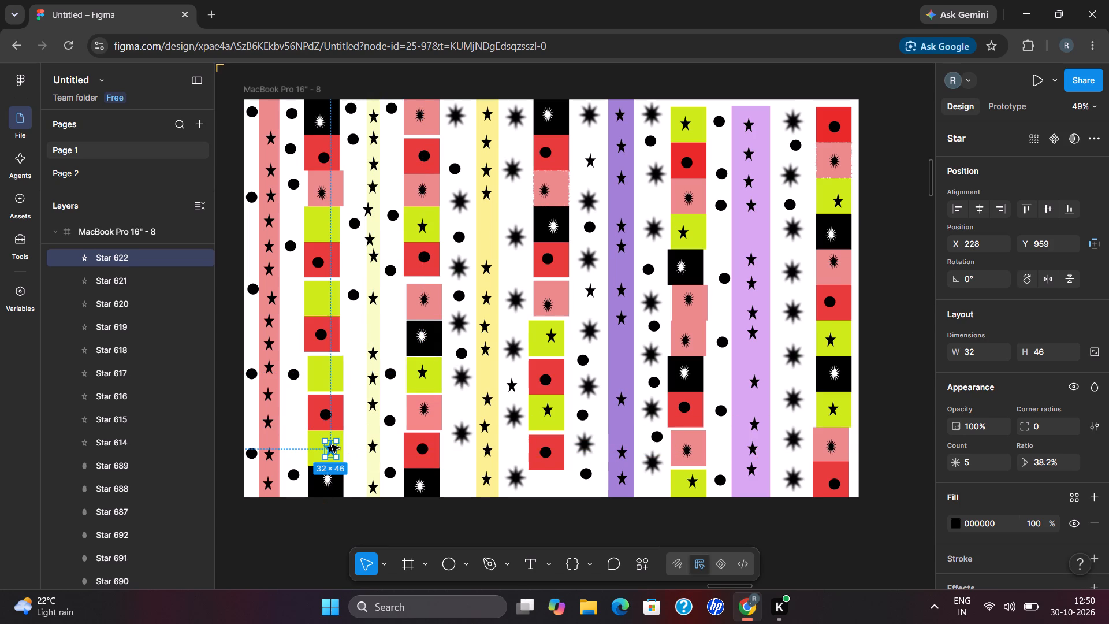
left_click_drag(268, 395, 334, 380)
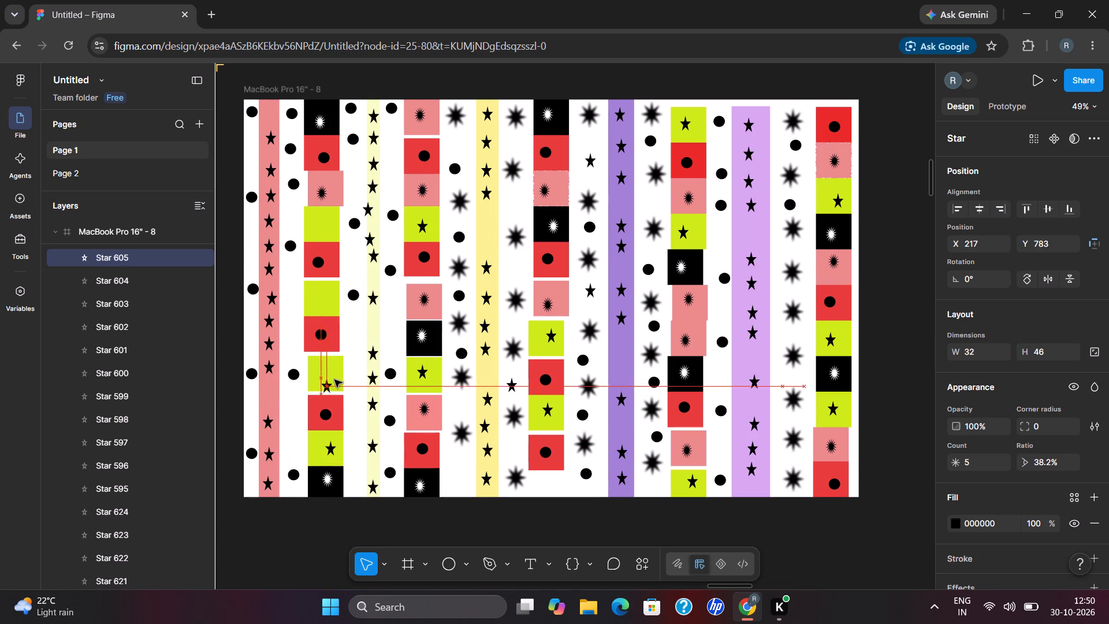
left_click_drag(334, 380, 323, 373)
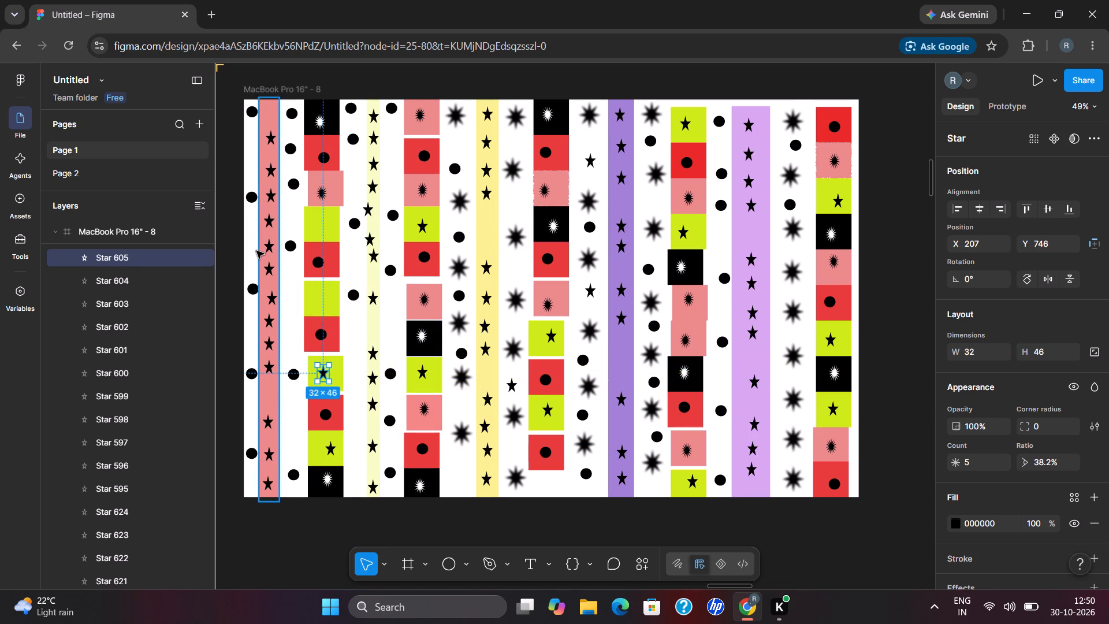
left_click_drag(263, 250, 316, 230)
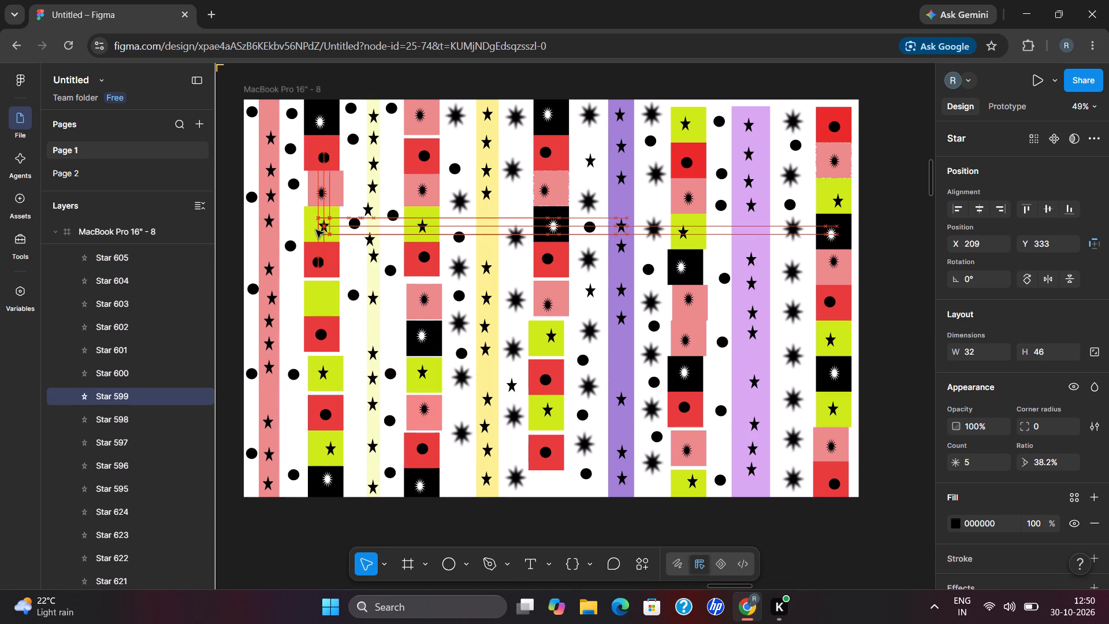
left_click_drag(316, 230, 315, 230)
left_click_drag(271, 302, 310, 300)
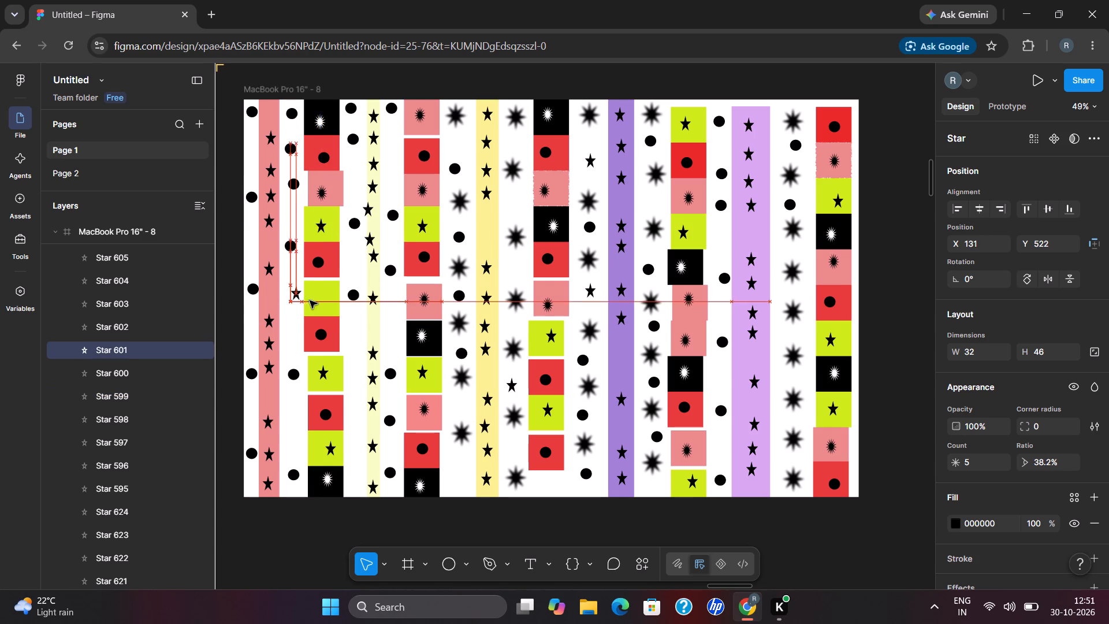
left_click_drag(310, 300, 315, 300)
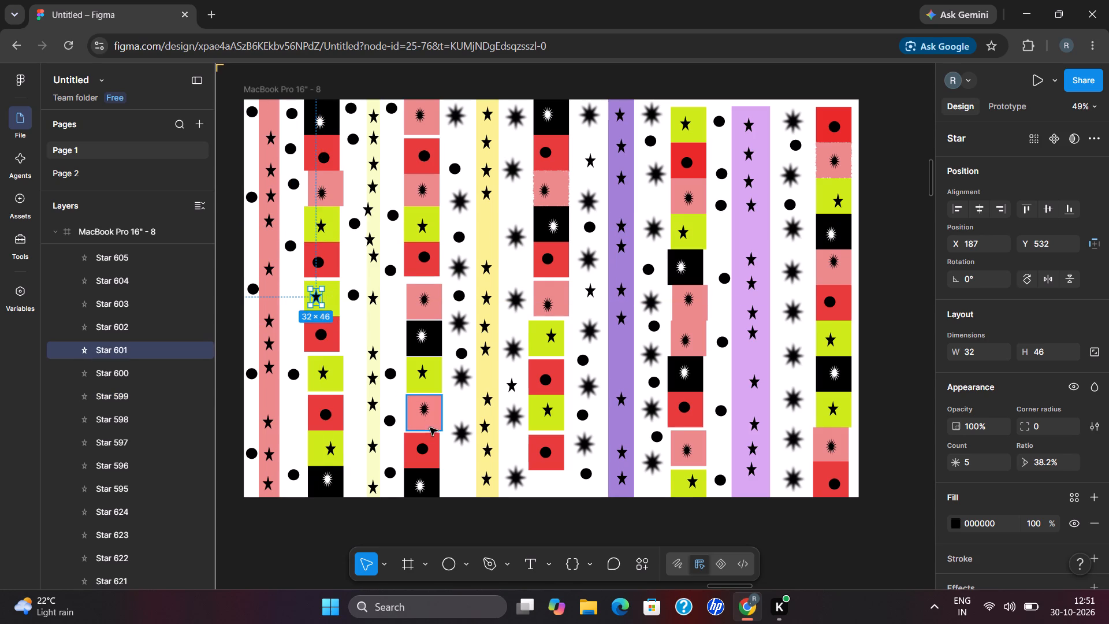
left_click(540, 525)
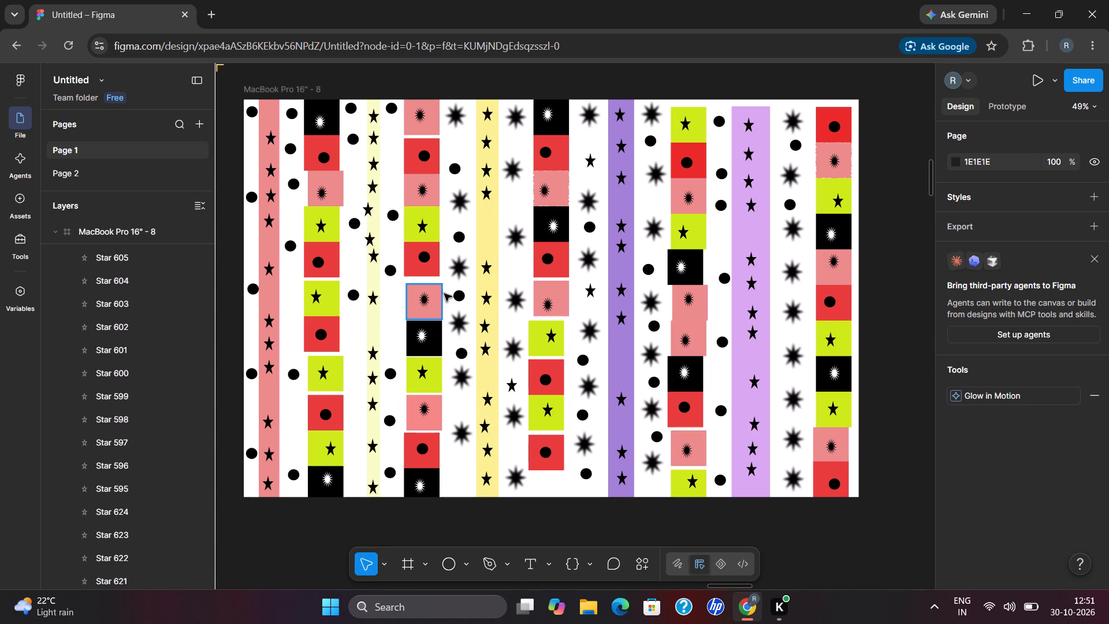
Move a black circle from the gap beside the second square column to below the third column's last red square, at X 838, Y 1066.
left_click_drag(455, 298, 542, 492)
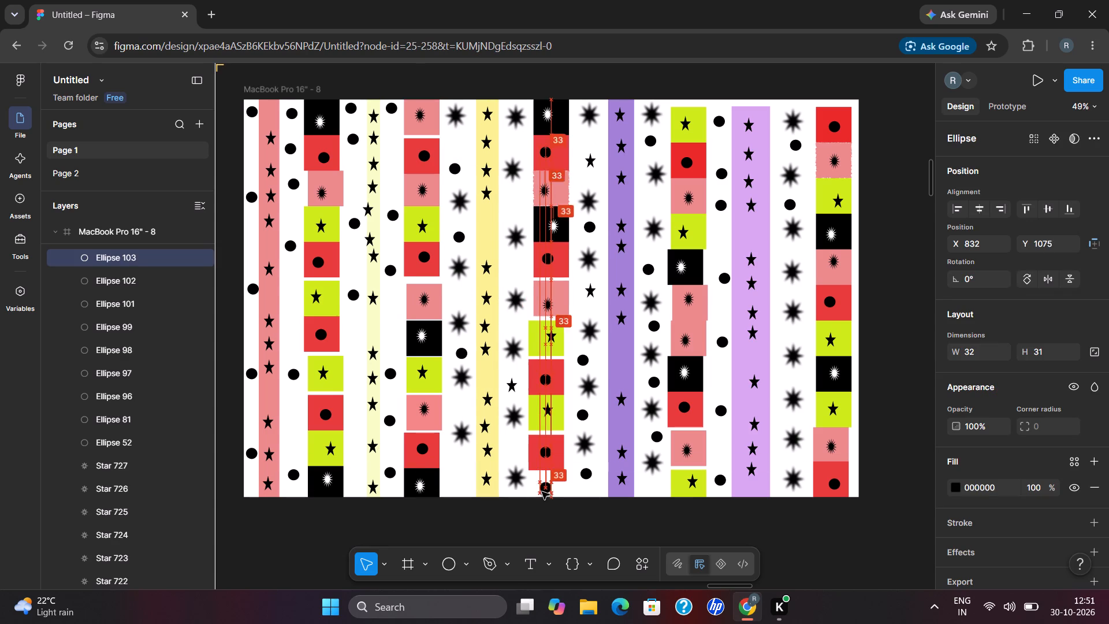
left_click_drag(542, 492, 544, 486)
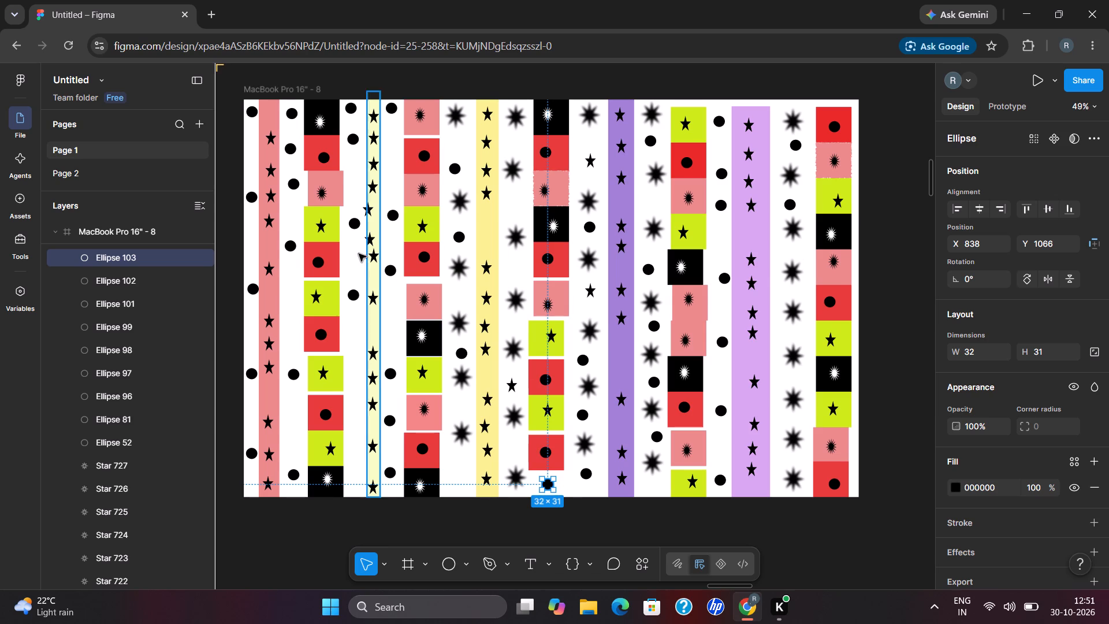
Shift the first square column's pink square into line with its neighbours at X 167, Y 200.
left_click_drag(329, 200, 312, 197)
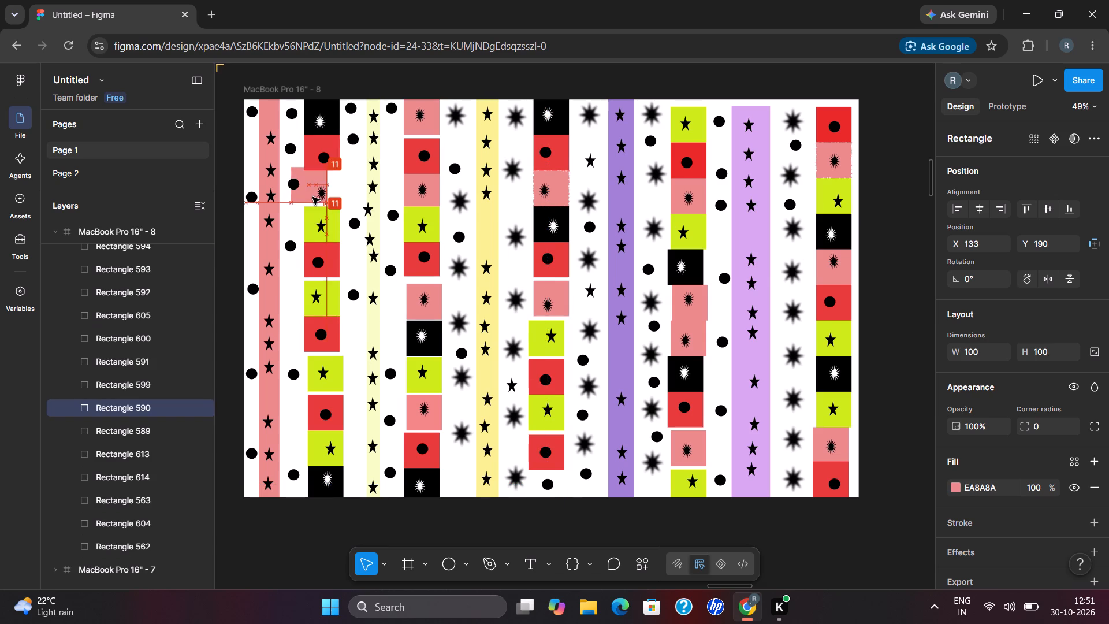
left_click_drag(312, 197, 324, 201)
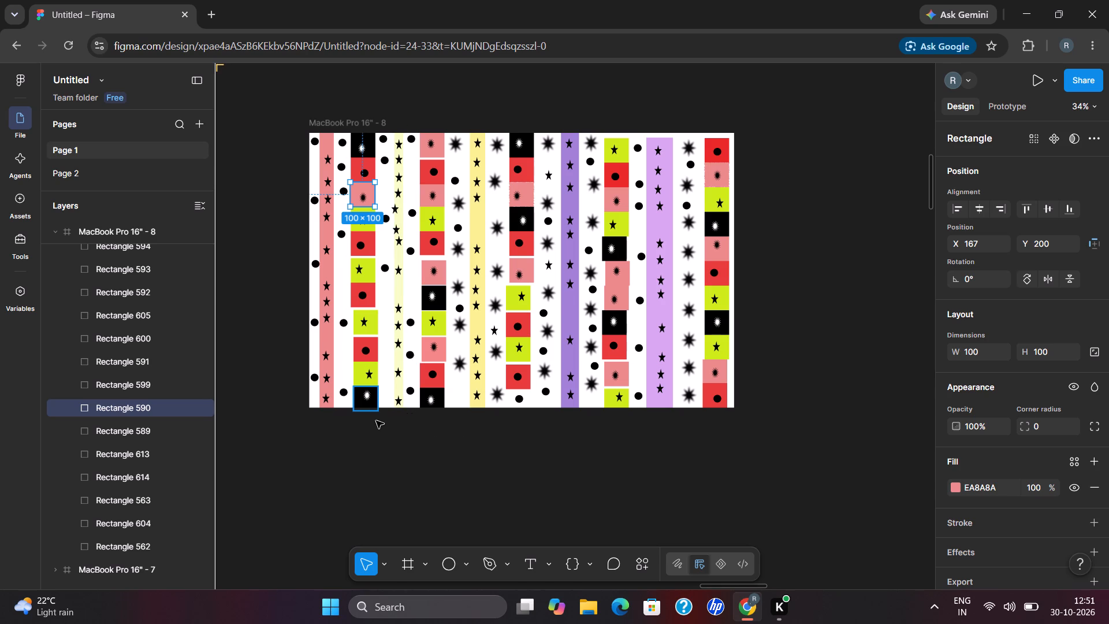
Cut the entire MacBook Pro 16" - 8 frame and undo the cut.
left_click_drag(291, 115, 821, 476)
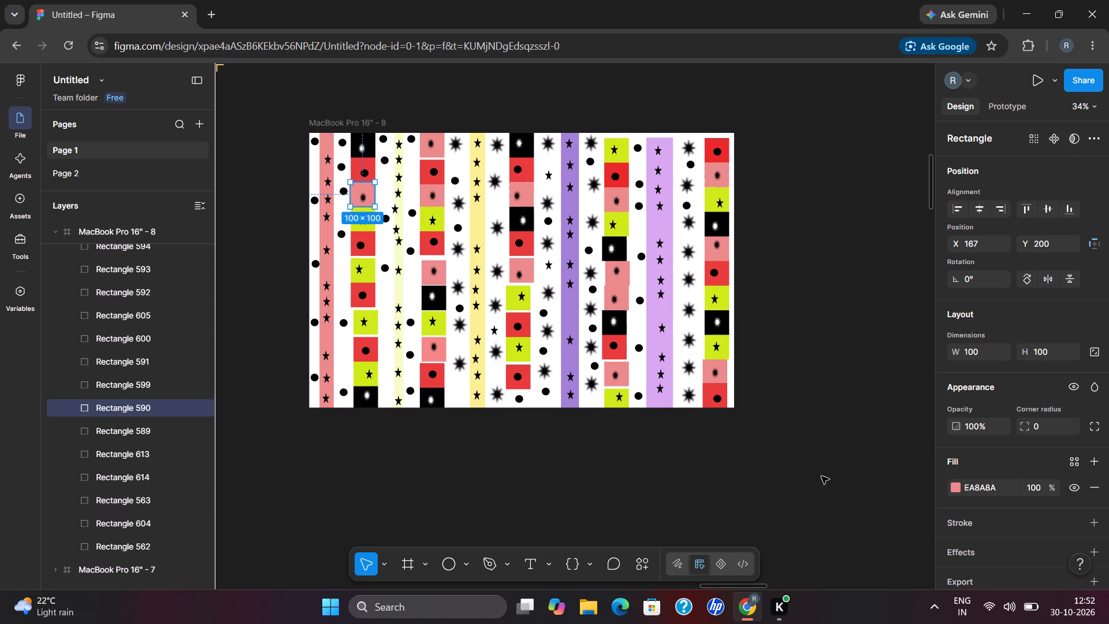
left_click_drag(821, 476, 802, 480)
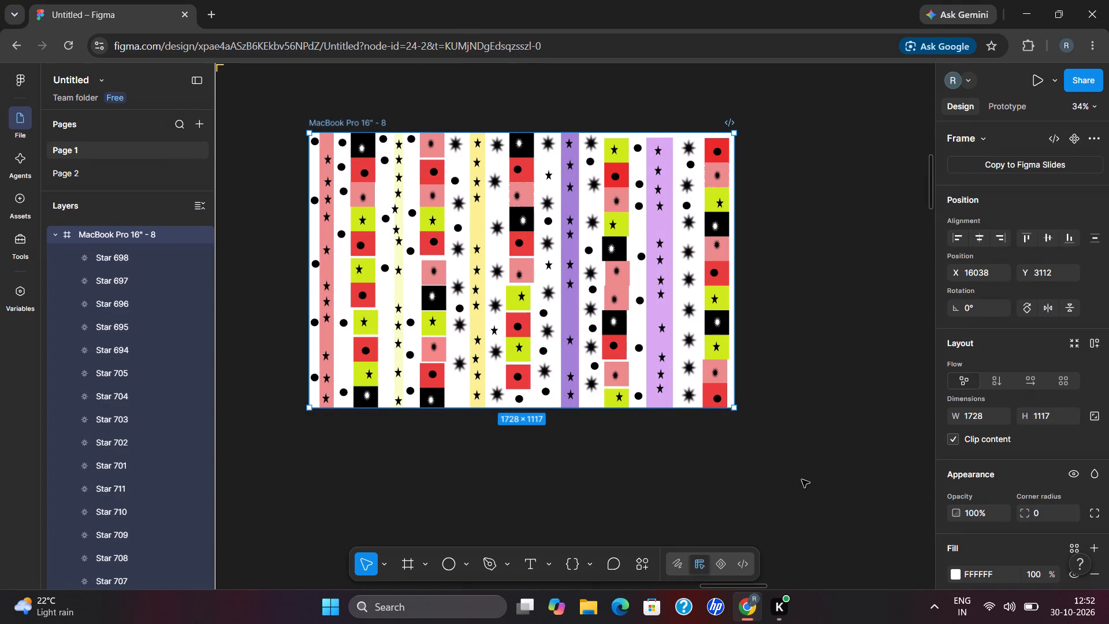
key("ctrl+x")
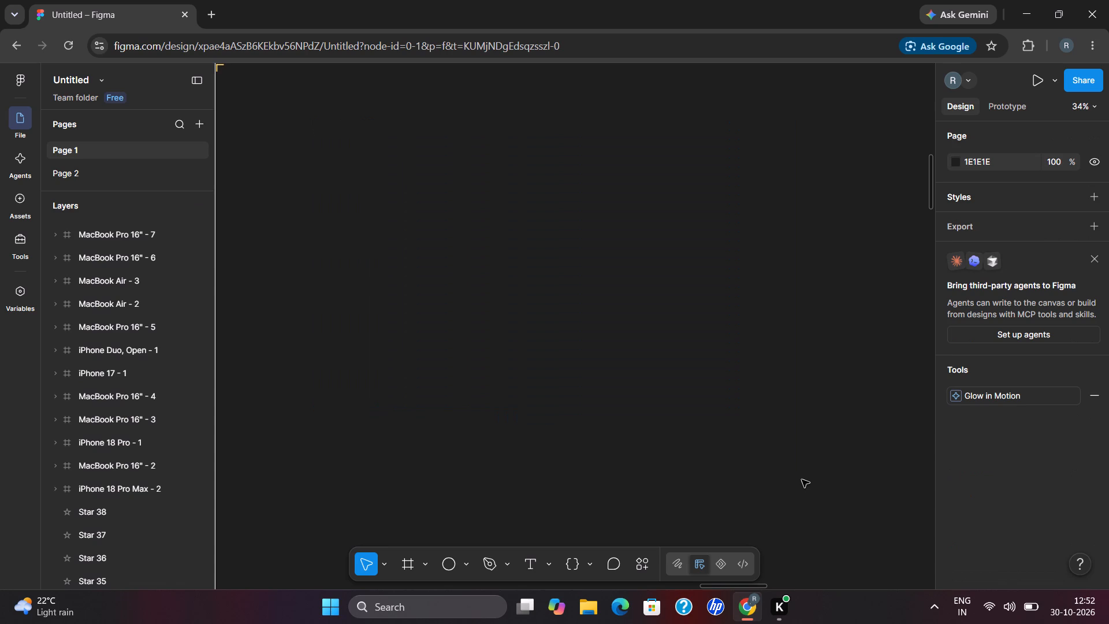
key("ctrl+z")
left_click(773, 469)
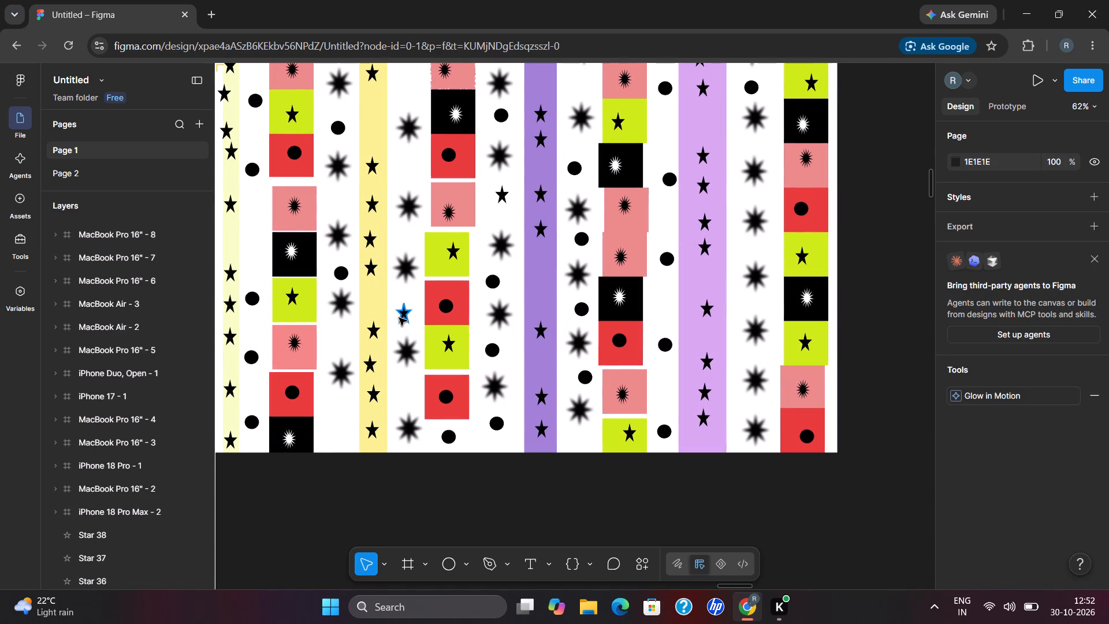
Move two pale yellow strip stars and one yellow strip star into the gap after the first square column, at Y 761, 966 and 628.
scroll(399, 318, "right", 1)
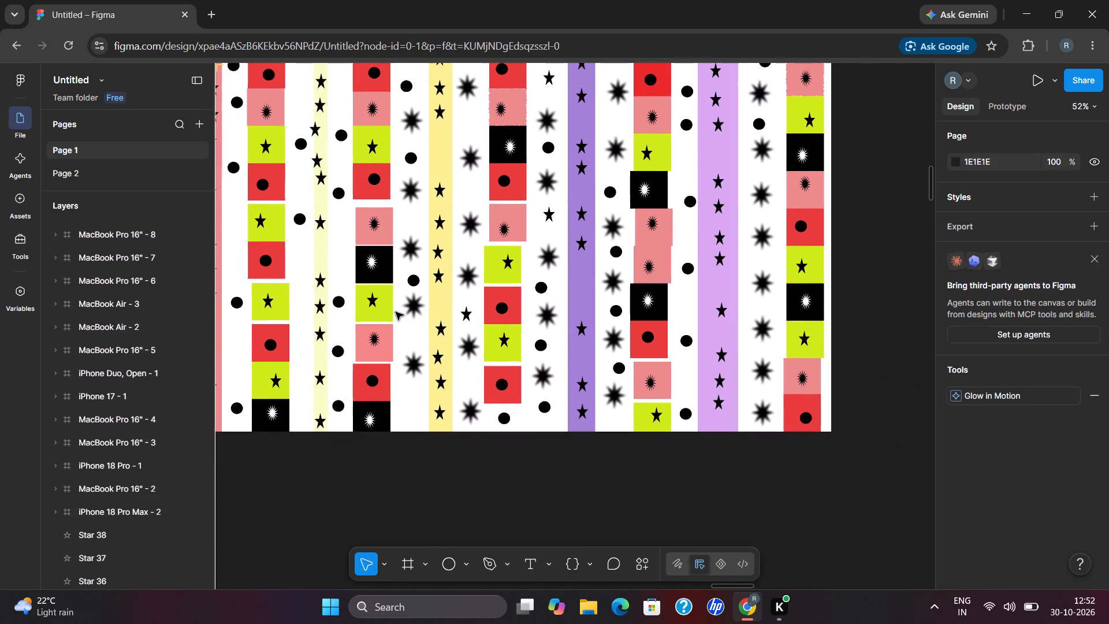
scroll(368, 237, "up", 1)
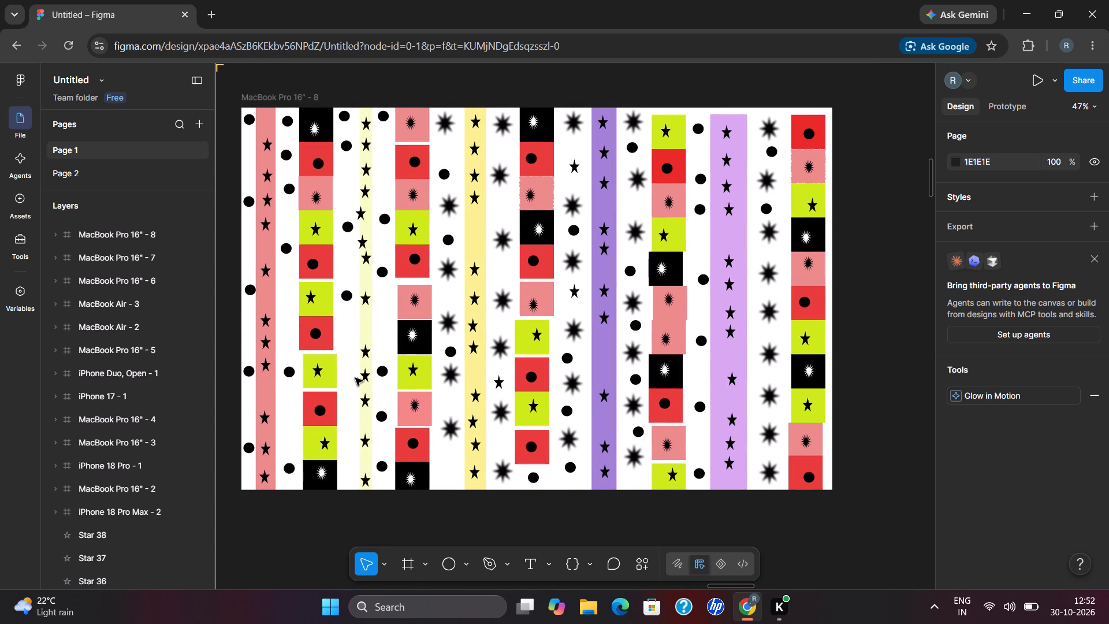
left_click_drag(360, 377, 348, 350)
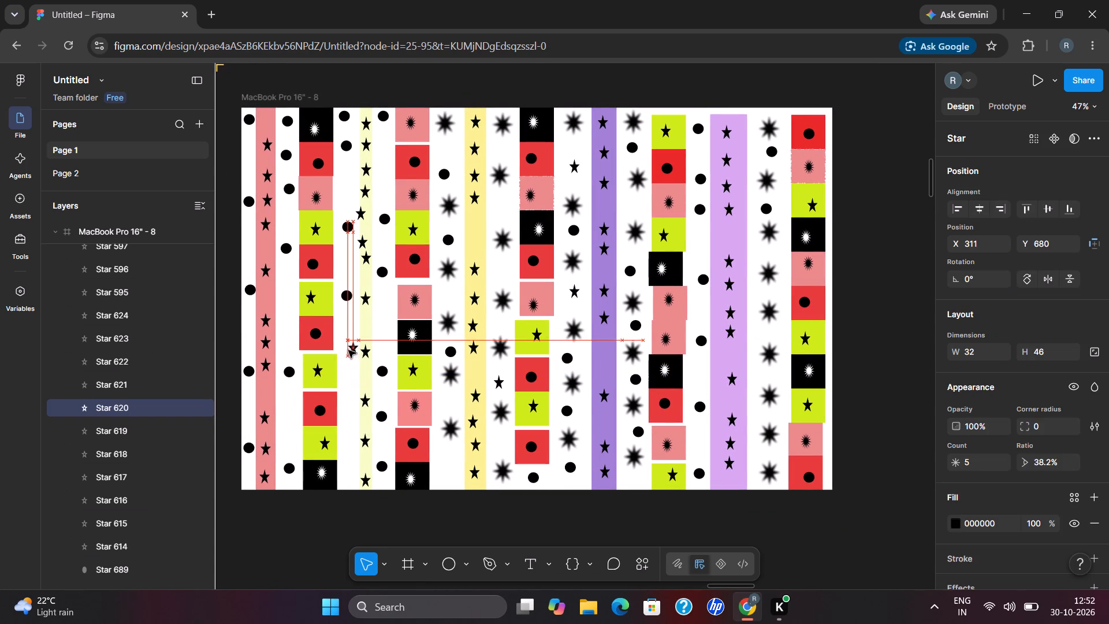
left_click_drag(348, 350, 342, 377)
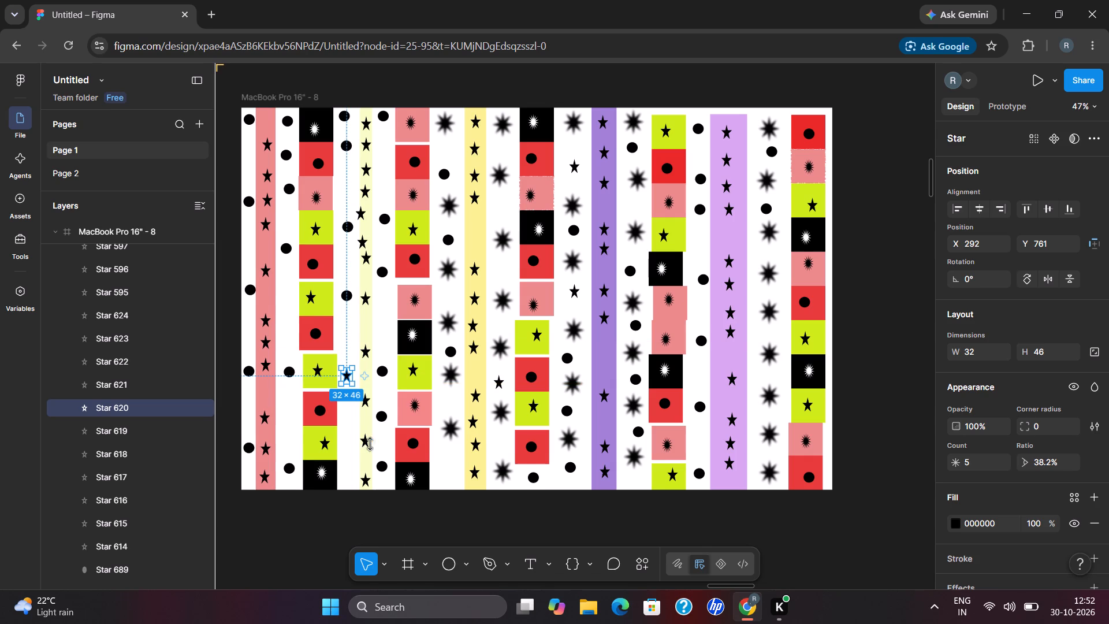
left_click(349, 448)
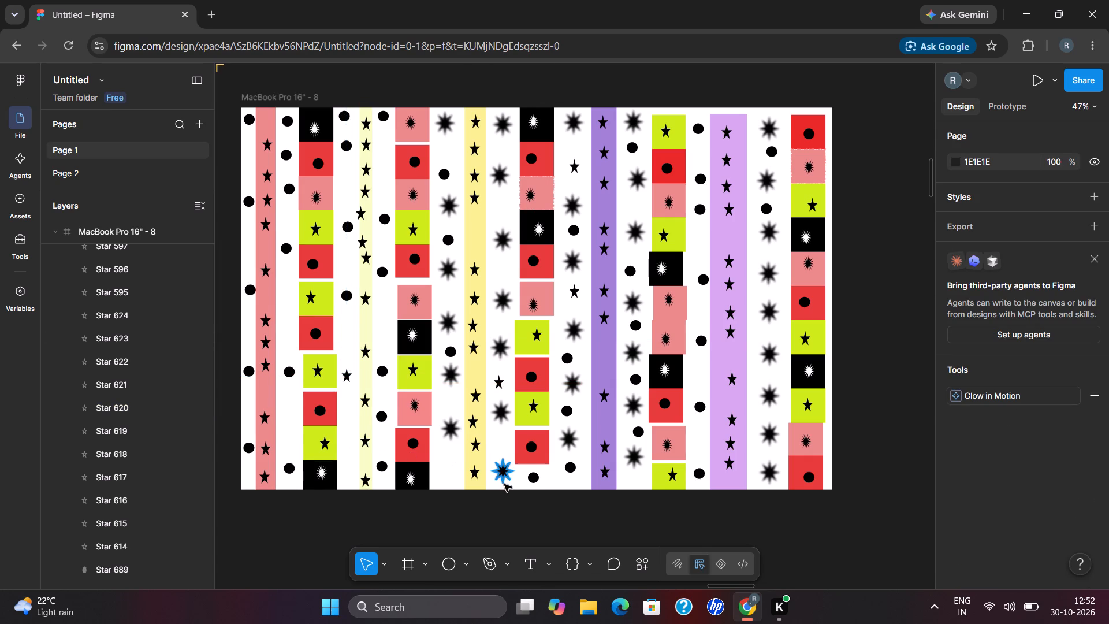
left_click_drag(370, 439, 348, 443)
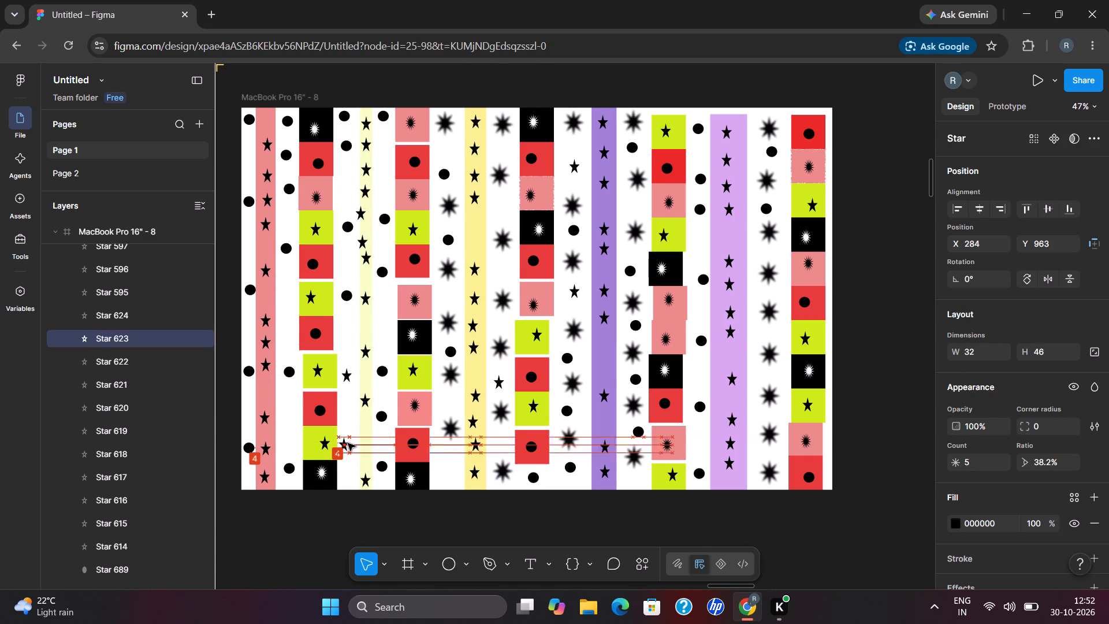
left_click_drag(348, 443, 351, 443)
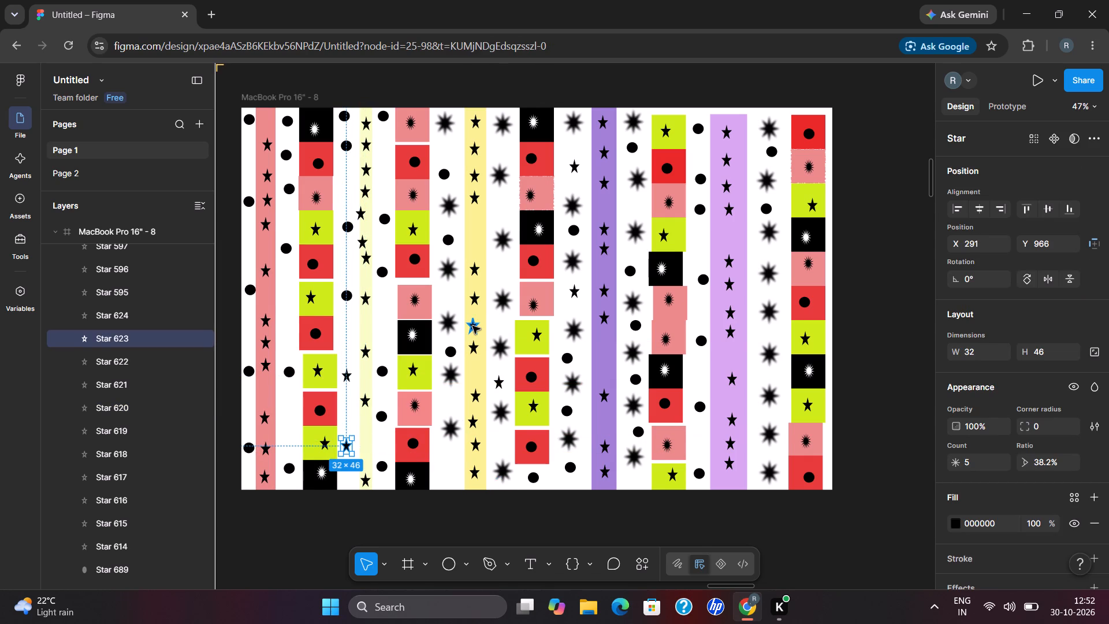
left_click_drag(472, 326, 346, 330)
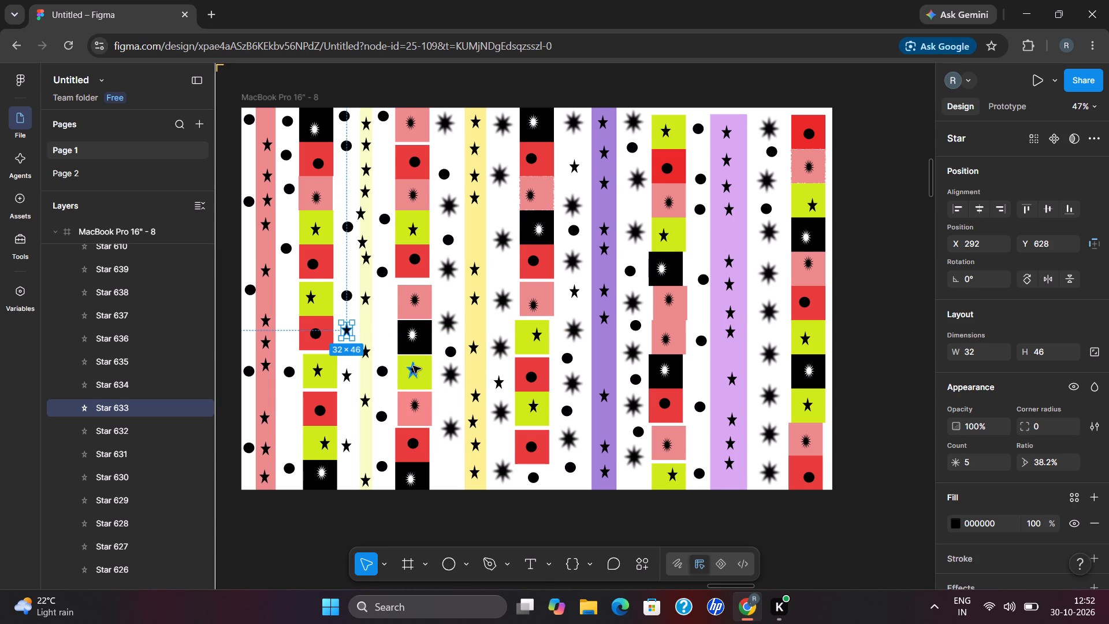
left_click(412, 333)
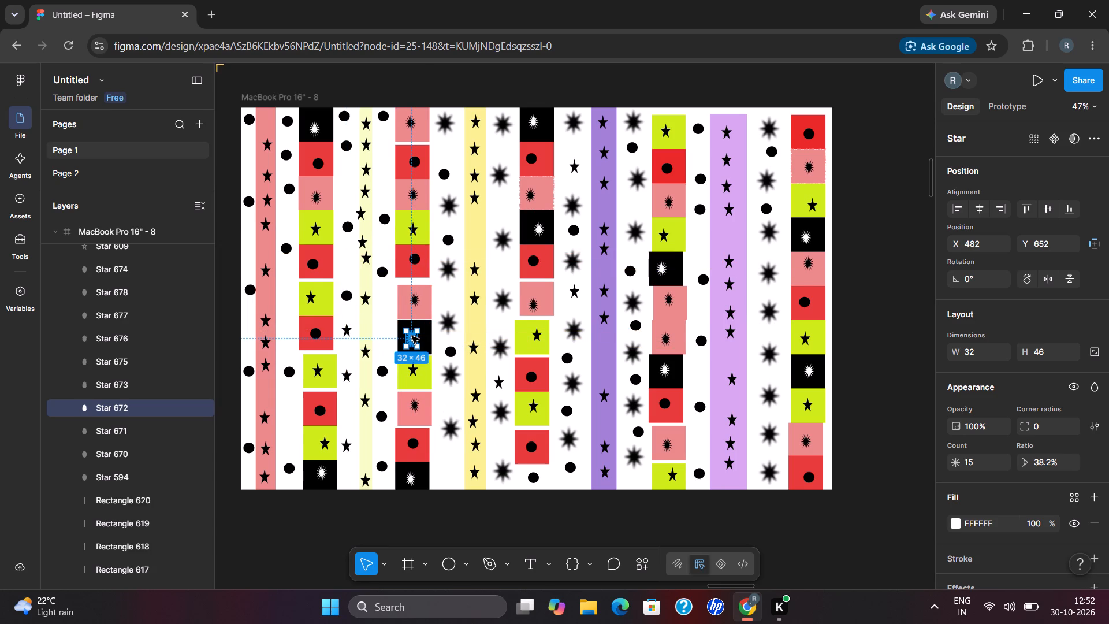
Move the 15-point star from the second column's upper middle pink square to the gap after the first column, at X 301, Y 435.
left_click_drag(413, 190, 352, 236)
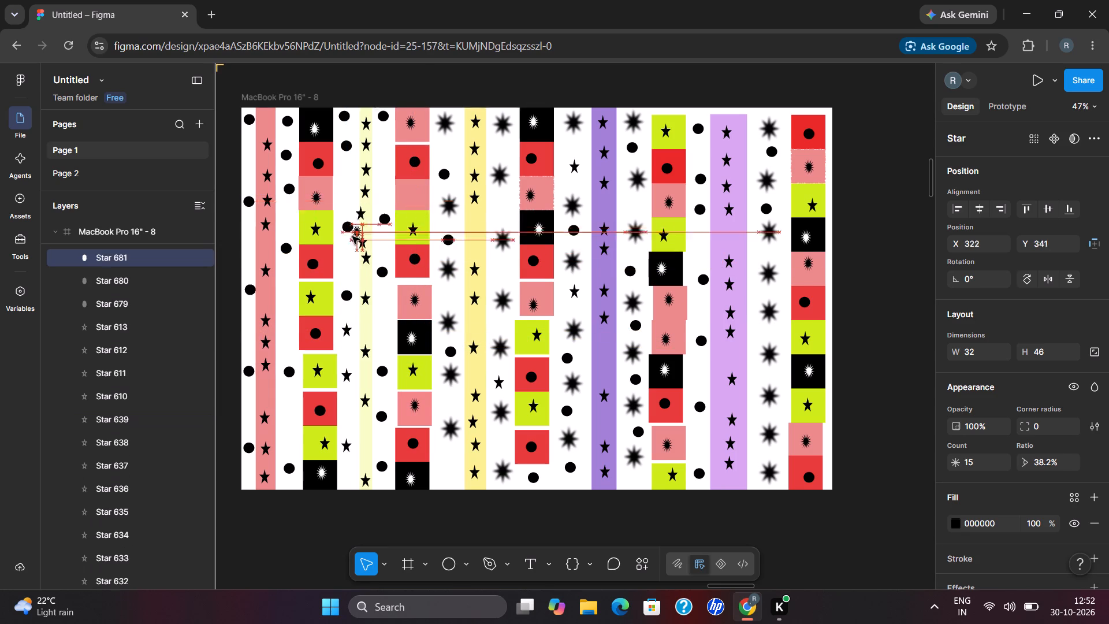
left_click_drag(352, 236, 781, 113)
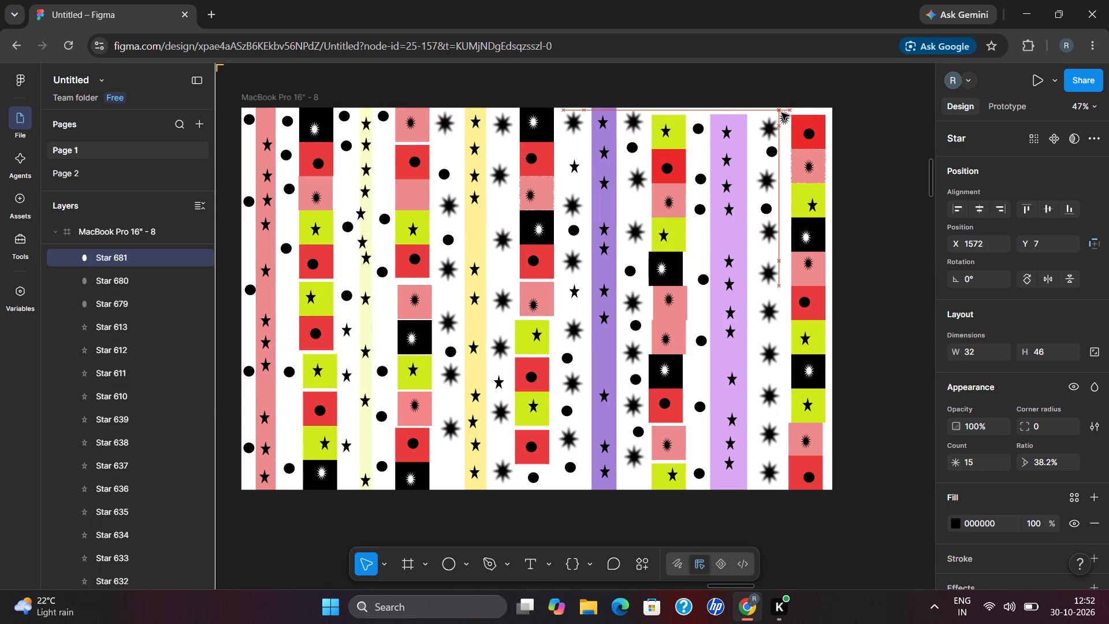
left_click_drag(781, 113, 348, 261)
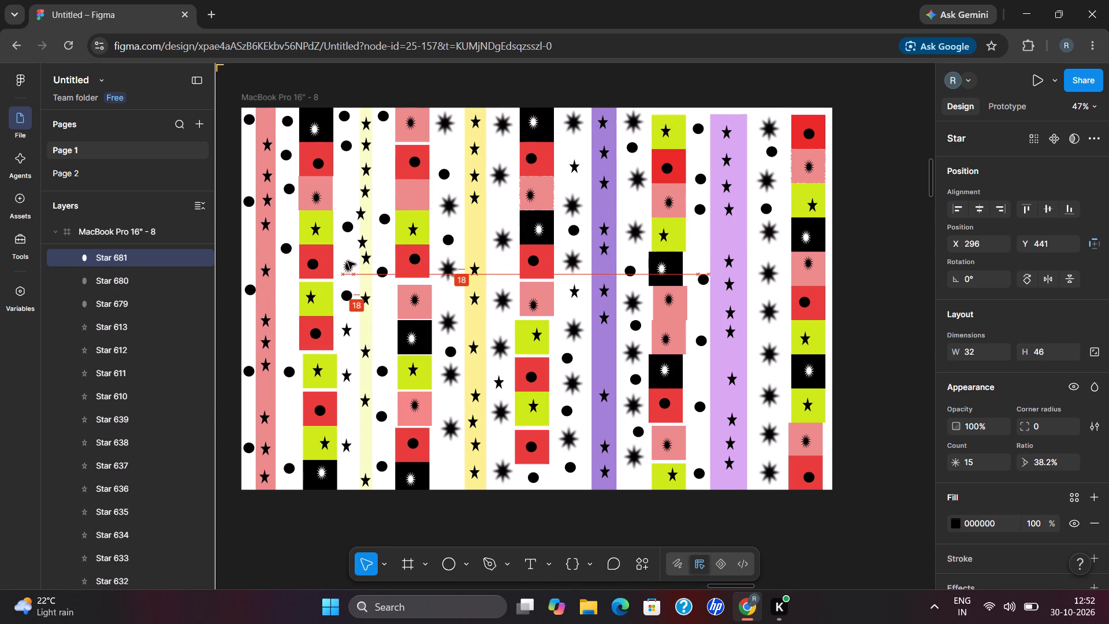
left_click_drag(348, 261, 349, 259)
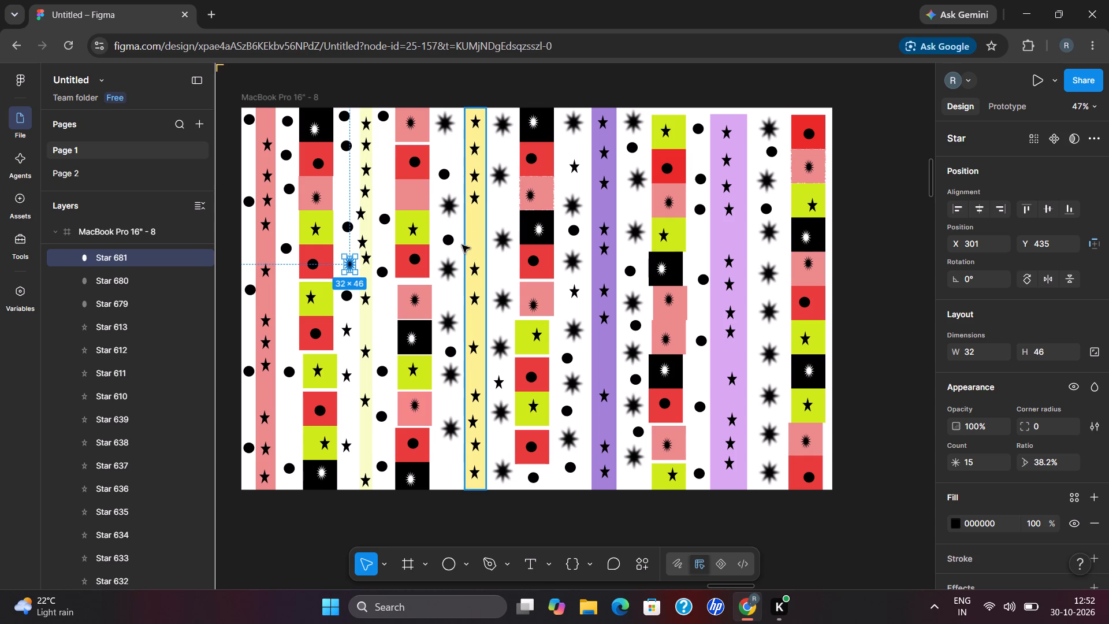
Move a gap circle and the third column's second red square circle onto the yellow strip, at about Y 359 and Y 605.
left_click_drag(454, 242, 480, 239)
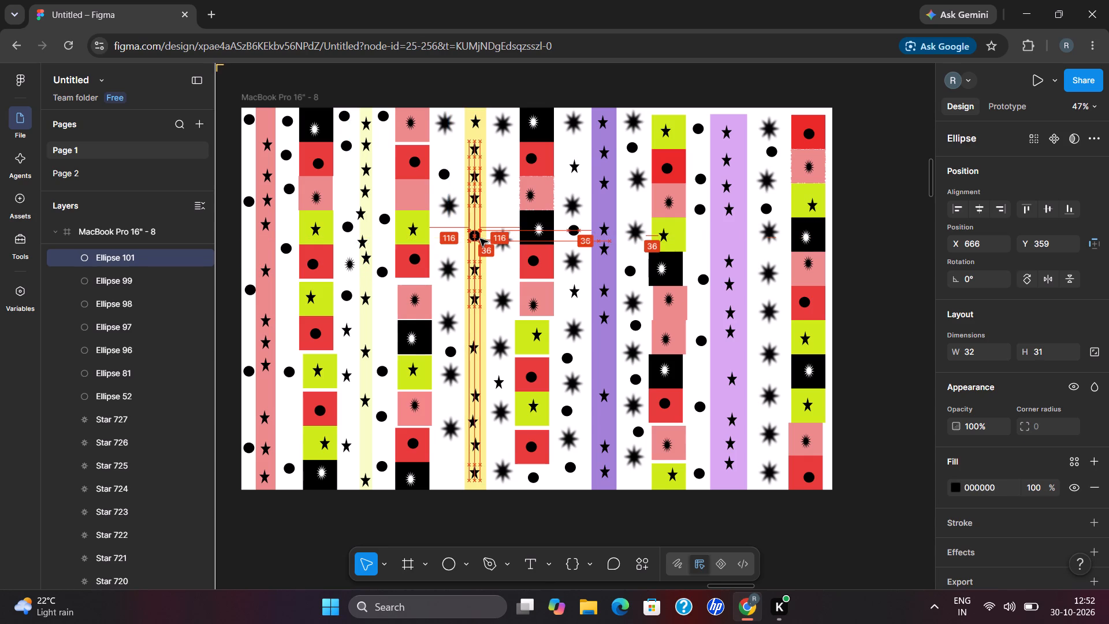
left_click_drag(480, 239, 480, 240)
left_click(500, 277)
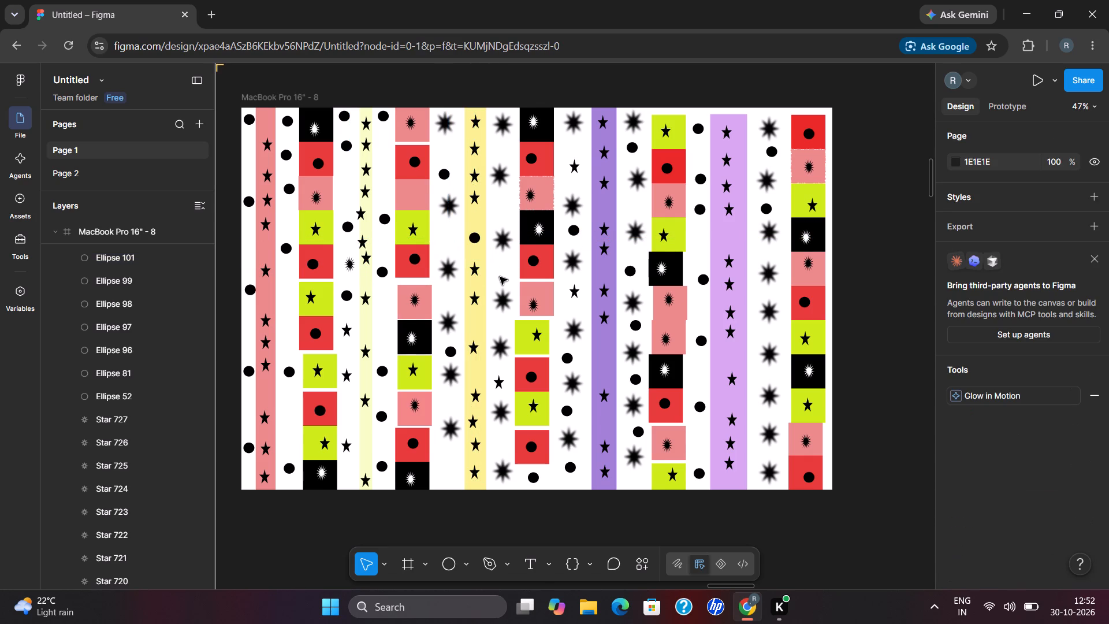
left_click_drag(534, 265, 498, 301)
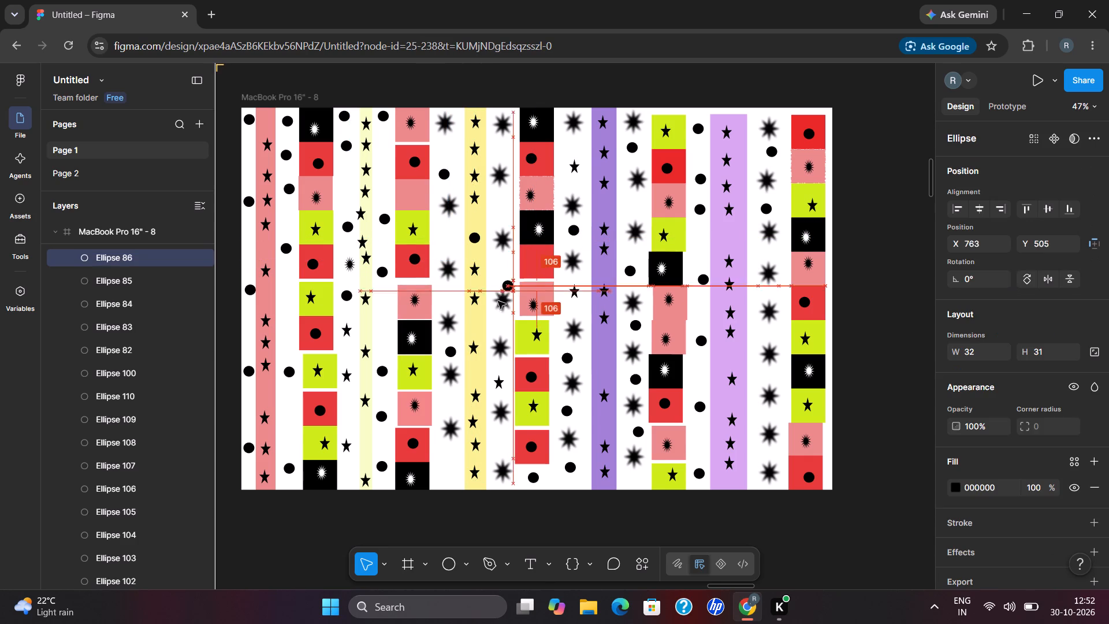
left_click_drag(498, 301, 474, 324)
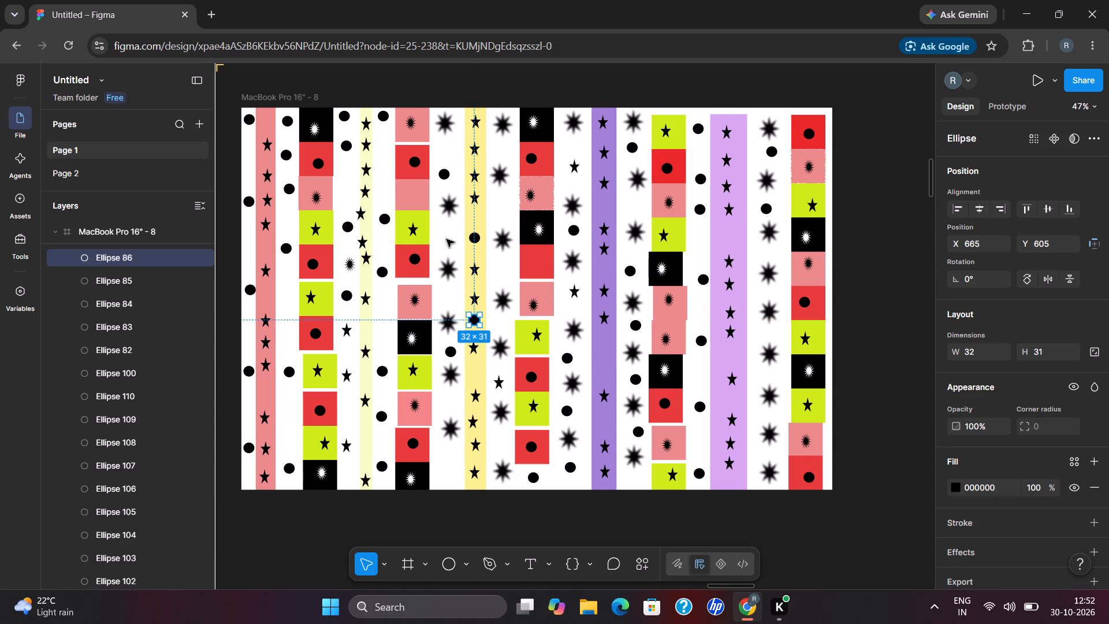
left_click(446, 239)
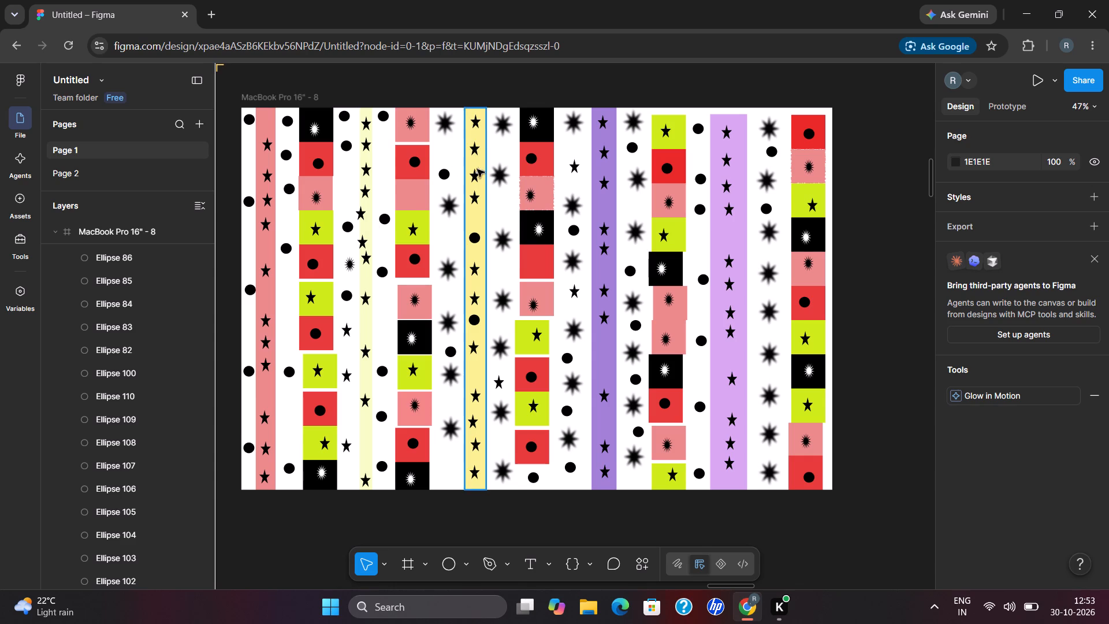
Move a five-point star from the yellow strip onto the second square column's empty pink square, at about X 472, Y 238.
left_click_drag(476, 175, 410, 196)
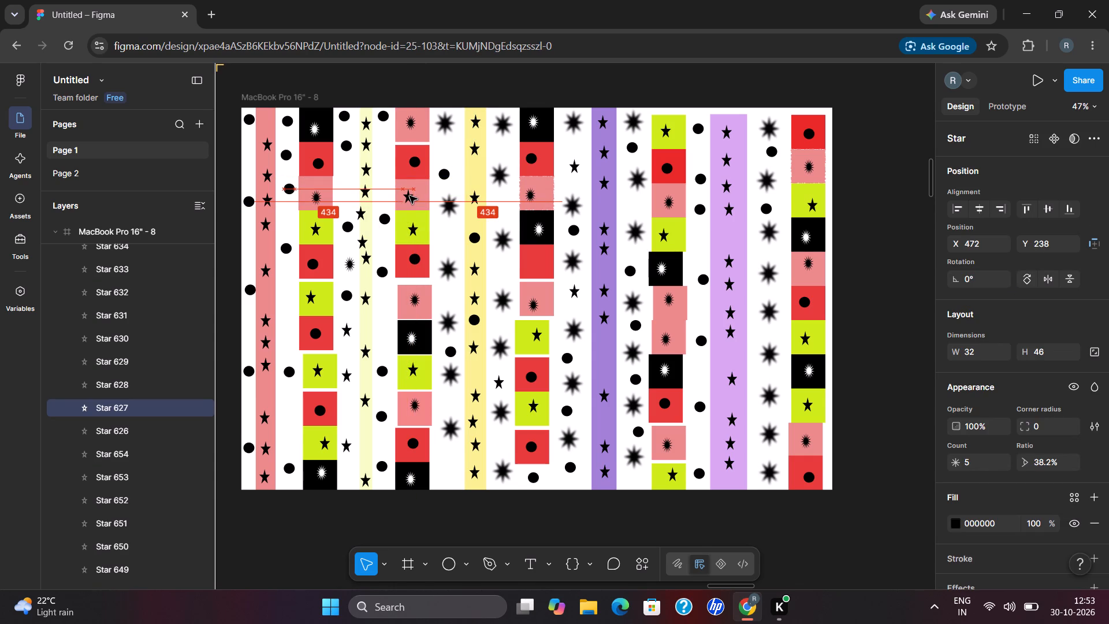
left_click(440, 456)
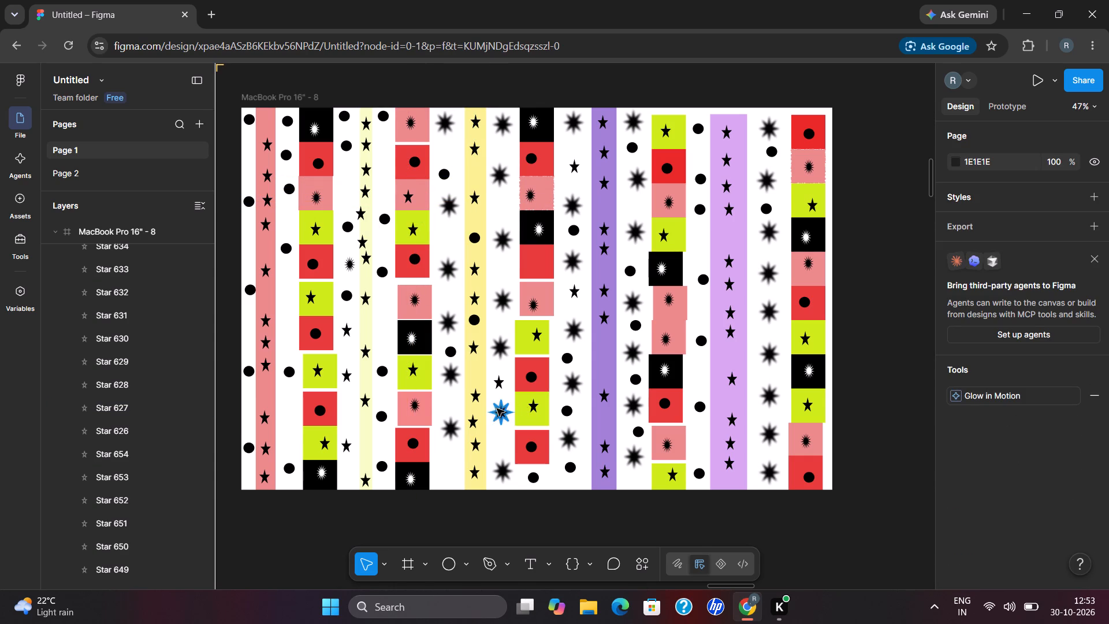
Move a five-point star from the lower yellow strip into the gap after the second square column, at X 579, Y 348.
left_click_drag(471, 425, 468, 340)
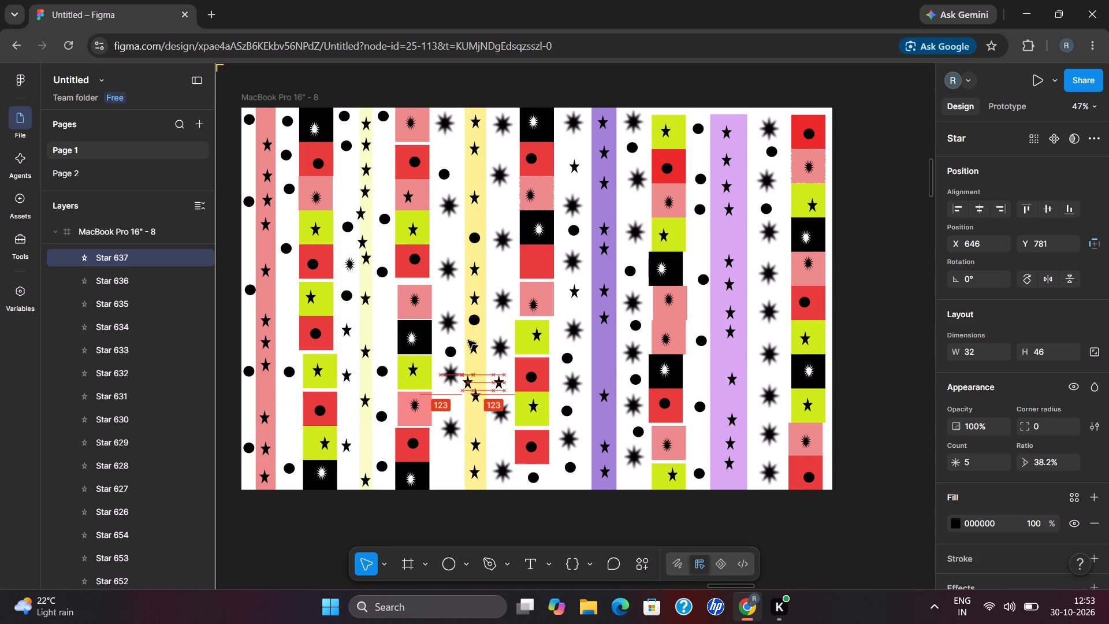
left_click_drag(468, 340, 443, 237)
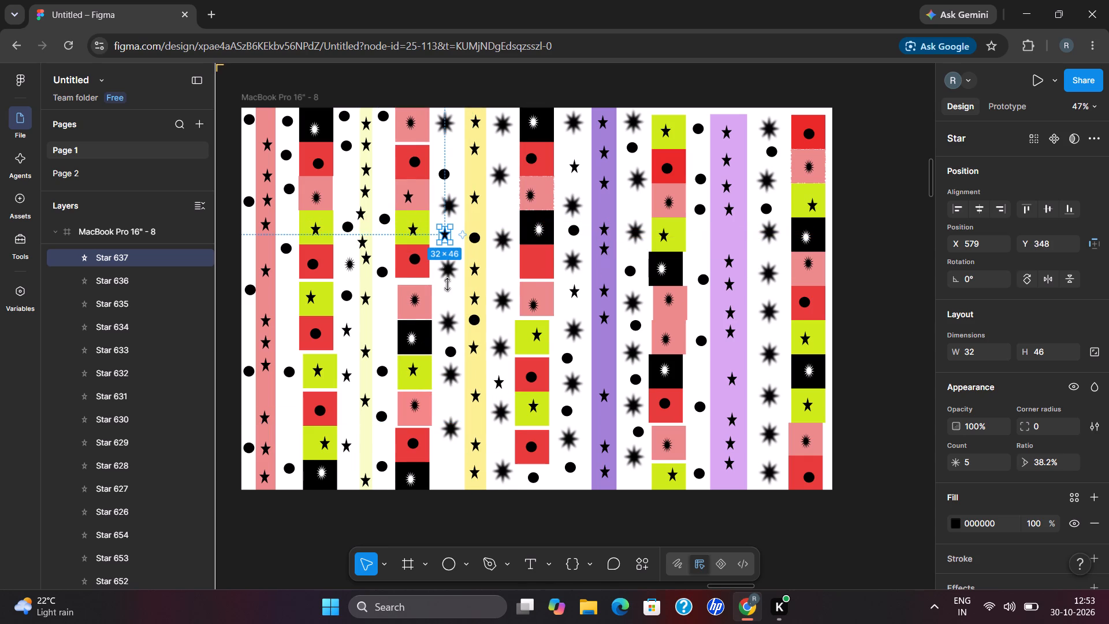
Move the white 15-point star from the second column's bottom black square onto the third column's empty red square, at X 845, Y 432.
left_click_drag(408, 475, 465, 378)
left_click_drag(465, 378, 533, 259)
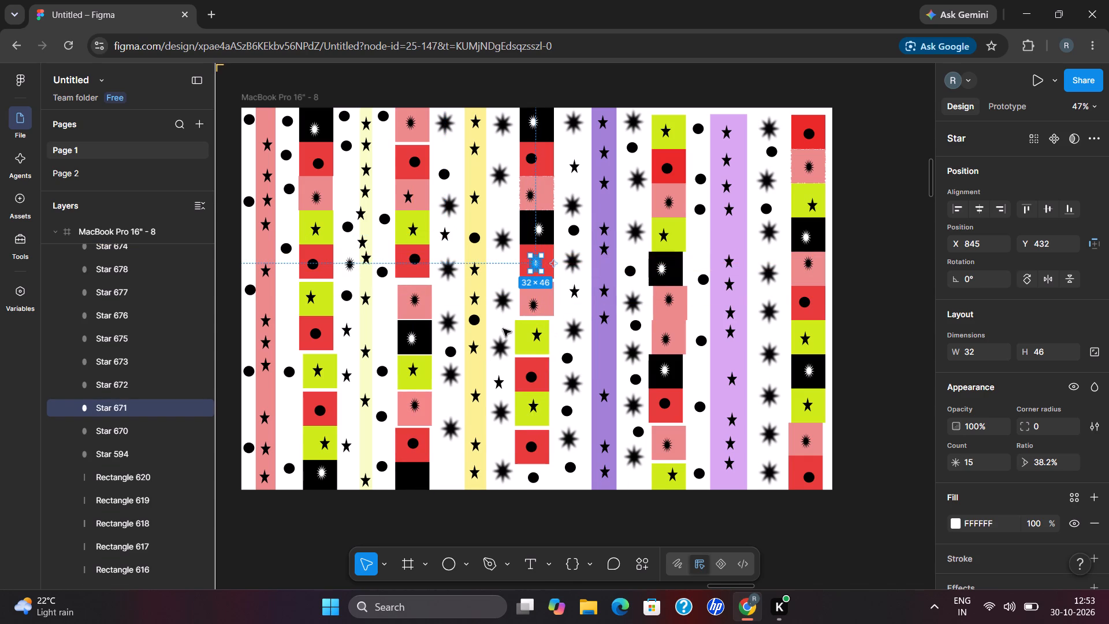
left_click(455, 508)
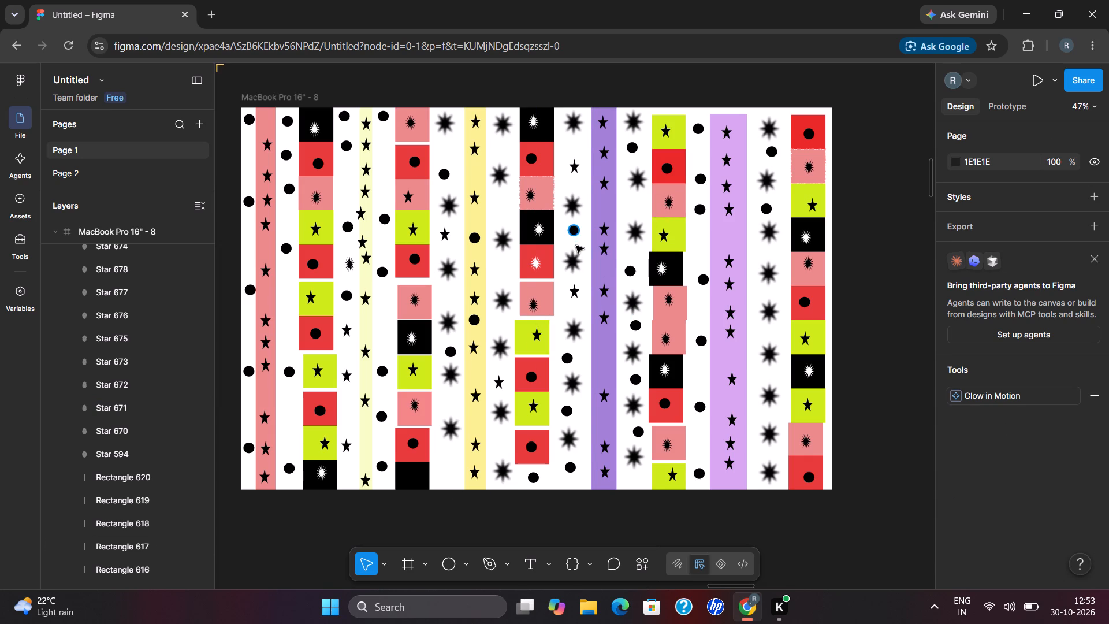
Move an 8-point star from the gap after the third square column onto the light purple strip, at X 1390, Y 334.
left_click_drag(575, 262, 730, 235)
left_click(702, 386)
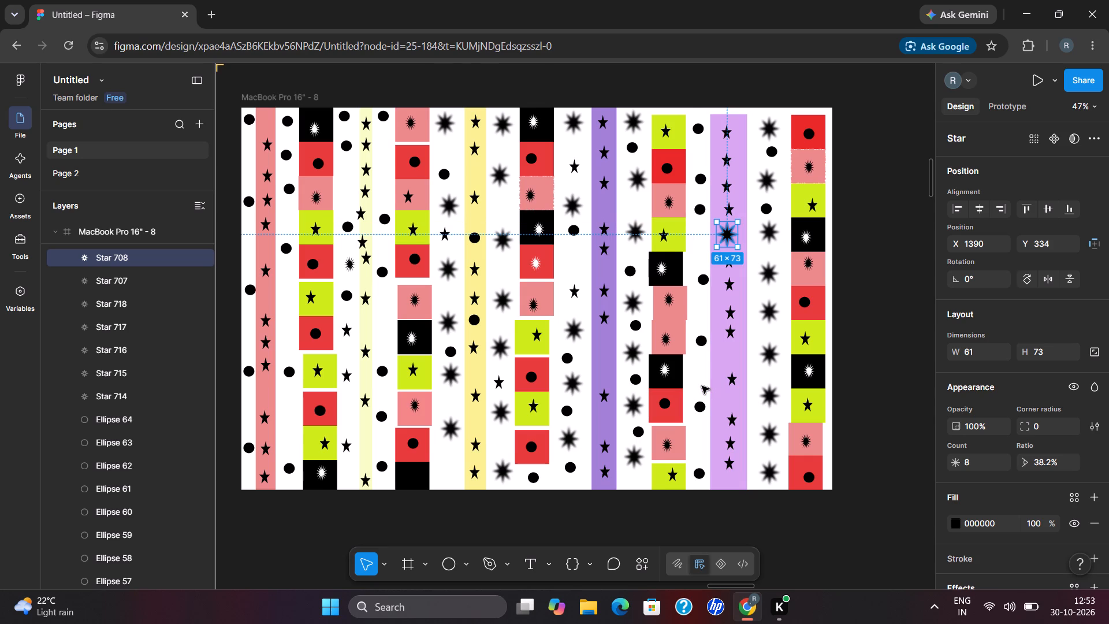